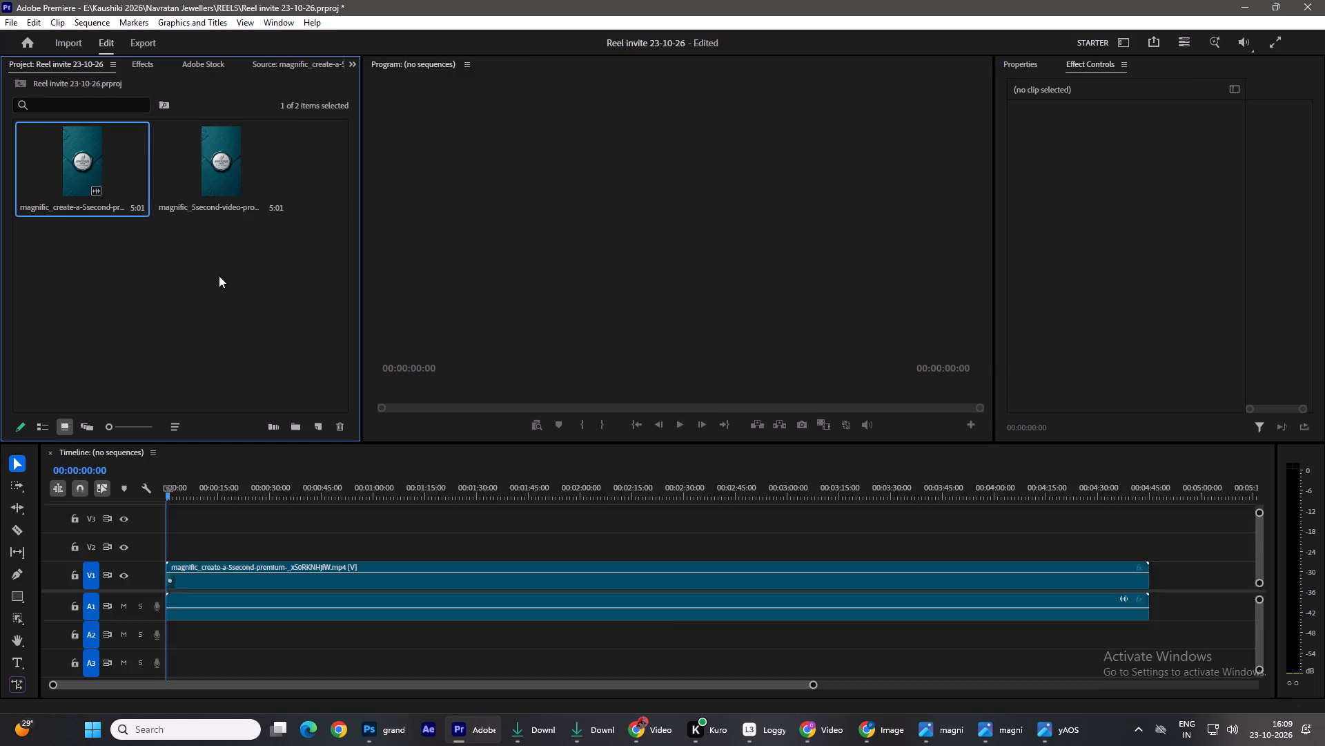
Set the sequence frame size to 1080 horizontal by 1920 vertical.
click(108, 21)
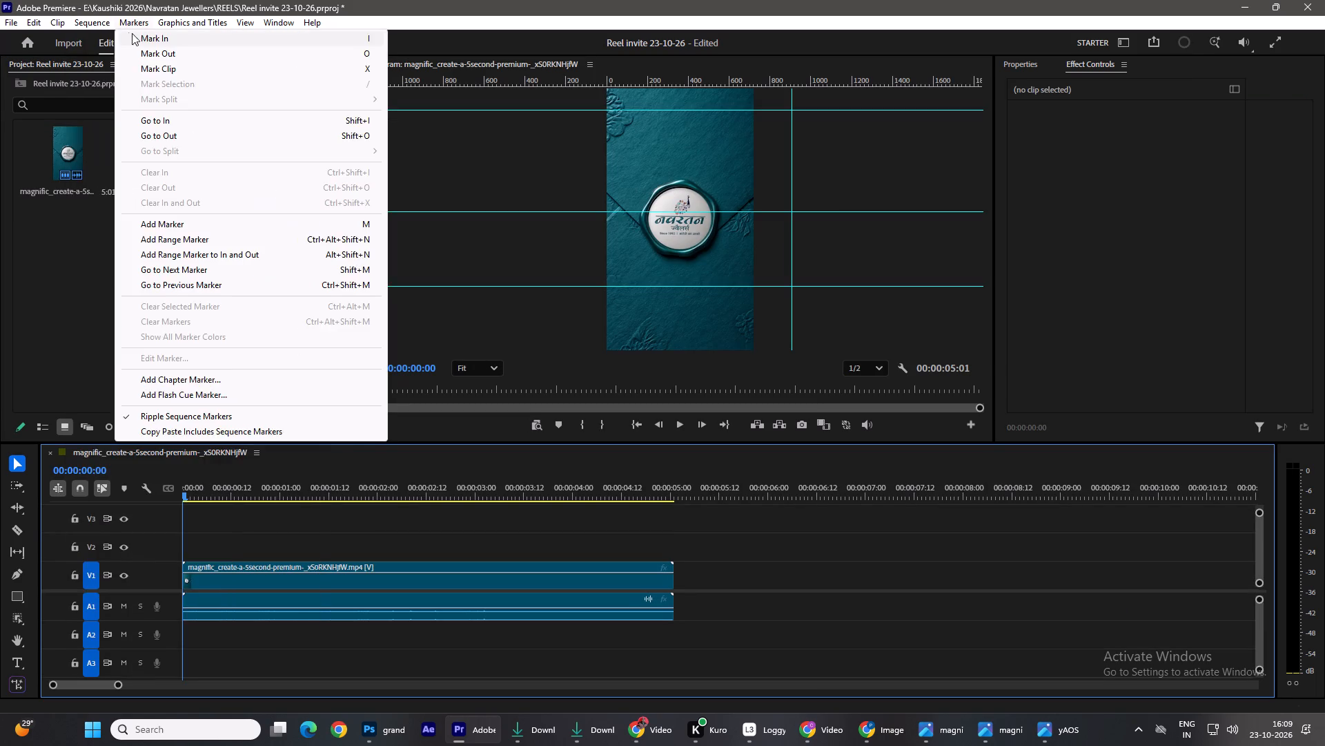
click(99, 41)
double_click(560, 212)
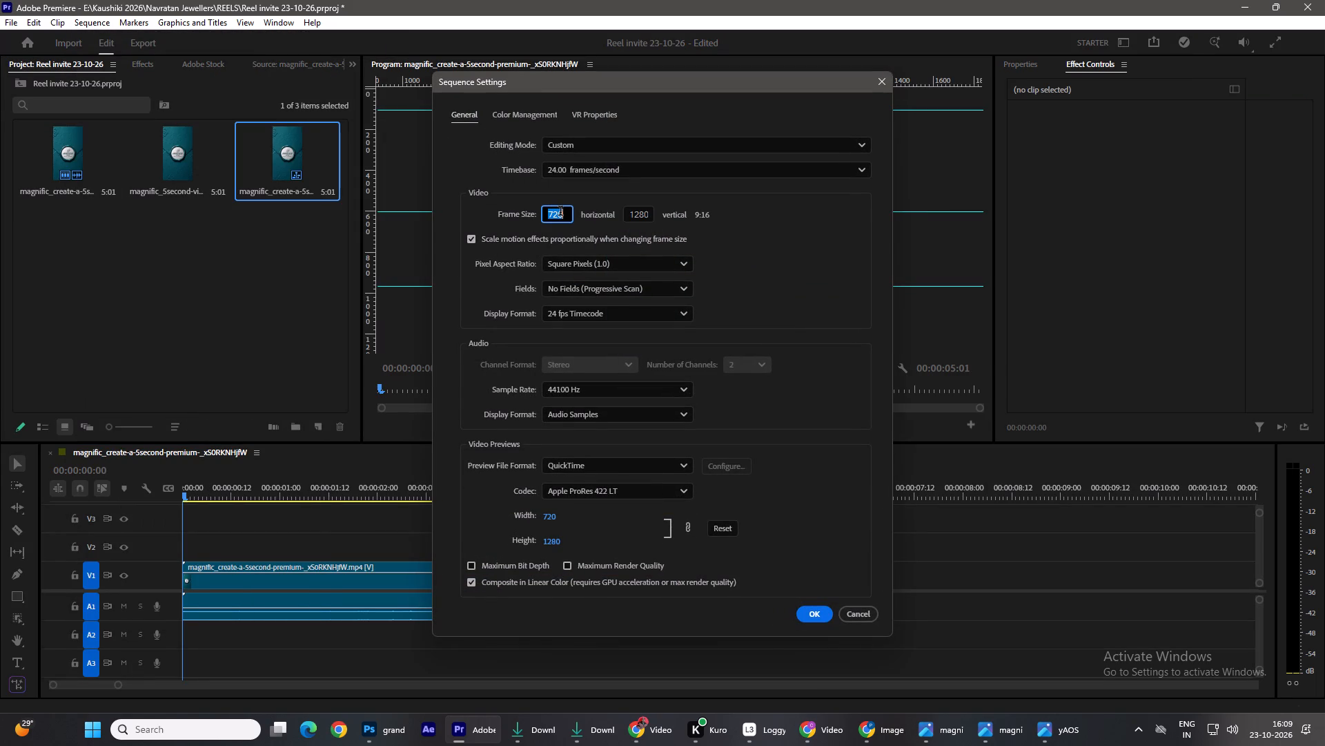
text(1080)
double_click(644, 212)
text(1920)
key(Return)
click(732, 422)
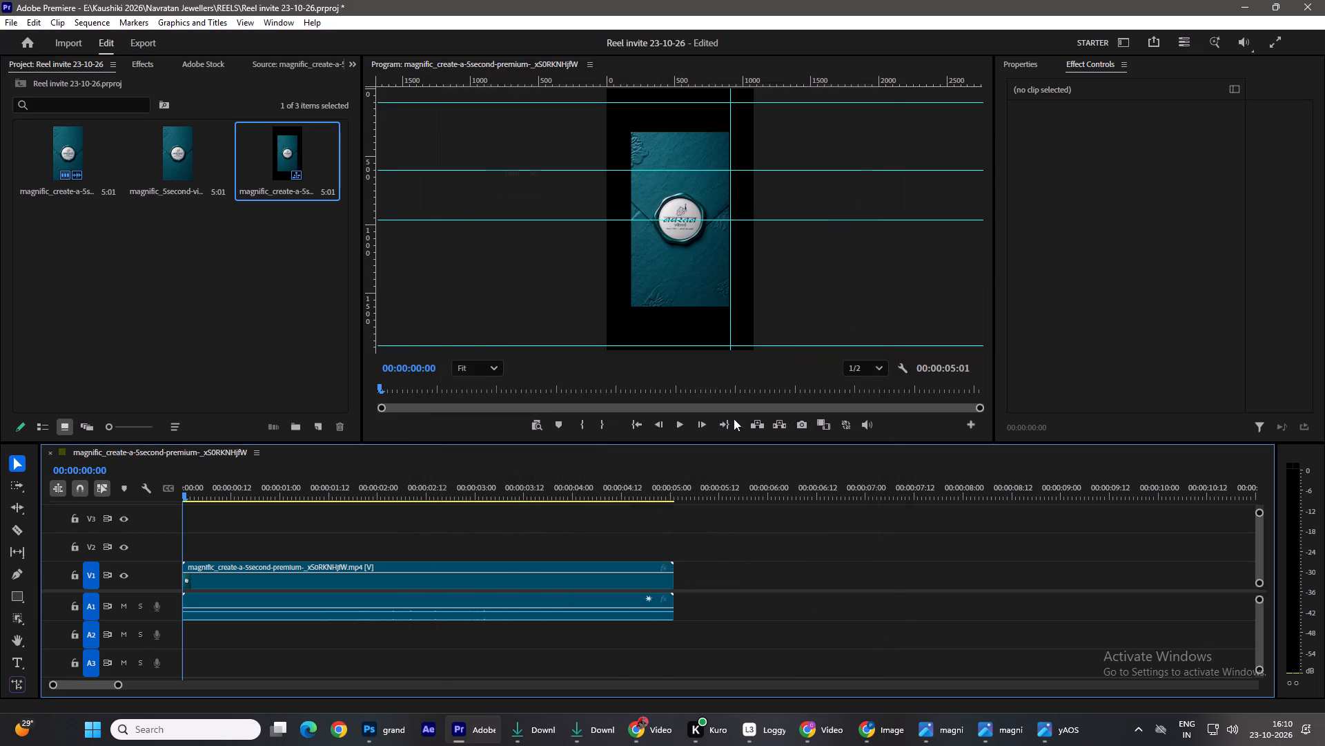
Fit the magnific_create-a-5second-premium clip on V1 to the sequence frame.
click(472, 600)
right_click(478, 578)
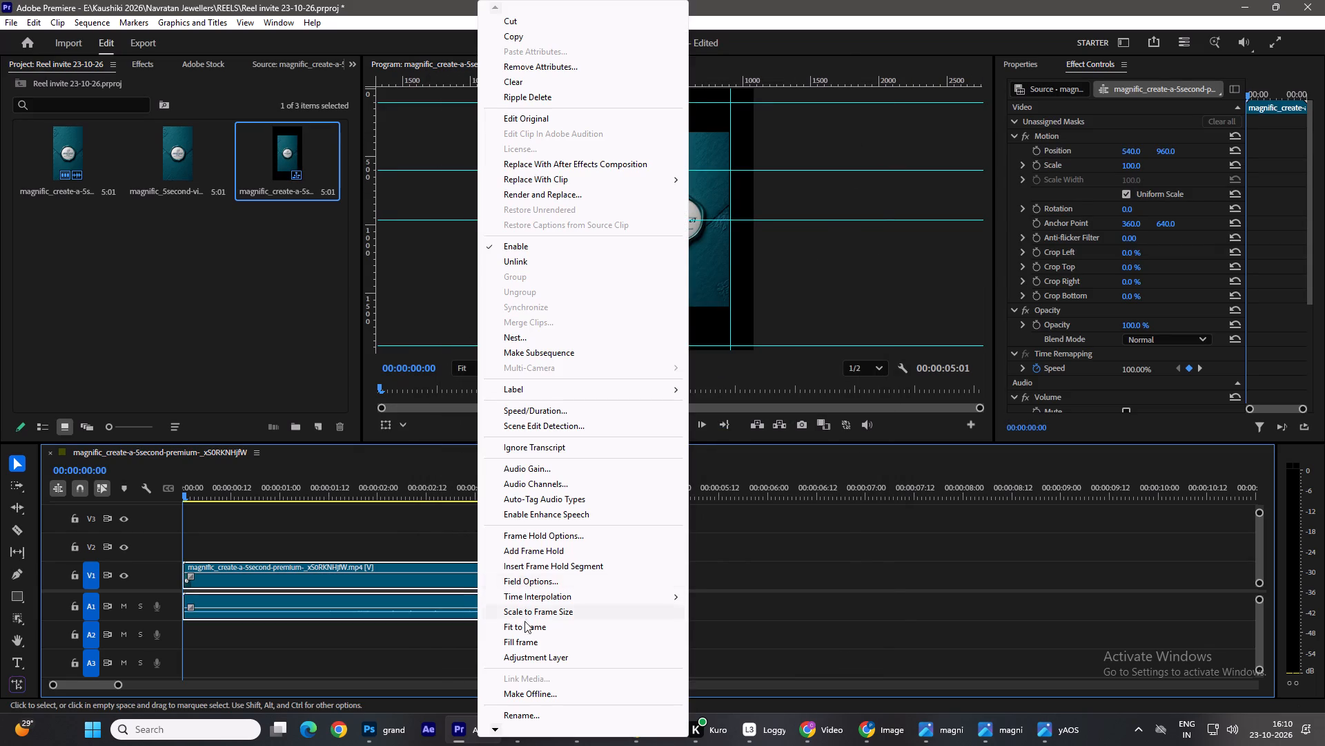
click(528, 629)
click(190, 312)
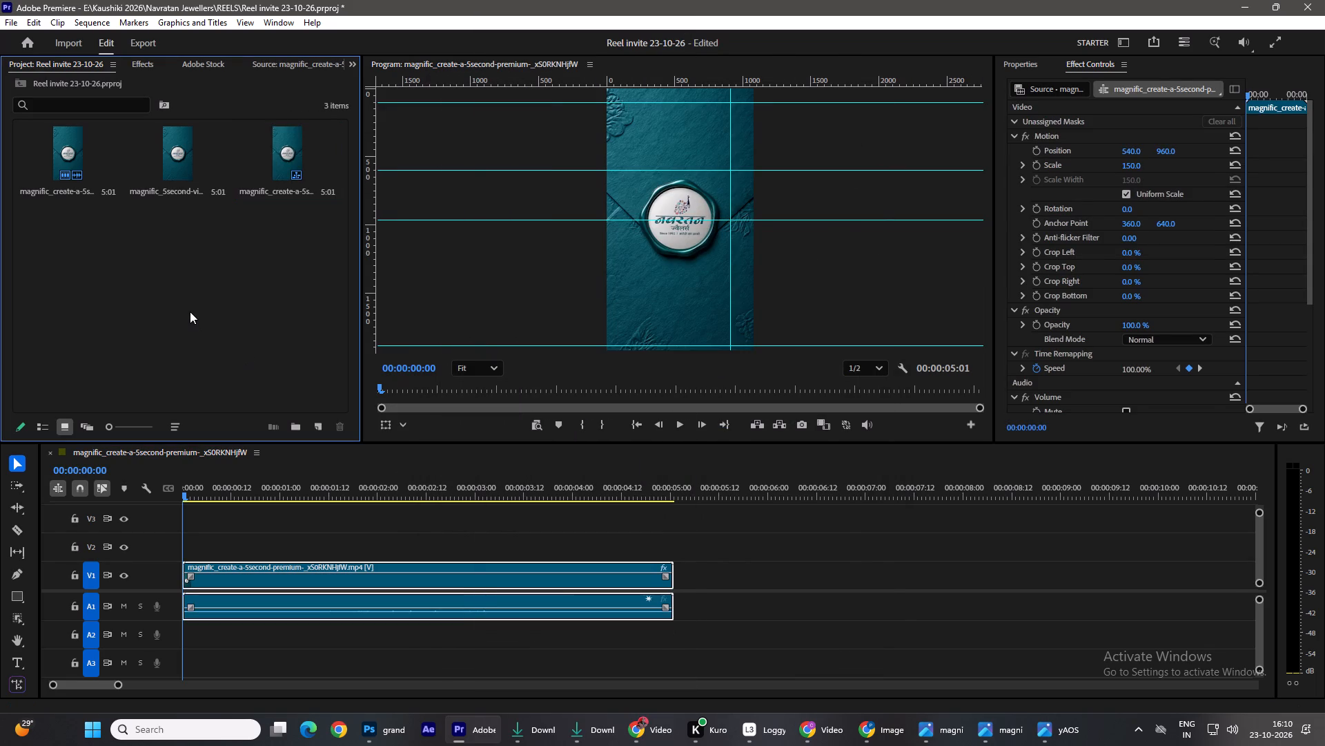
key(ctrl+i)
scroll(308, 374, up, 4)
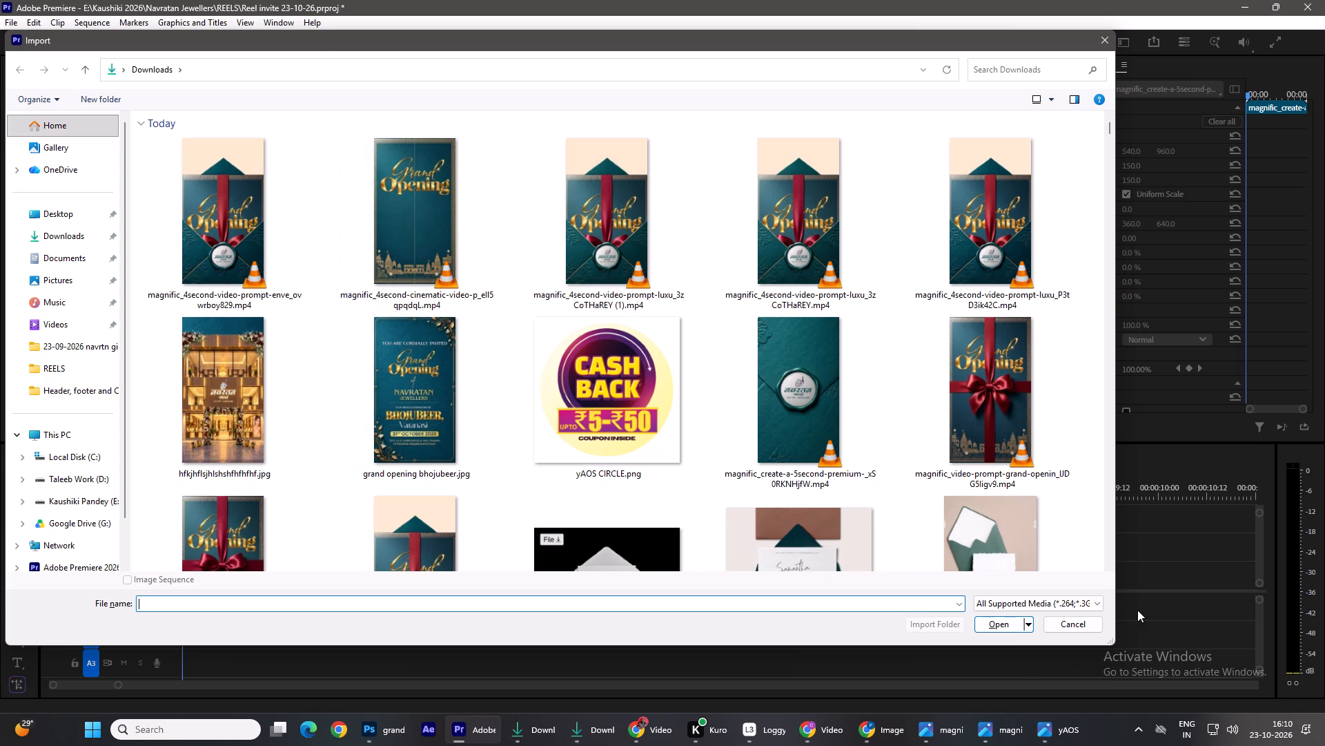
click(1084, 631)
Check the first clip's closing frames and import the matching envelope clip magnific_4second-video-prompt-enve_ovwrboy829.mp4 from Downloads.
drag(195, 490, 617, 536)
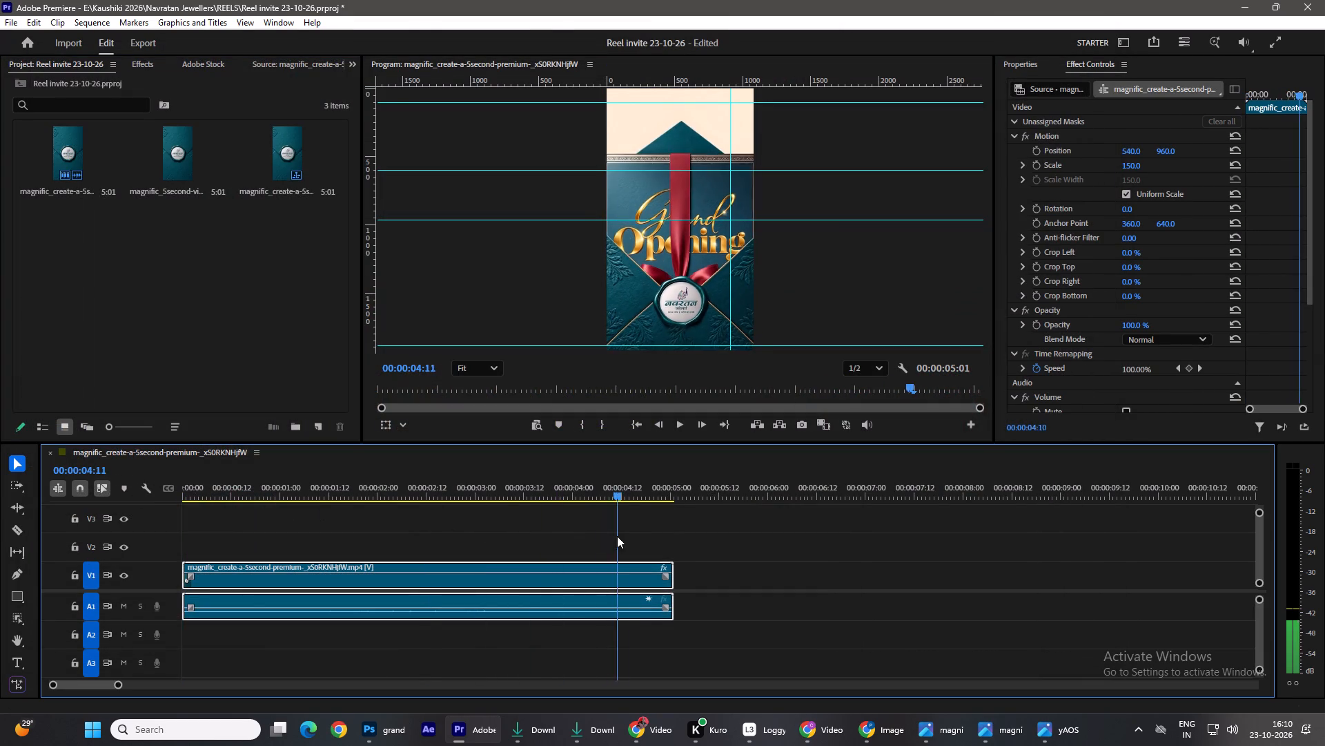
drag(617, 536, 653, 528)
click(224, 365)
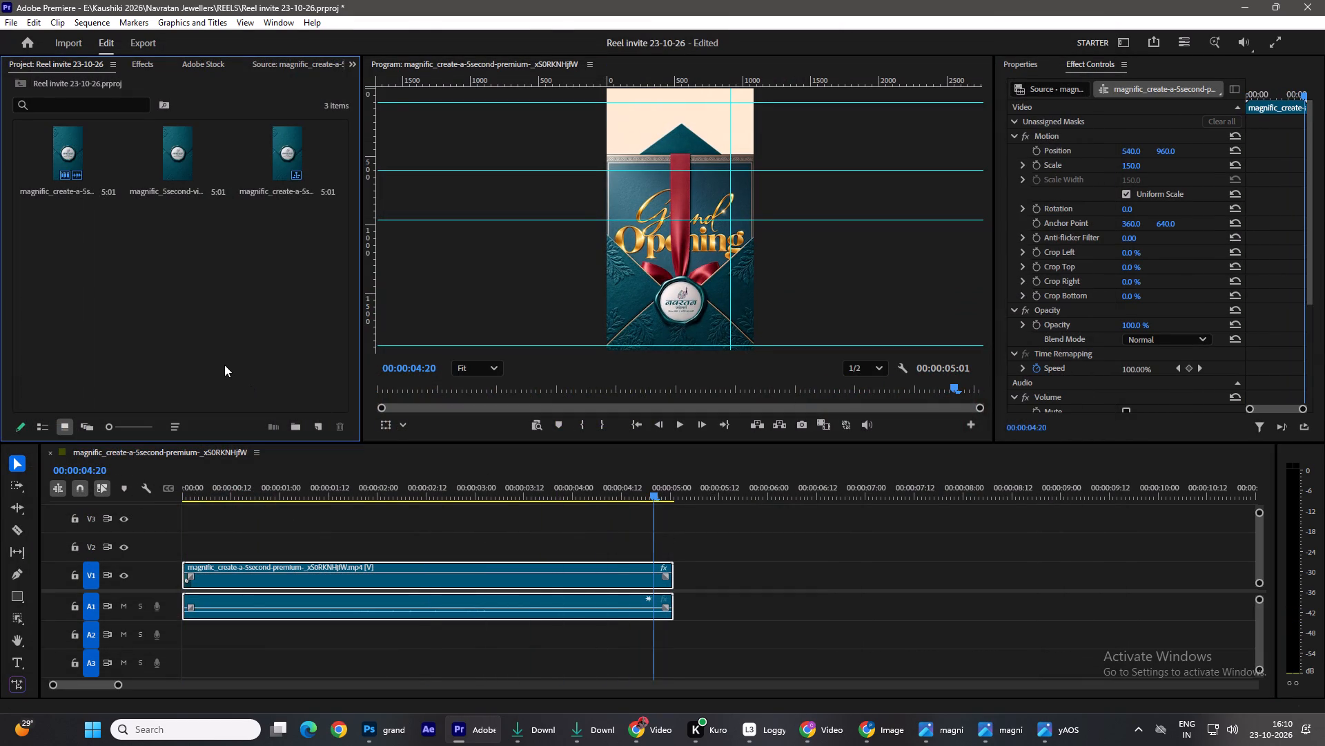
key(ctrl+i)
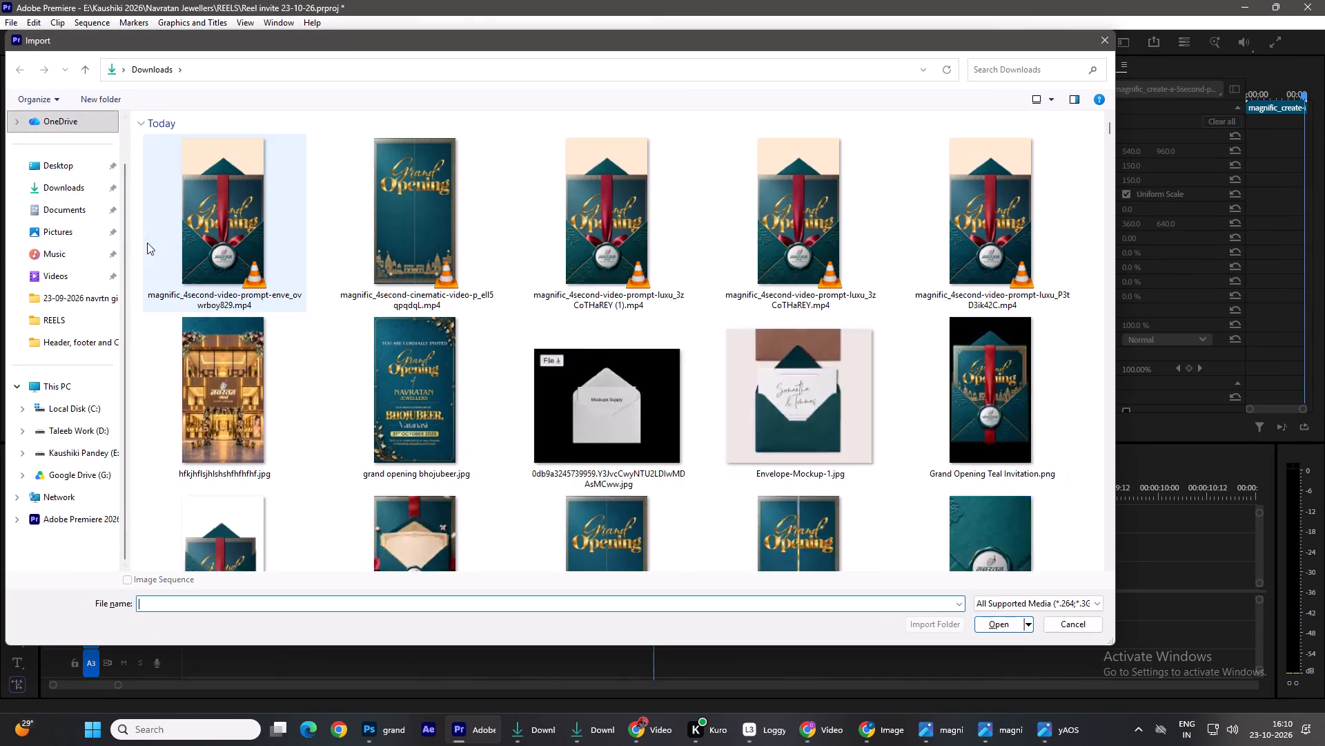
double_click(228, 220)
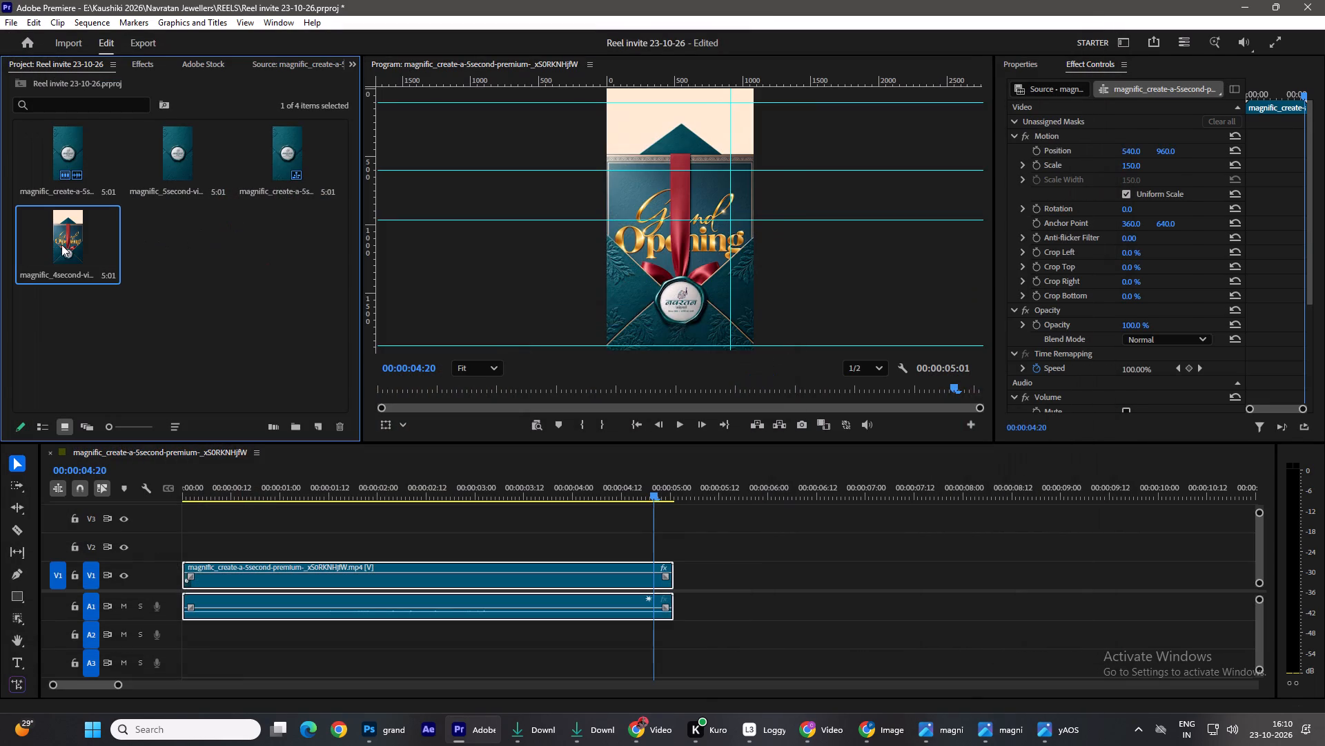
Preview the imported envelope clip and place it on V1 directly after the first clip.
double_click(94, 249)
drag(120, 390, 0, 400)
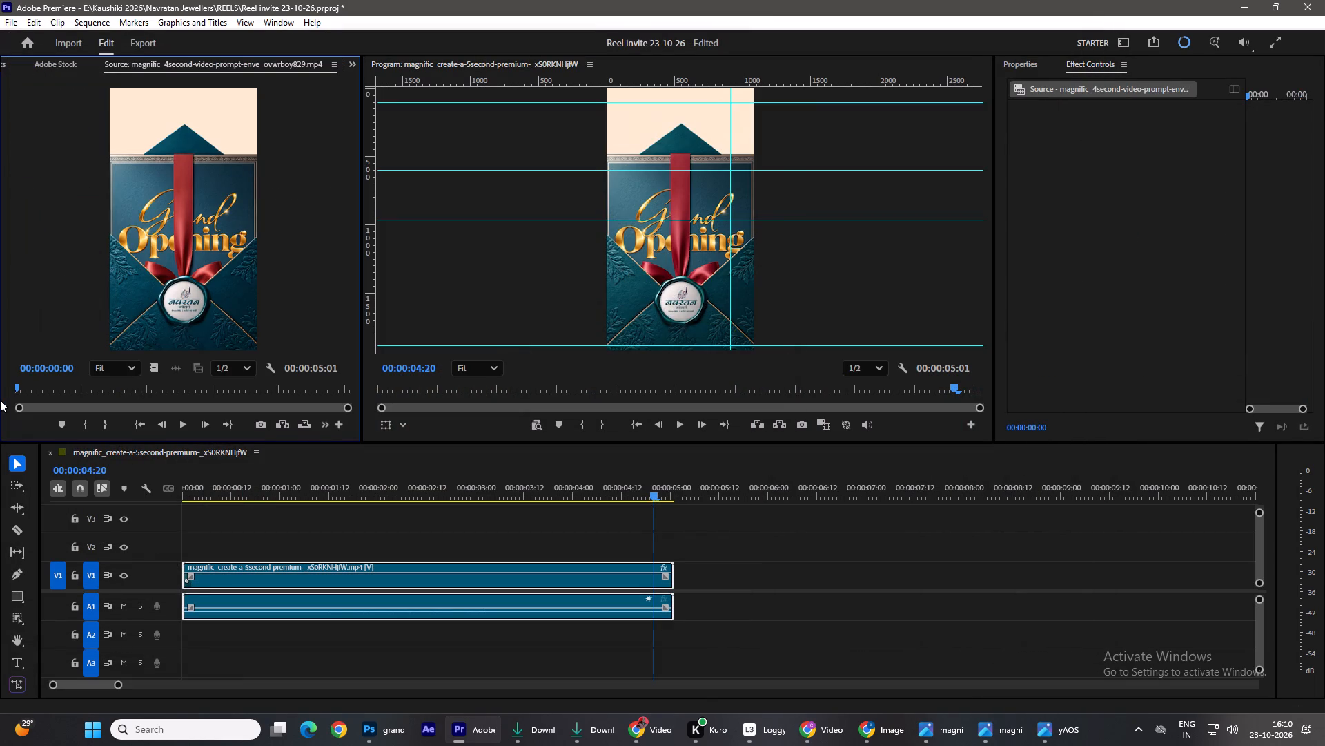
drag(0, 400, 377, 384)
drag(154, 365, 733, 552)
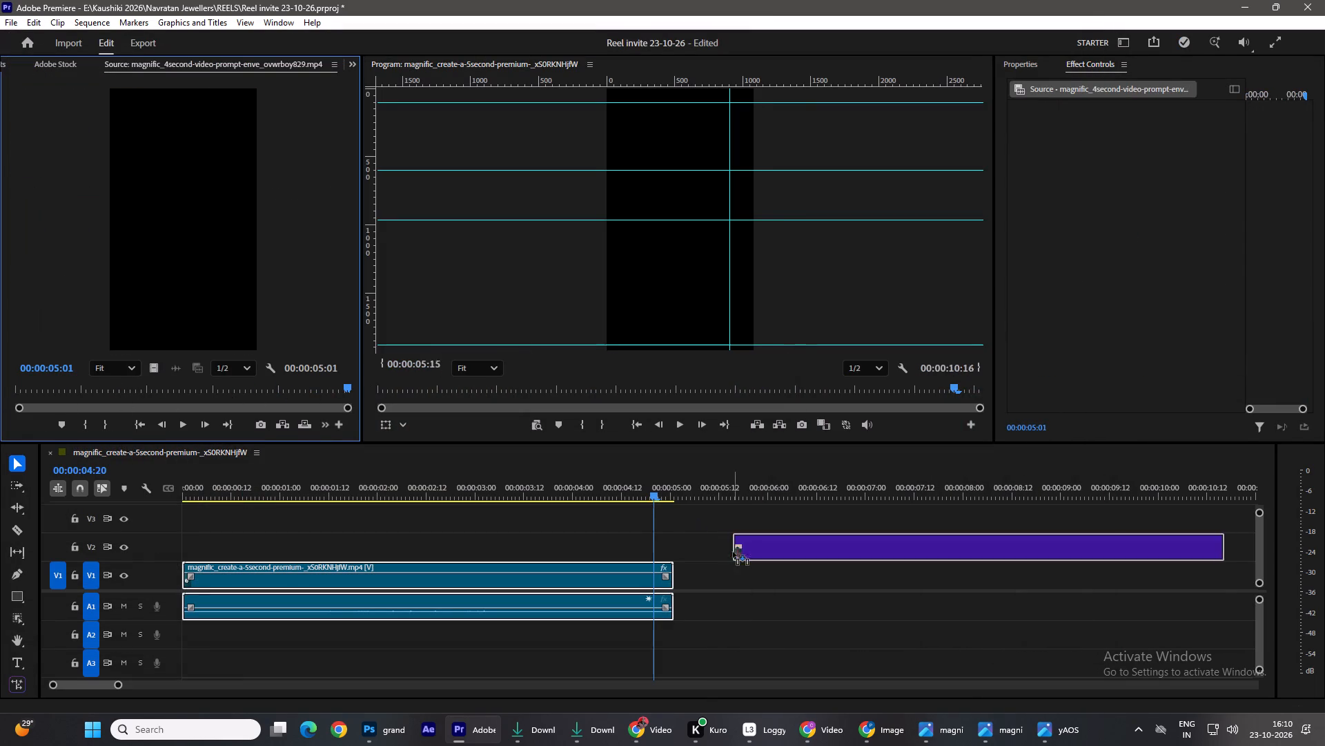
drag(733, 552, 674, 577)
Unlink the first clip's audio from its video and delete the audio from A1.
click(552, 595)
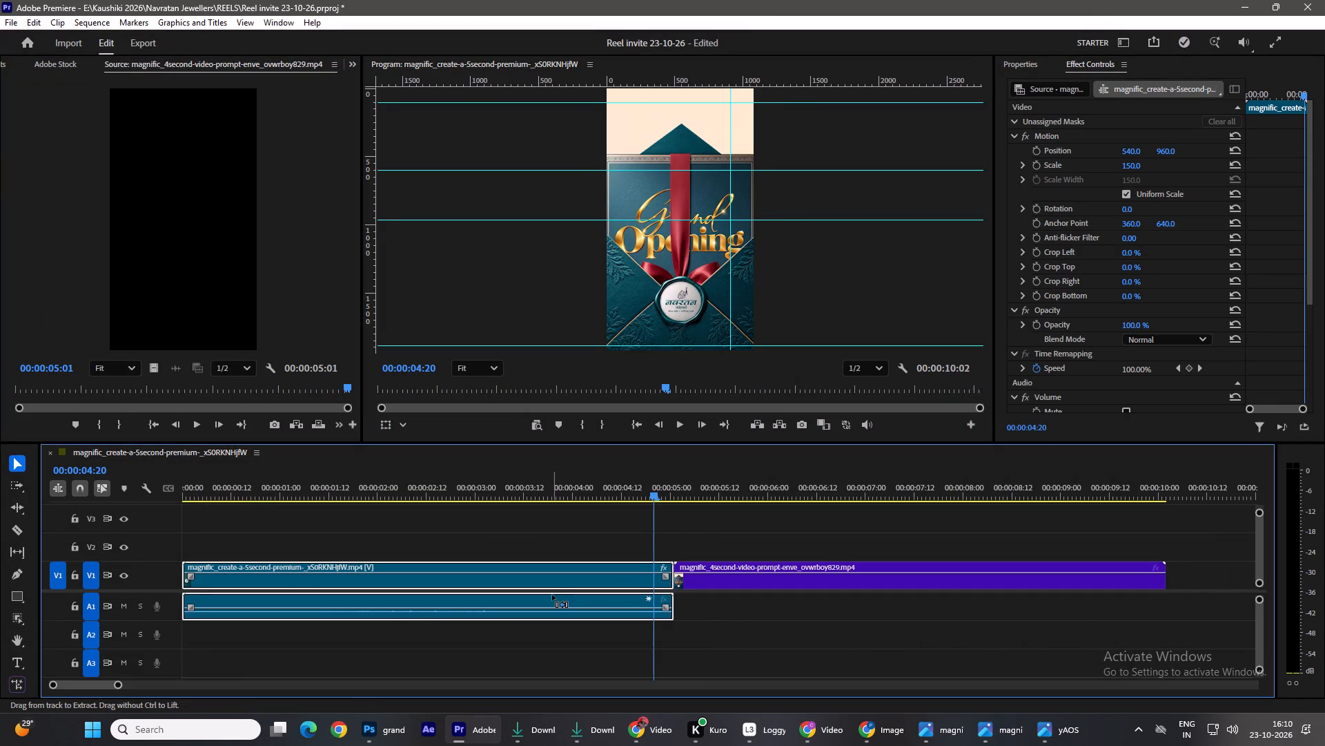
key(ctrl+l)
click(584, 622)
click(587, 616)
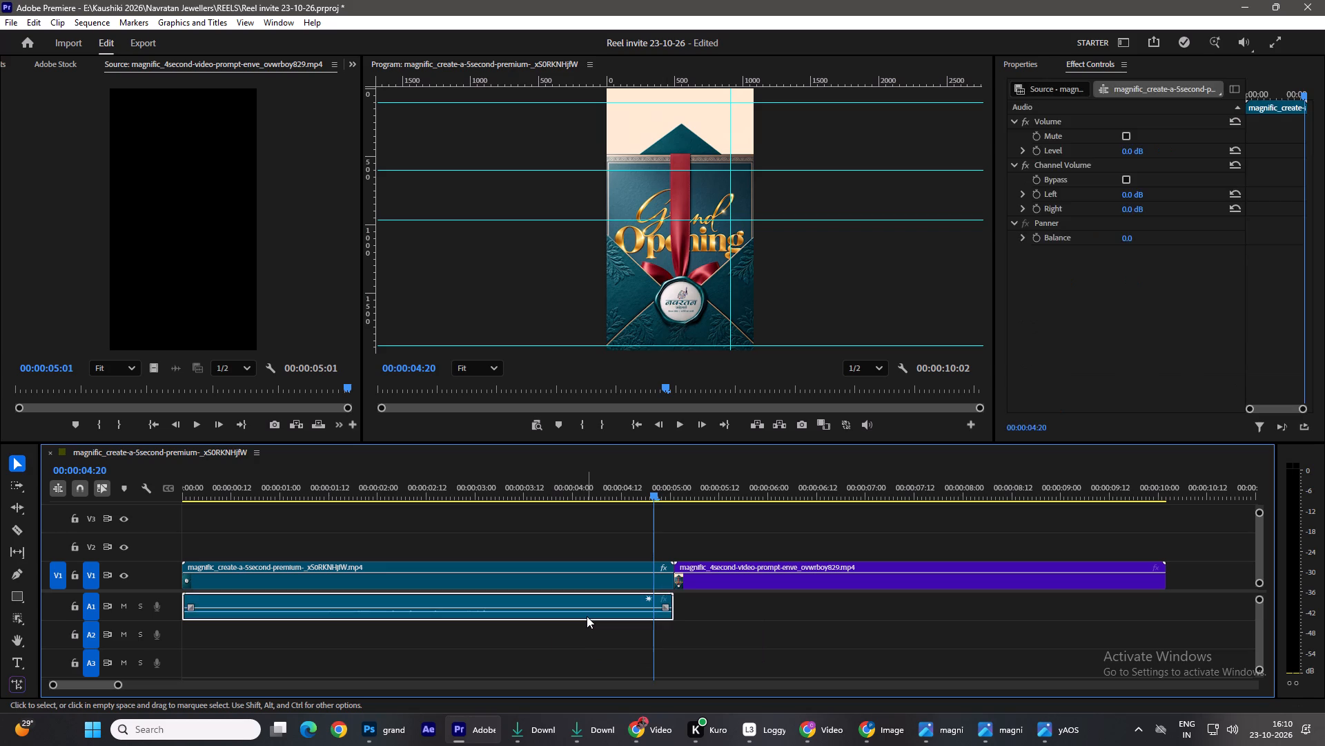
key(Delete)
Fit the second clip, the envelope video on V1, to the sequence frame.
drag(117, 687, 258, 686)
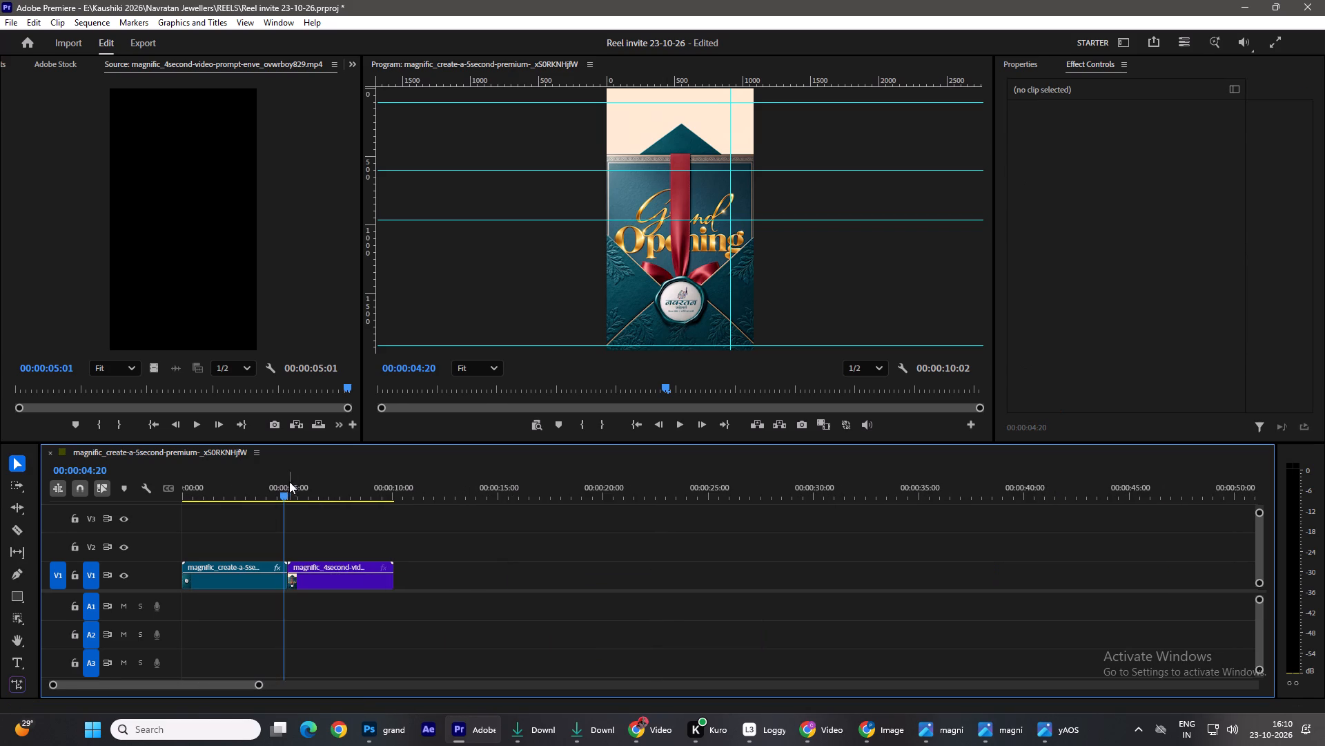
click(279, 501)
drag(276, 494, 242, 498)
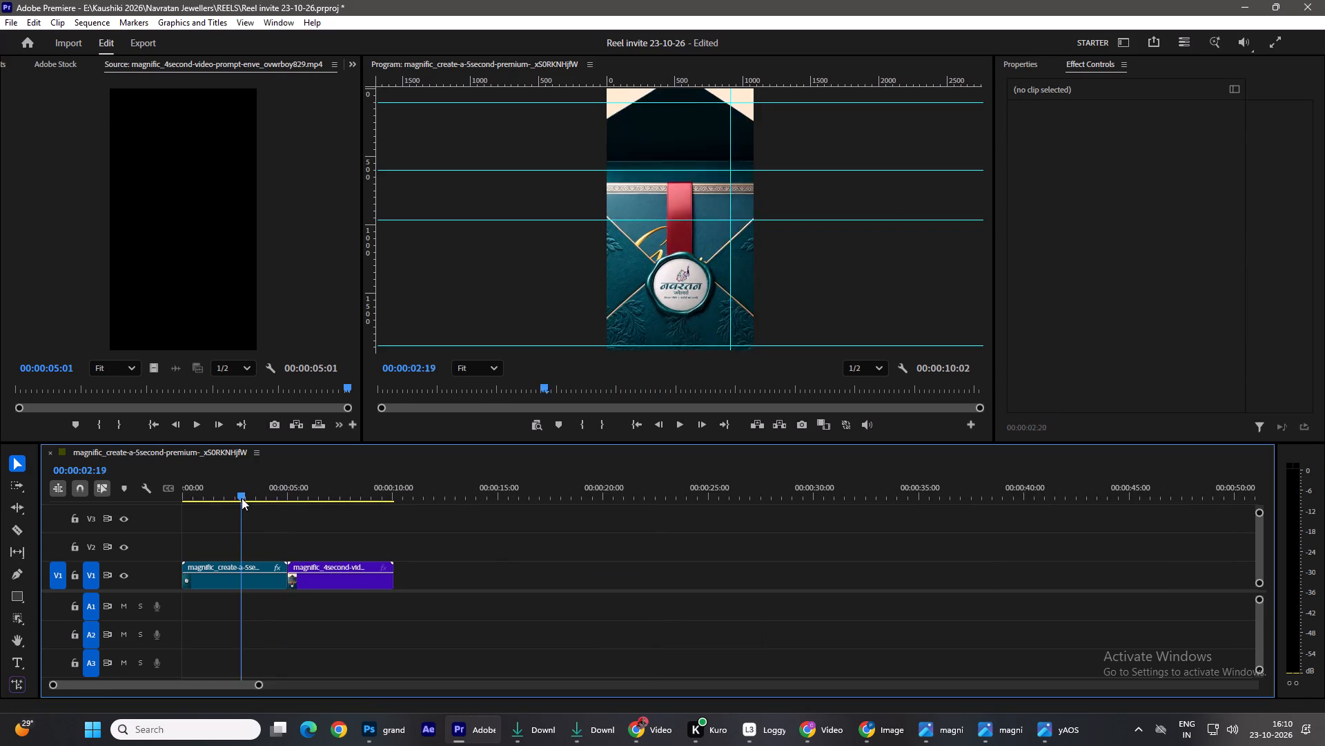
drag(242, 498, 309, 519)
click(333, 576)
right_click(333, 576)
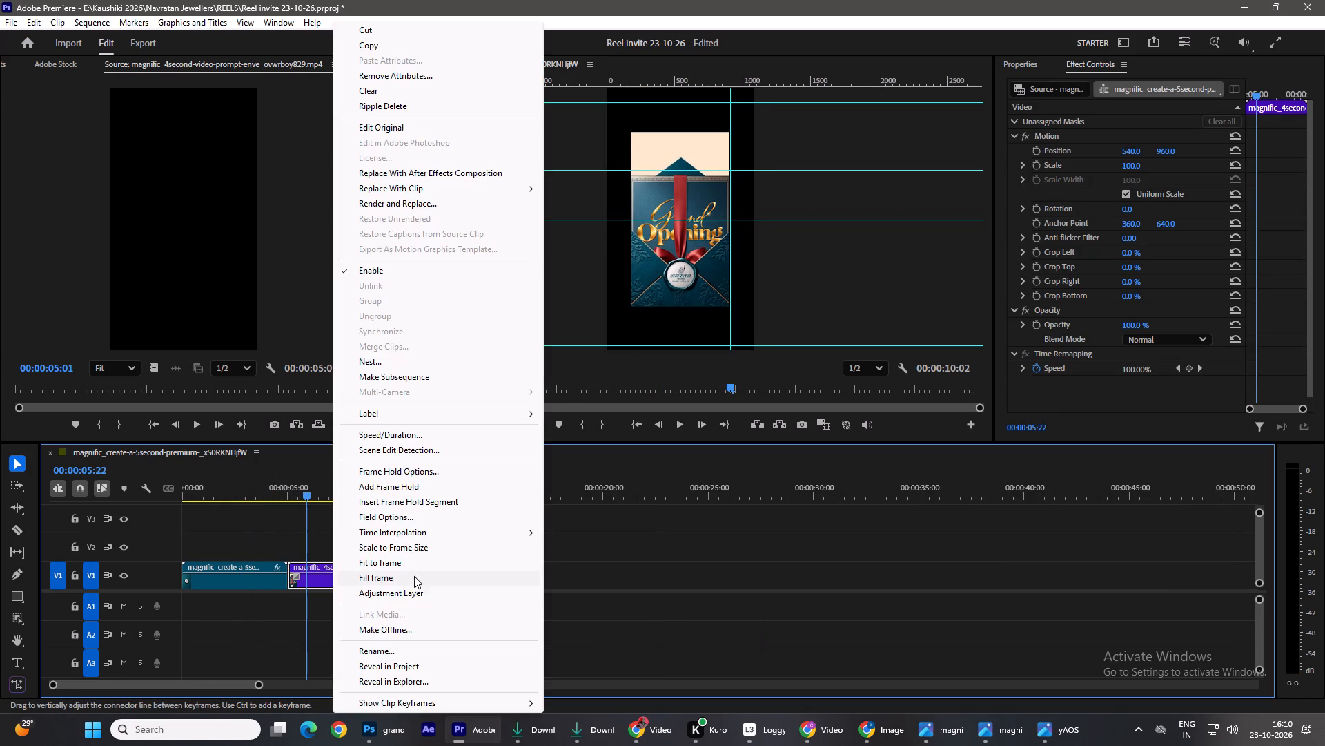
click(400, 563)
Play the sequence from the start to review both clips and the cut between them.
drag(308, 484, 186, 501)
key(space)
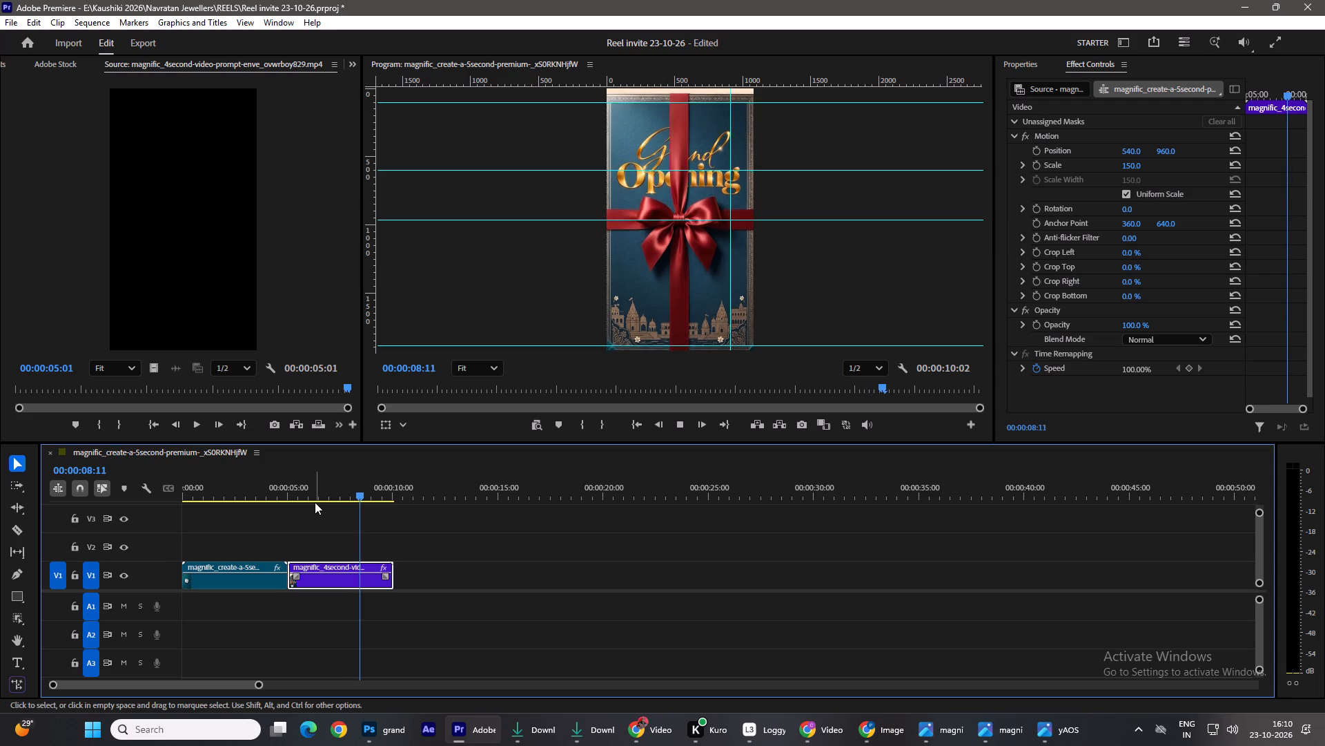
key(space)
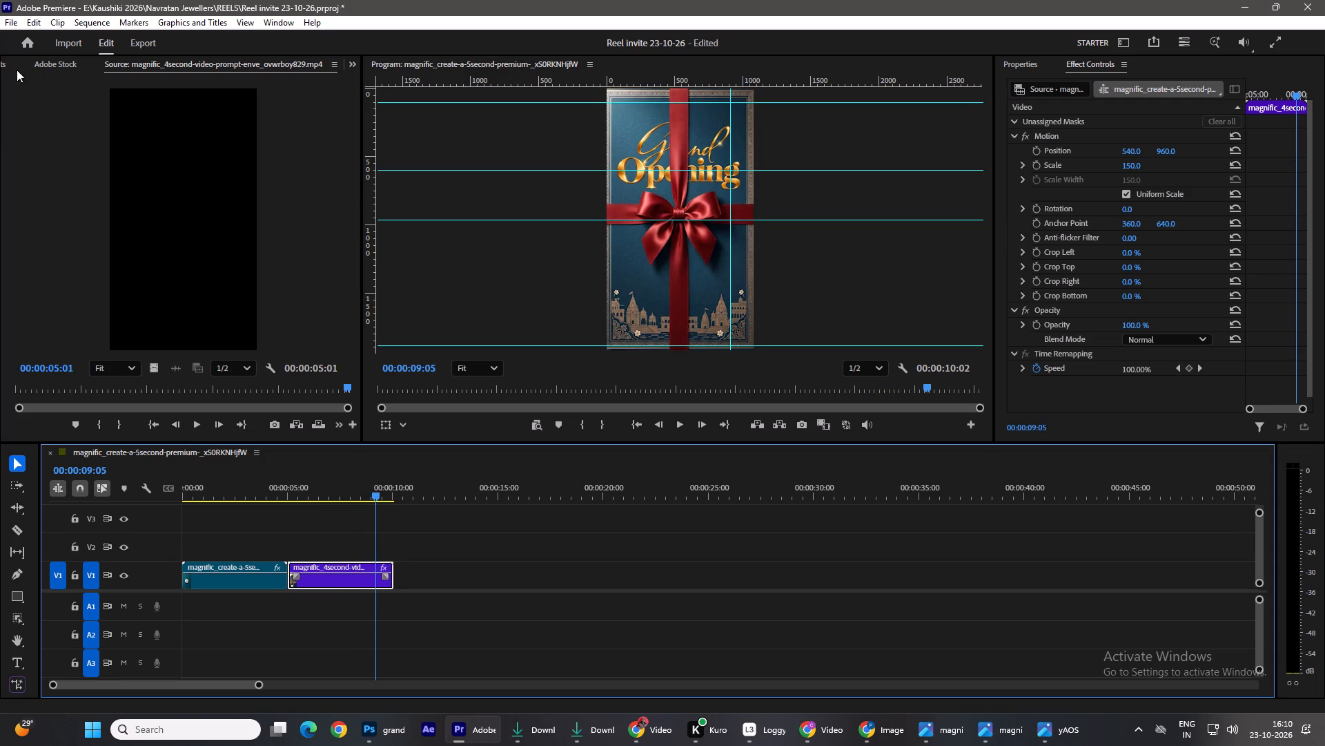
Import the magnific_video-prompt-grand-openin ribbon clip from Downloads and place it on V1 directly after the second clip.
click(14, 68)
click(351, 60)
click(387, 131)
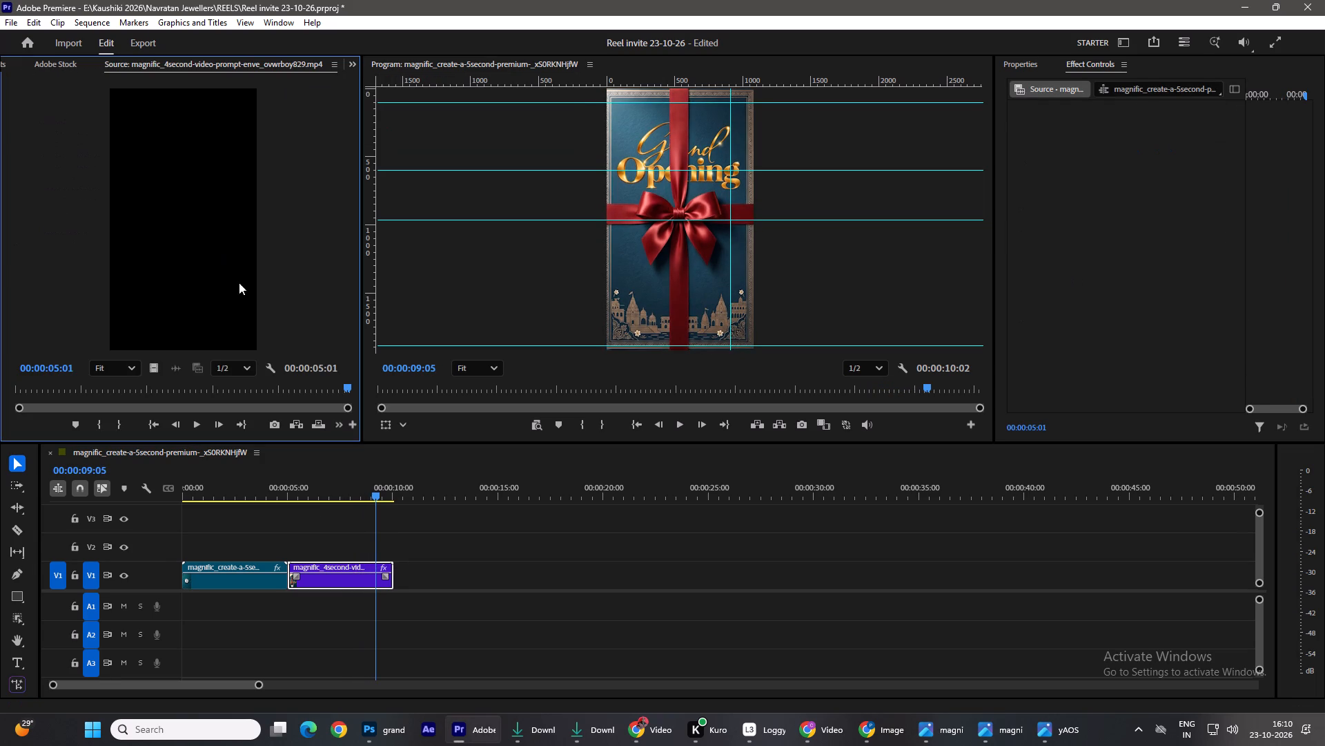
click(351, 62)
click(396, 79)
click(297, 330)
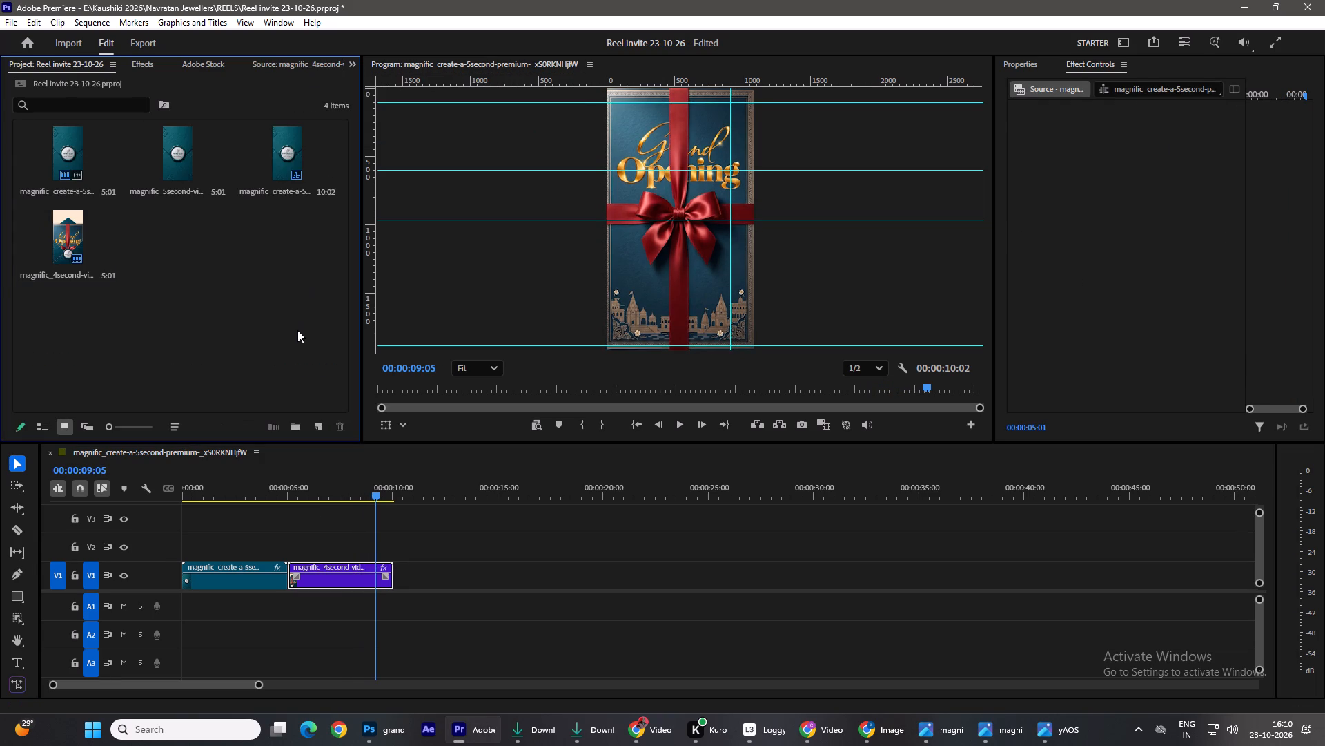
key(ctrl+i)
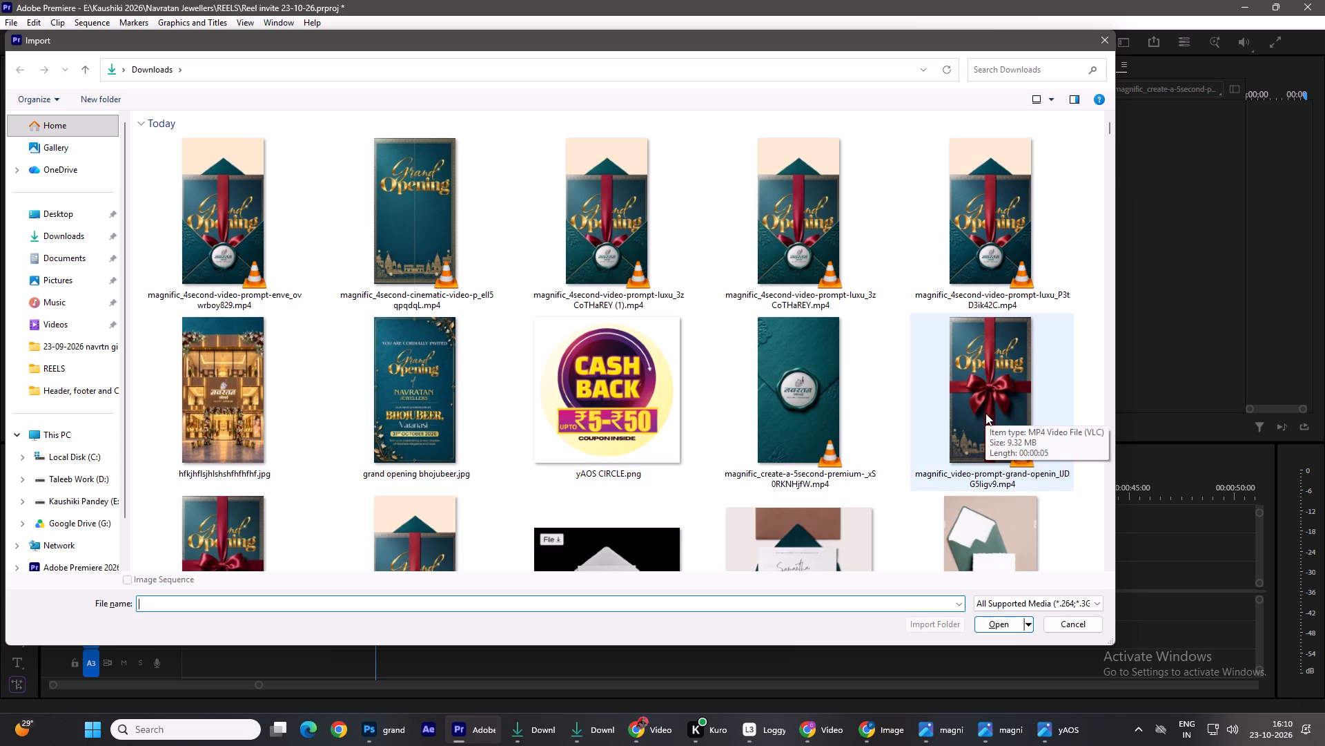
double_click(985, 413)
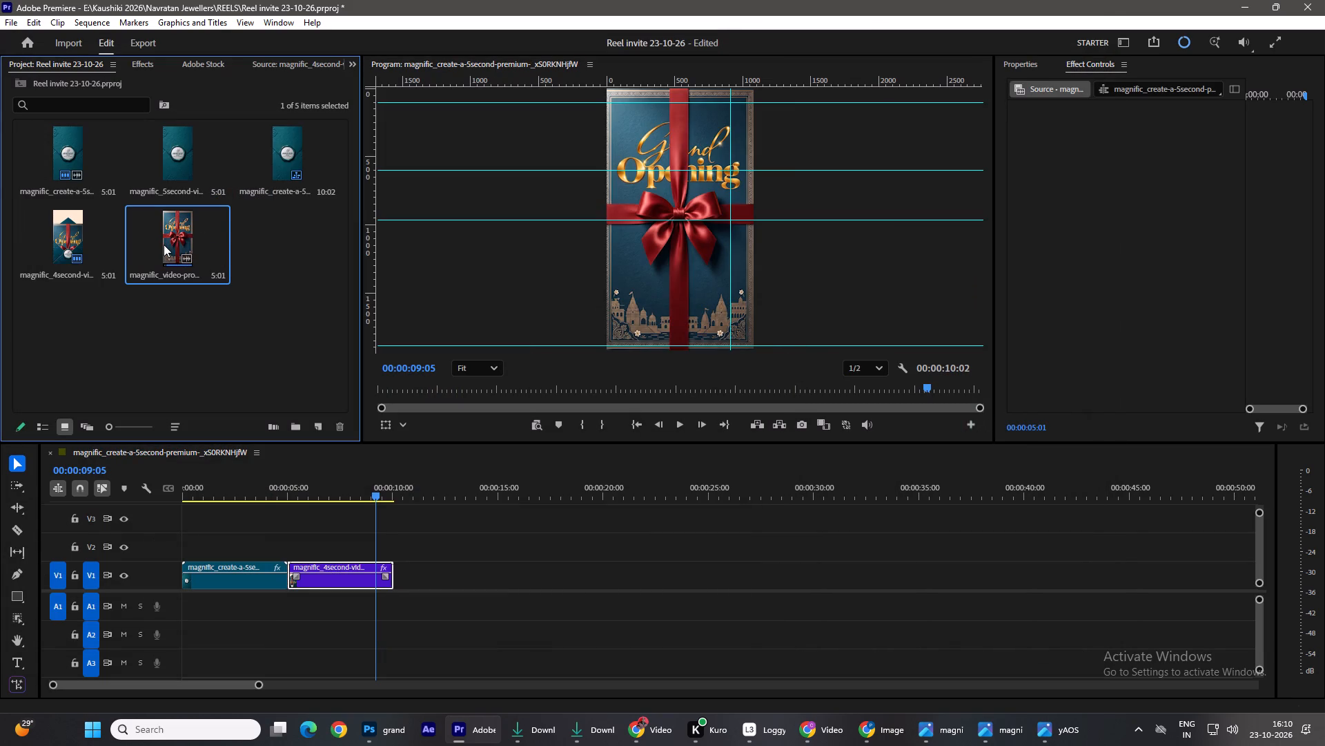
drag(173, 240, 397, 569)
Unlink the third clip's audio on A1 from its video and select the audio alone.
click(446, 568)
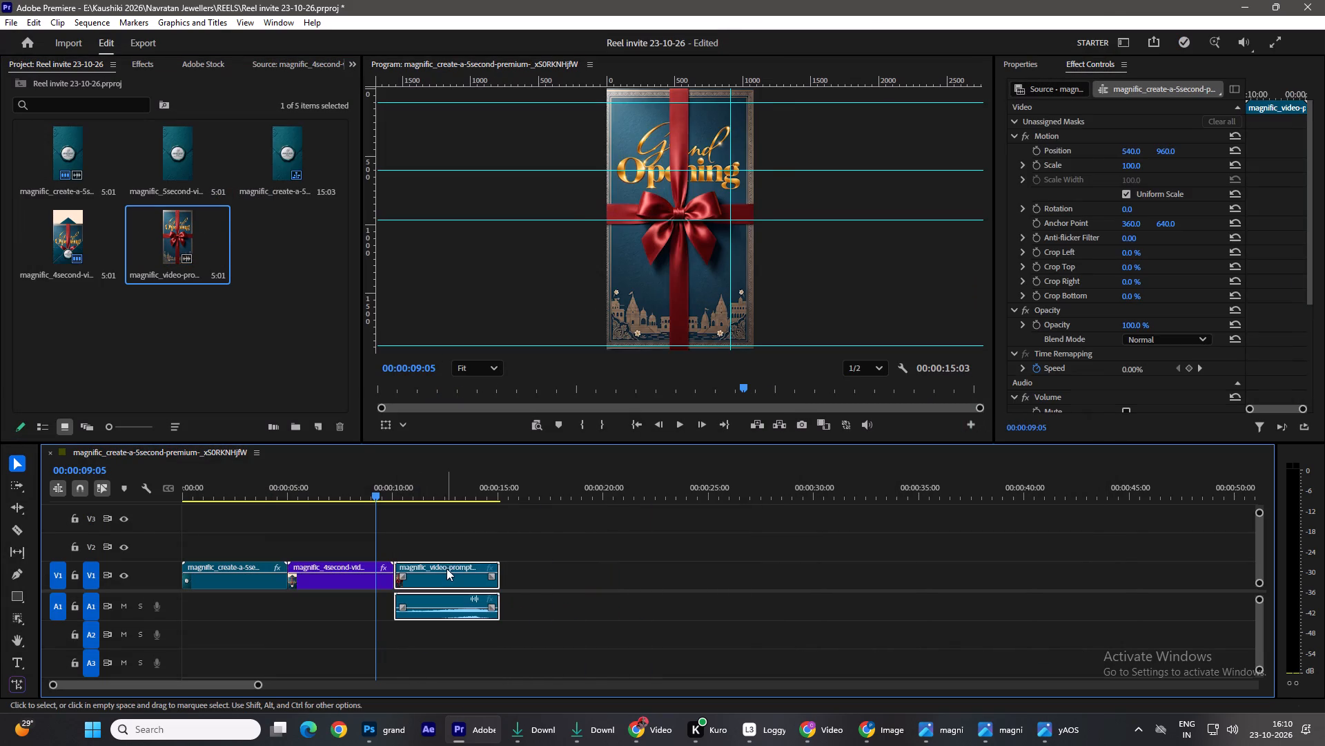
key(ctrl+l)
click(443, 613)
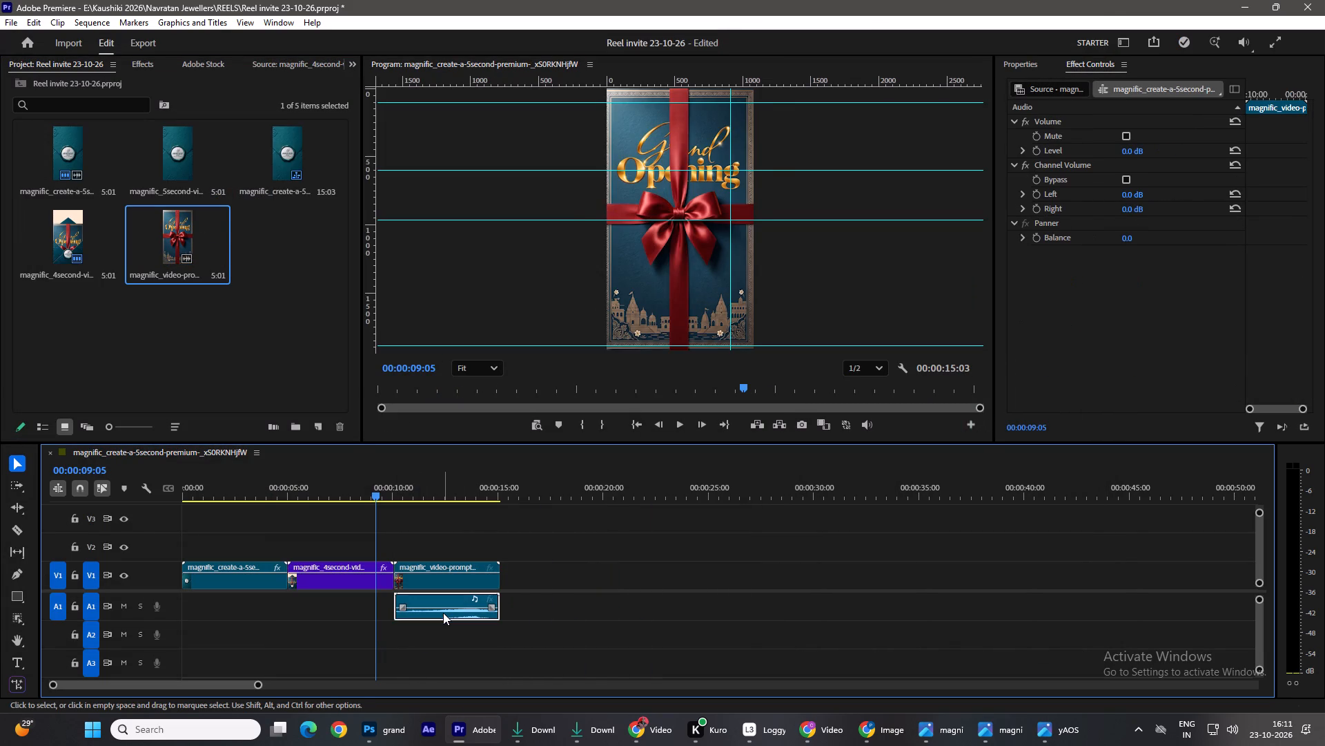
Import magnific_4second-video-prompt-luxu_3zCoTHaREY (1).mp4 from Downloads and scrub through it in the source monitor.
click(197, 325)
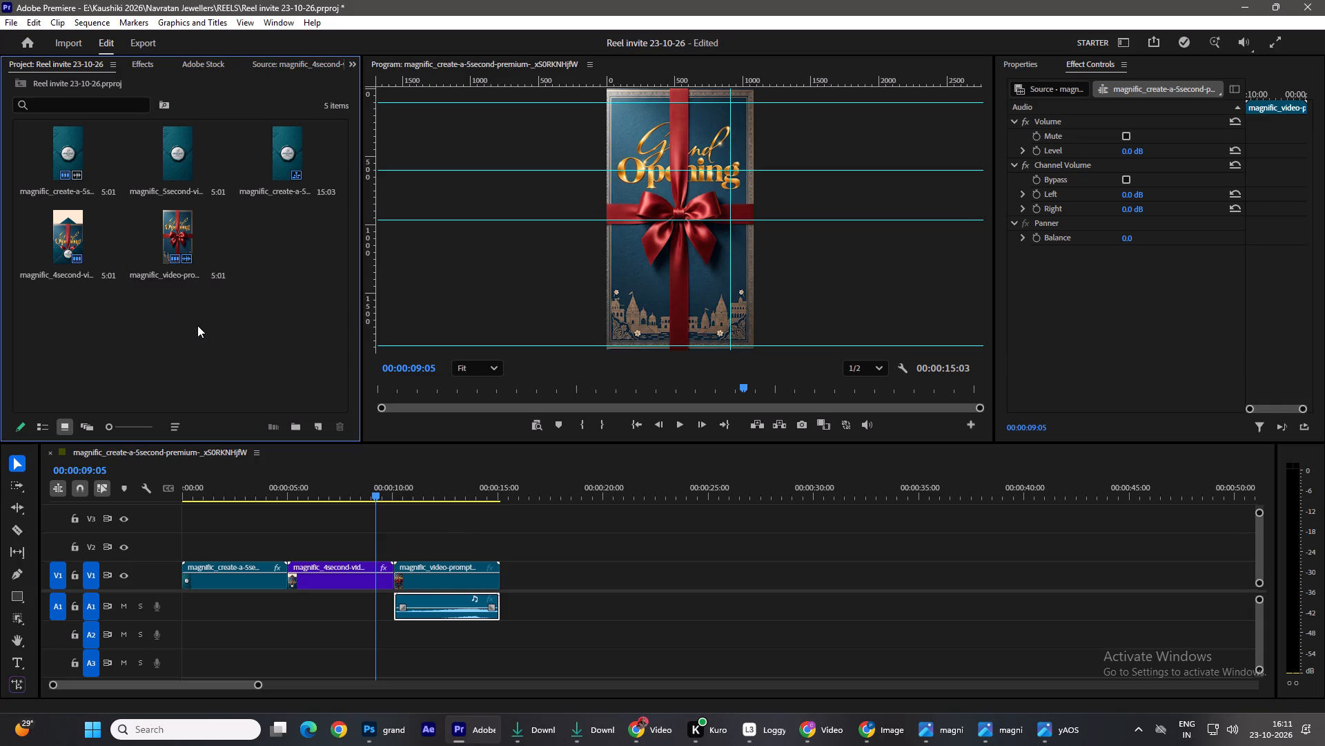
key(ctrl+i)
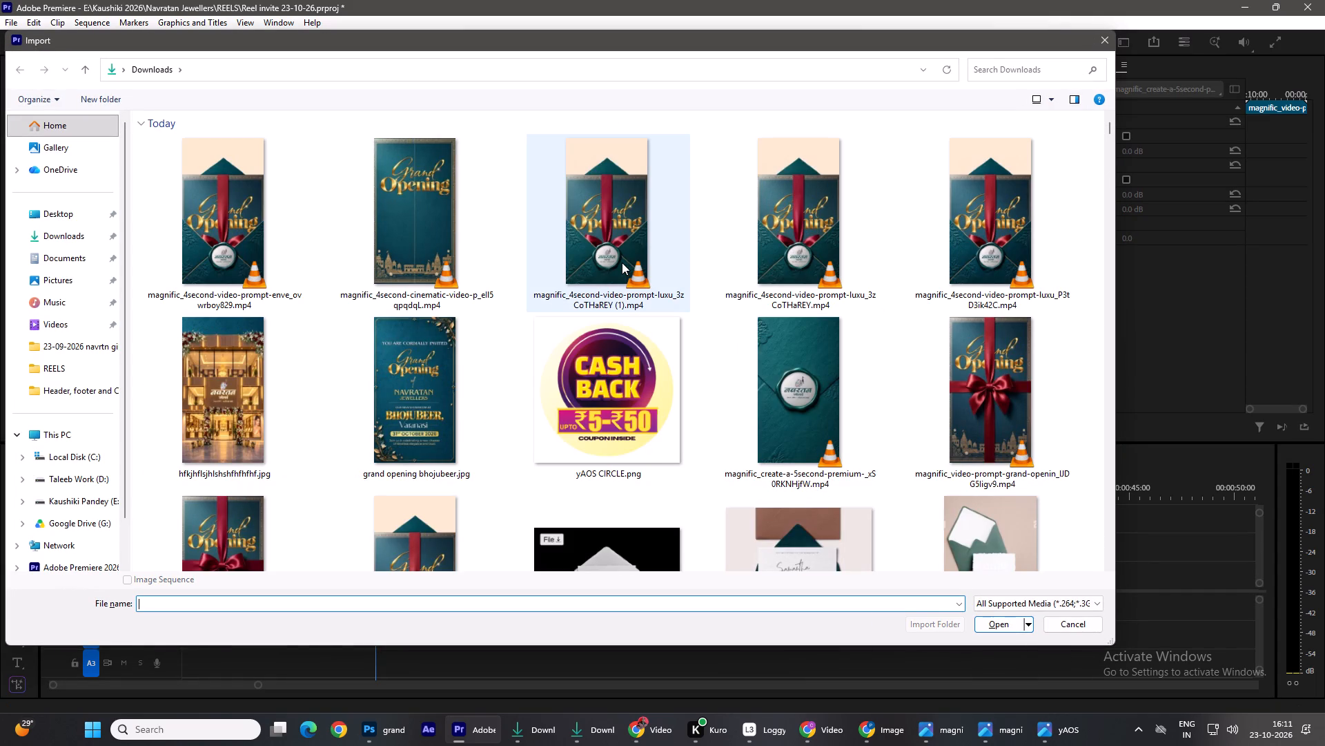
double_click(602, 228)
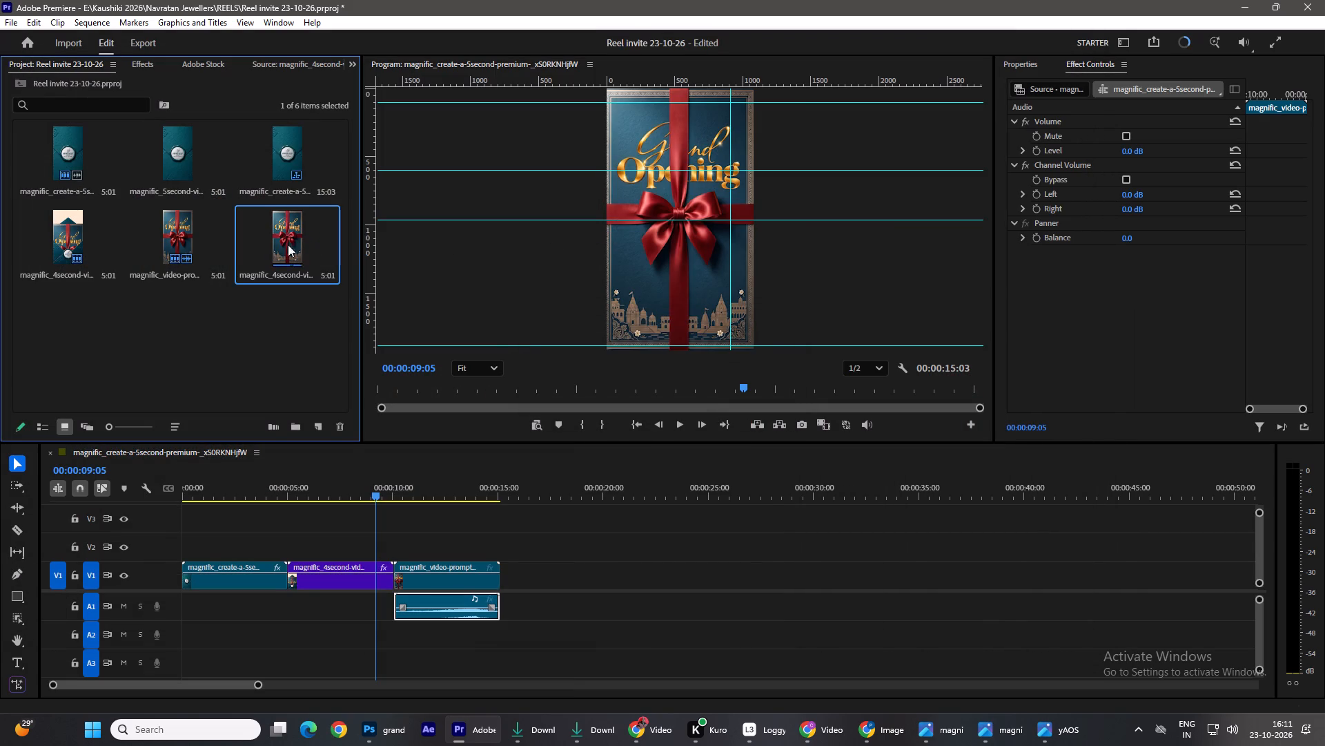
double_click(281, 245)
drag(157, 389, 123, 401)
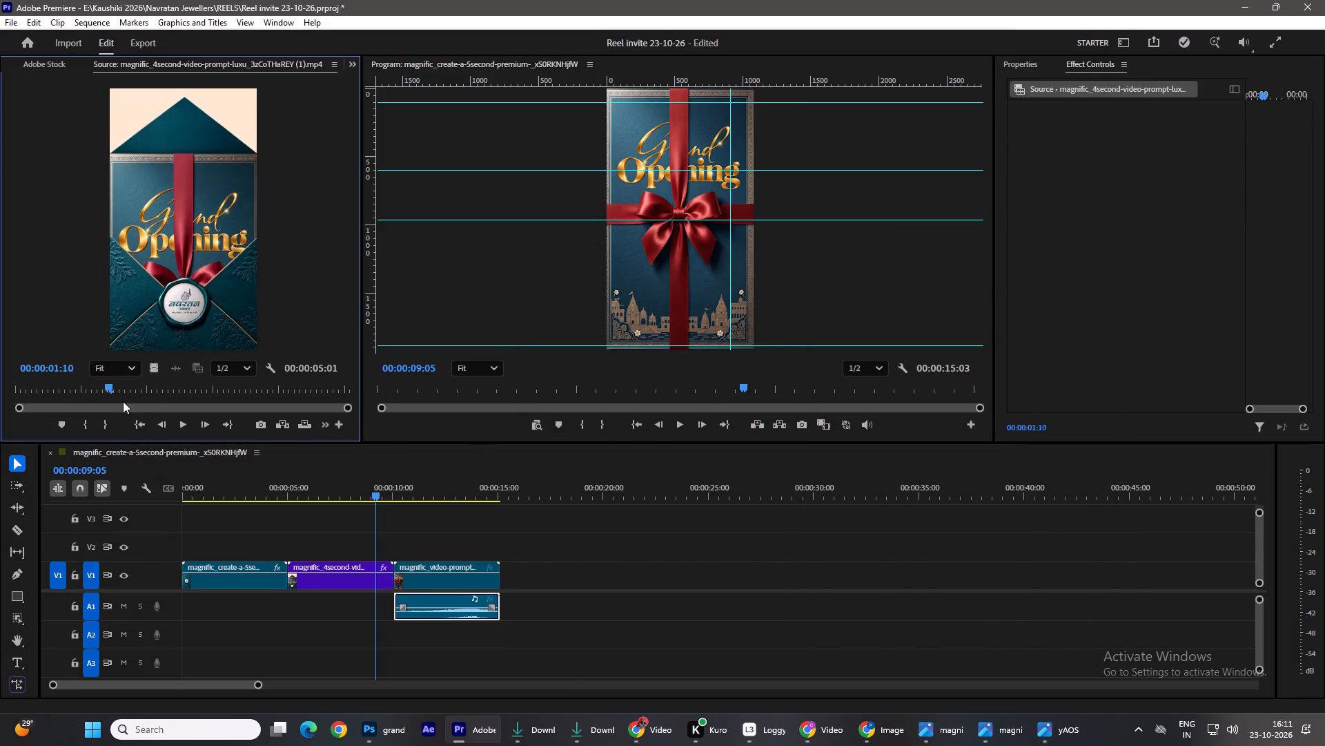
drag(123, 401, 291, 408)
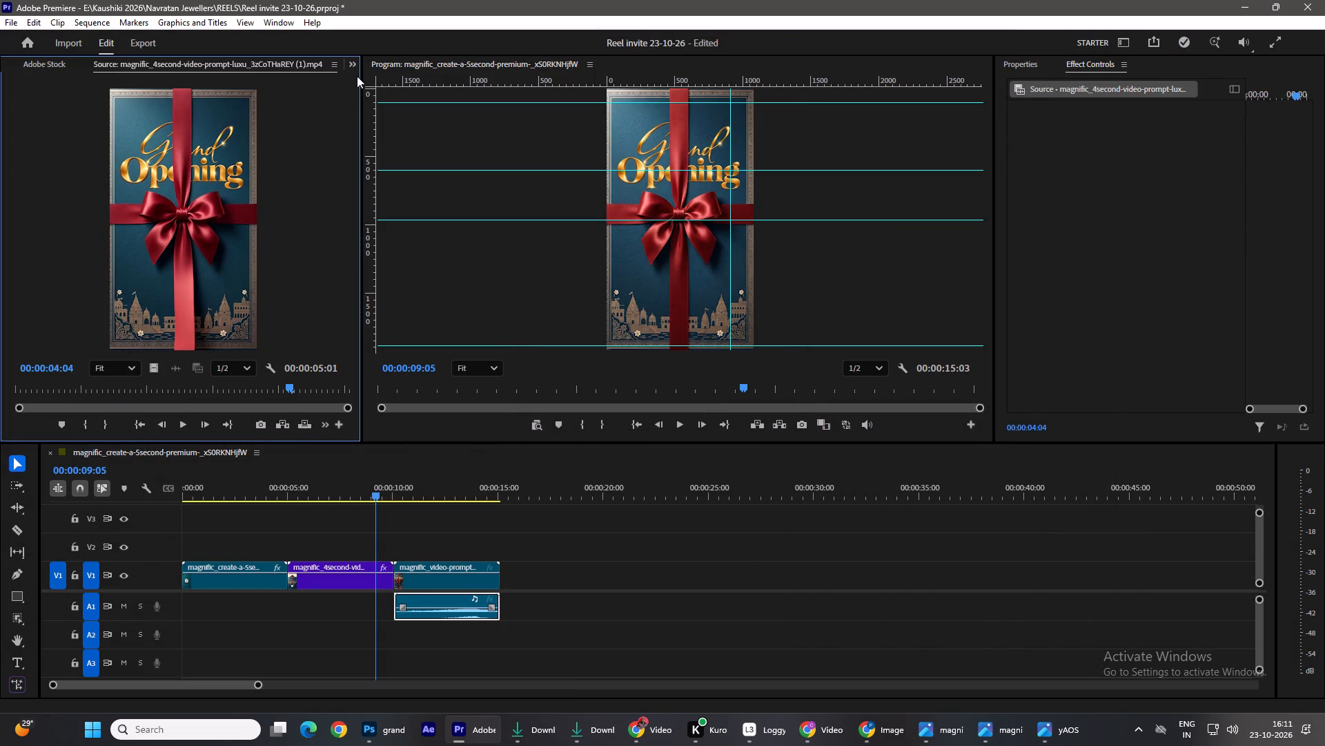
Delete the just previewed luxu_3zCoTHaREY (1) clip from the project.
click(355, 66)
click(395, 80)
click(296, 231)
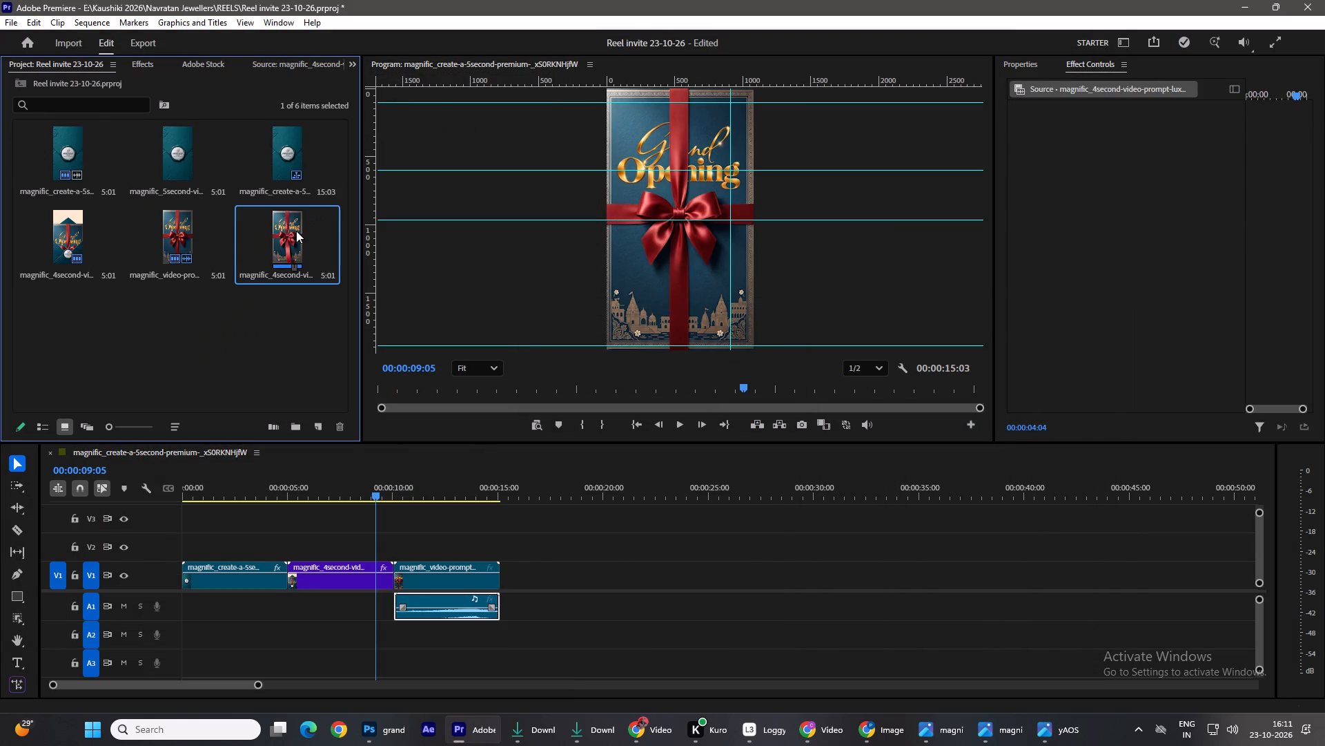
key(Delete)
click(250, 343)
Fit the third clip, the ribbon video on V1, to the sequence frame and play it through.
drag(374, 495, 315, 499)
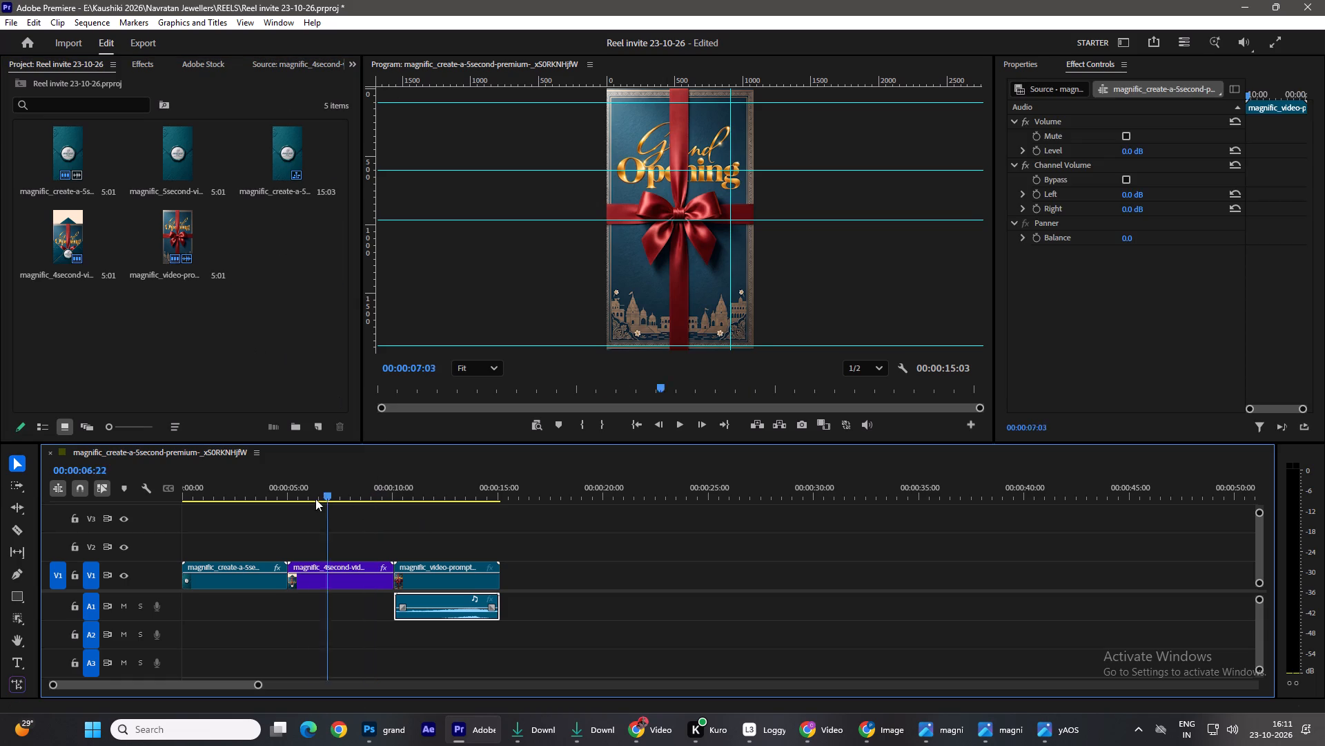
drag(315, 499, 394, 518)
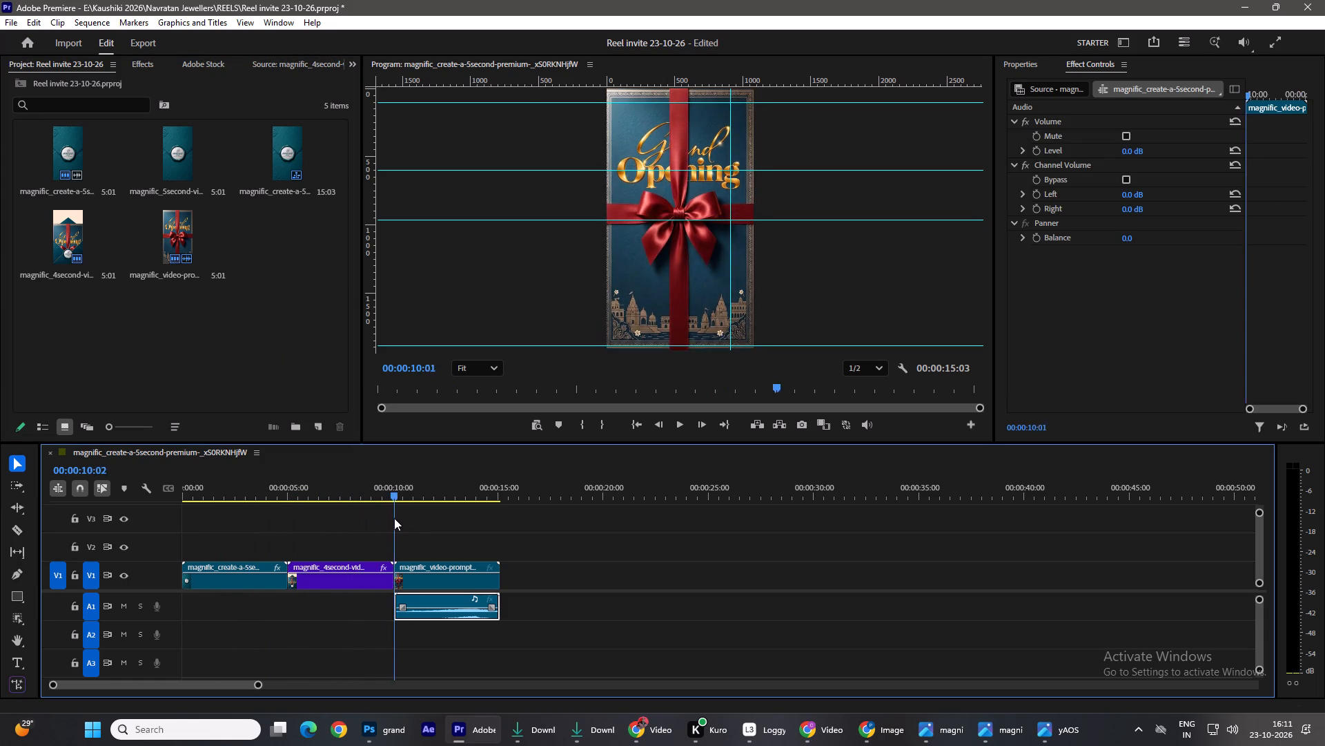
drag(394, 518, 426, 521)
click(436, 567)
right_click(436, 567)
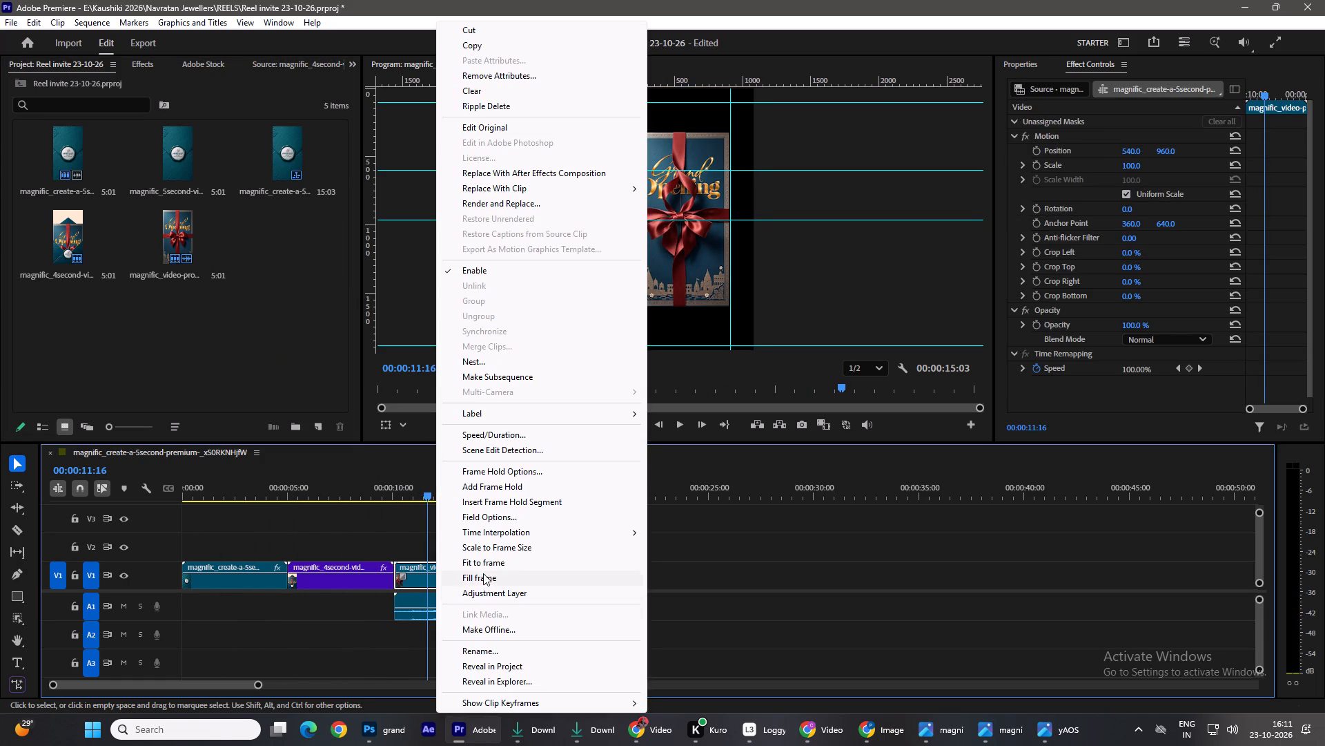
click(486, 568)
key(space)
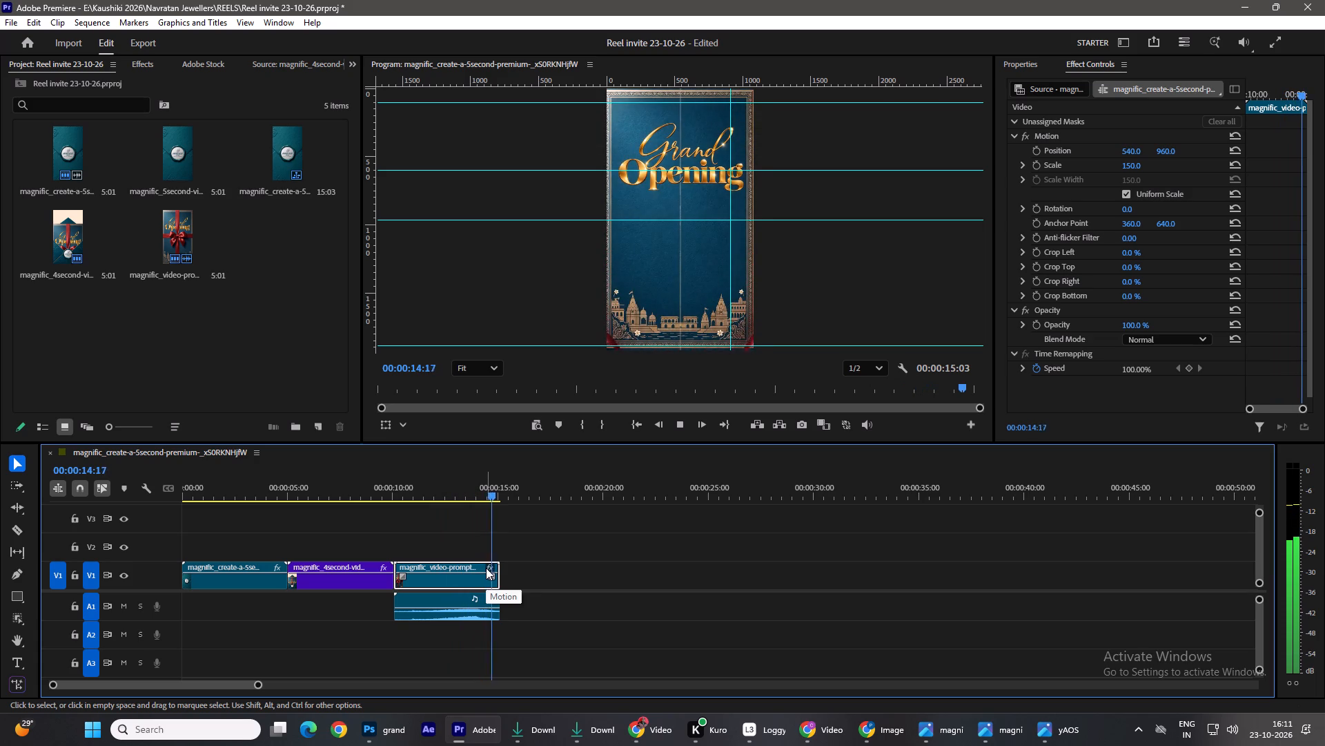
Import the magnific_4second-cinematic-video clip from Downloads and place it on V1 directly after the third clip.
key(ctrl+i)
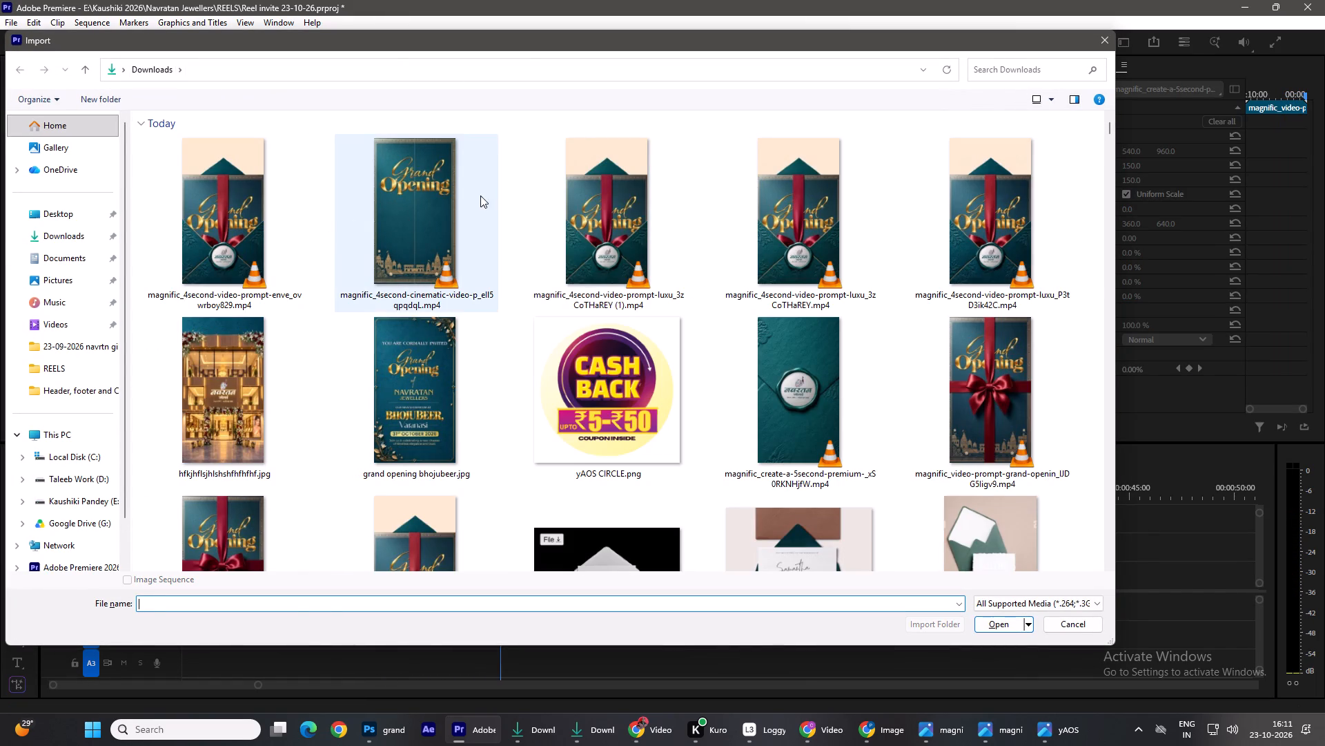
double_click(425, 200)
drag(288, 230, 536, 577)
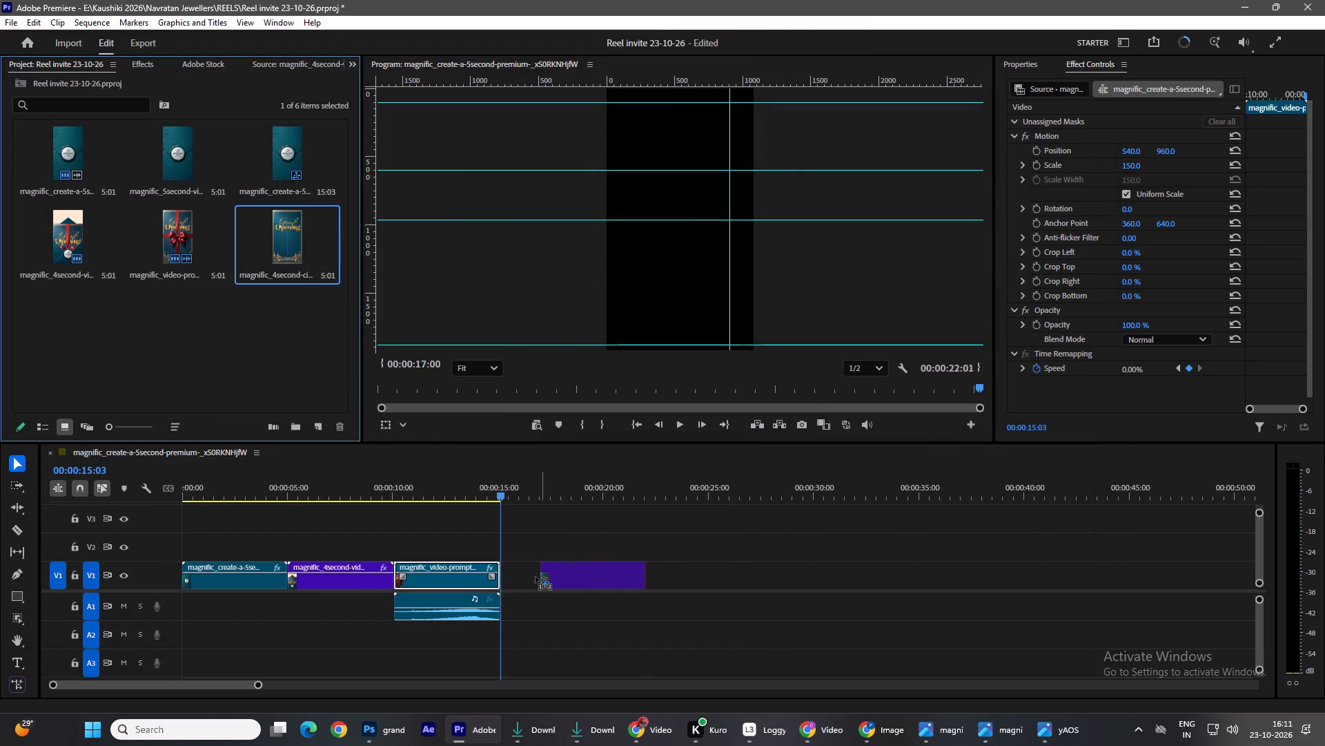
drag(536, 577, 496, 589)
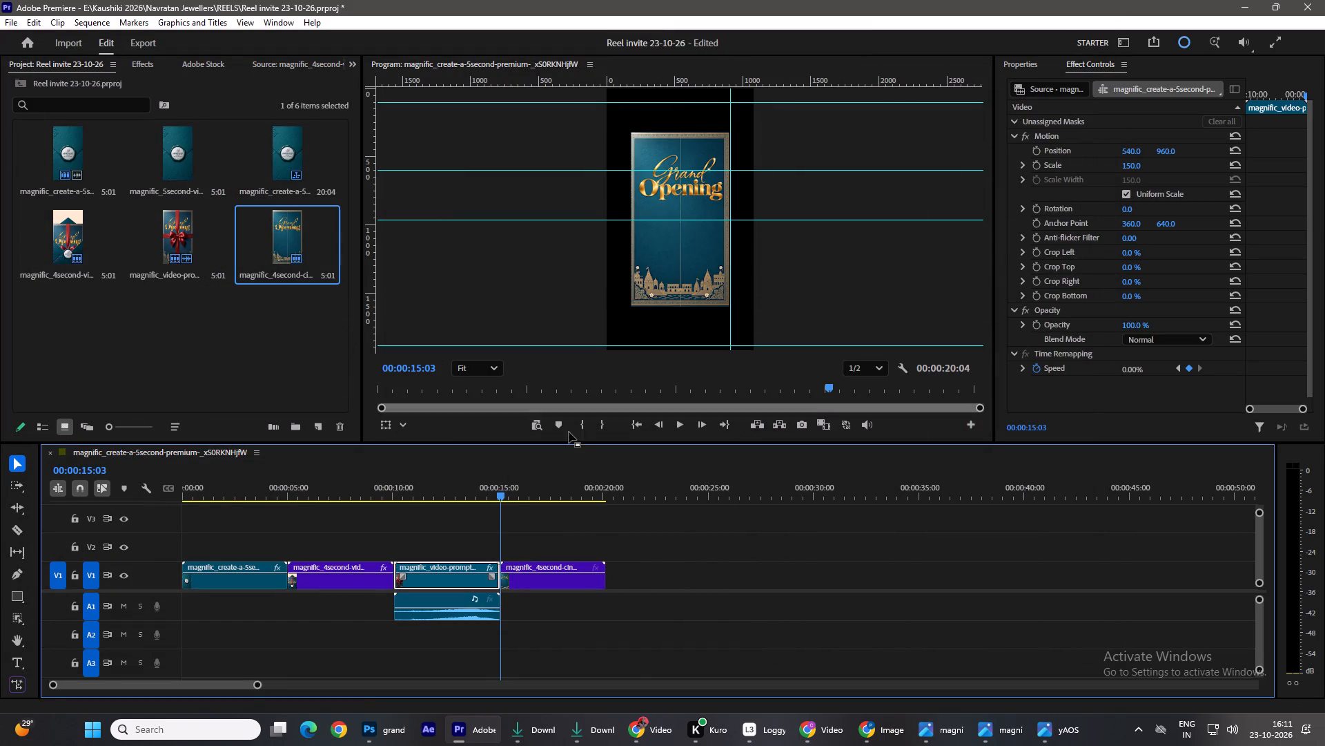
Fit the fourth clip on V1 to the sequence frame and play the cut from the third clip into it.
click(571, 571)
right_click(571, 571)
click(625, 561)
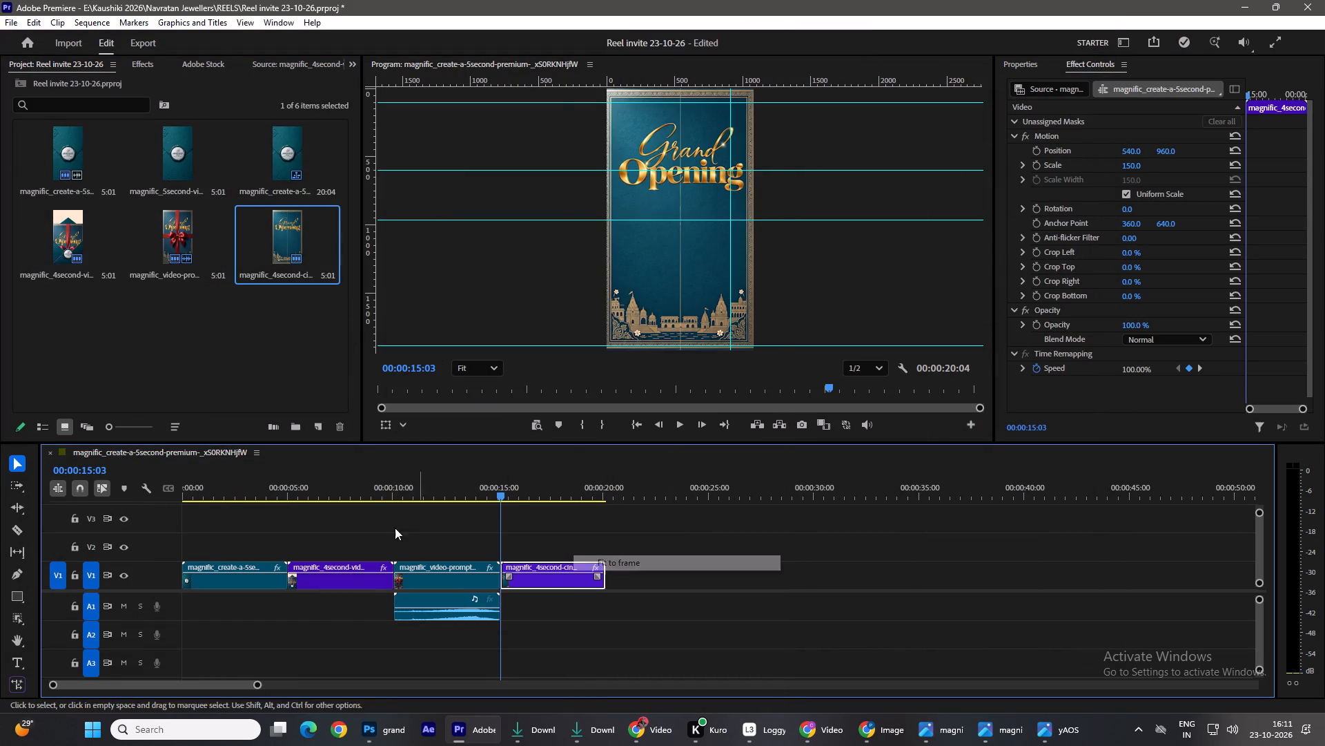
drag(500, 486, 478, 496)
key(space)
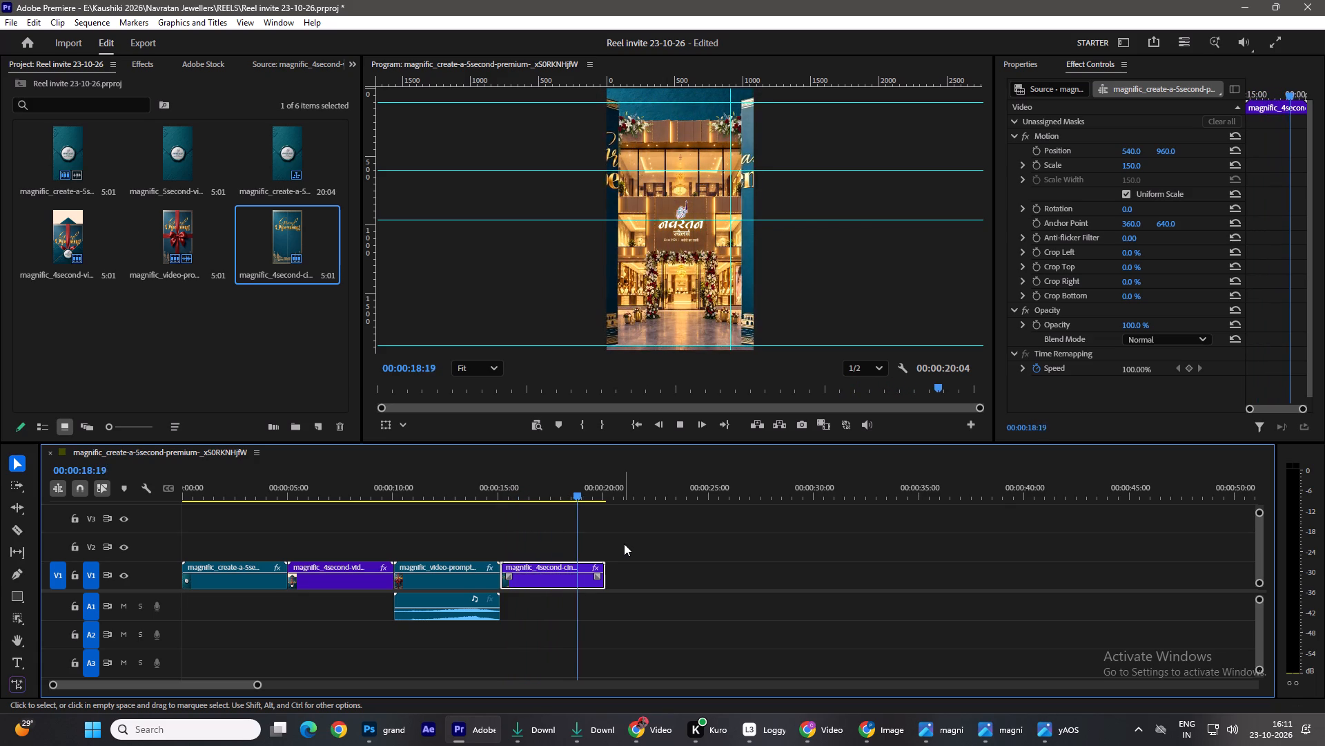
key(space)
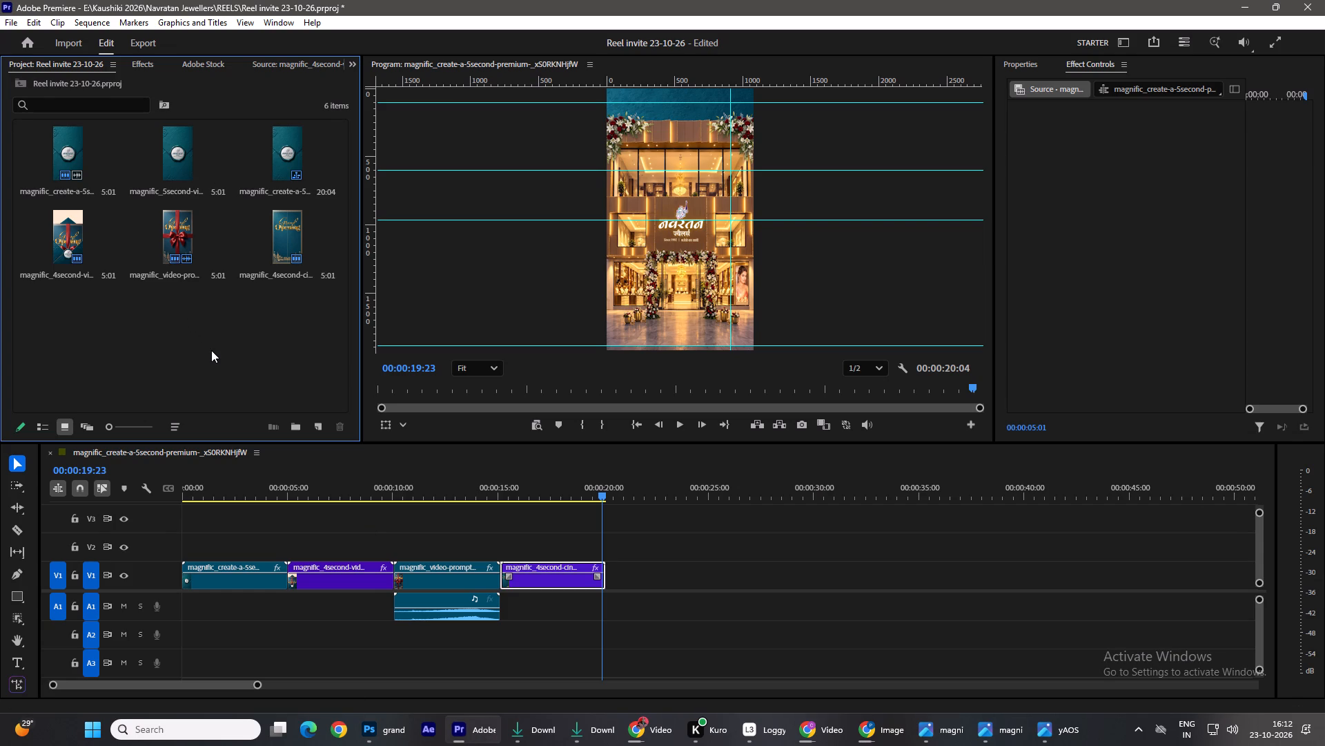
key(ctrl+i)
scroll(320, 323, up, 7)
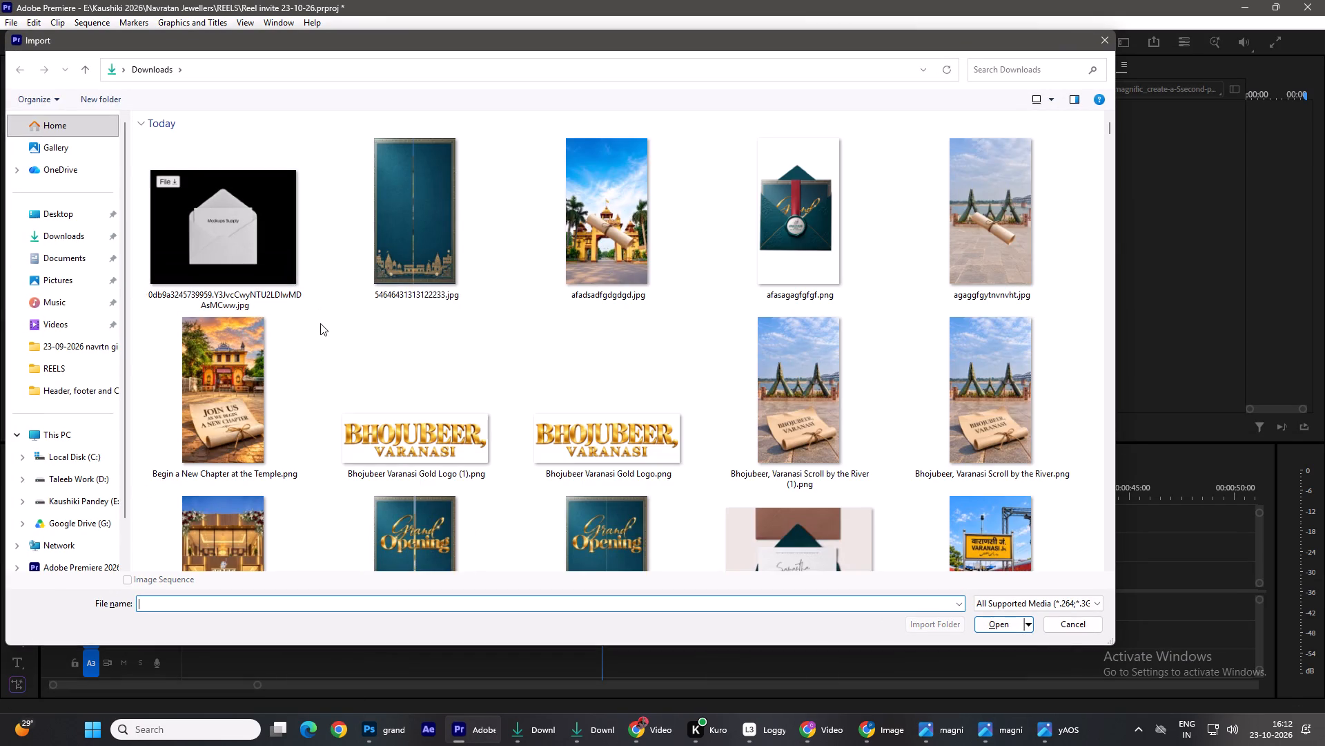
double_click(254, 226)
Place the imported storefront clip on V1 directly after the fourth clip and fit it to the sequence frame.
drag(50, 324, 129, 338)
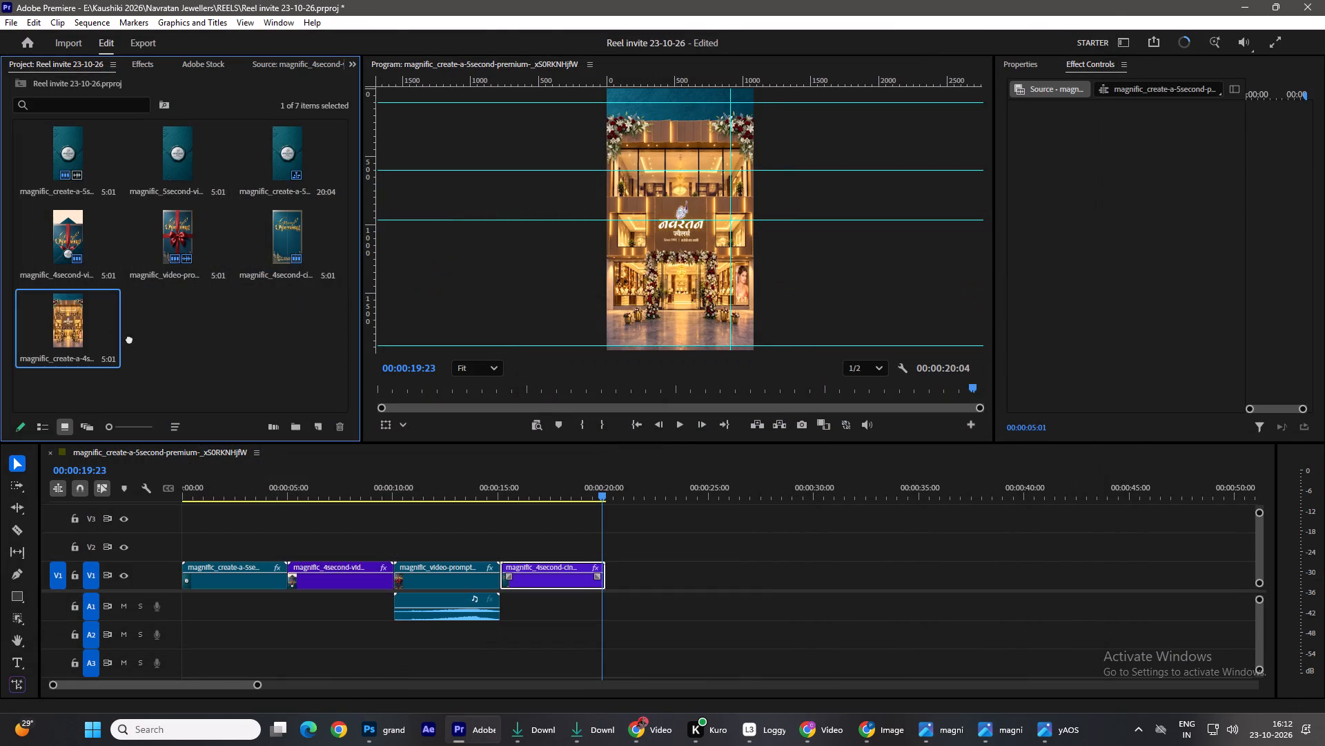
drag(129, 338, 609, 580)
click(649, 574)
right_click(649, 574)
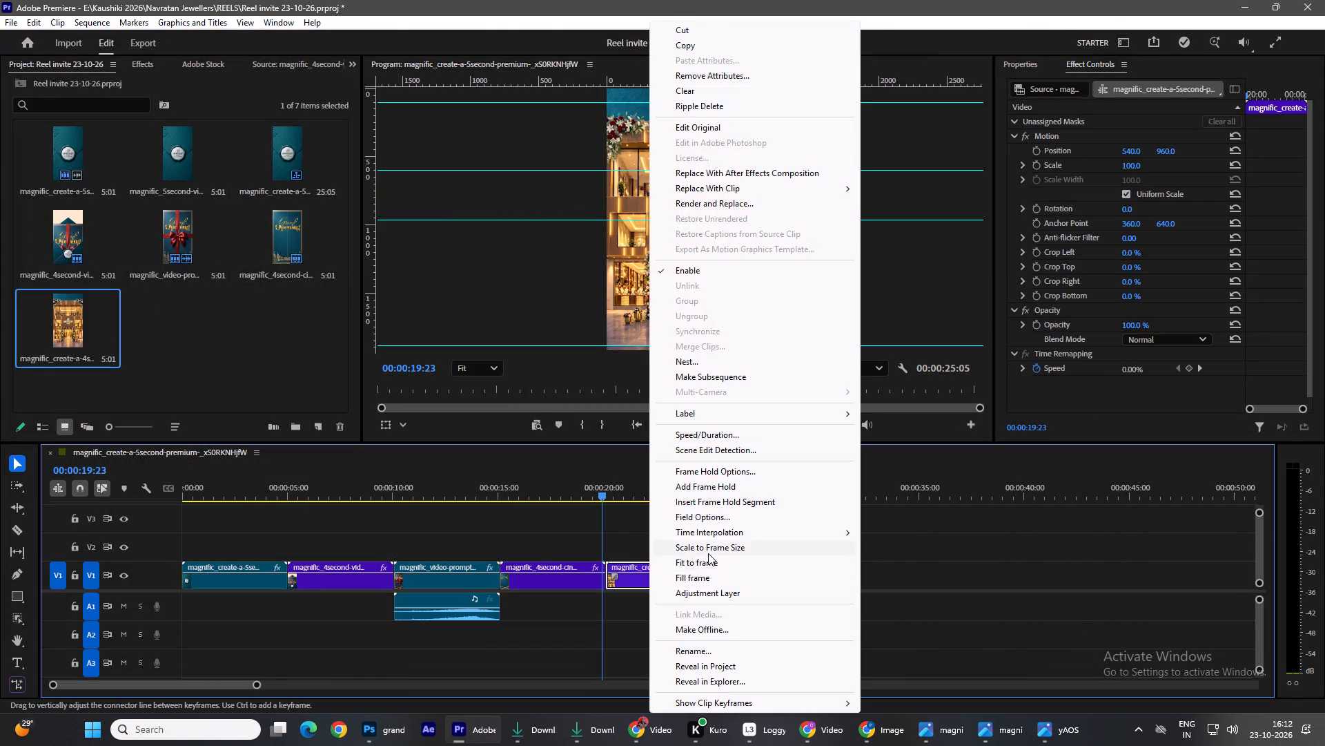
click(705, 562)
Play and scrub the assembled sequence, examining the transitions and the new fifth clip through to its end.
key(space)
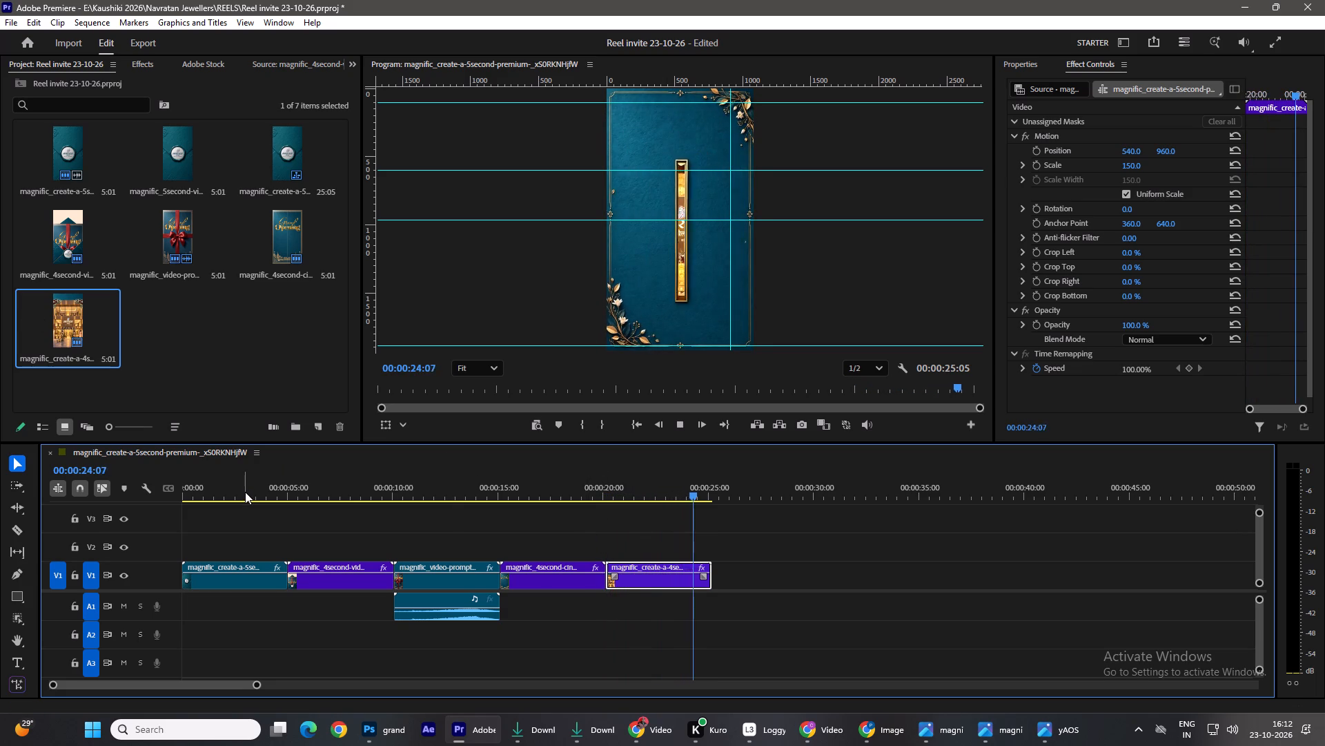
click(717, 495)
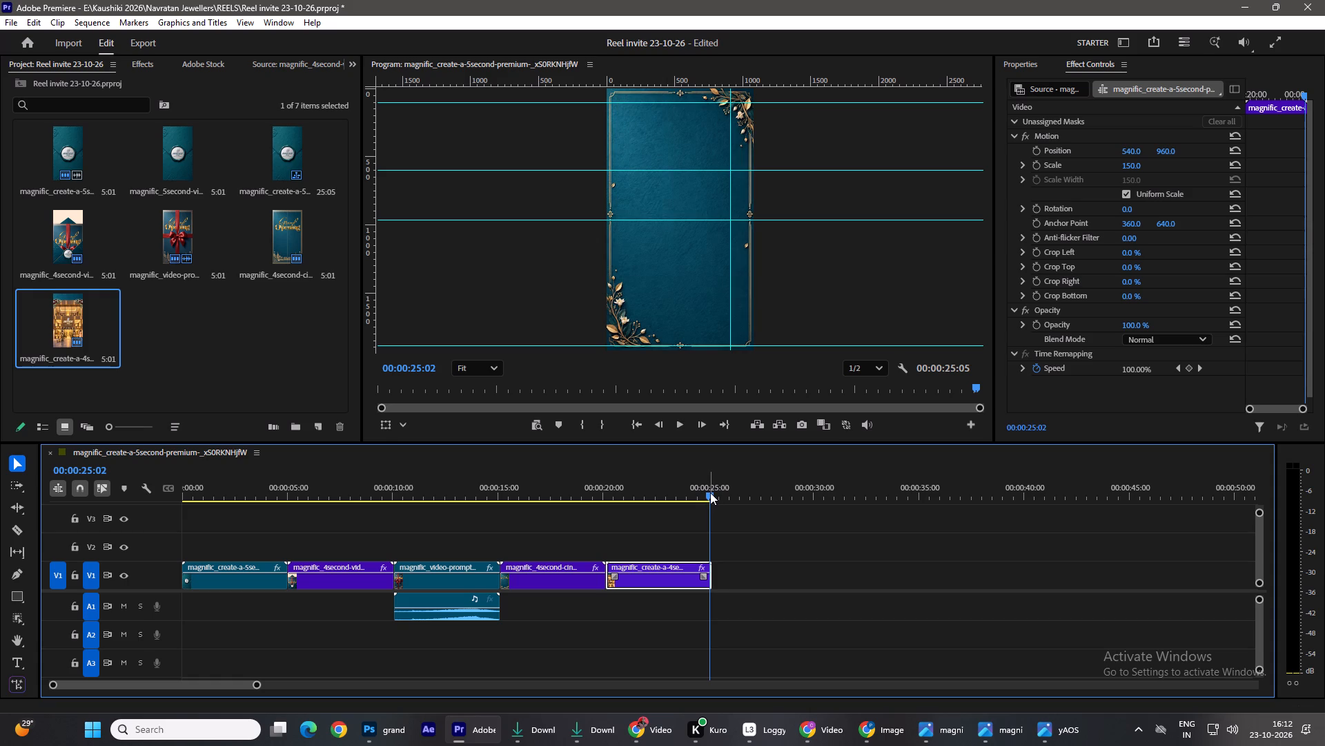
drag(710, 492, 542, 542)
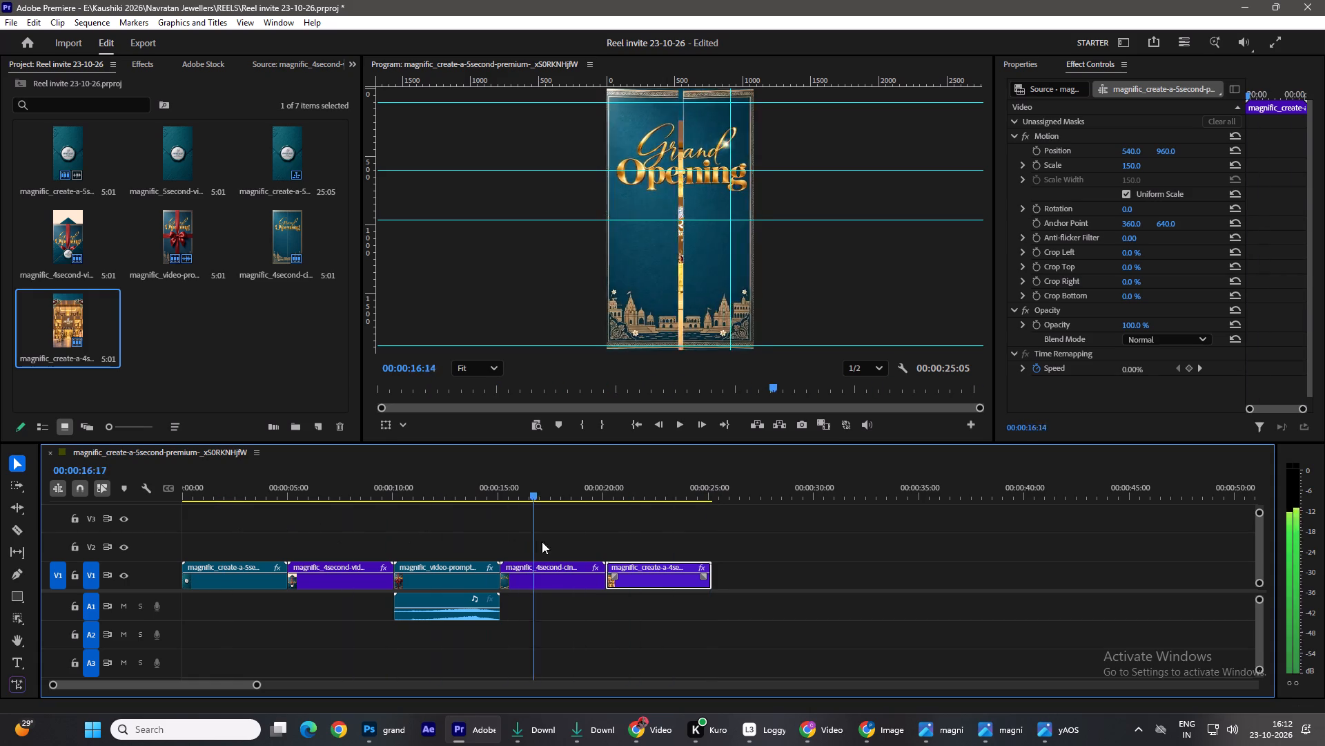
drag(542, 542, 643, 566)
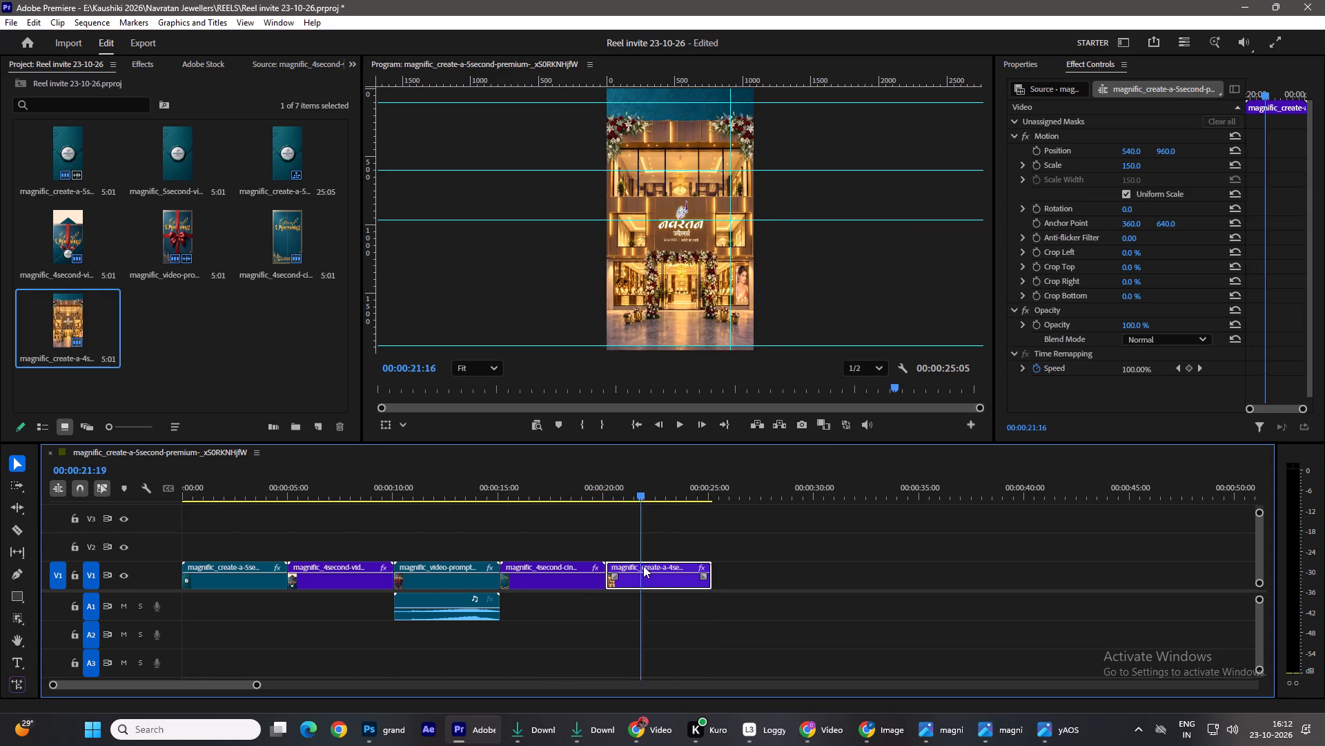
drag(643, 566, 691, 574)
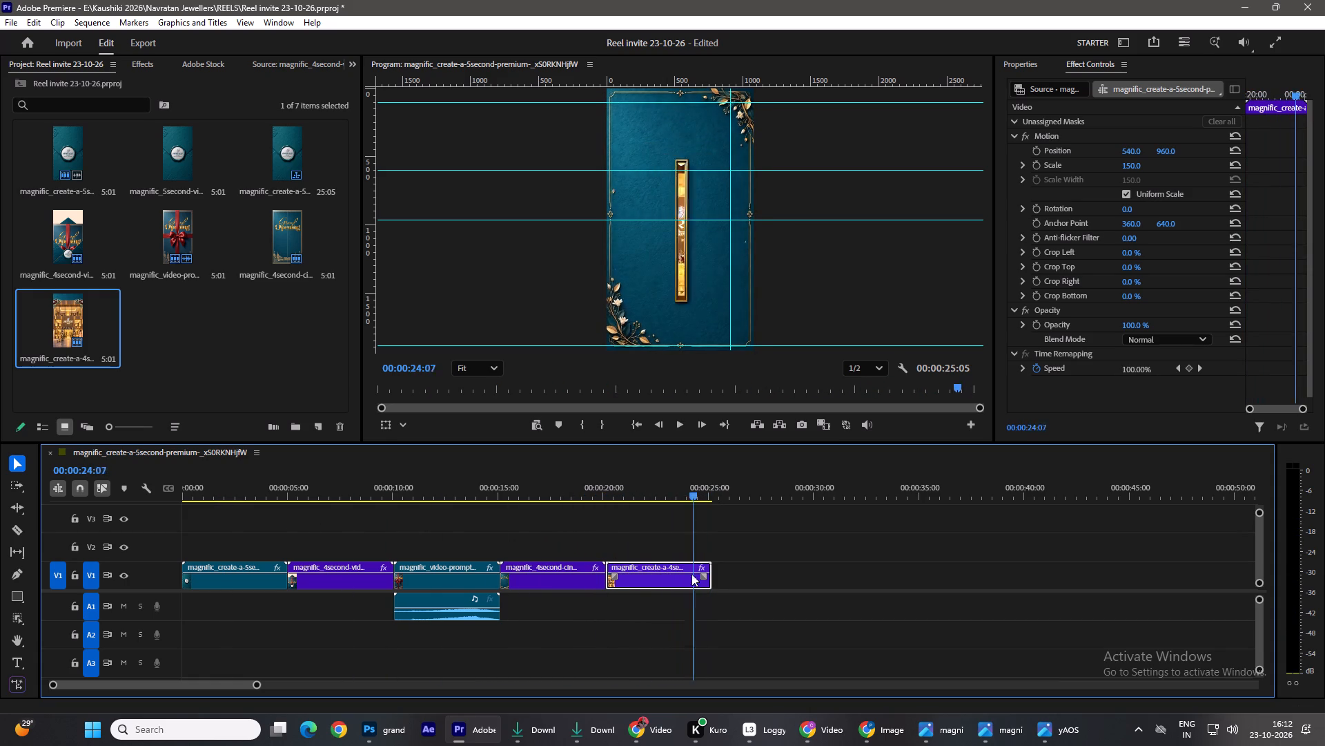
drag(691, 574, 709, 574)
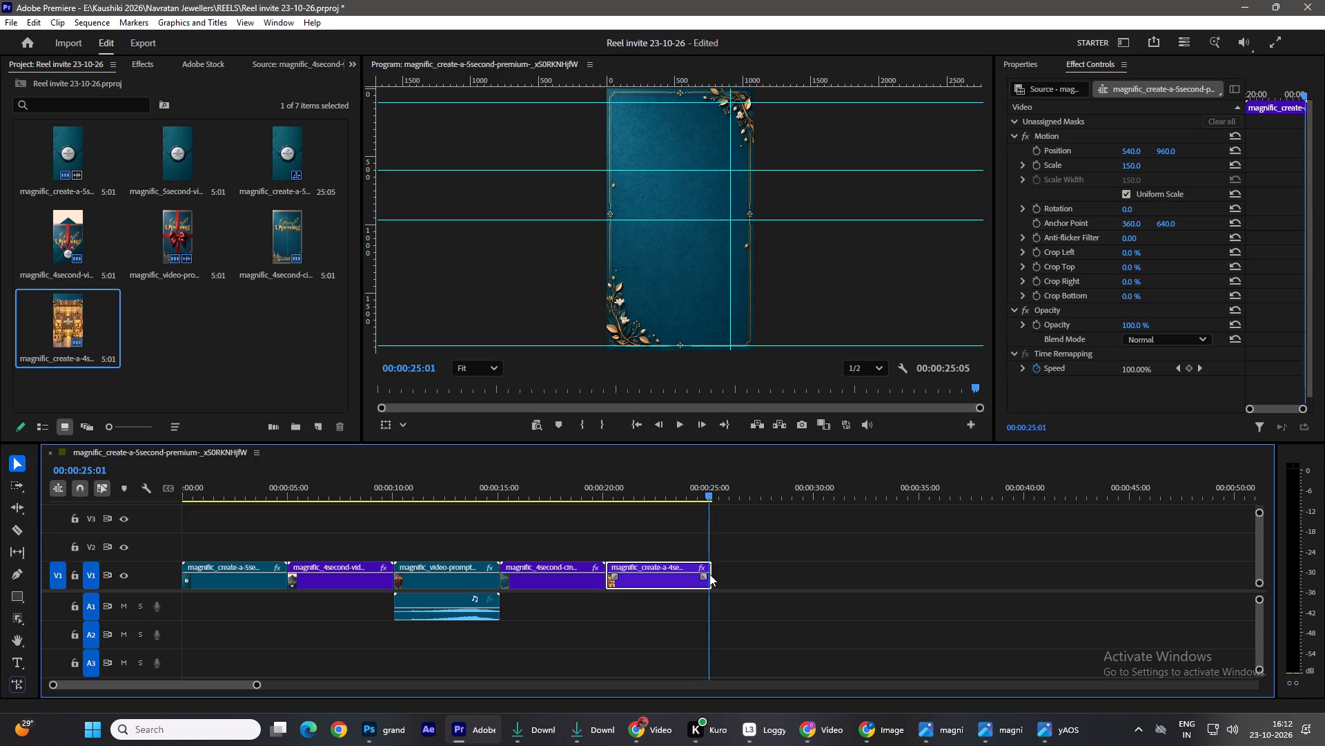
drag(709, 574, 660, 578)
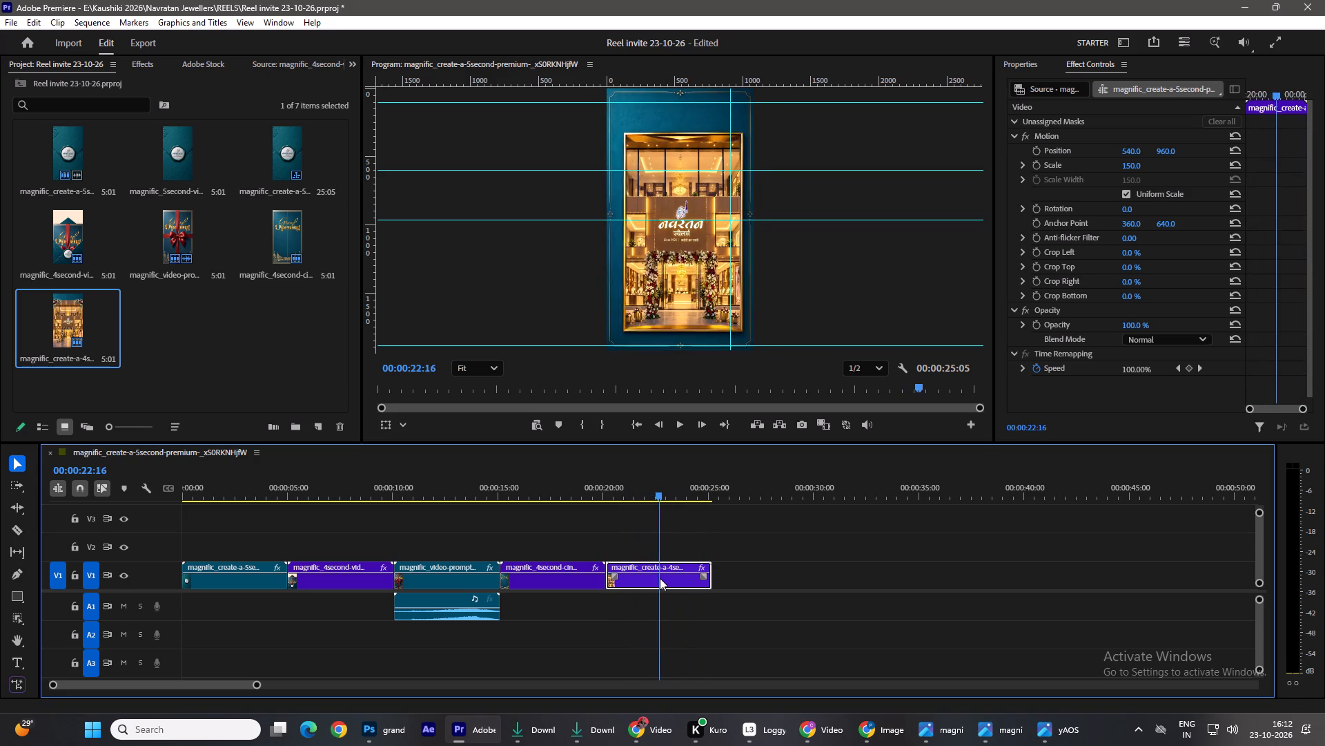
drag(660, 578, 275, 596)
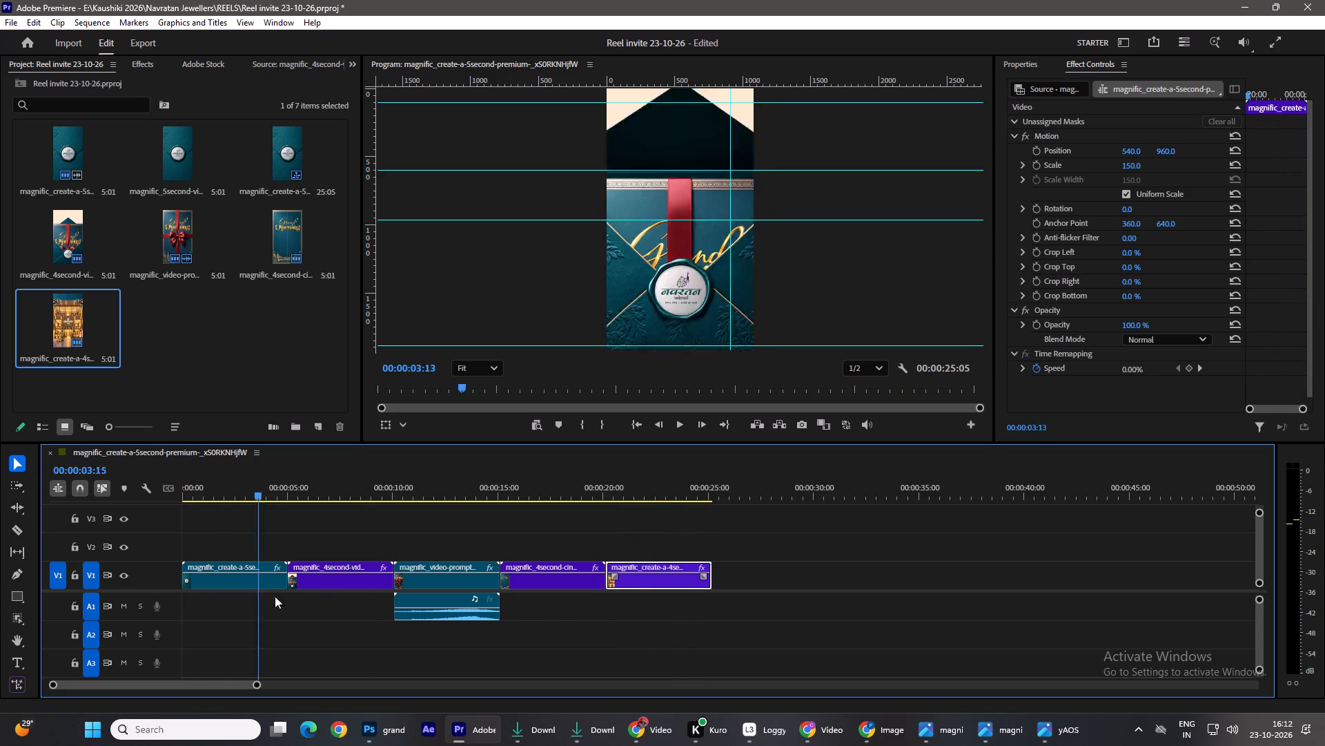
drag(275, 596, 587, 614)
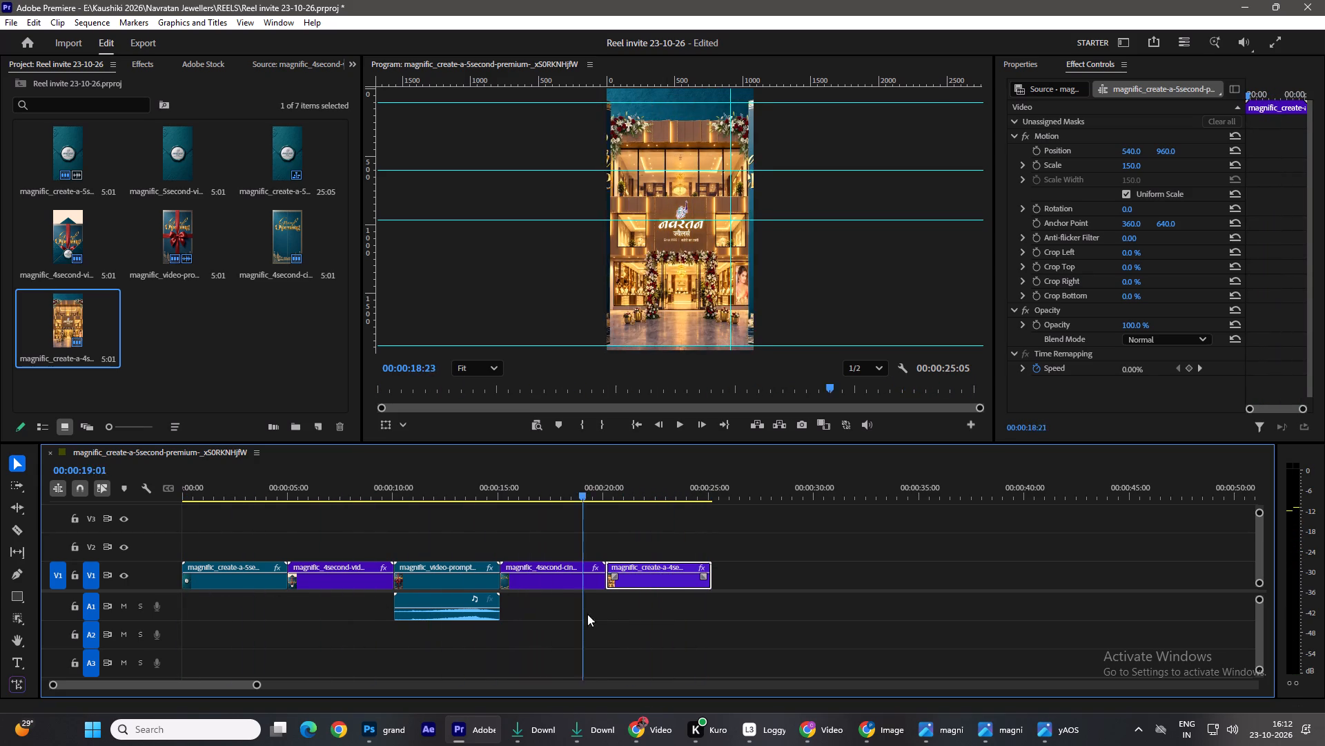
drag(587, 614, 680, 613)
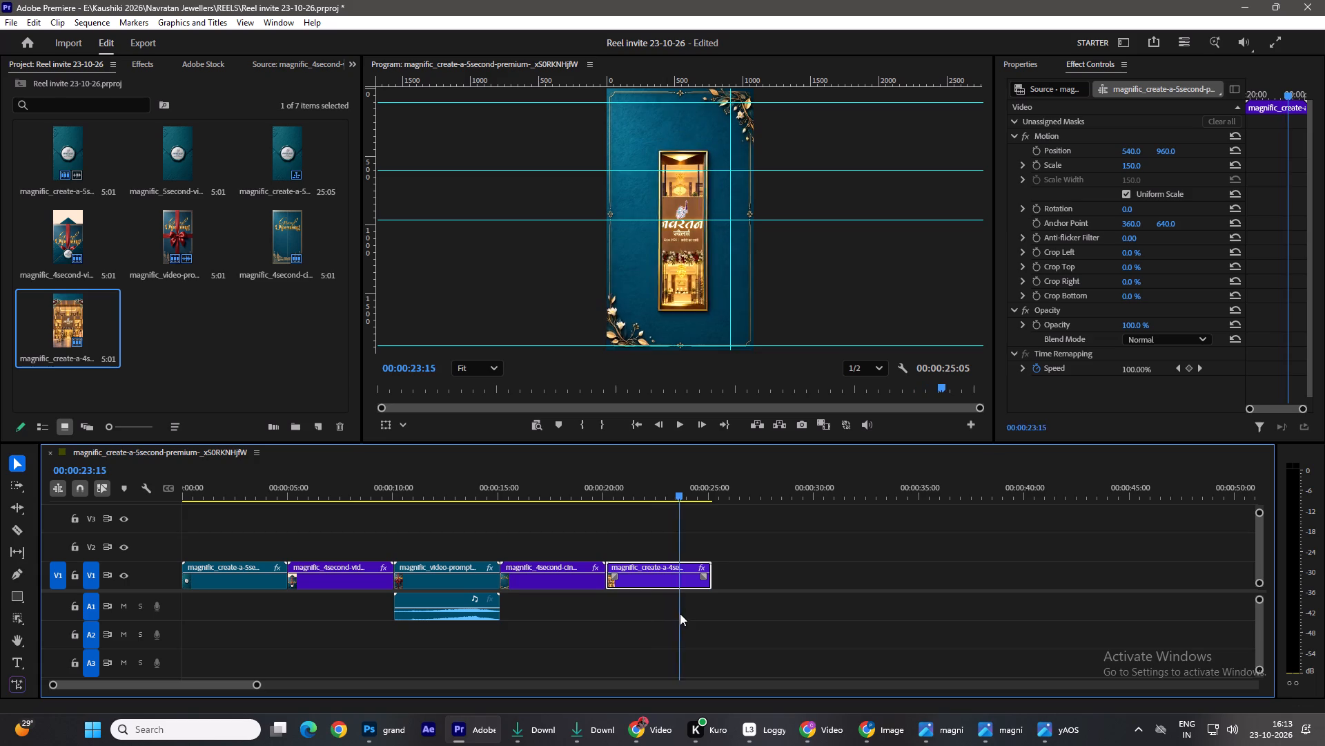
drag(680, 613, 700, 612)
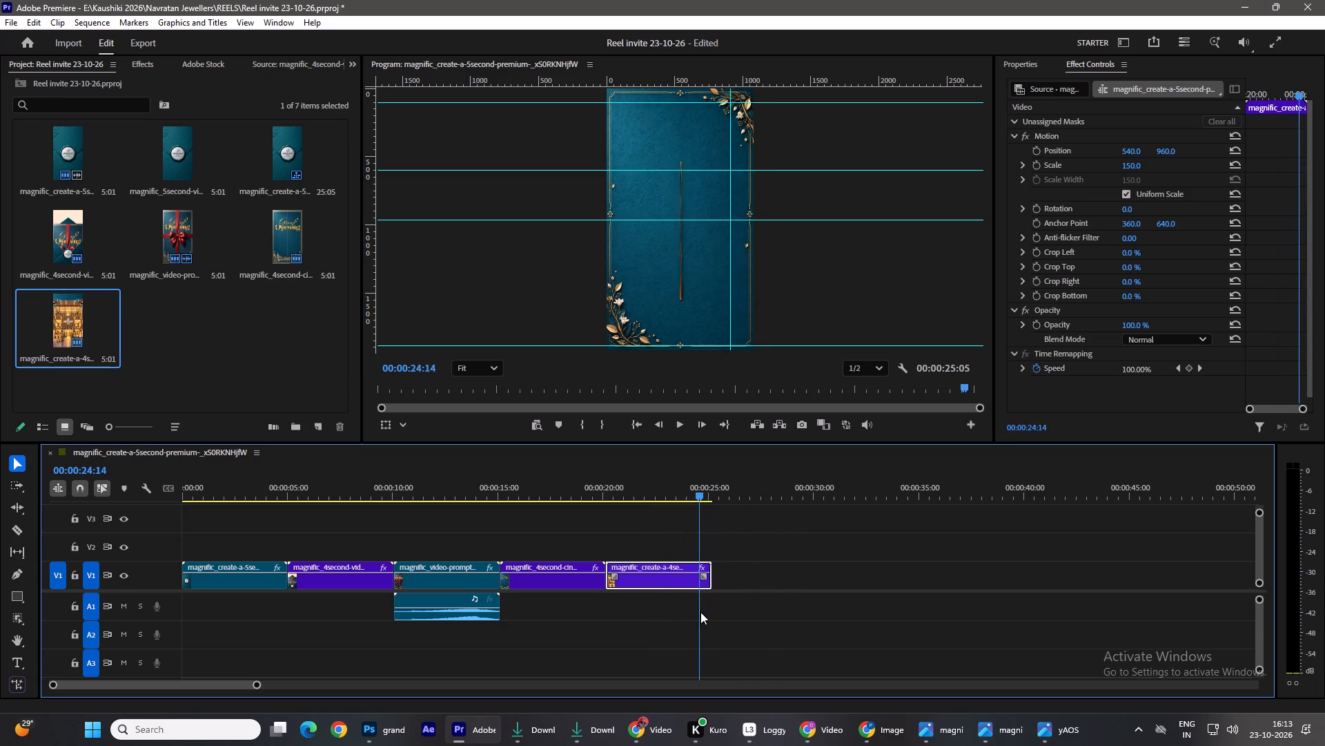
drag(700, 612, 655, 600)
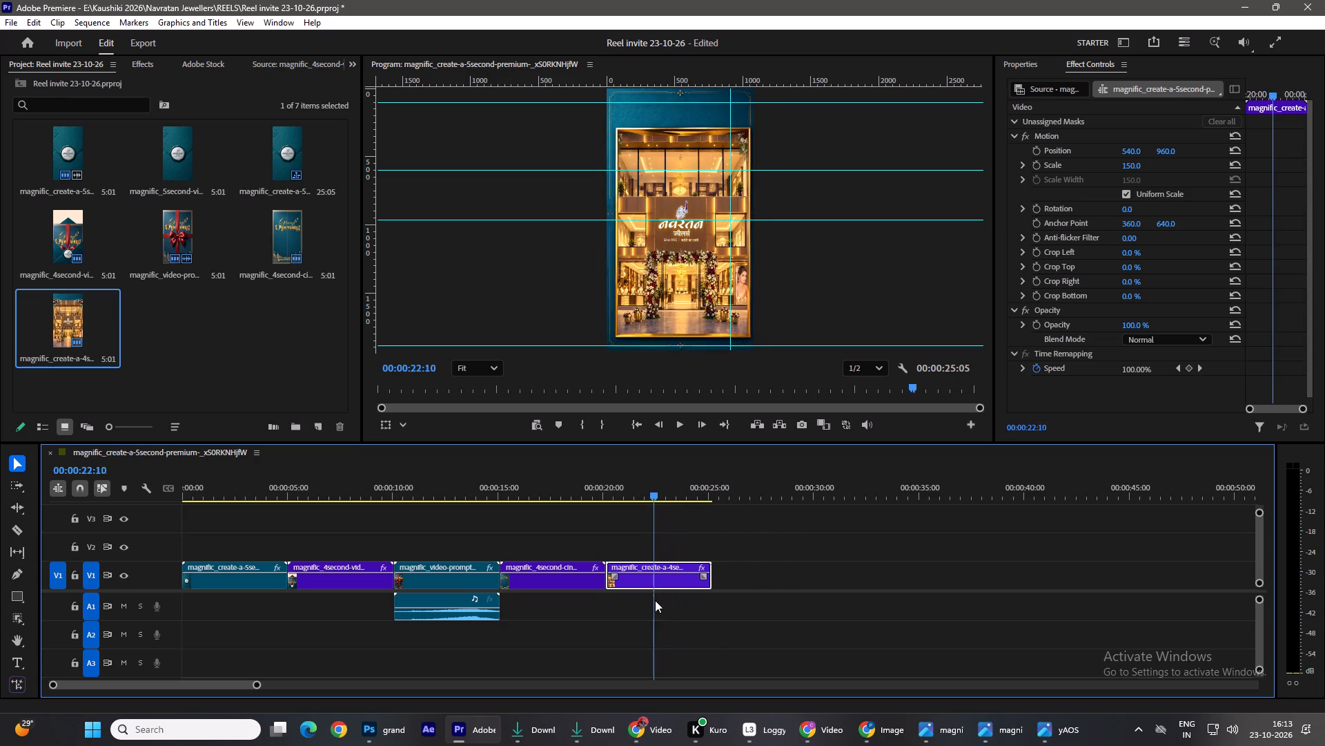
drag(655, 600, 449, 570)
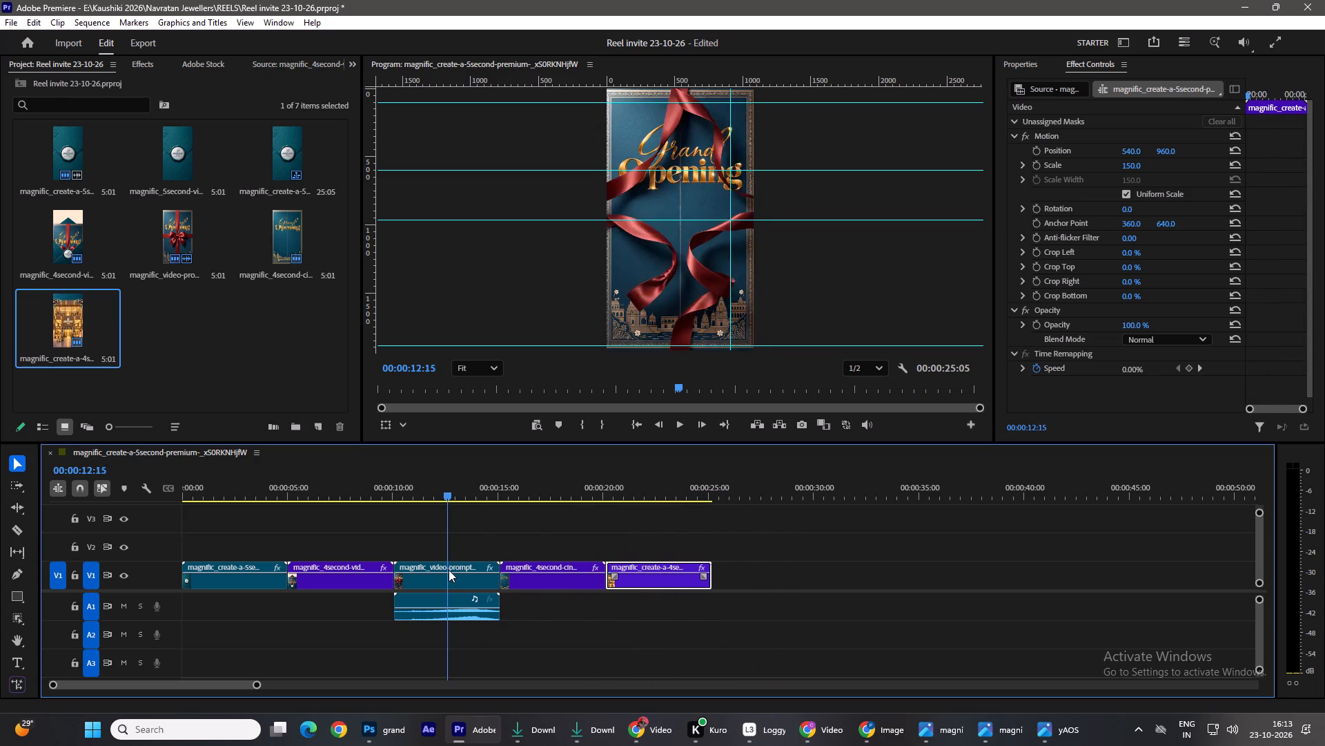
drag(449, 570, 646, 604)
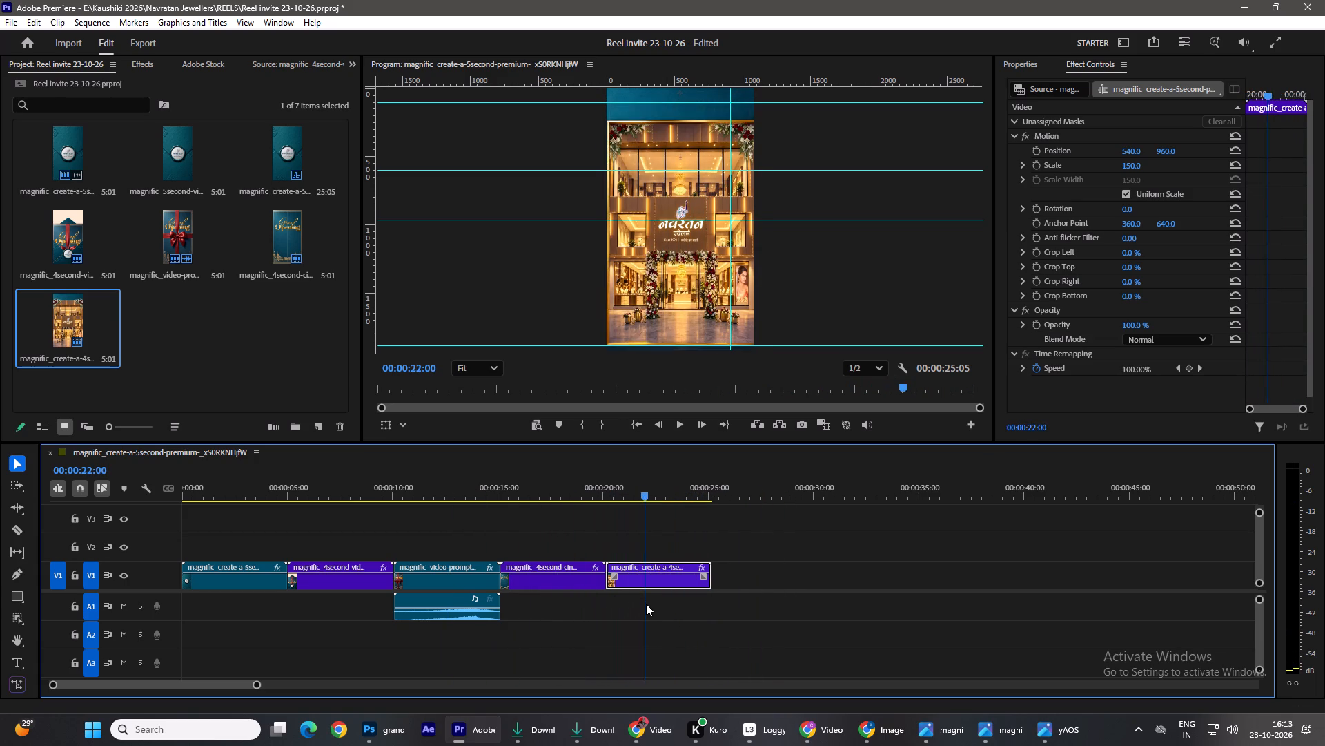
drag(646, 604, 667, 611)
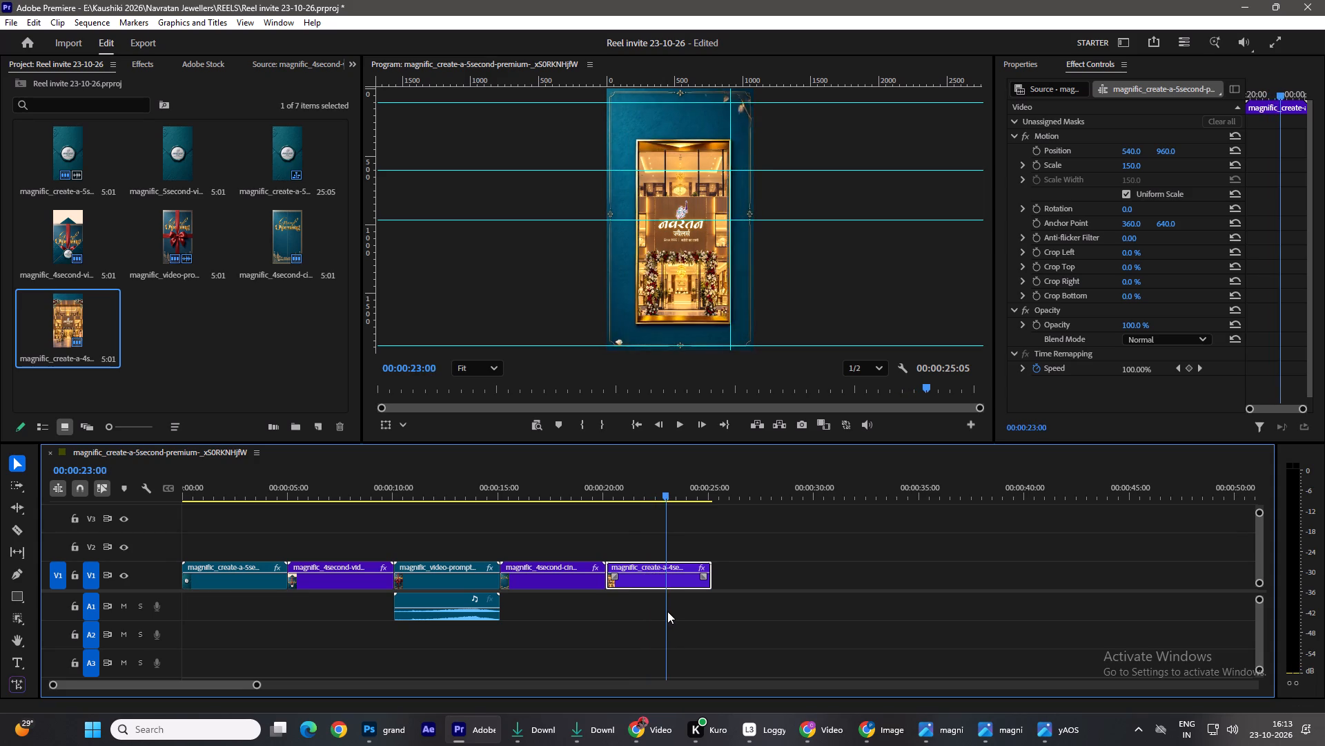
drag(667, 611, 698, 602)
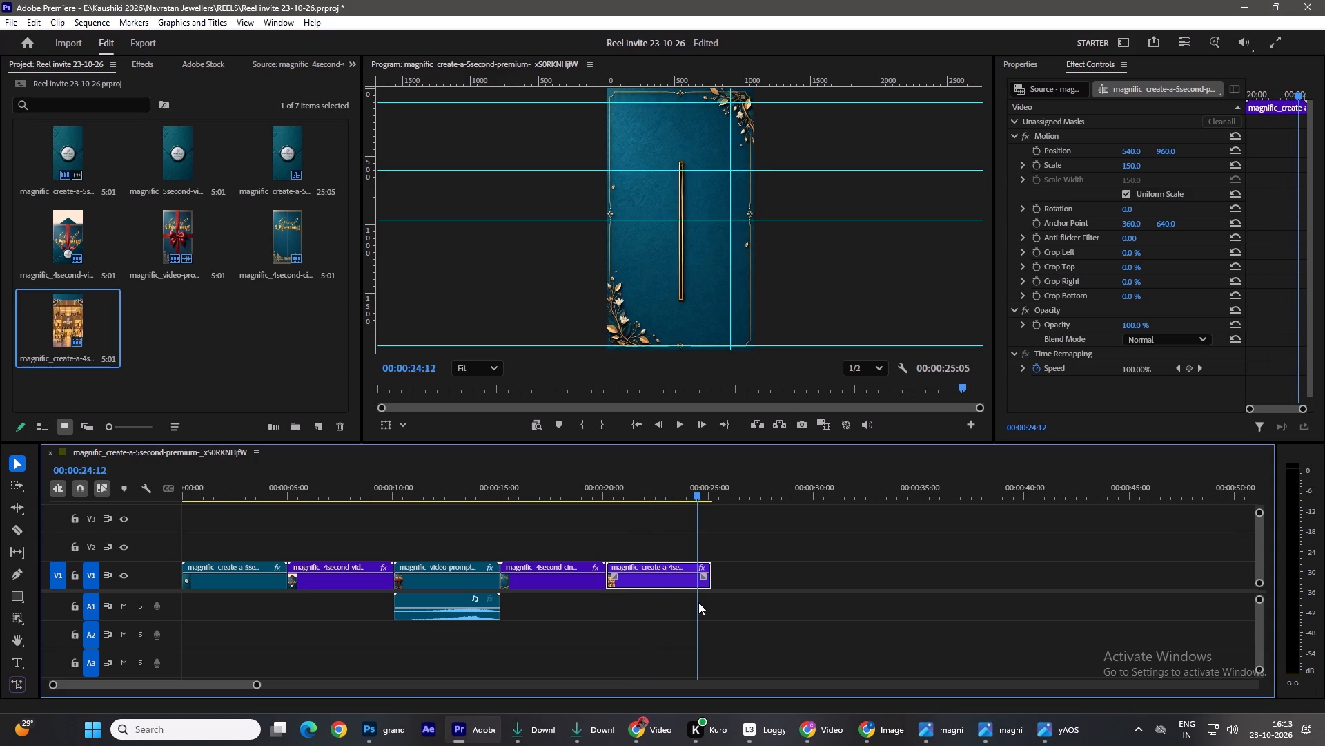
drag(698, 602, 705, 598)
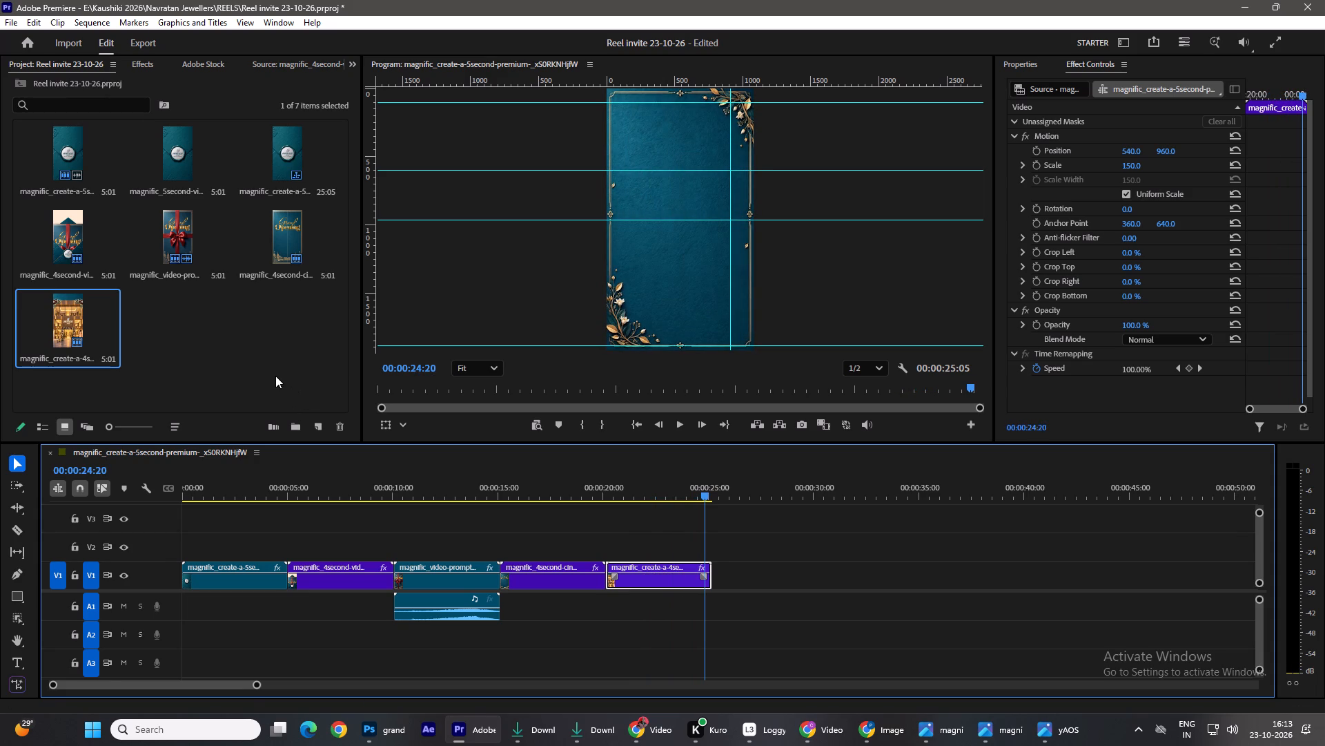
Start another media import and browse on drive E: to the POST folder inside Kaushiki 2026, Navratan Jewellers.
key(ctrl+i)
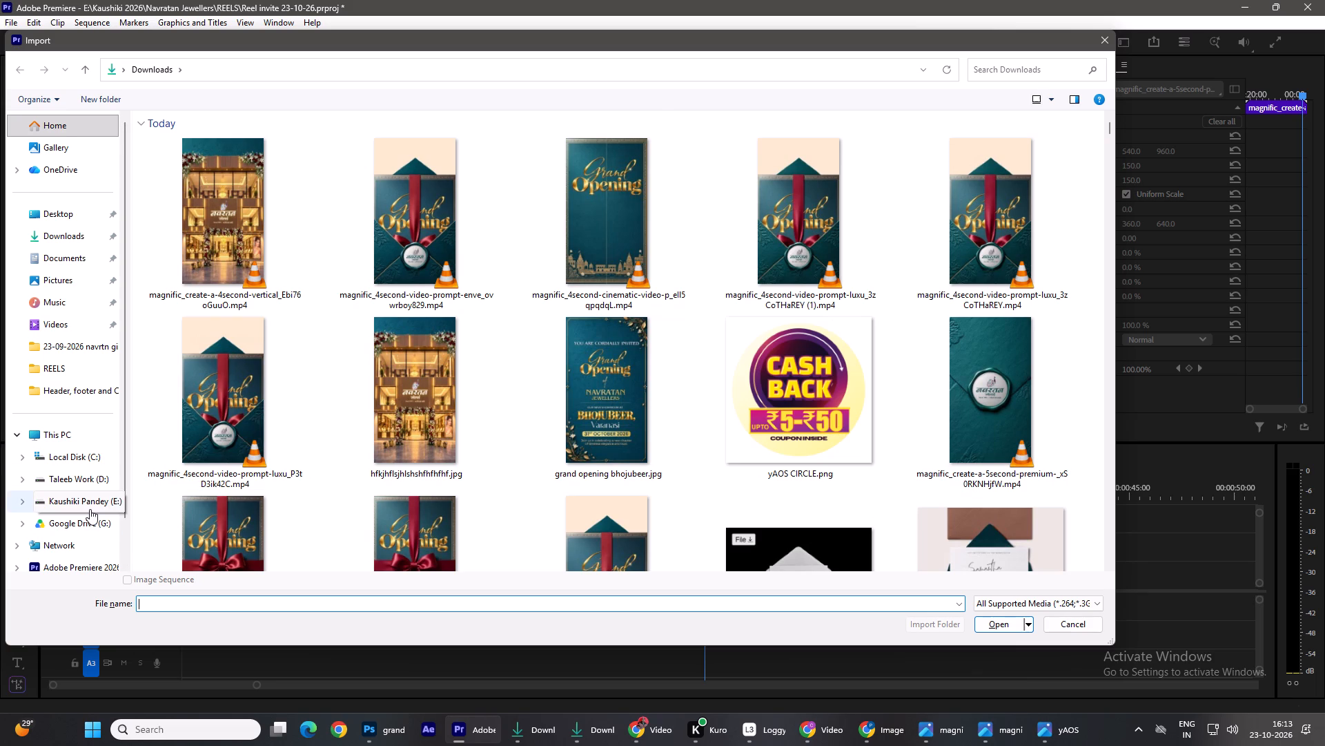
click(90, 509)
double_click(433, 151)
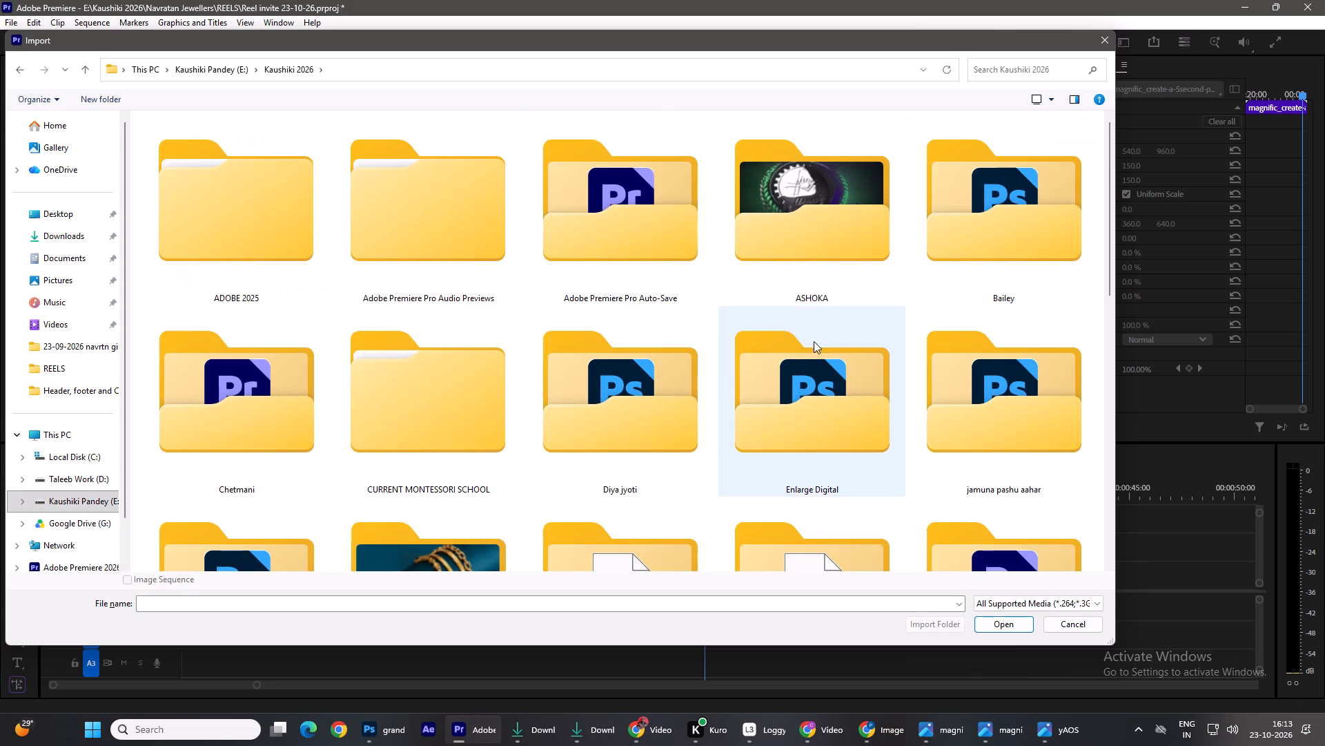
scroll(740, 414, down, 1)
scroll(821, 418, down, 1)
double_click(816, 323)
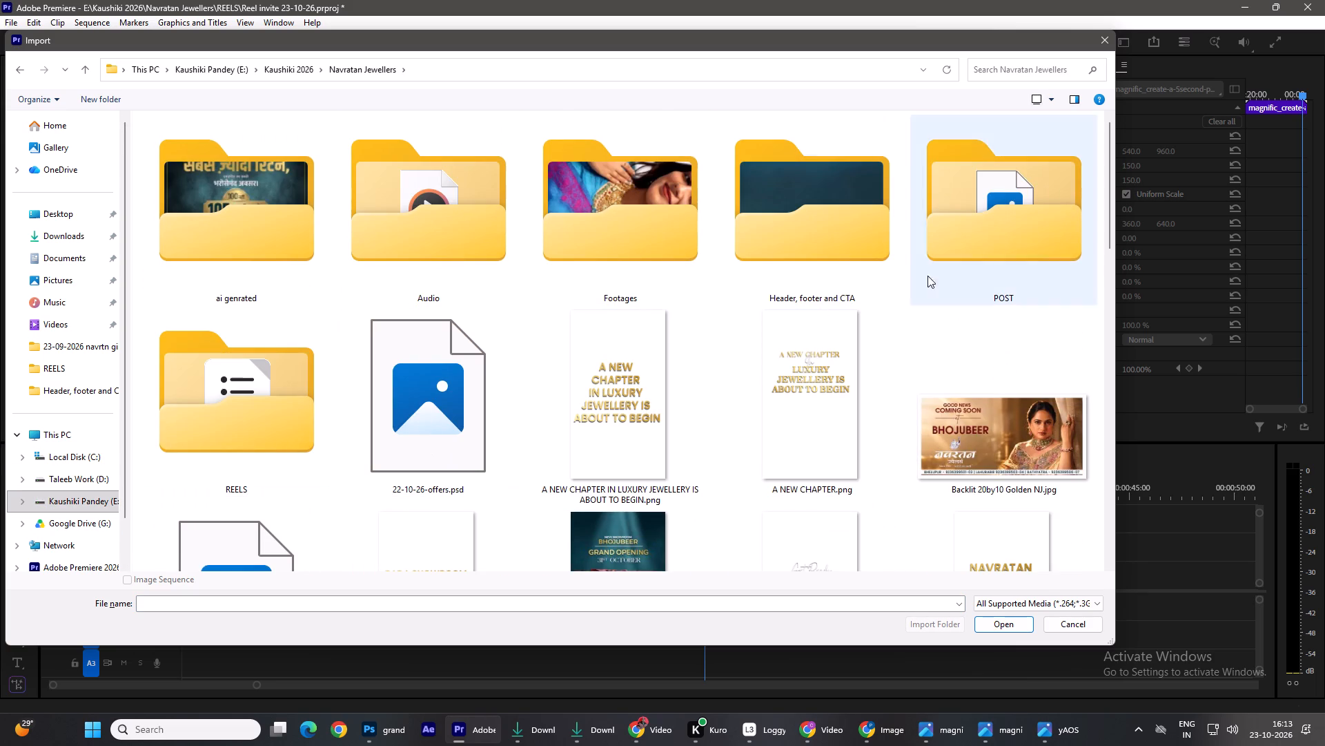
scroll(377, 395, down, 1)
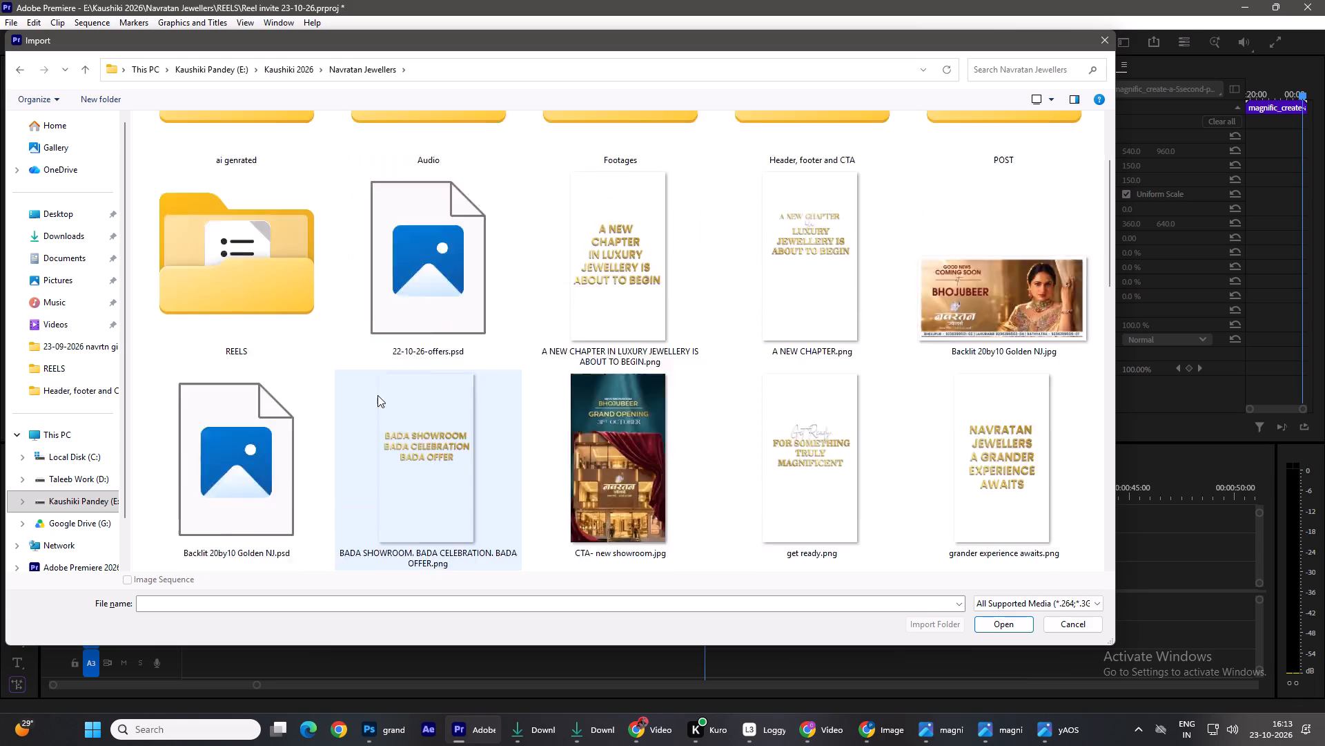
scroll(377, 395, down, 1)
scroll(818, 422, up, 4)
double_click(997, 213)
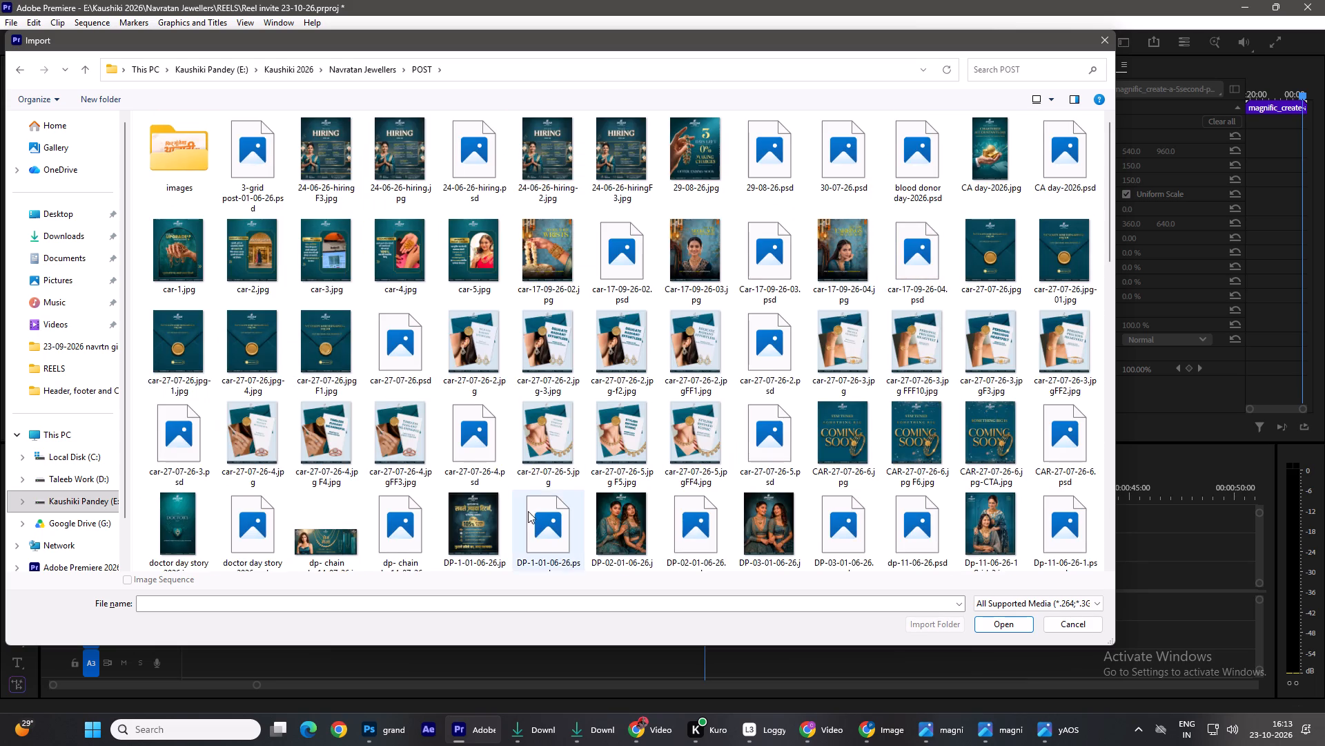
Search the POST folder for "gr" and open grand opening bhojubeer.psd for import.
scroll(528, 511, down, 12)
click(1009, 602)
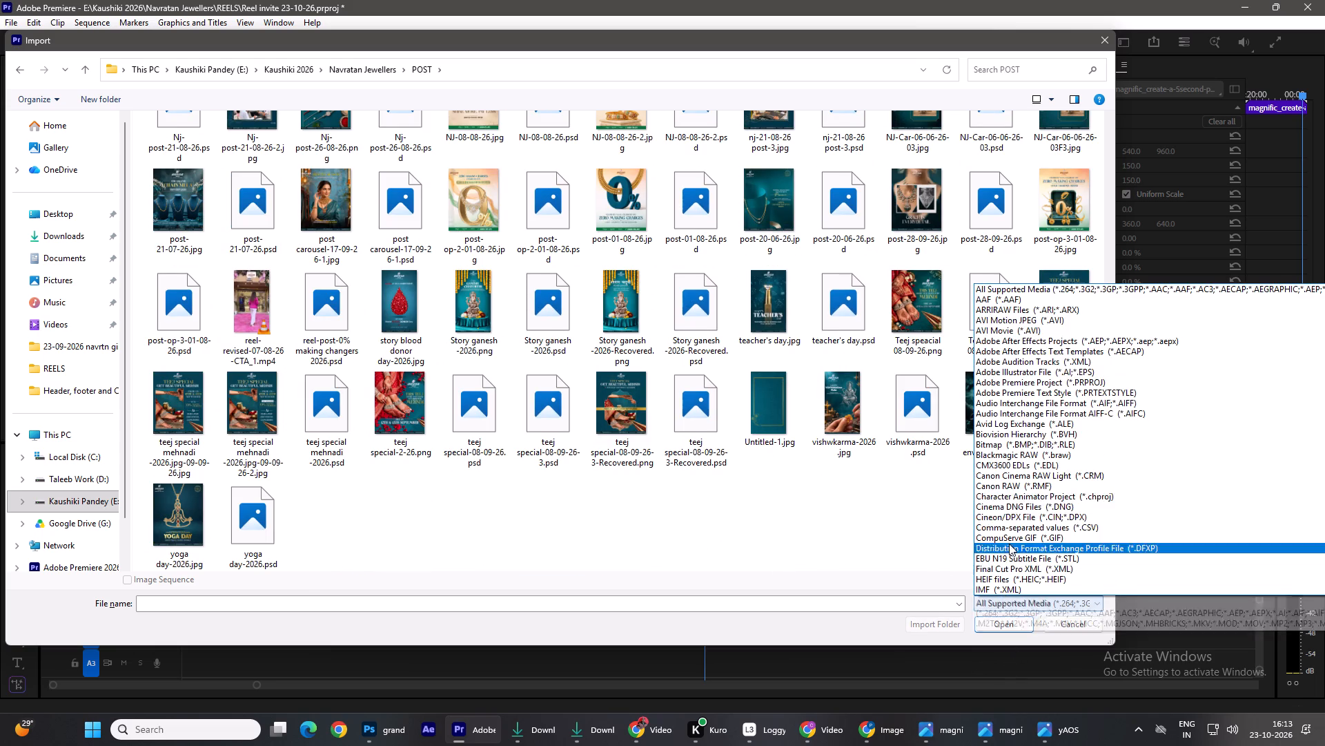
click(1025, 287)
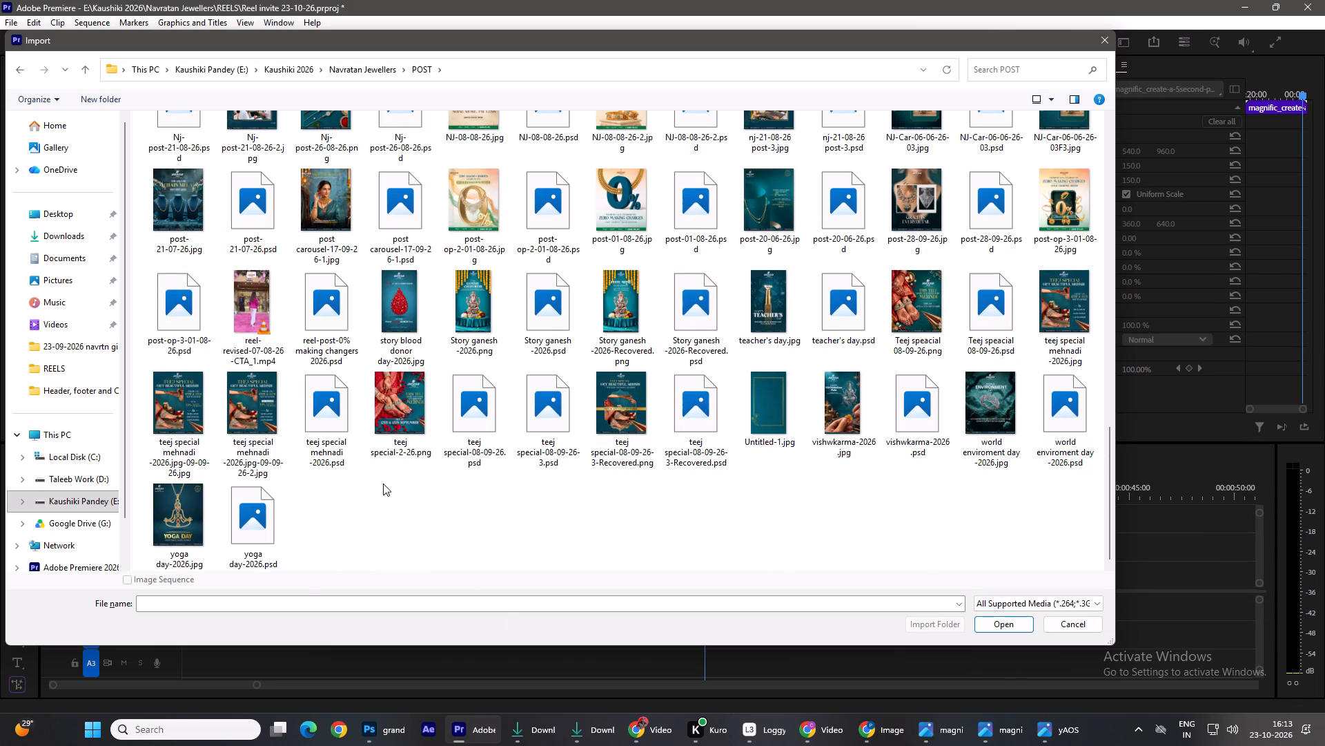
scroll(481, 490, down, 4)
scroll(496, 498, up, 13)
scroll(538, 487, down, 6)
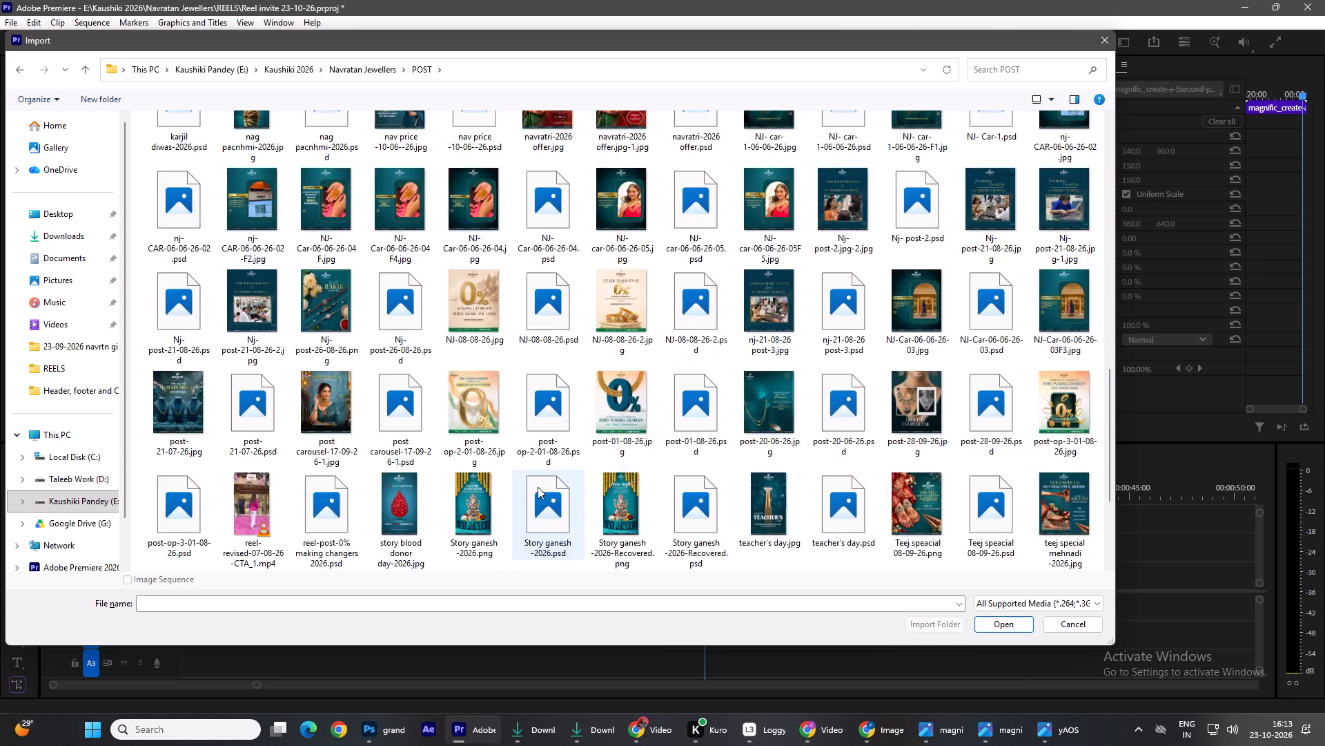
scroll(538, 487, down, 13)
scroll(596, 499, up, 16)
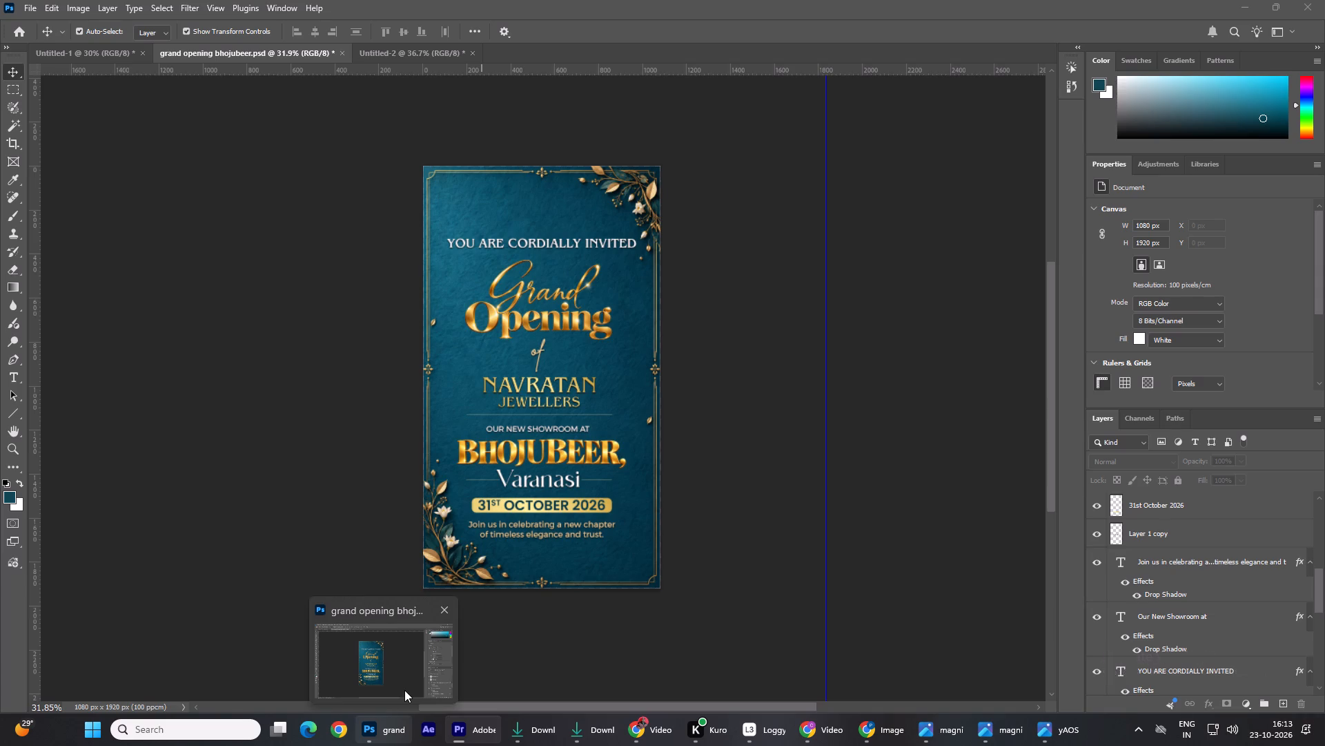
click(1032, 71)
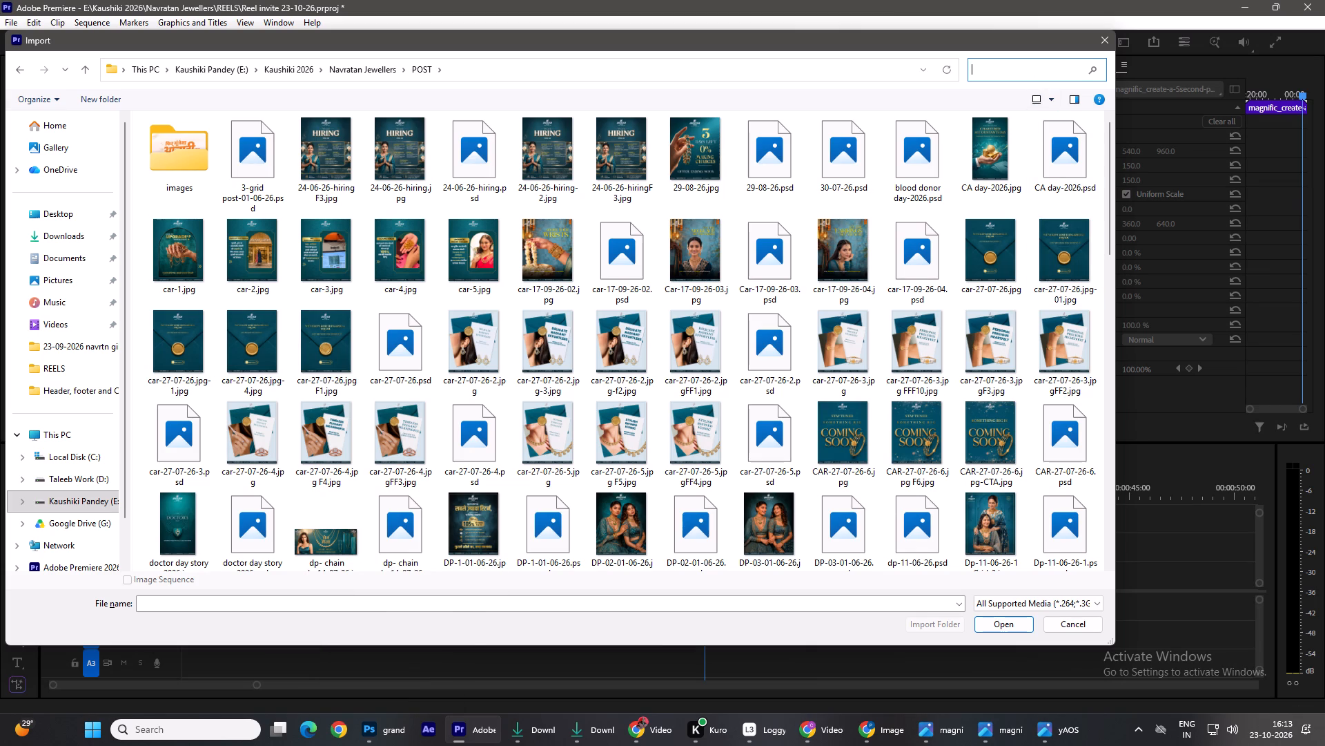
text(gr)
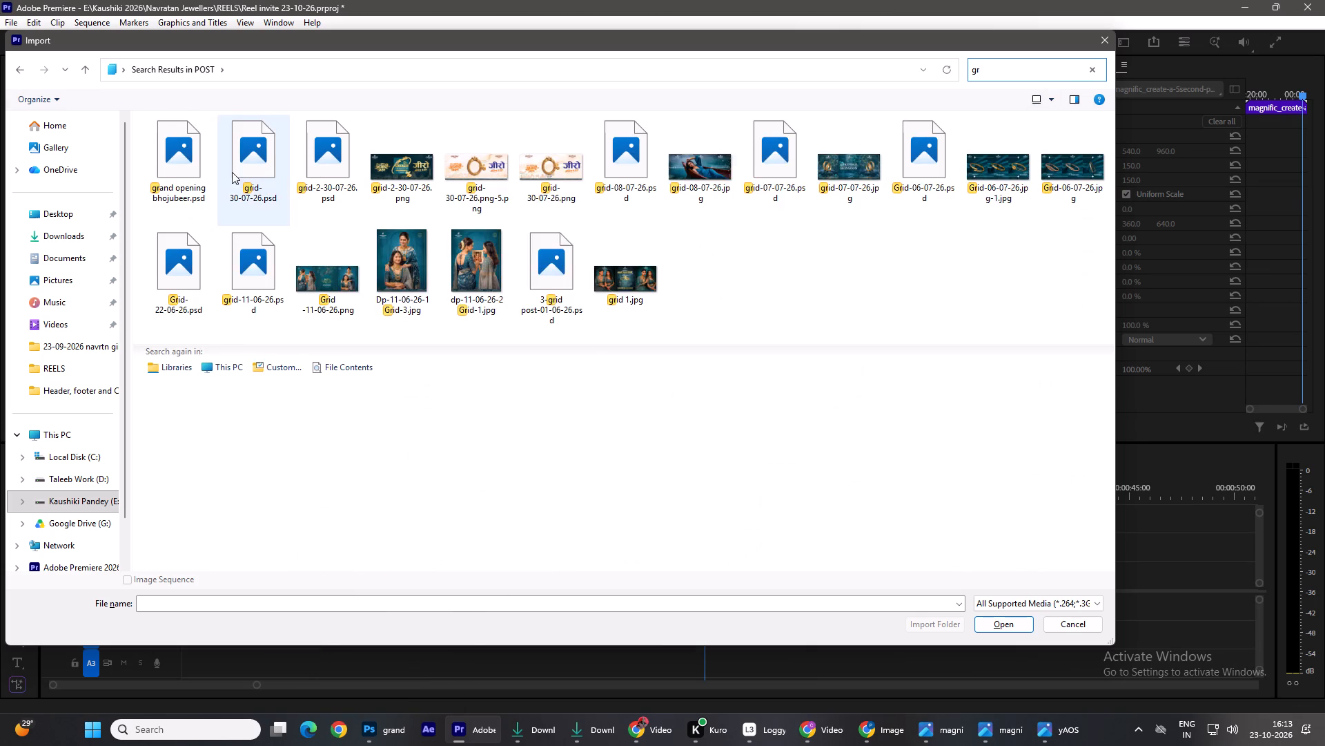
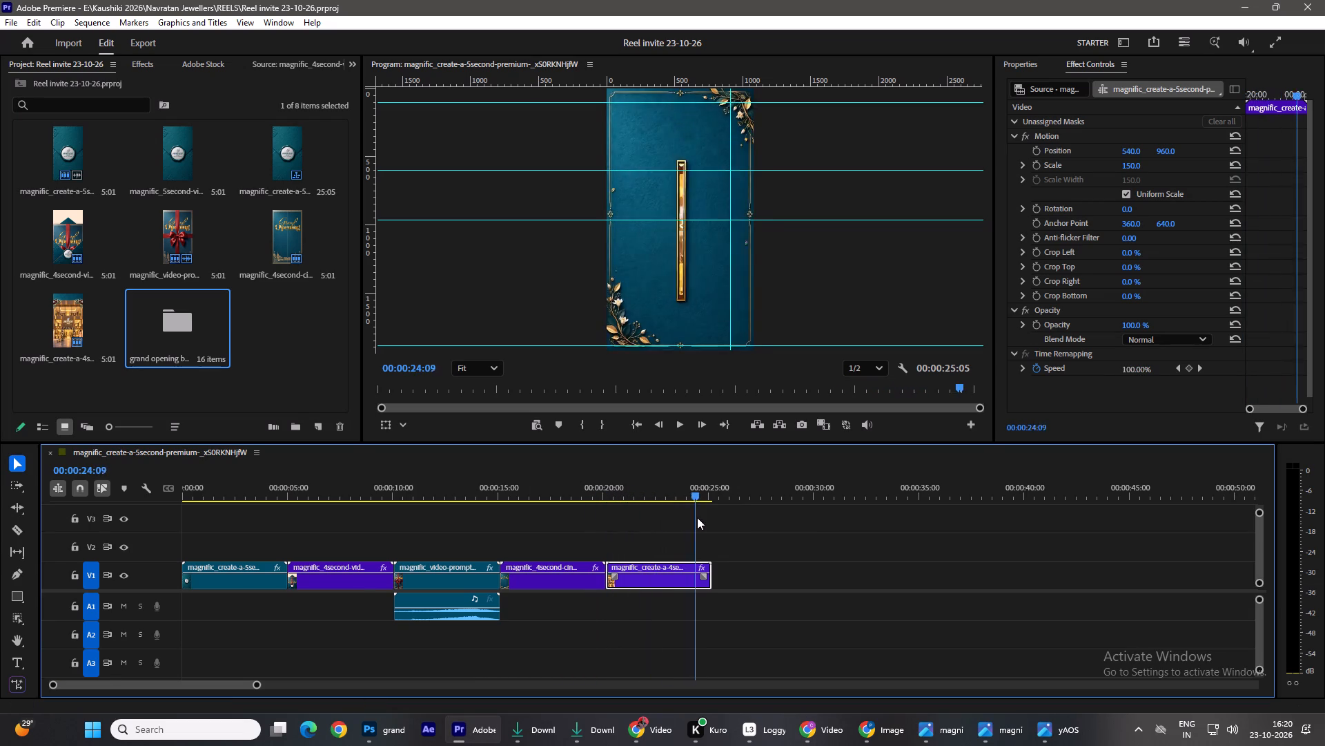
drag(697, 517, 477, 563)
Switch to Chrome, open the audio page of the Instagram grand opening reel, and copy the track title "Ekadantaya Vakratundaya (Flute Version)".
click(641, 734)
click(140, 0)
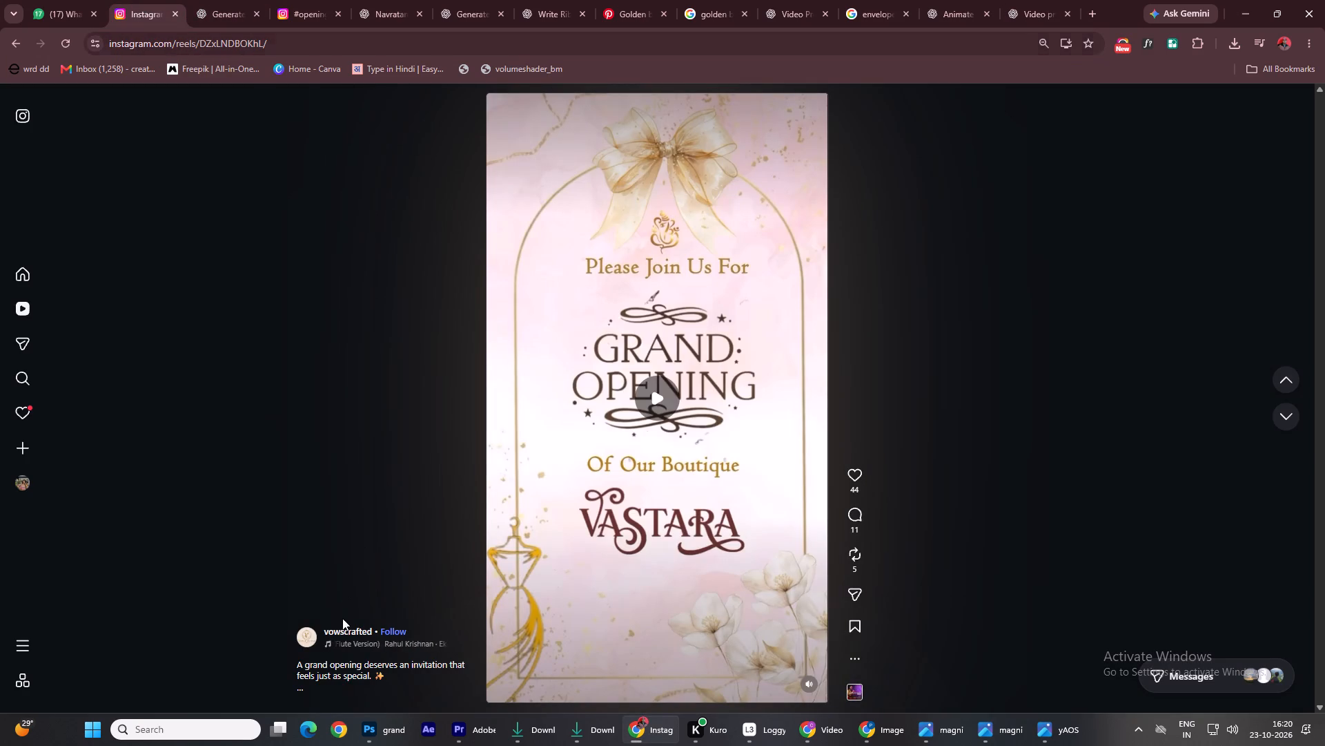
click(390, 642)
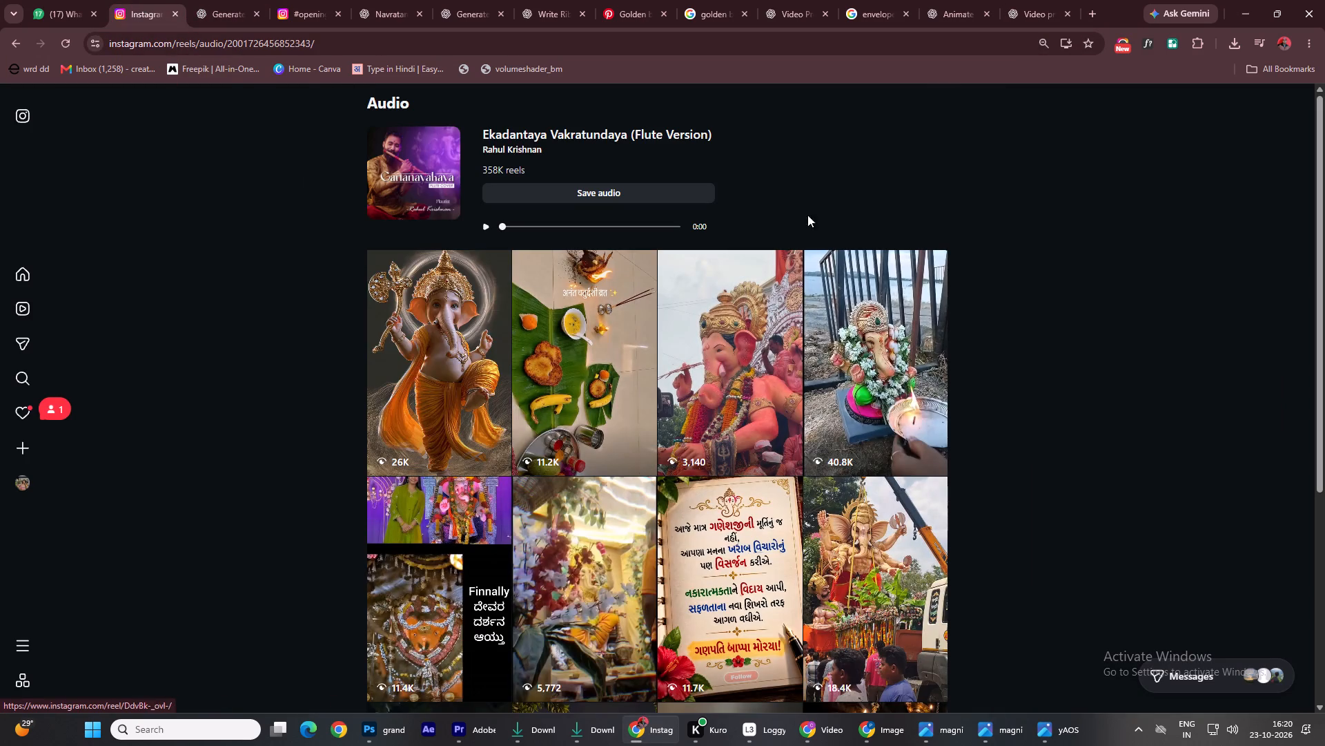
triple_click(599, 131)
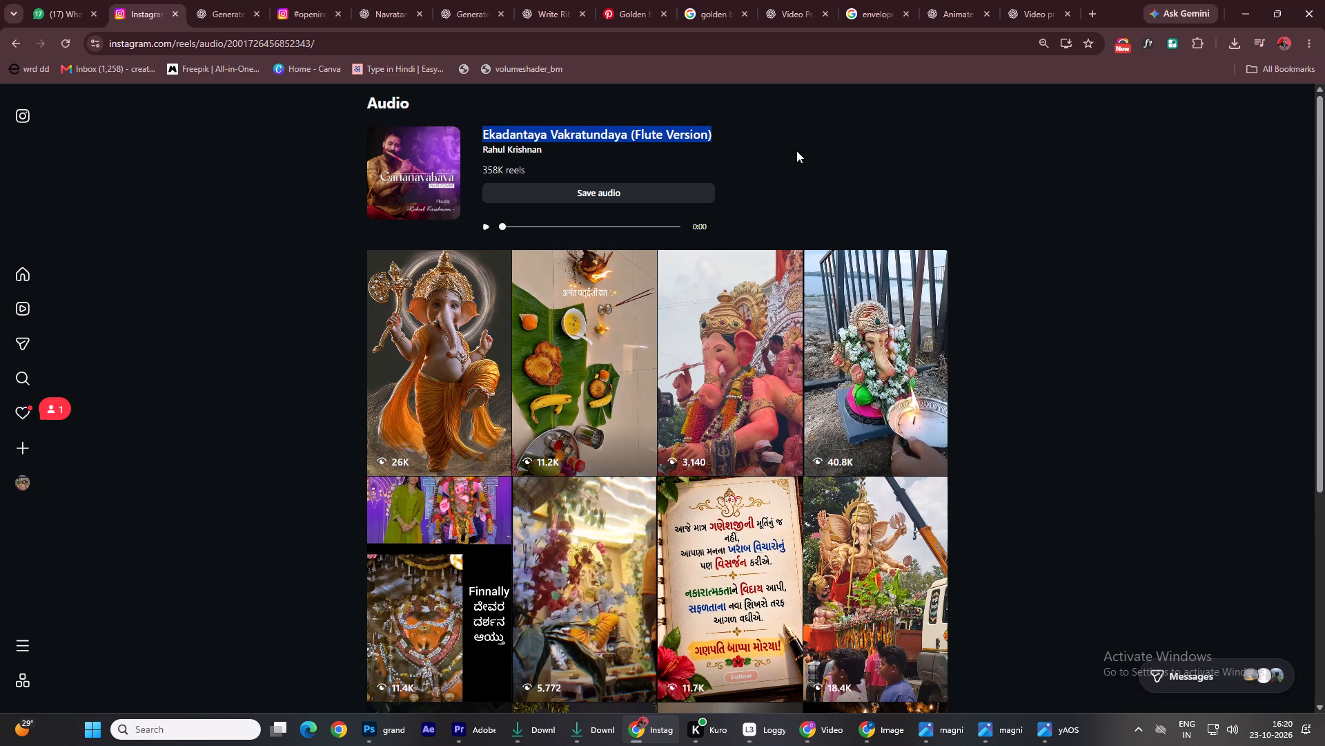
key(ctrl+c)
Open YouTube in place of the Pinterest golden border frame page and begin a video search.
click(636, 0)
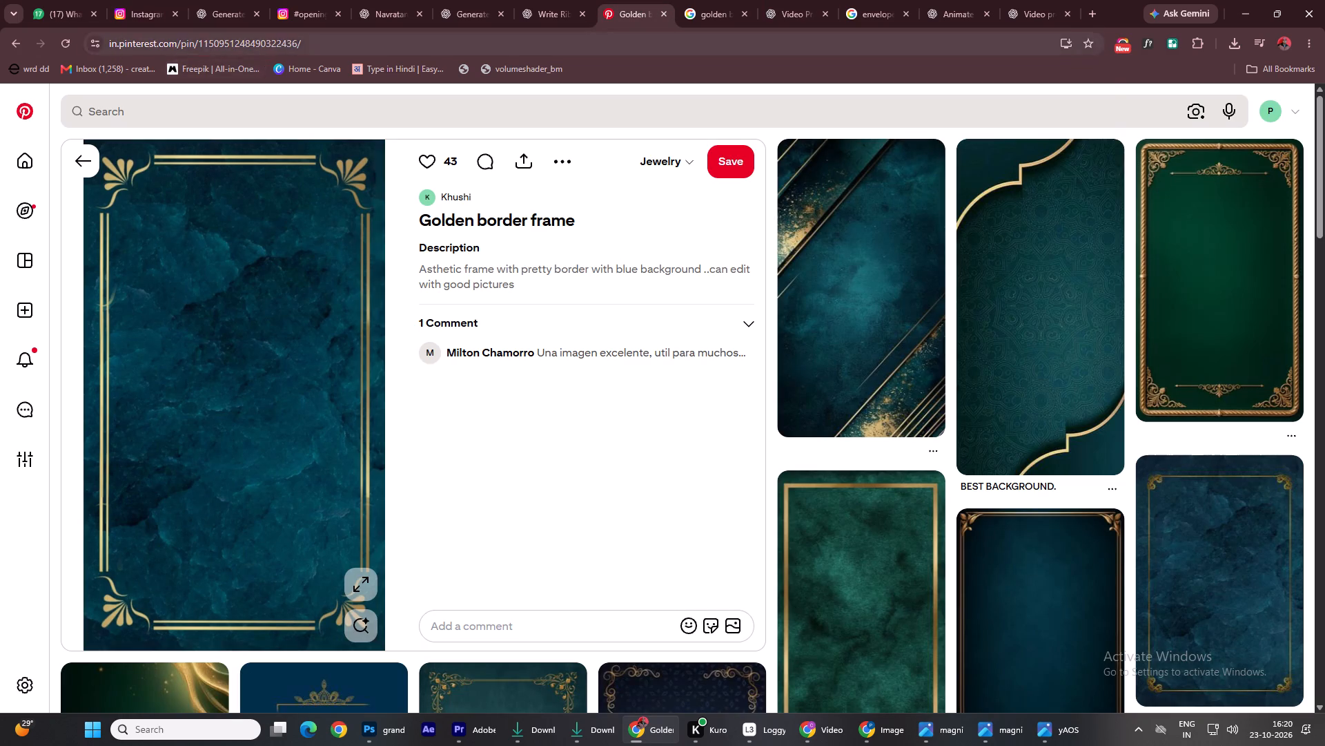
click(262, 51)
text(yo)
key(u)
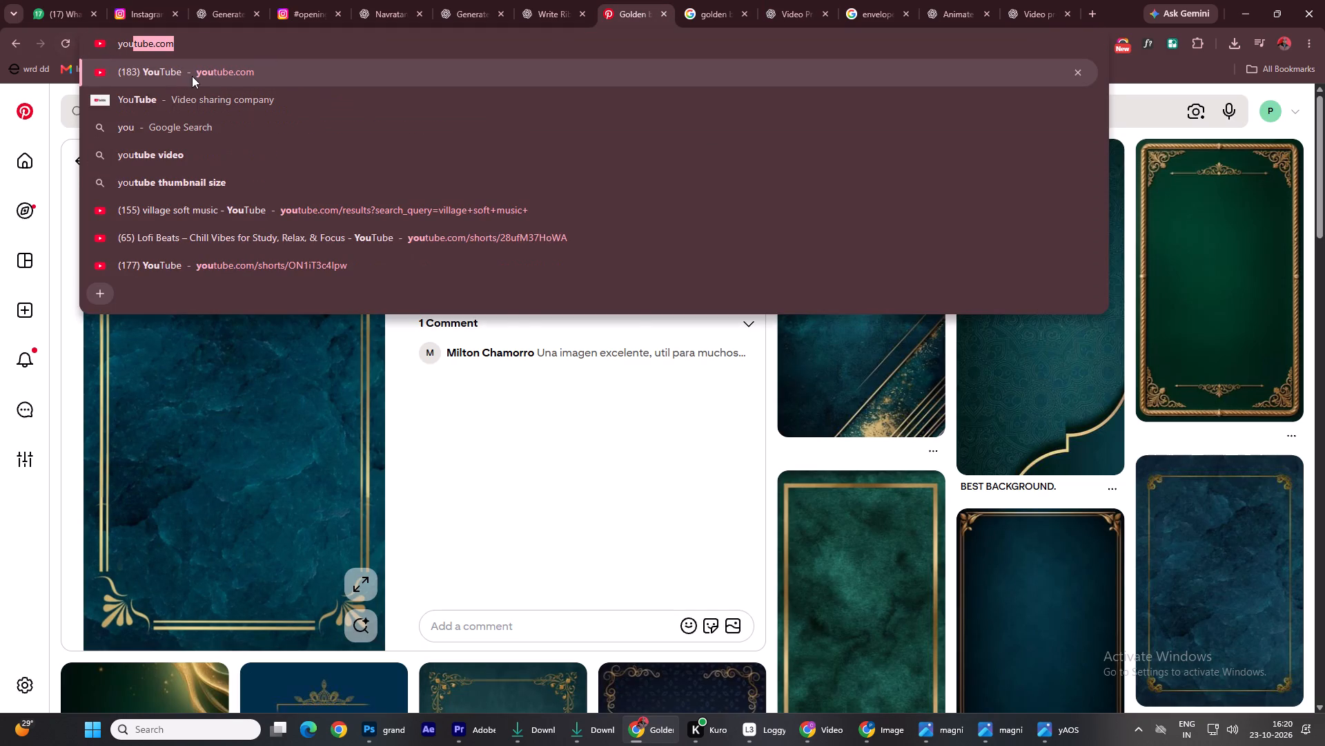
click(194, 76)
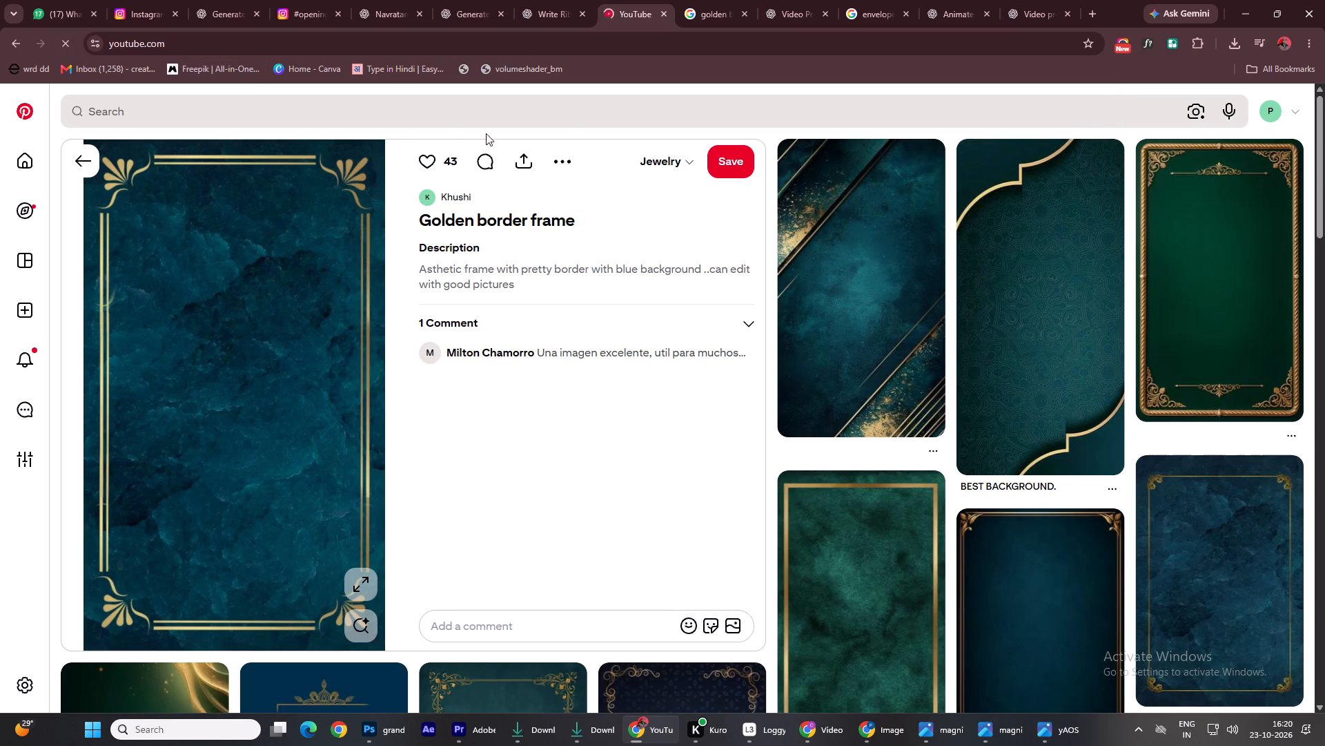
click(544, 101)
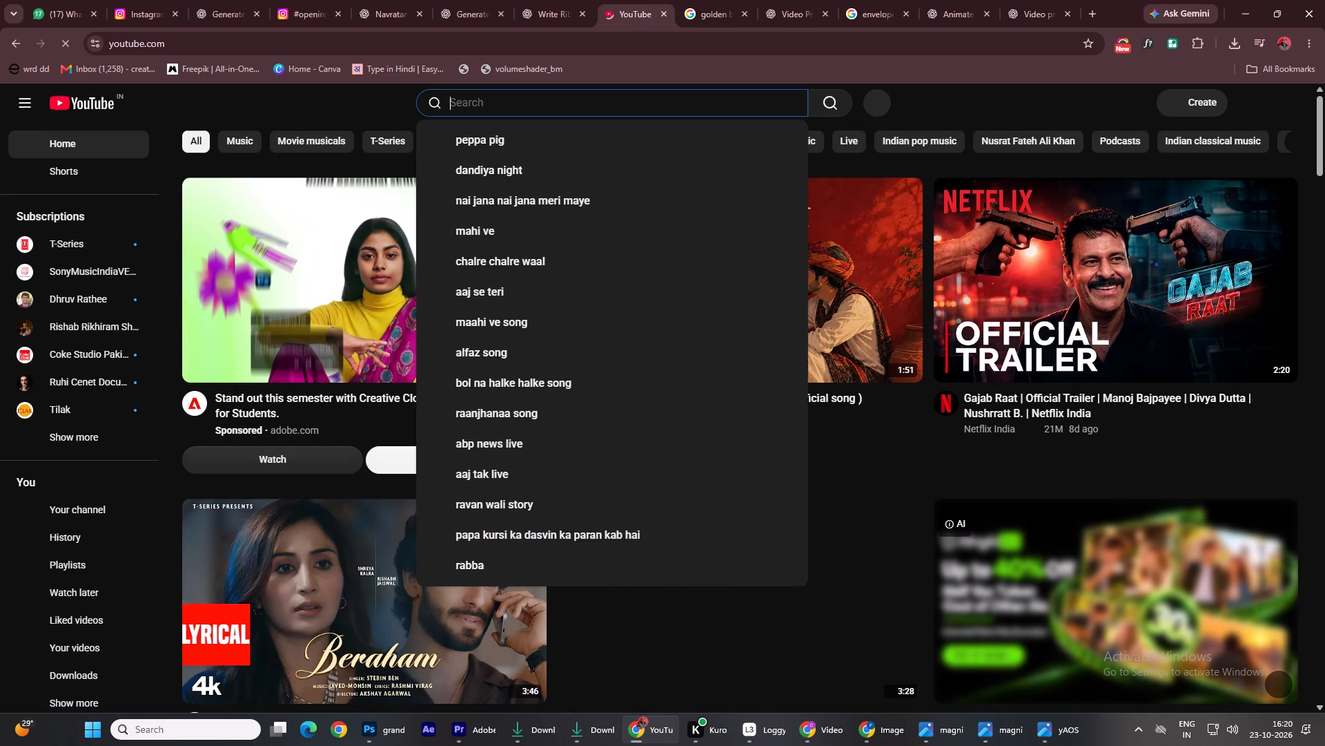
Search YouTube for "ekadantaya vakratundaya (flute version)" and open the matching flute track.
key(ctrl+v)
key(Return)
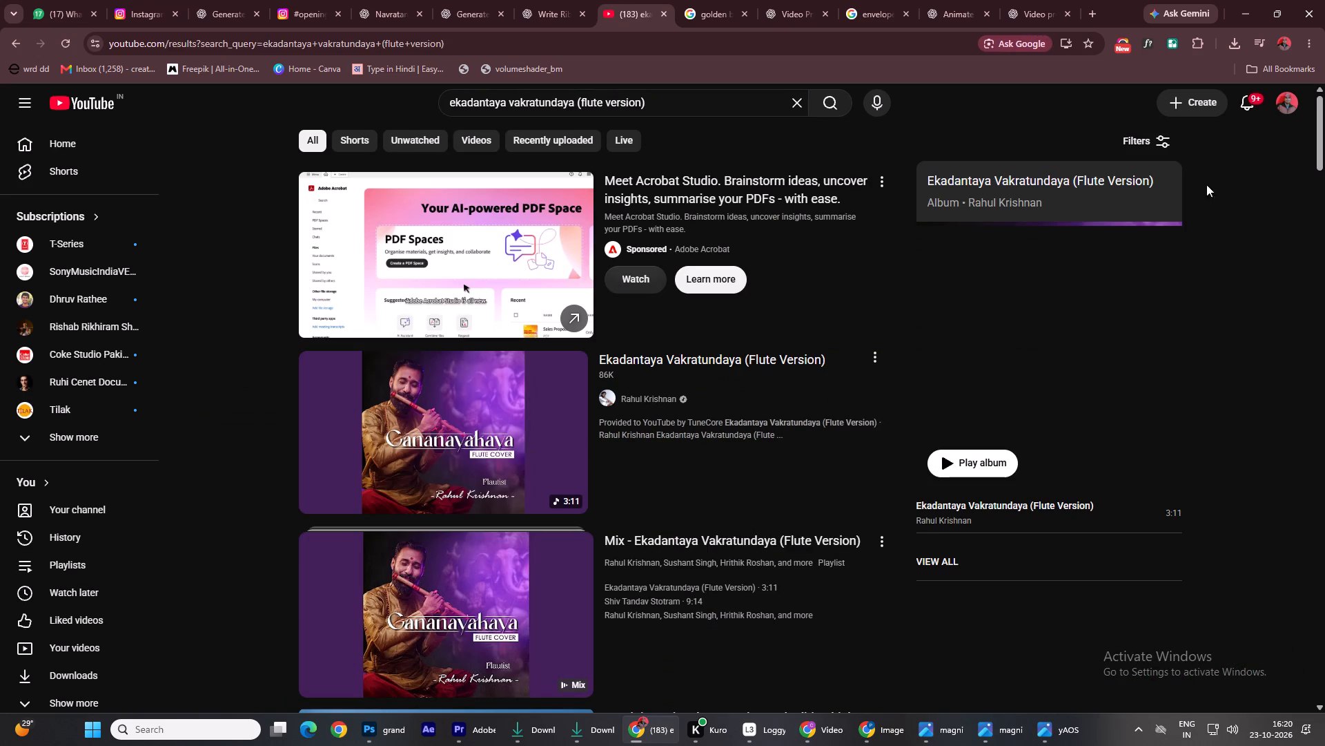
scroll(633, 428, down, 2)
scroll(856, 442, down, 4)
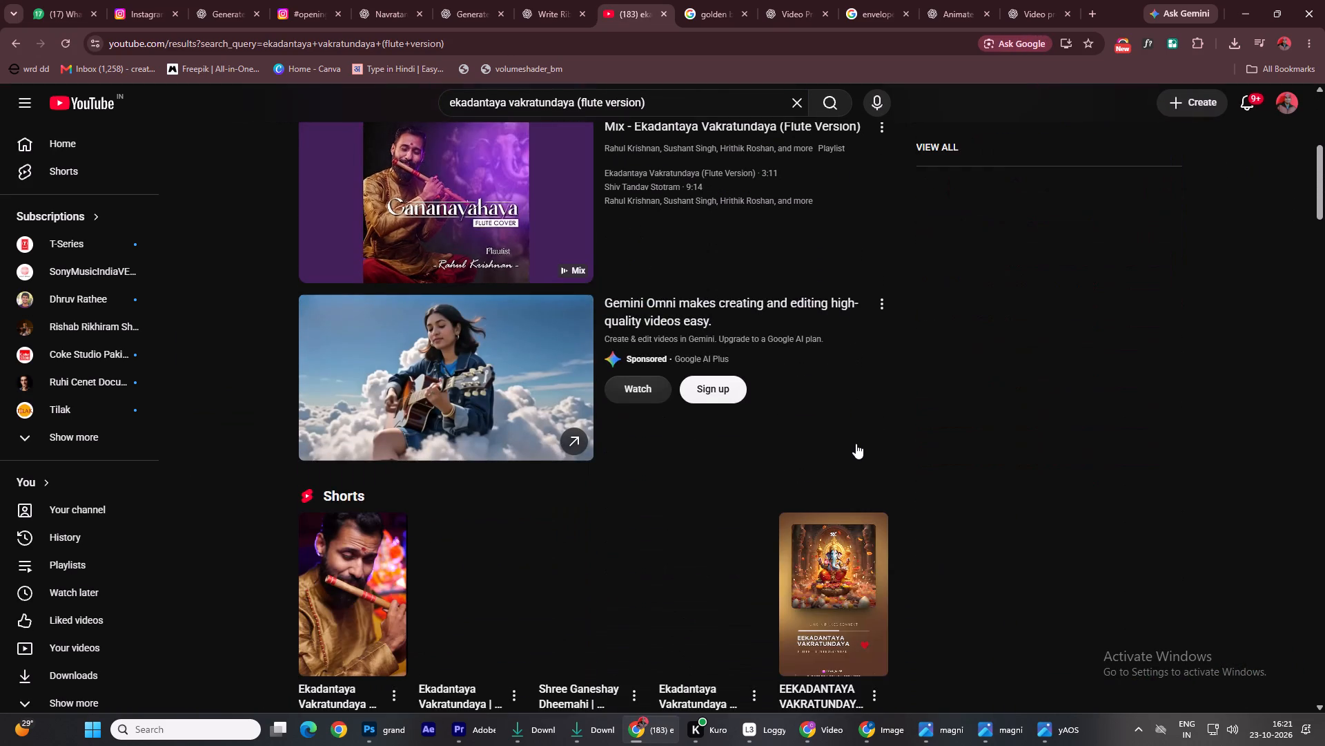
scroll(856, 443, down, 4)
scroll(809, 489, up, 8)
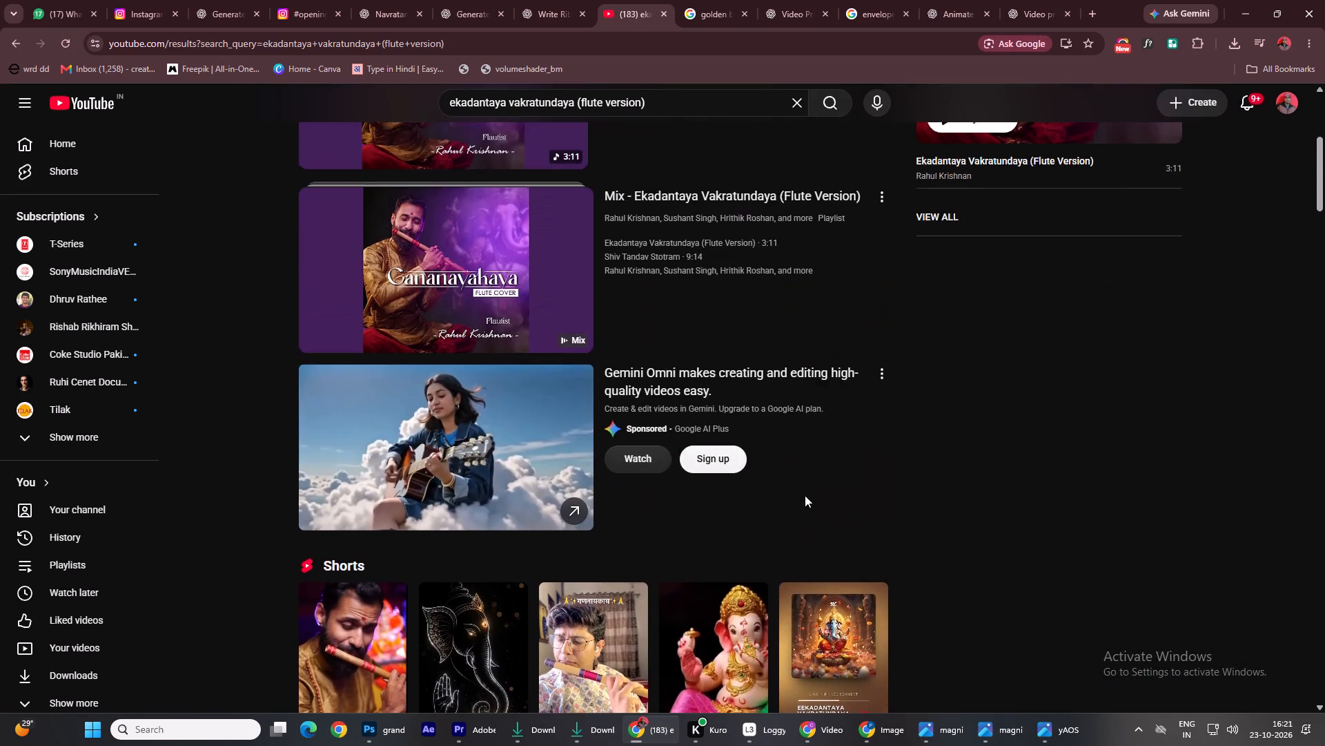
scroll(805, 495, up, 1)
click(485, 365)
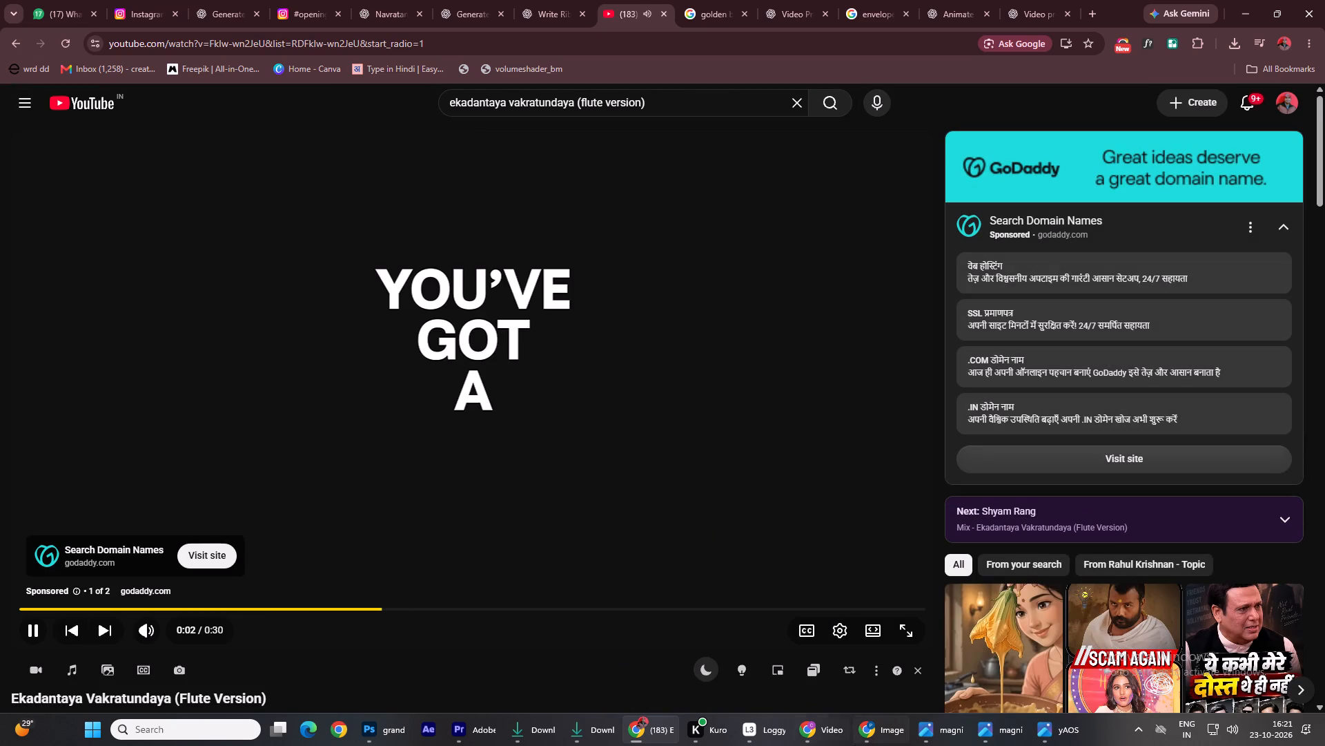
Skip the advertisement playing before the Ekadantaya Vakratundaya flute track.
click(464, 731)
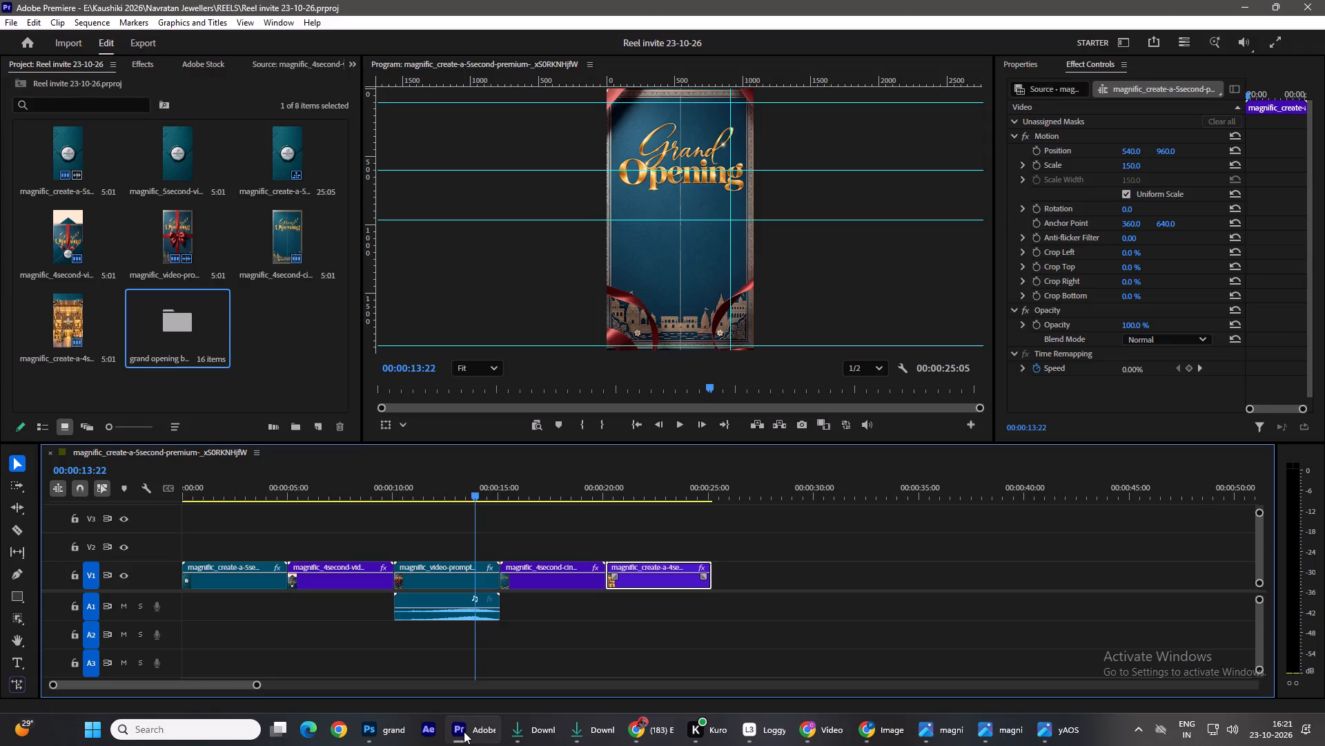
click(464, 731)
click(884, 593)
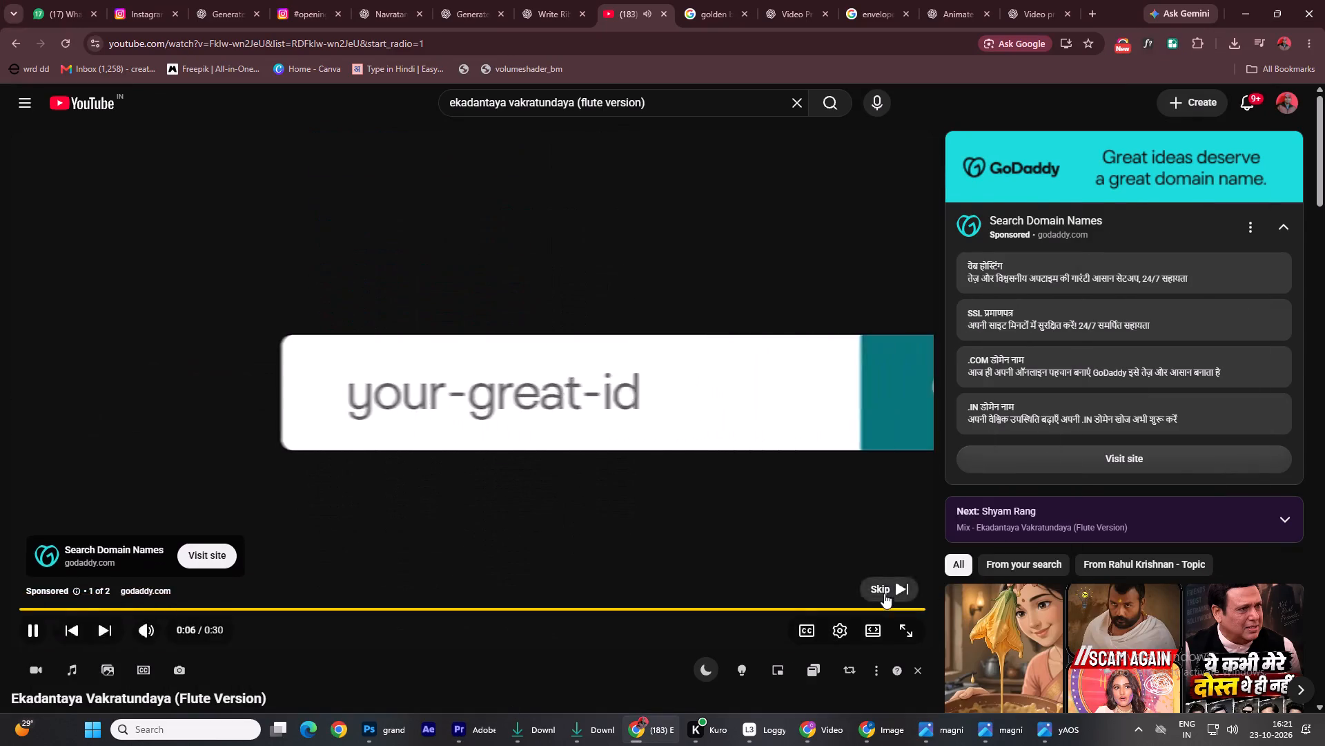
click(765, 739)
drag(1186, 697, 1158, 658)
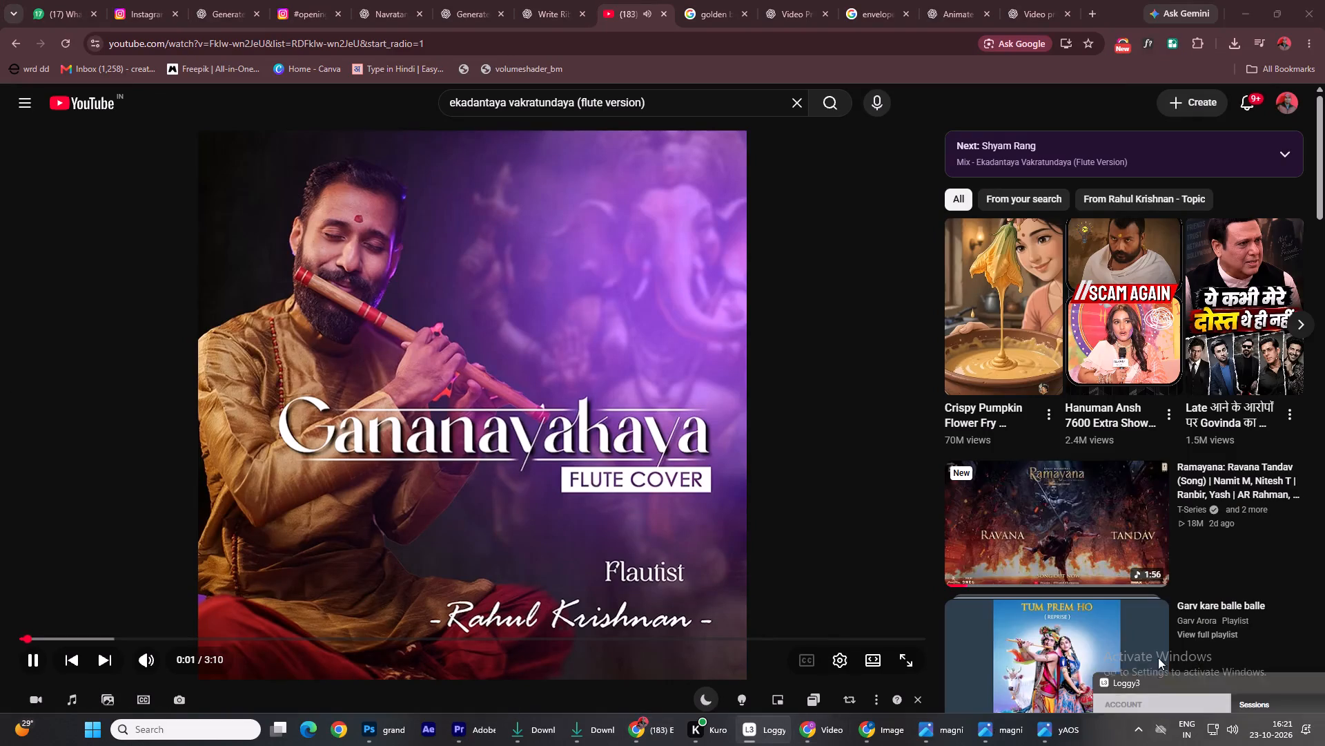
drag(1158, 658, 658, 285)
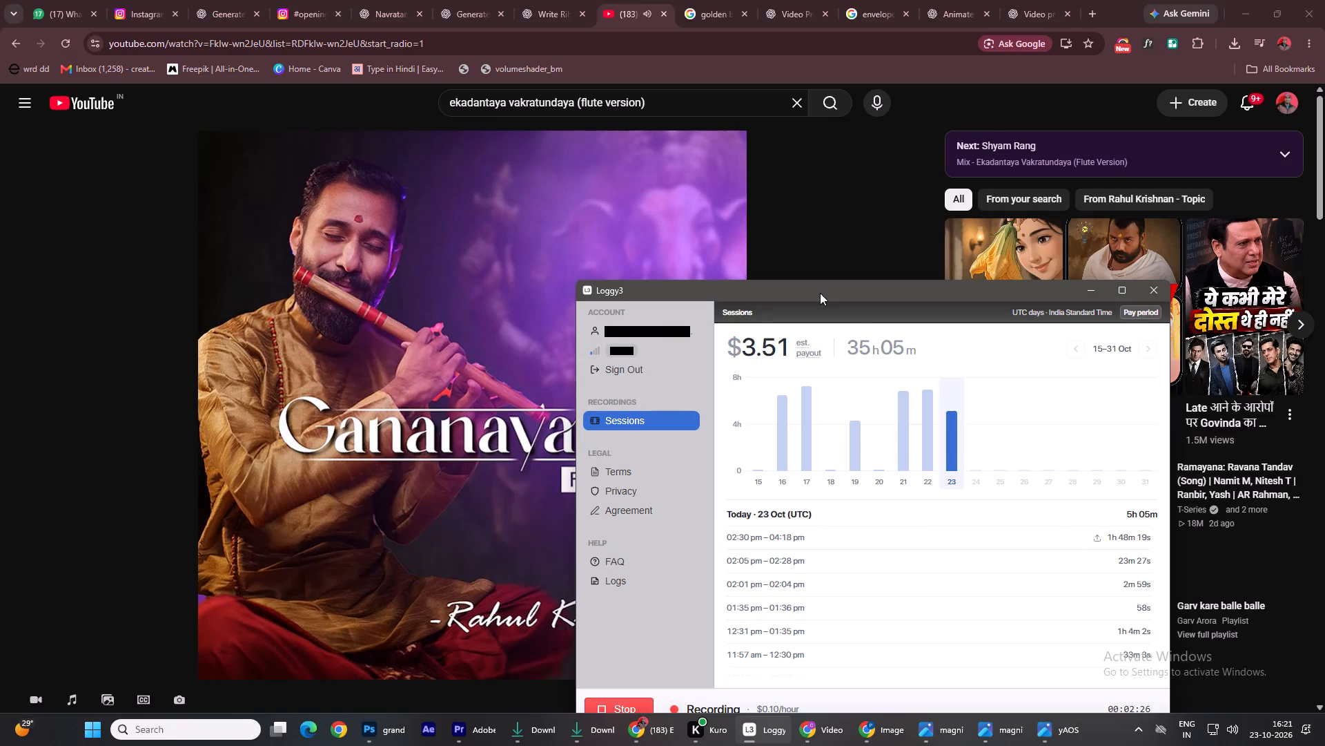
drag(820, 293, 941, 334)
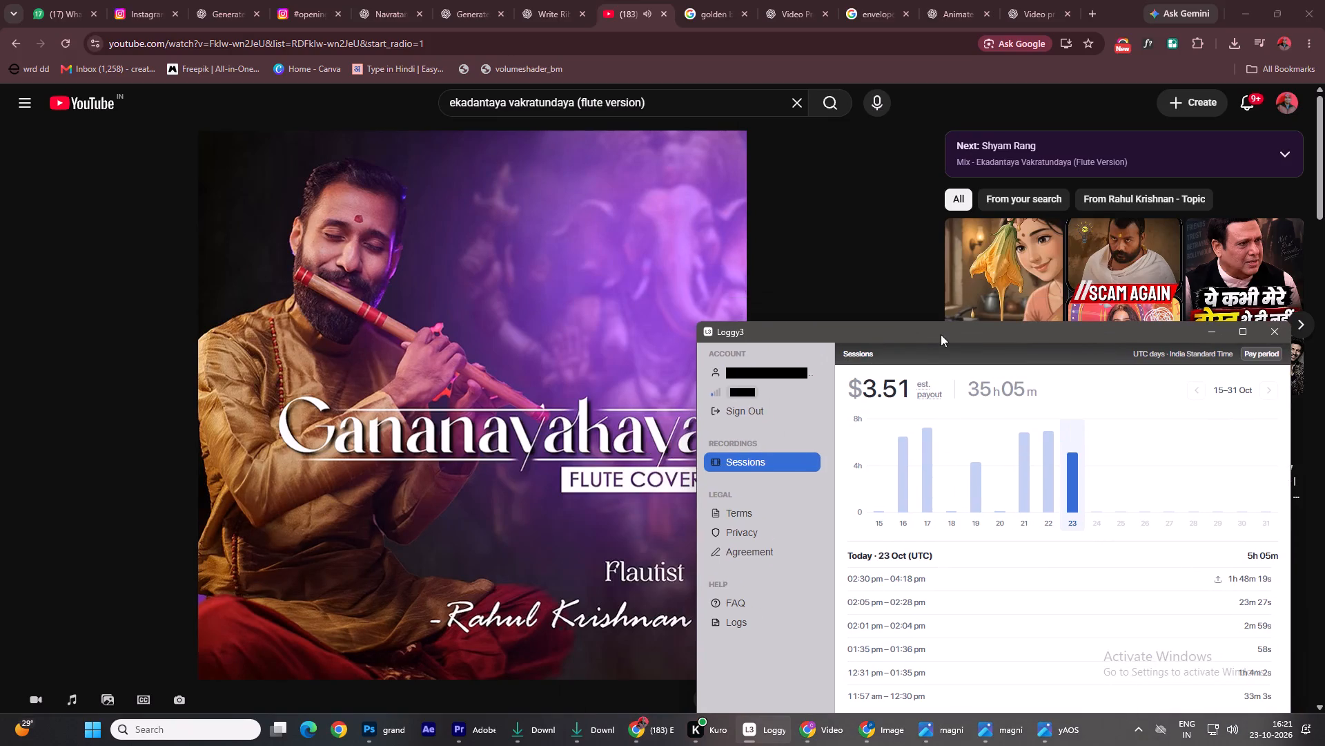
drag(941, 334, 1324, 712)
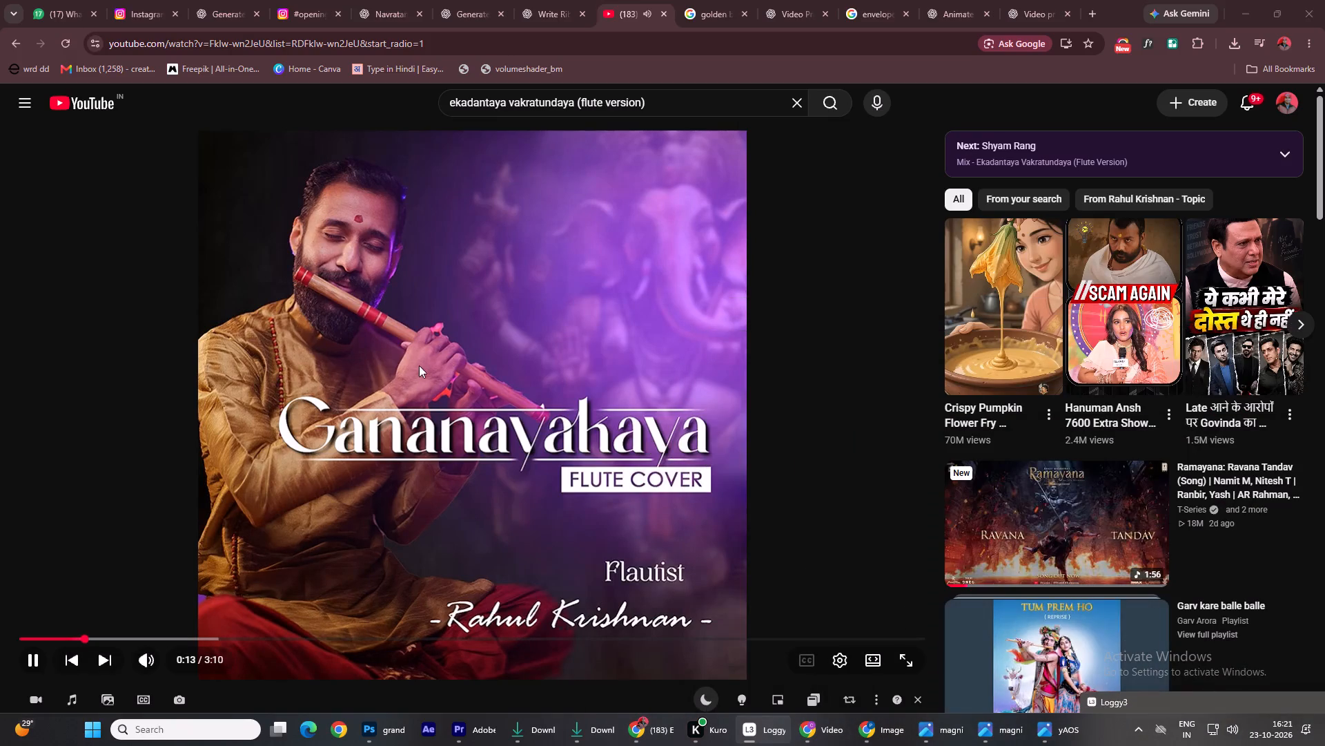
Download the full Ekadantaya Vakratundaya flute track from its YouTube page as a 128Kbps MP3.
scroll(419, 365, down, 3)
scroll(245, 399, down, 2)
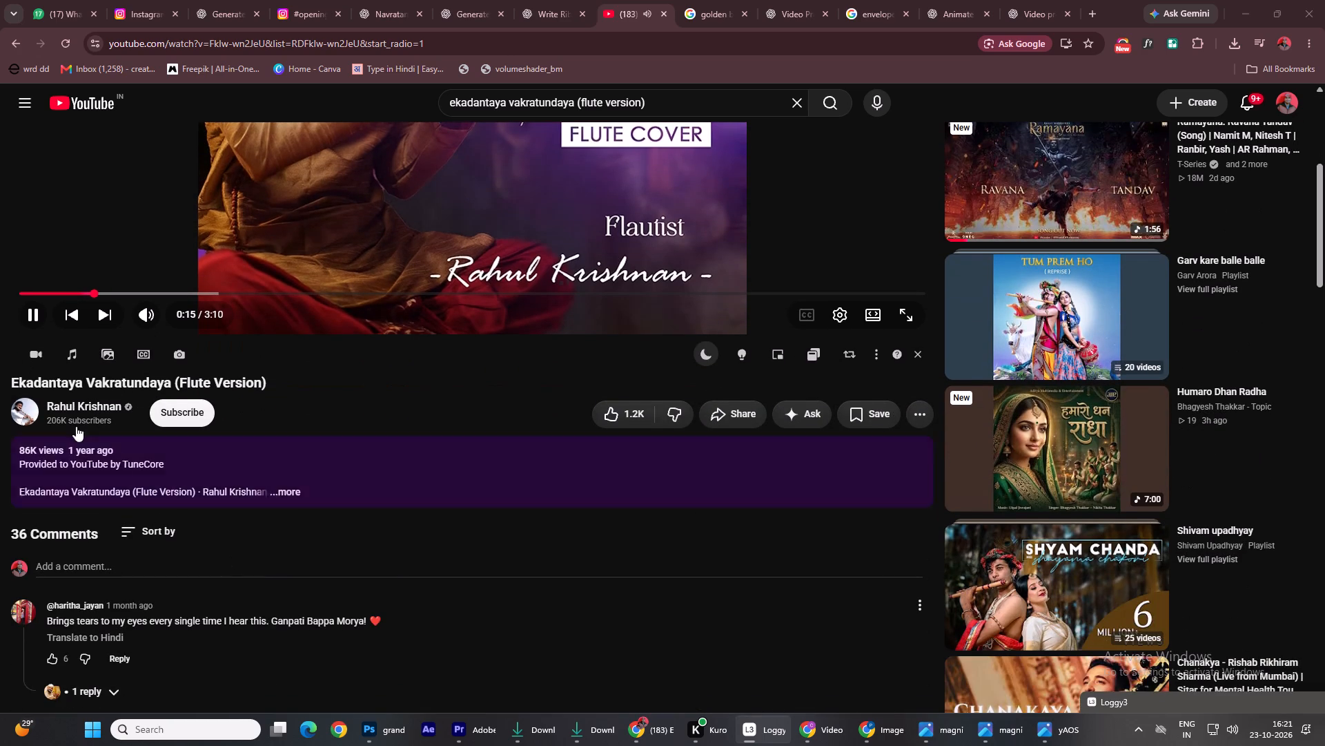
click(77, 352)
scroll(268, 562, down, 2)
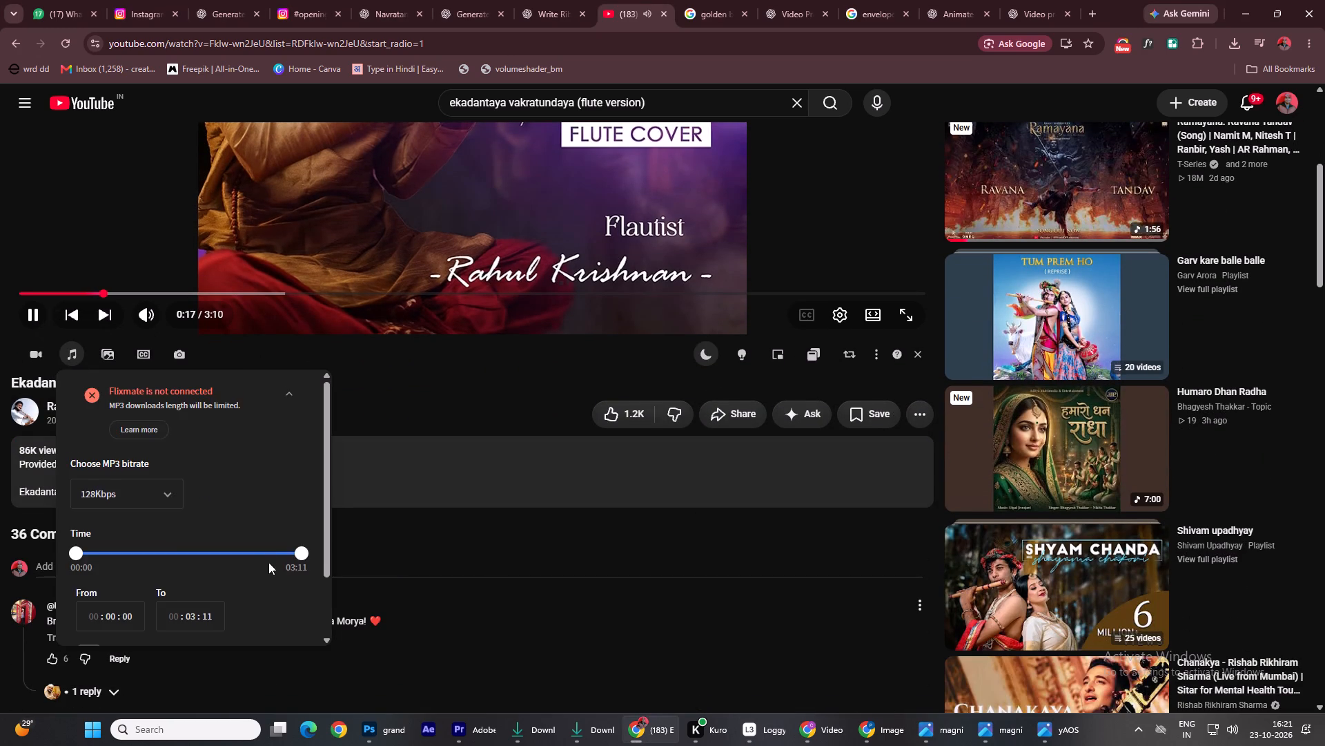
scroll(268, 562, down, 2)
click(266, 611)
scroll(634, 266, up, 3)
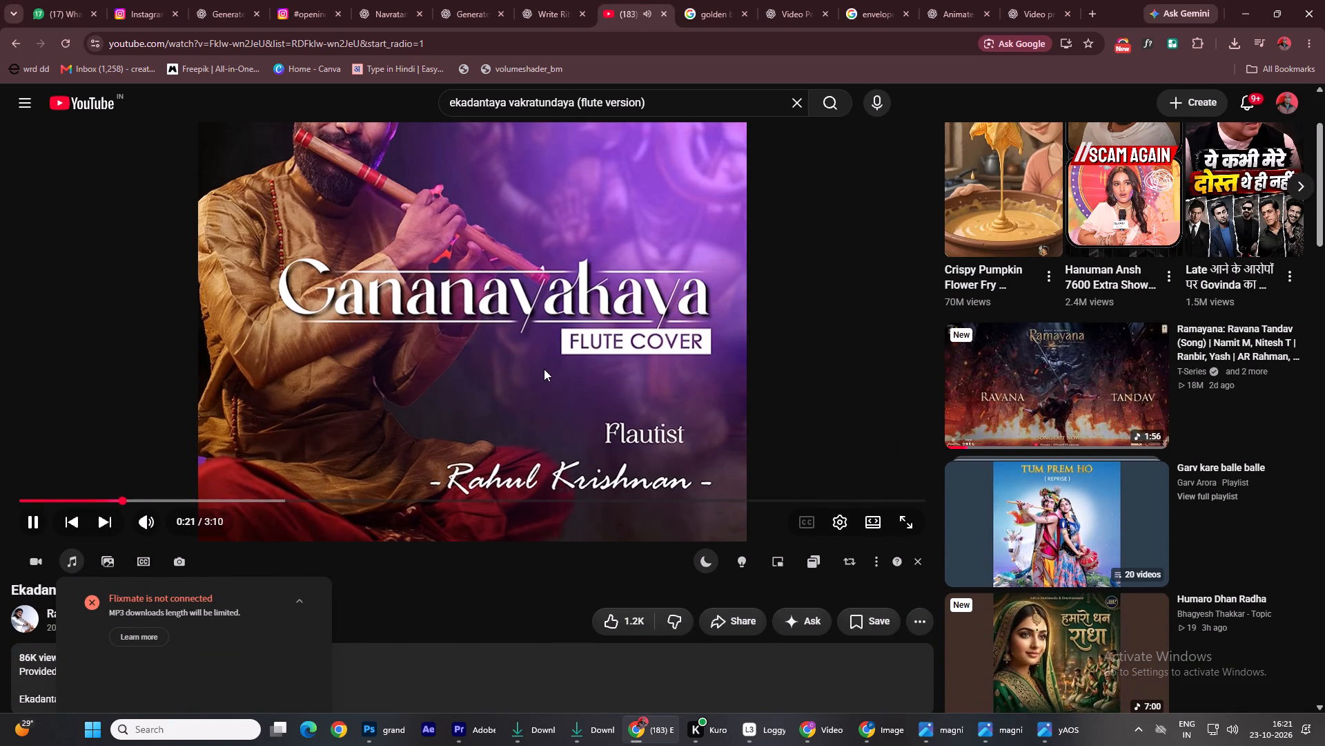
scroll(444, 383, down, 2)
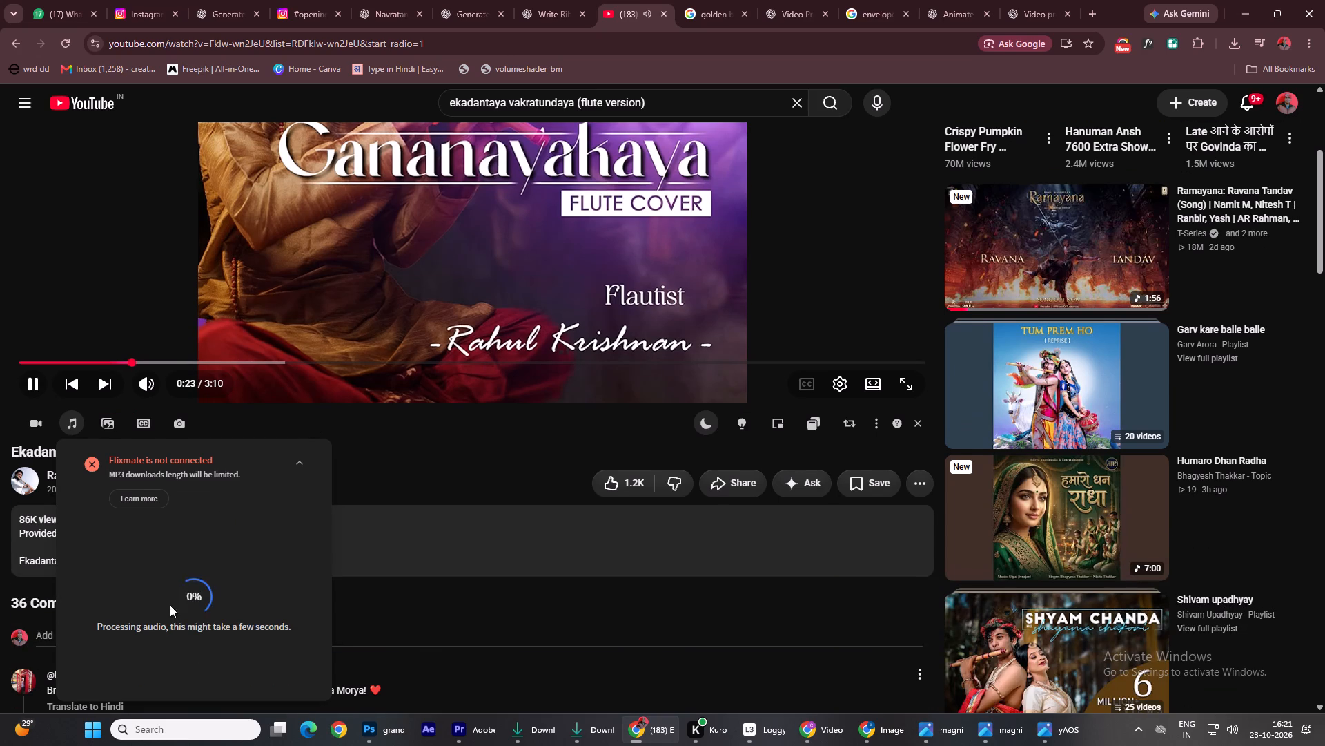
Play the vowscrafted grand opening reel on Instagram and compare its music with the opening of the YouTube flute track.
click(137, 1)
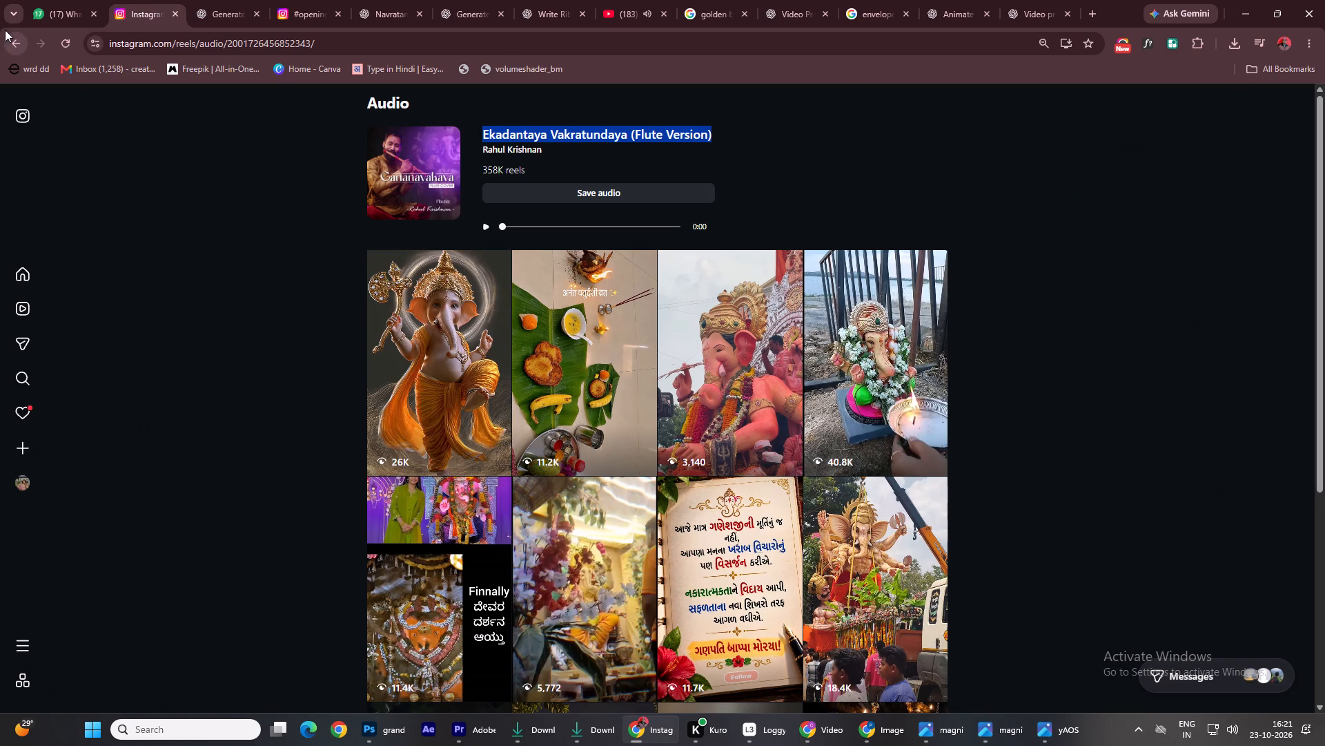
click(10, 37)
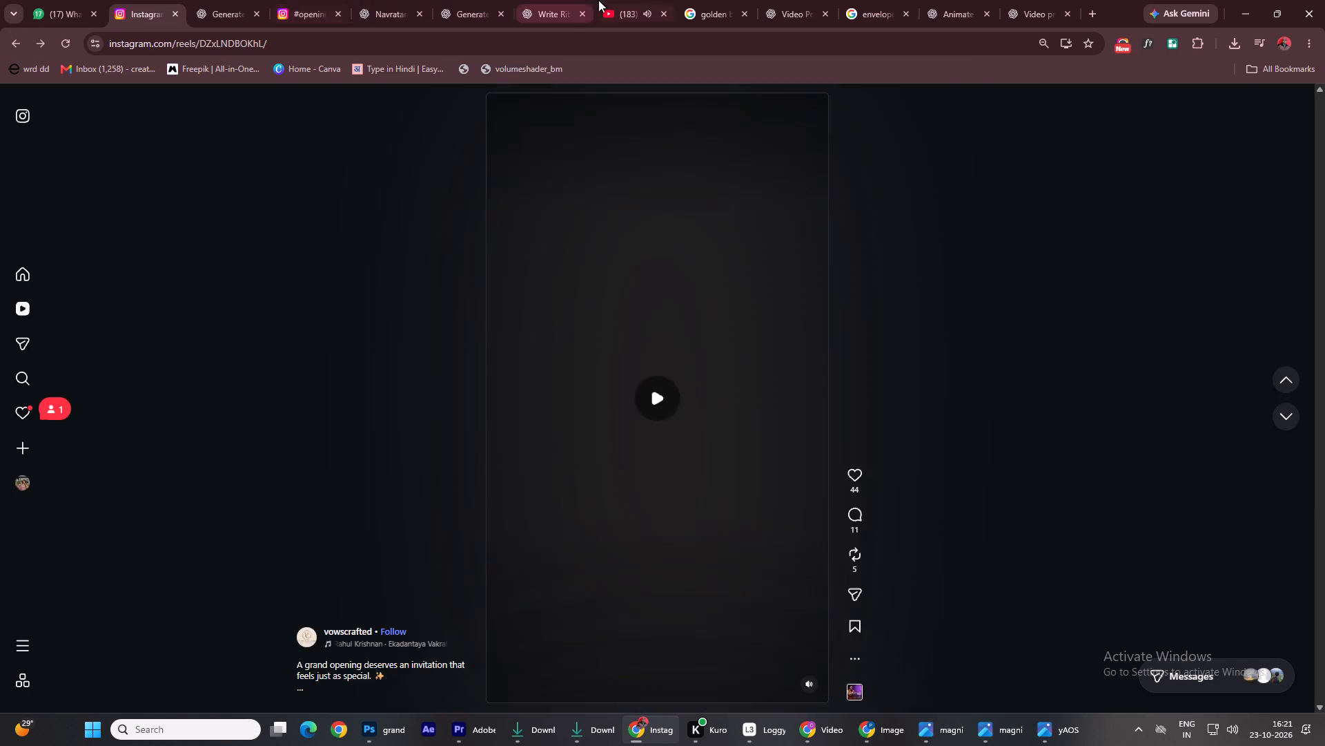
click(622, 0)
click(513, 260)
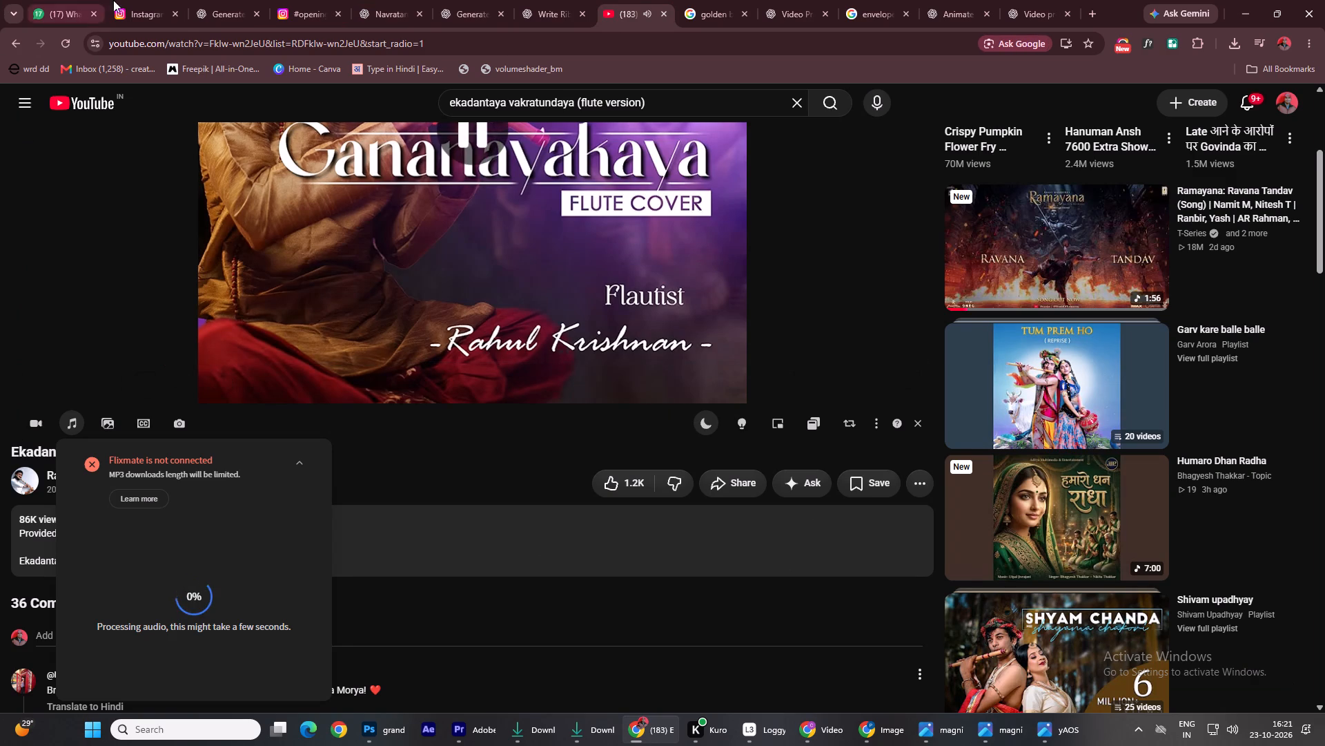
click(143, 0)
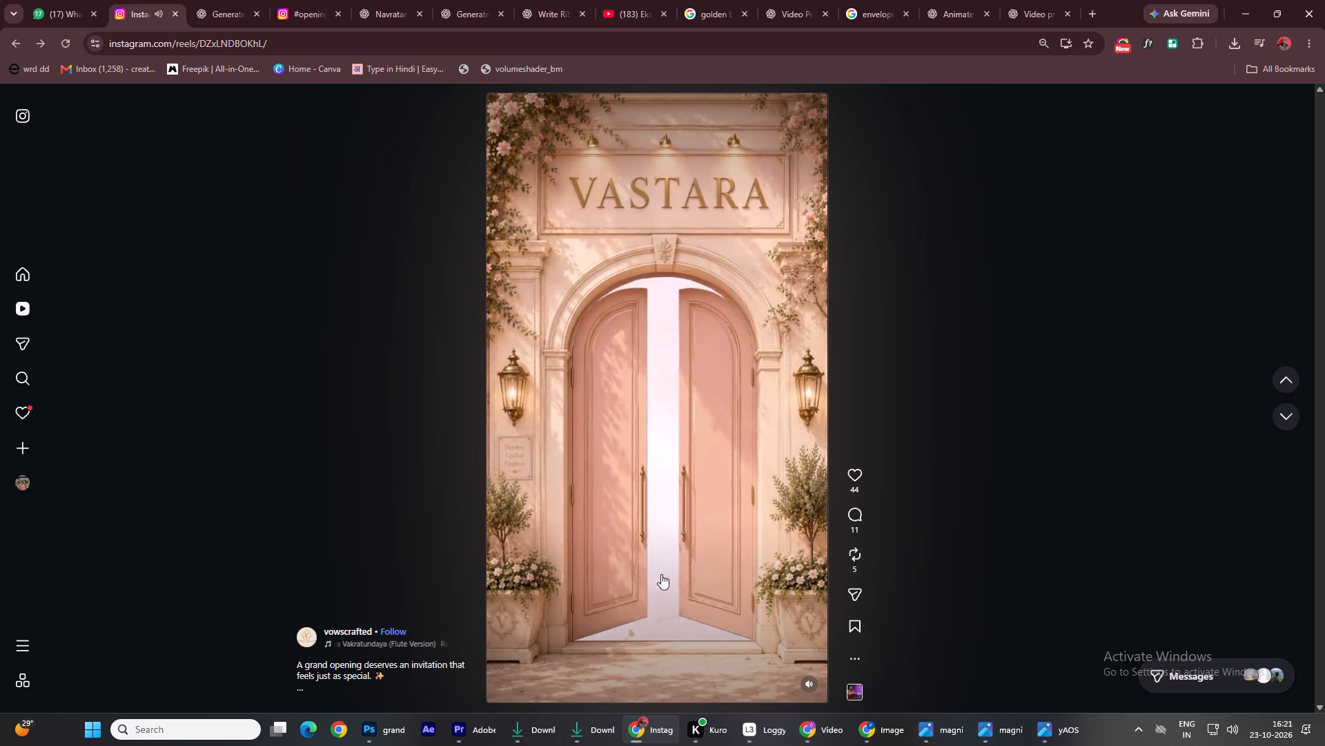
click(661, 574)
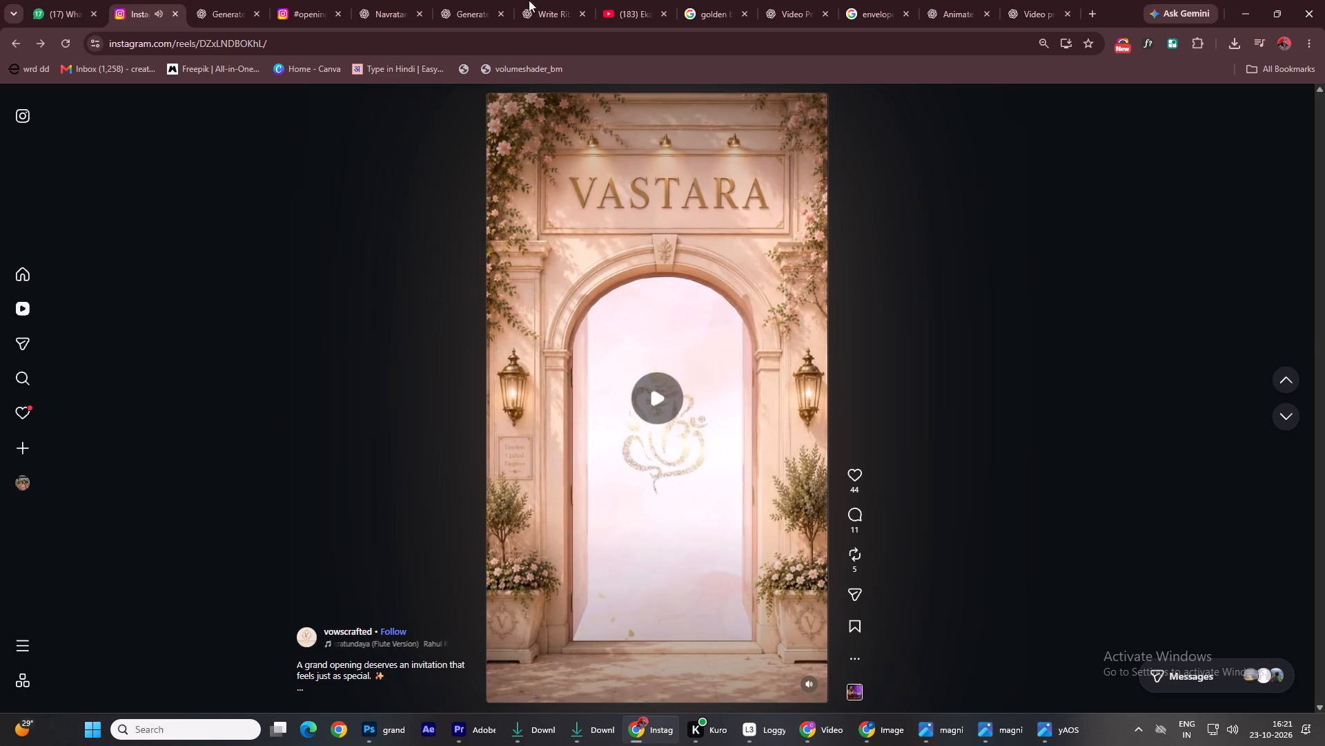
click(609, 6)
drag(76, 356, 0, 356)
click(373, 298)
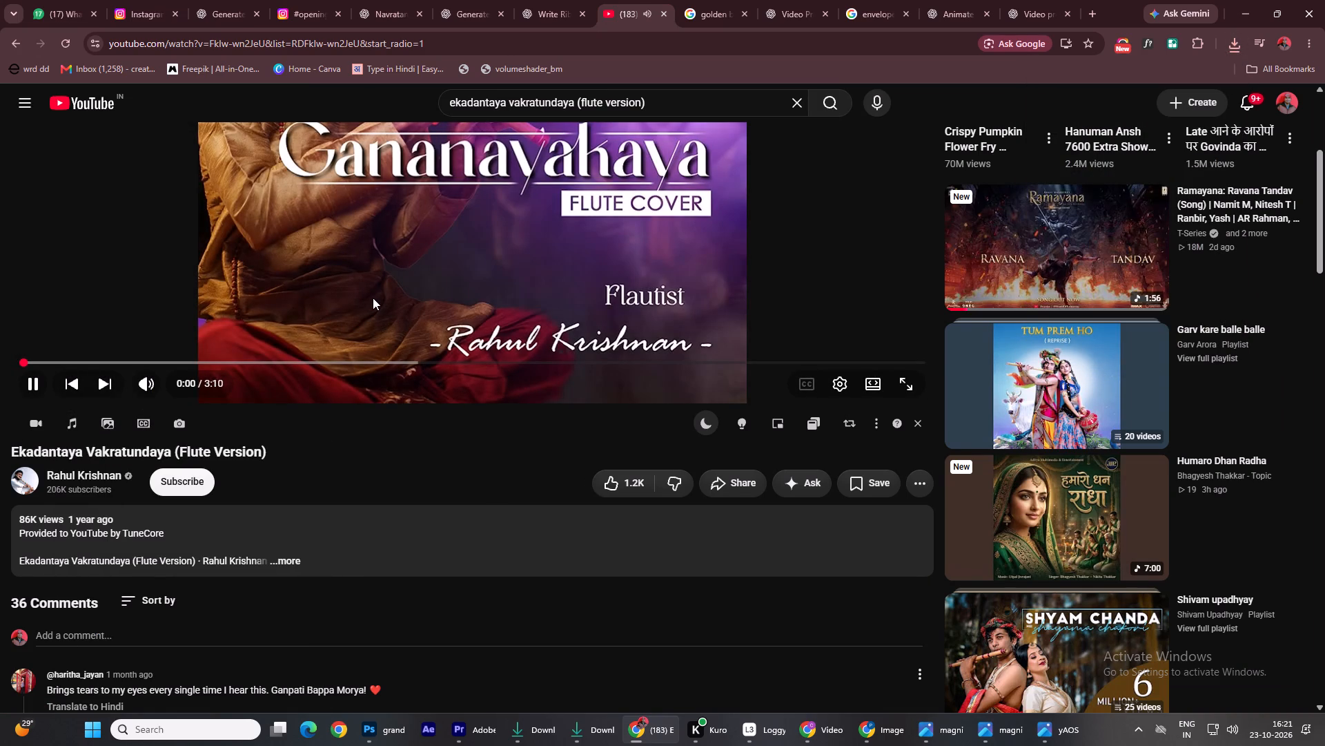
click(367, 283)
click(367, 283)
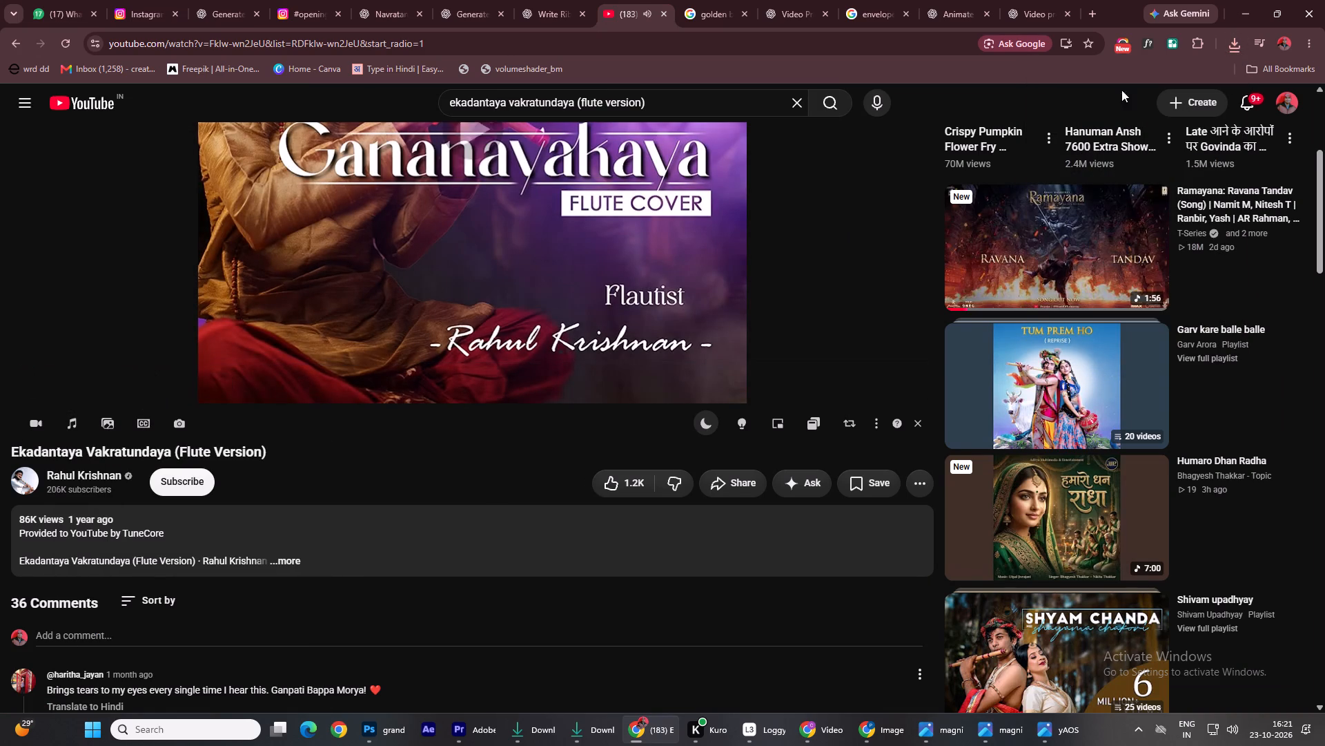
Check the browser's recent downloads for the flute track MP3.
click(1226, 44)
click(649, 236)
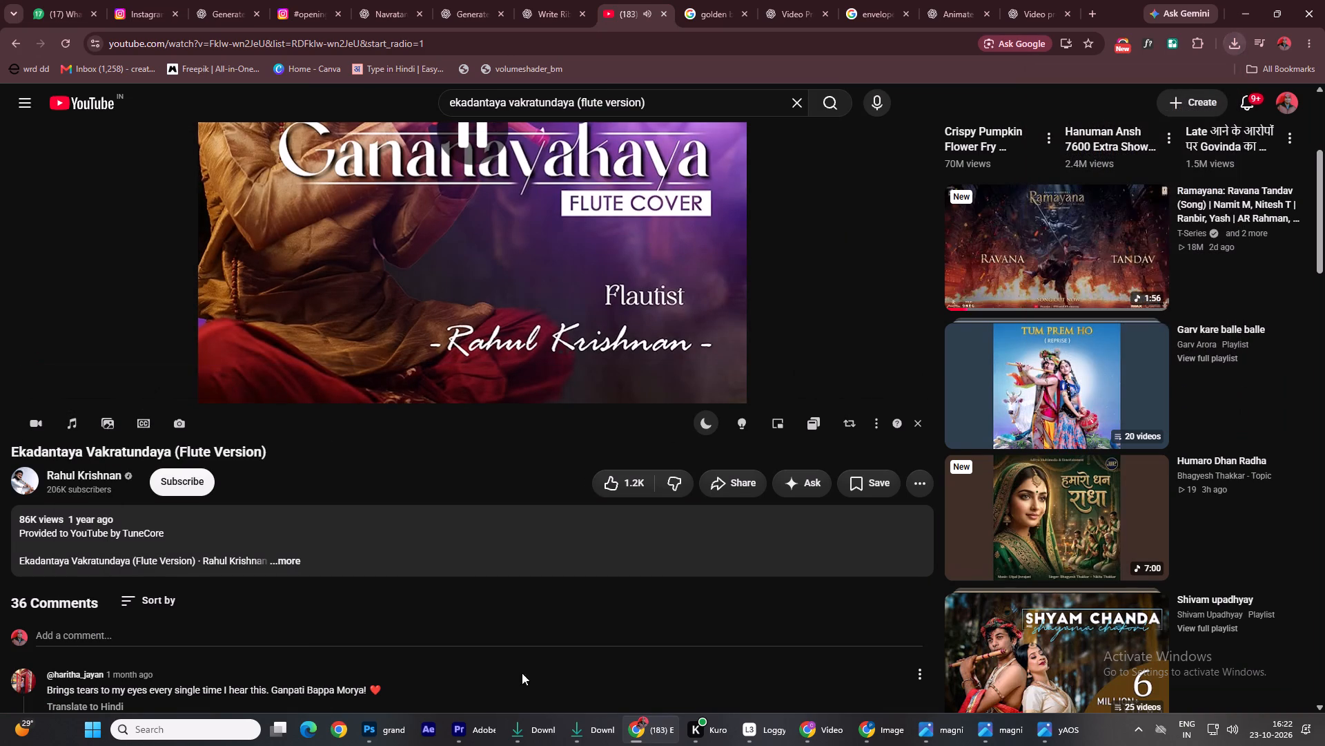
Switch to Premiere and return to the reel project's imported media.
click(480, 727)
click(298, 374)
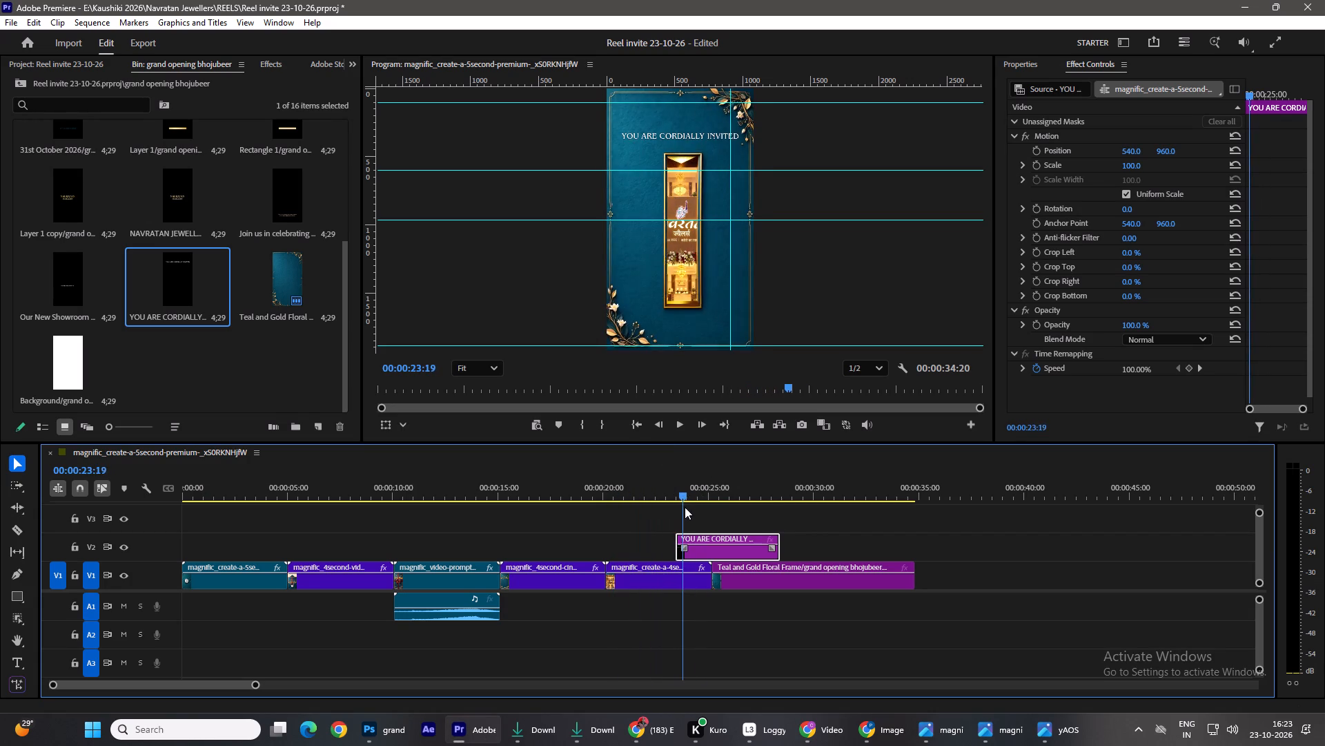
drag(685, 507, 652, 511)
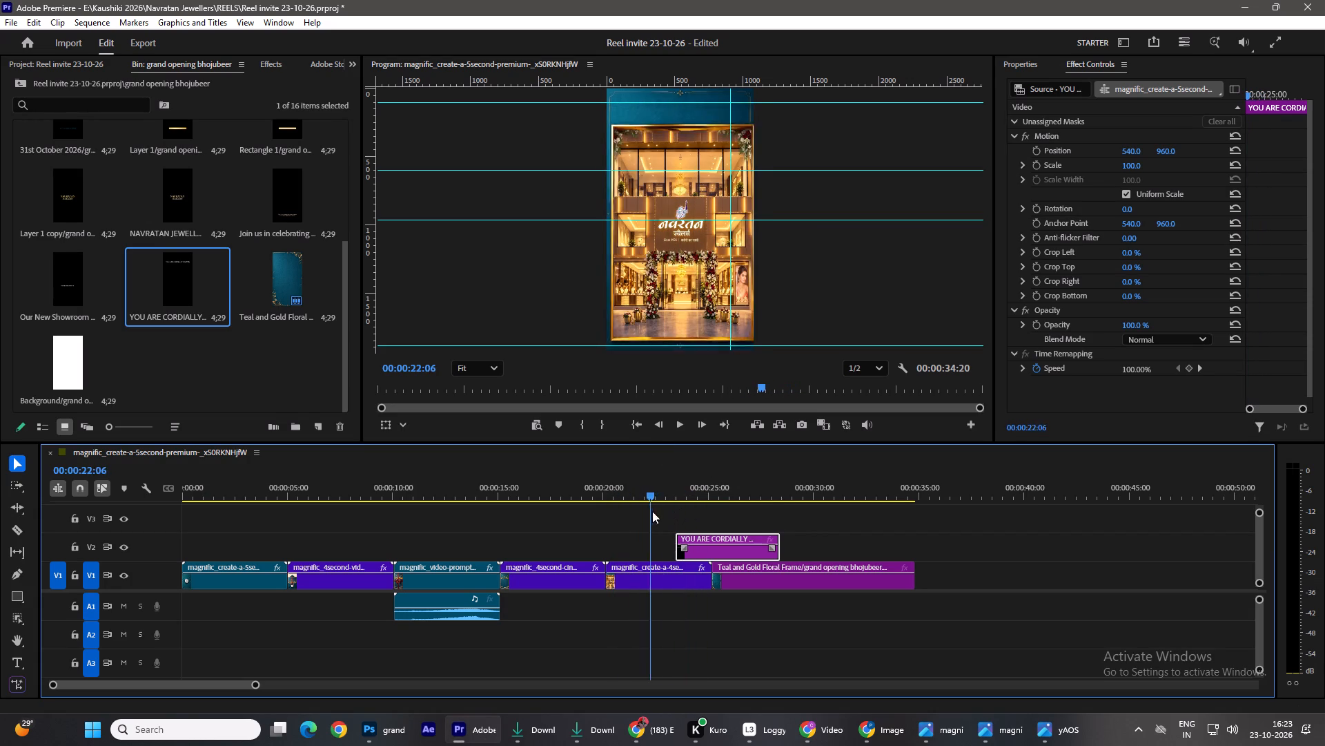
drag(652, 511, 642, 518)
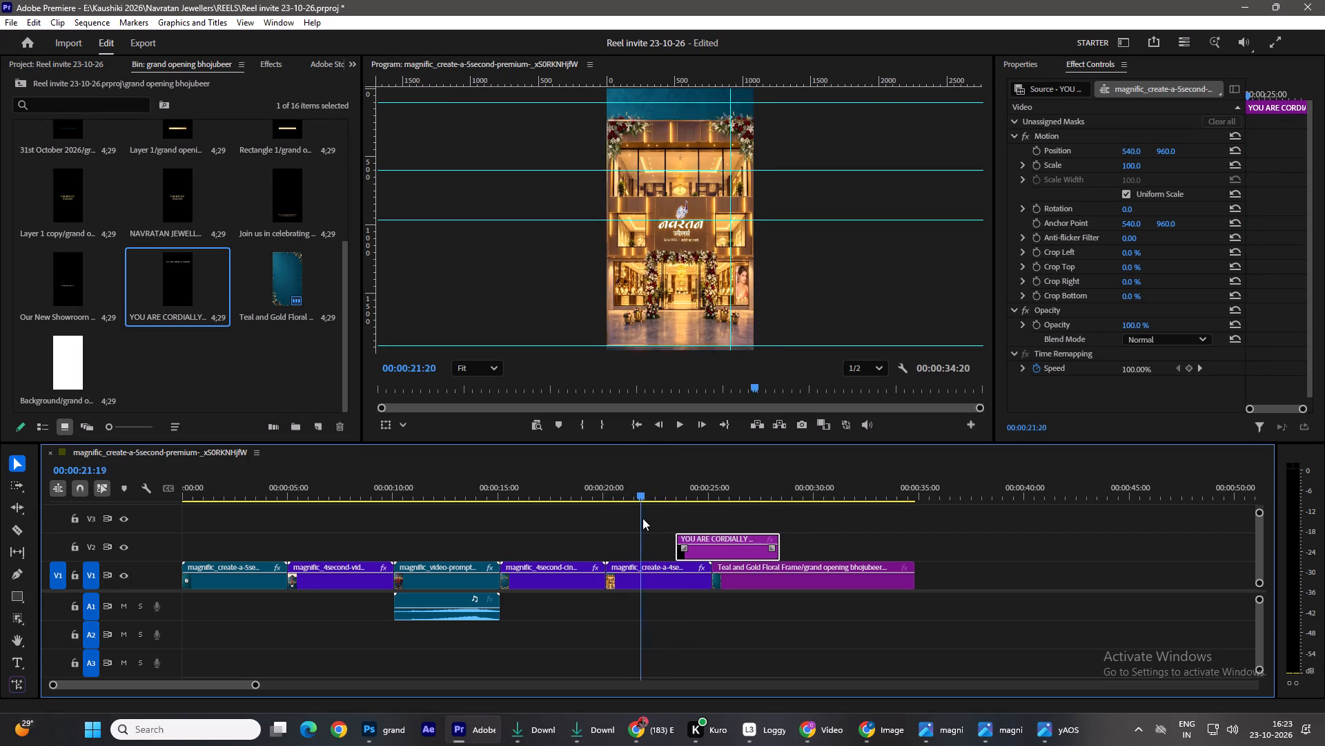
drag(642, 518, 707, 521)
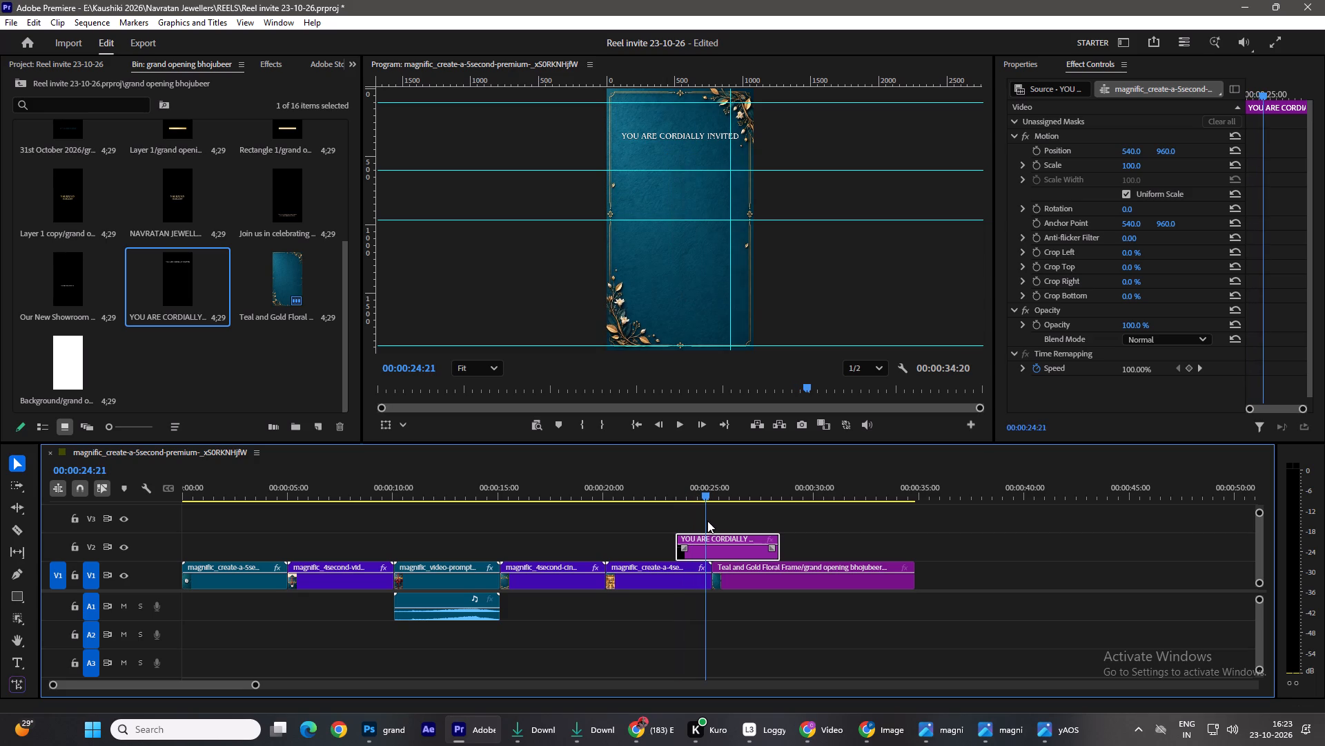
drag(707, 521, 671, 525)
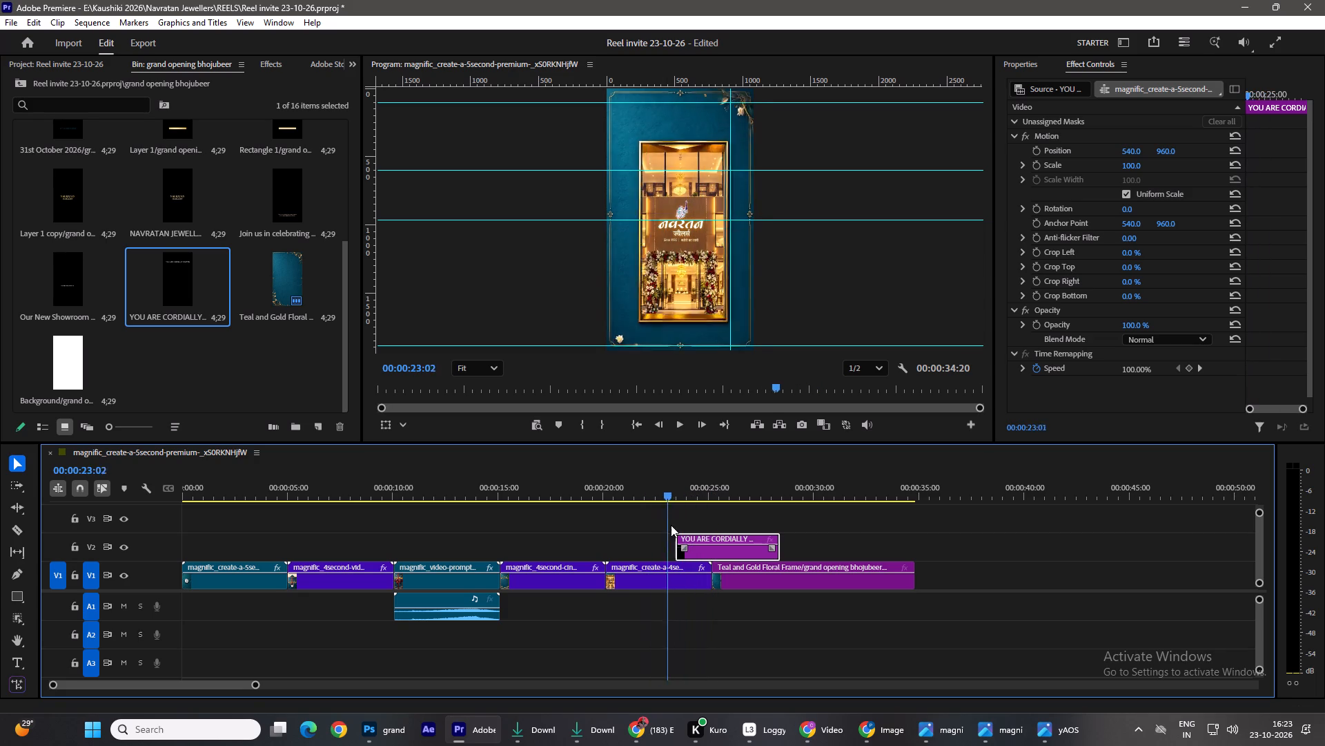
drag(671, 525, 701, 526)
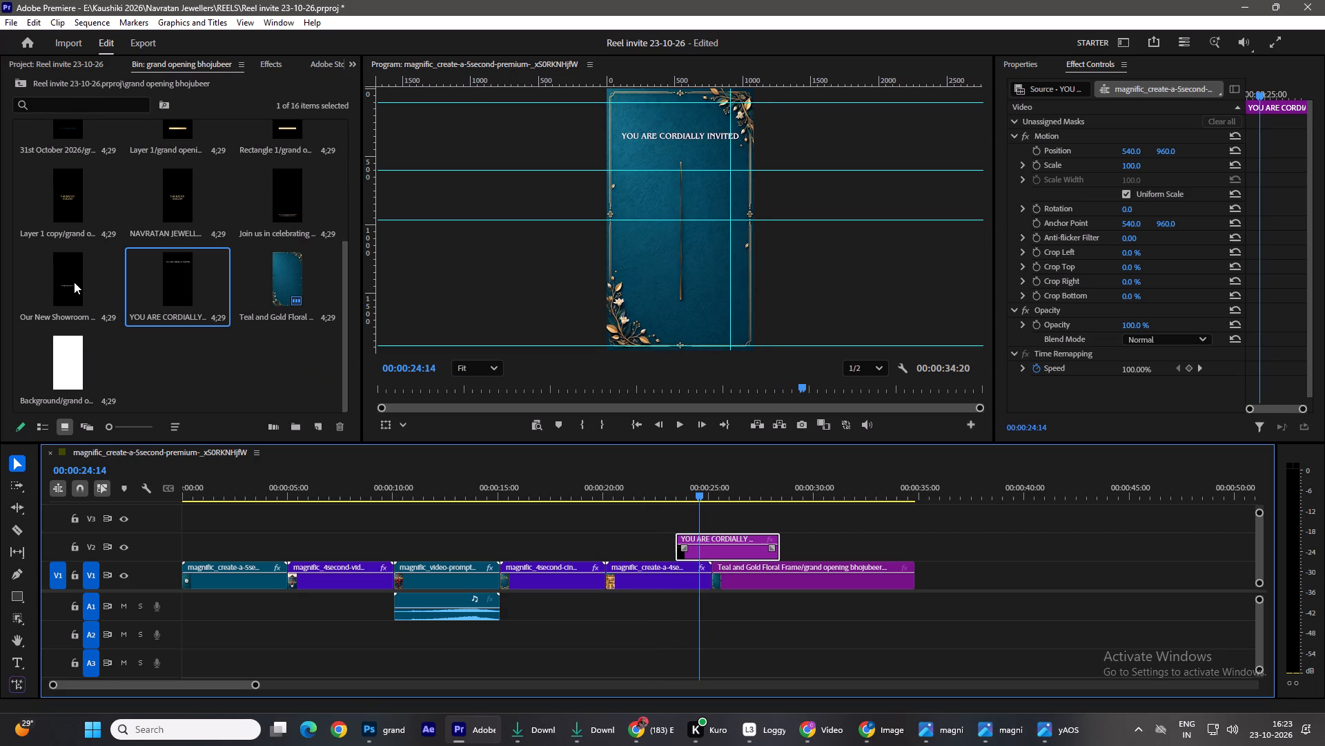
scroll(674, 140, up, 15)
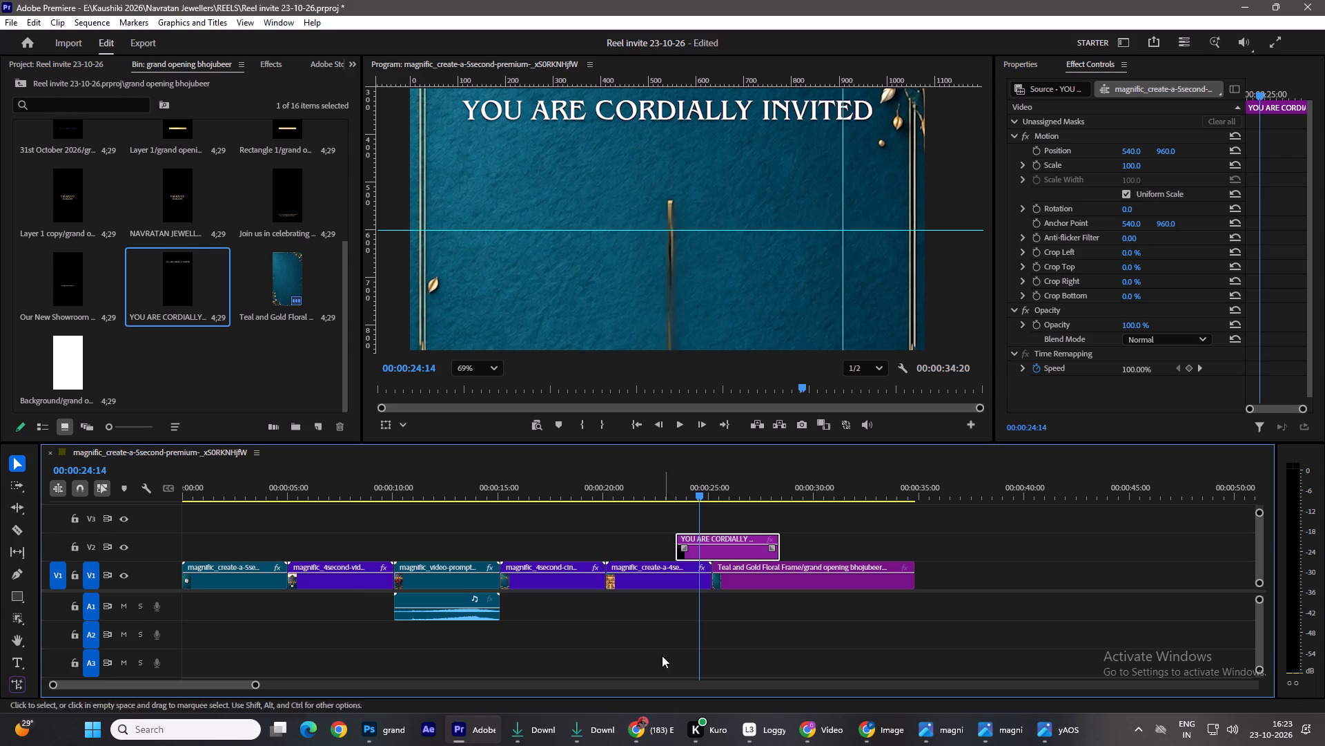
Switch to Photoshop and examine the text layout of the grand opening bhojubeer.psd invitation.
click(367, 723)
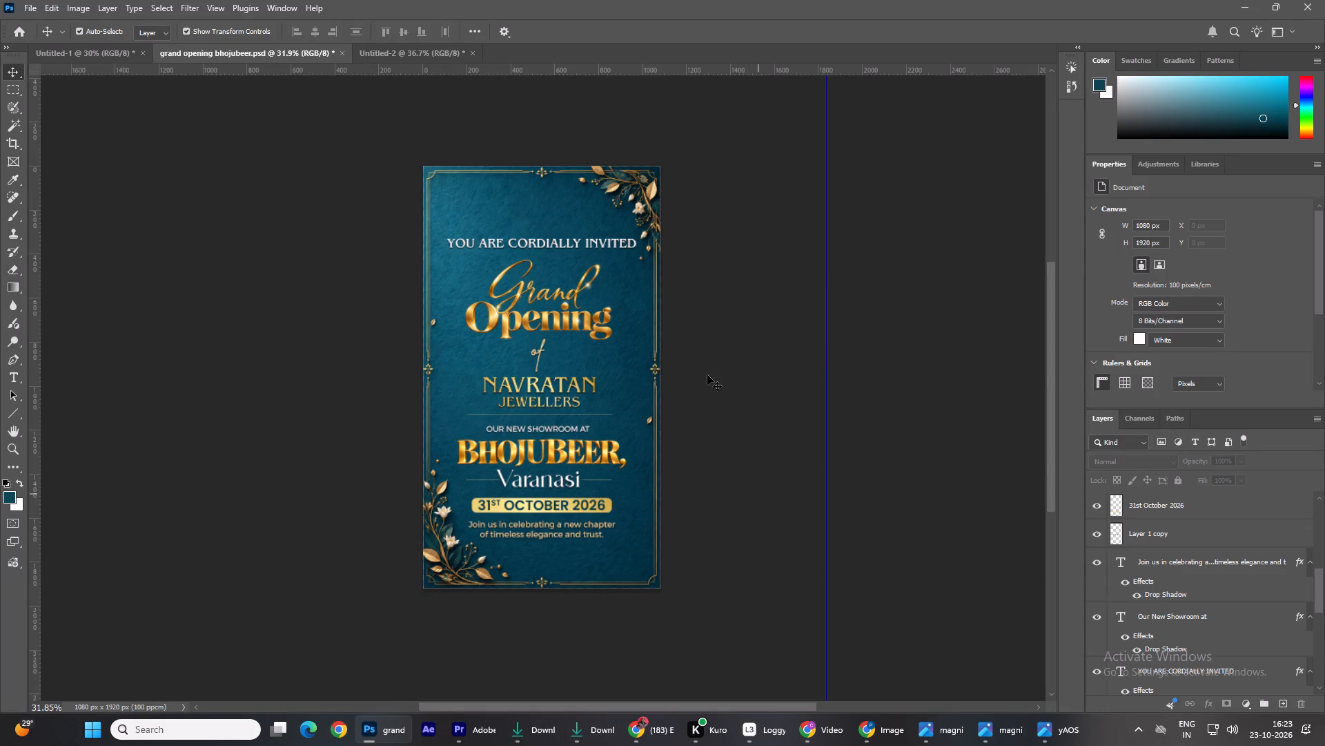
click(877, 369)
scroll(493, 313, up, 5)
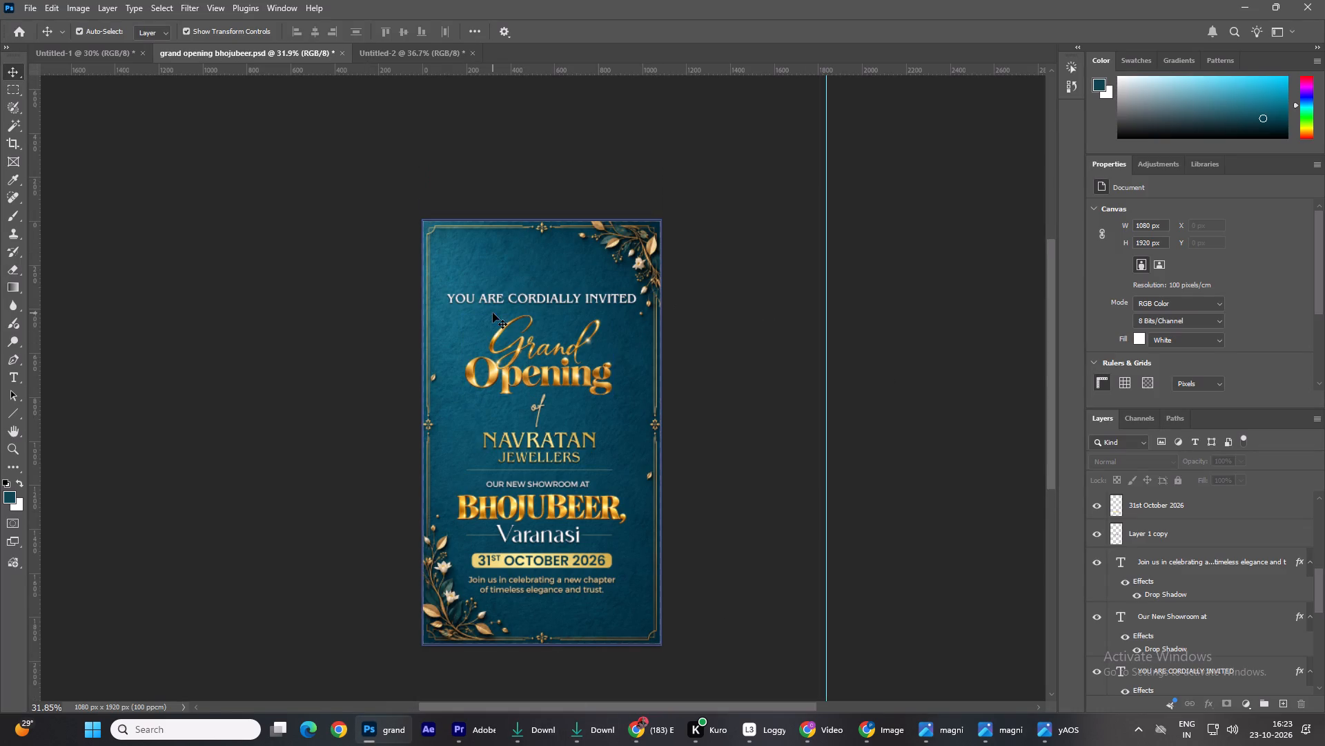
scroll(493, 313, down, 4)
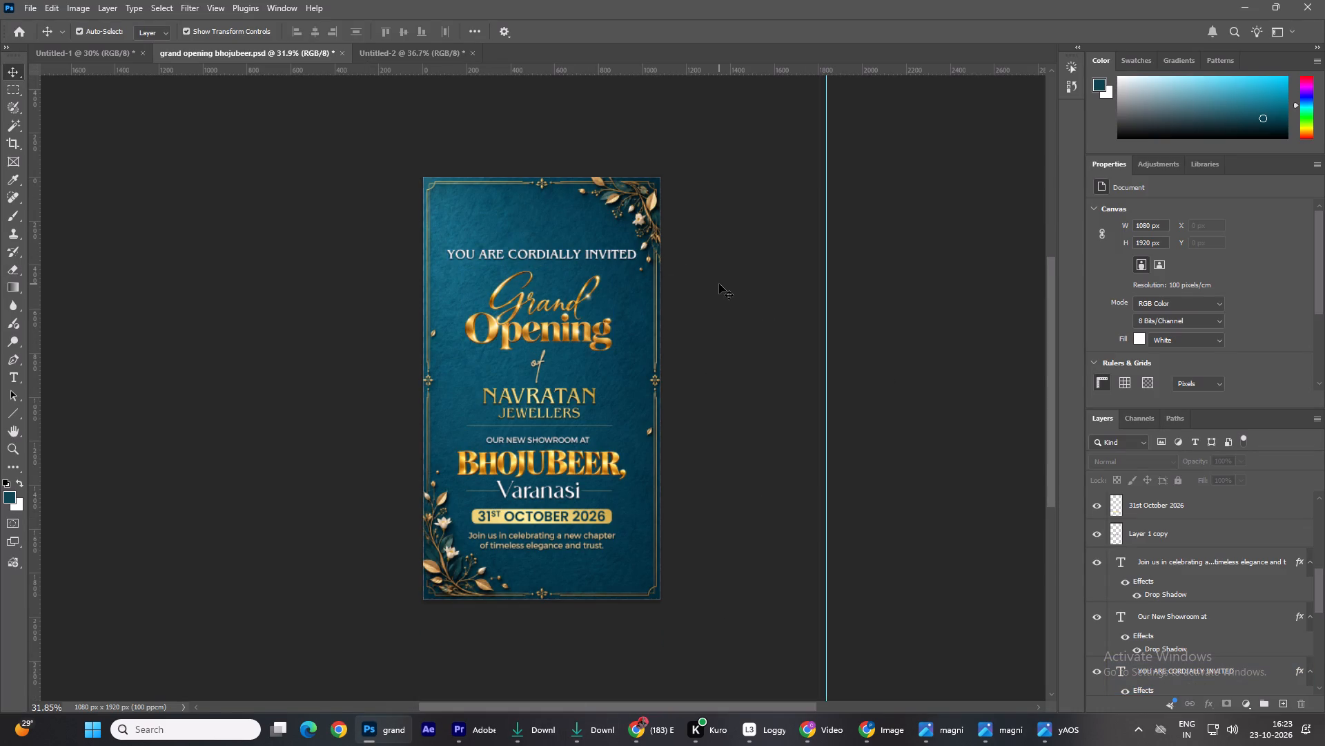
click(719, 284)
scroll(538, 251, up, 11)
alt+scroll(522, 299, down, 7)
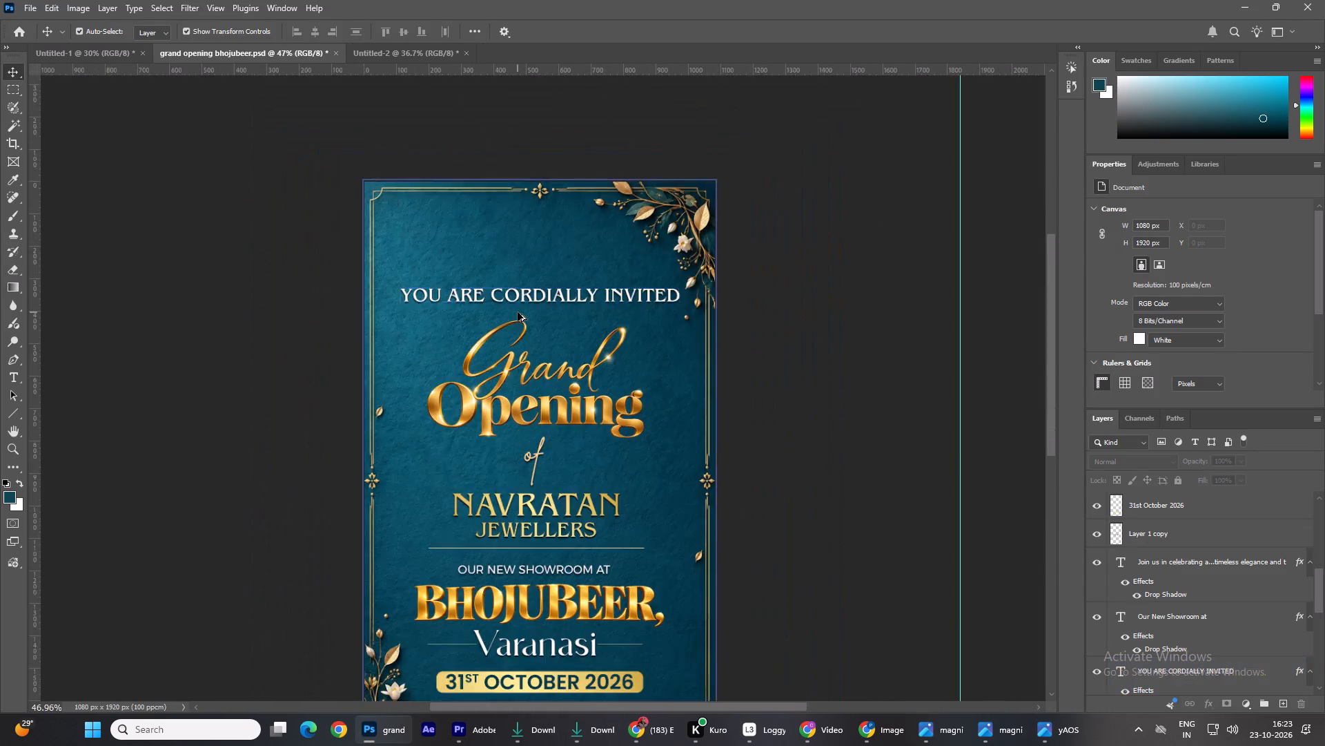
alt+scroll(518, 312, down, 3)
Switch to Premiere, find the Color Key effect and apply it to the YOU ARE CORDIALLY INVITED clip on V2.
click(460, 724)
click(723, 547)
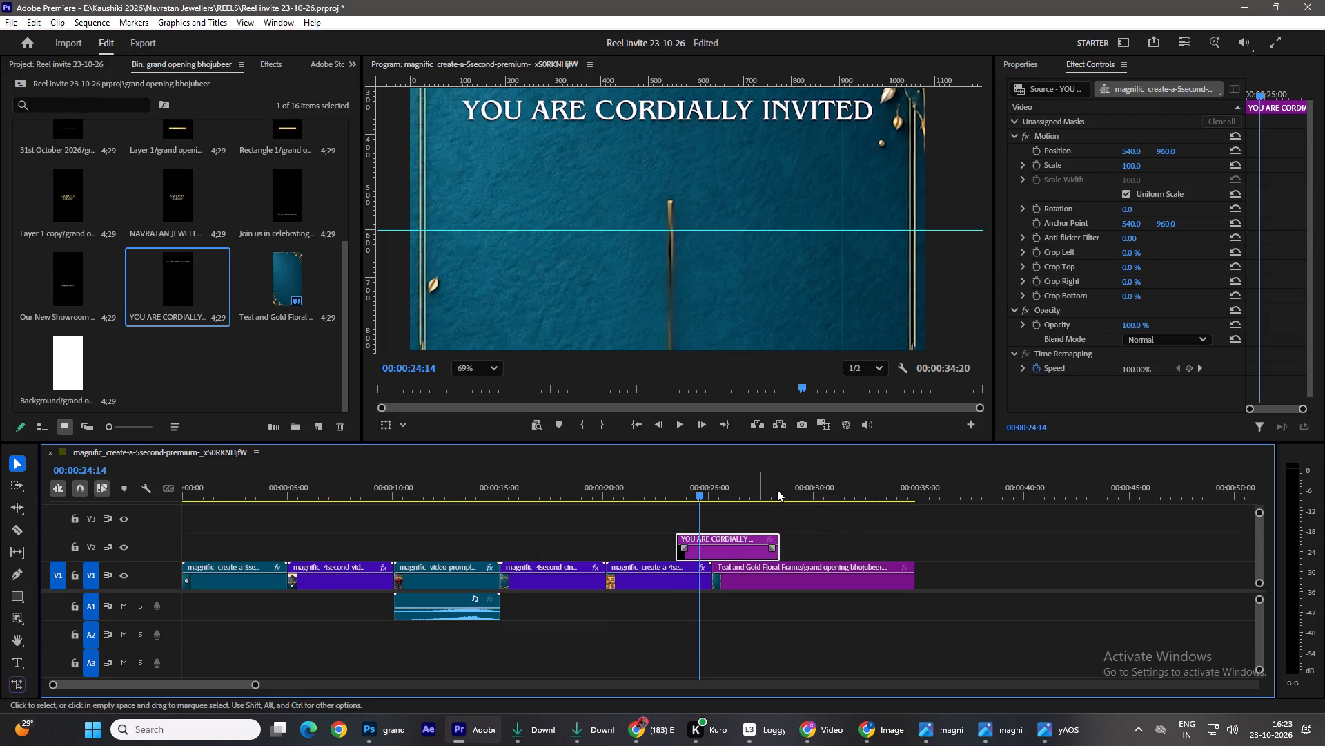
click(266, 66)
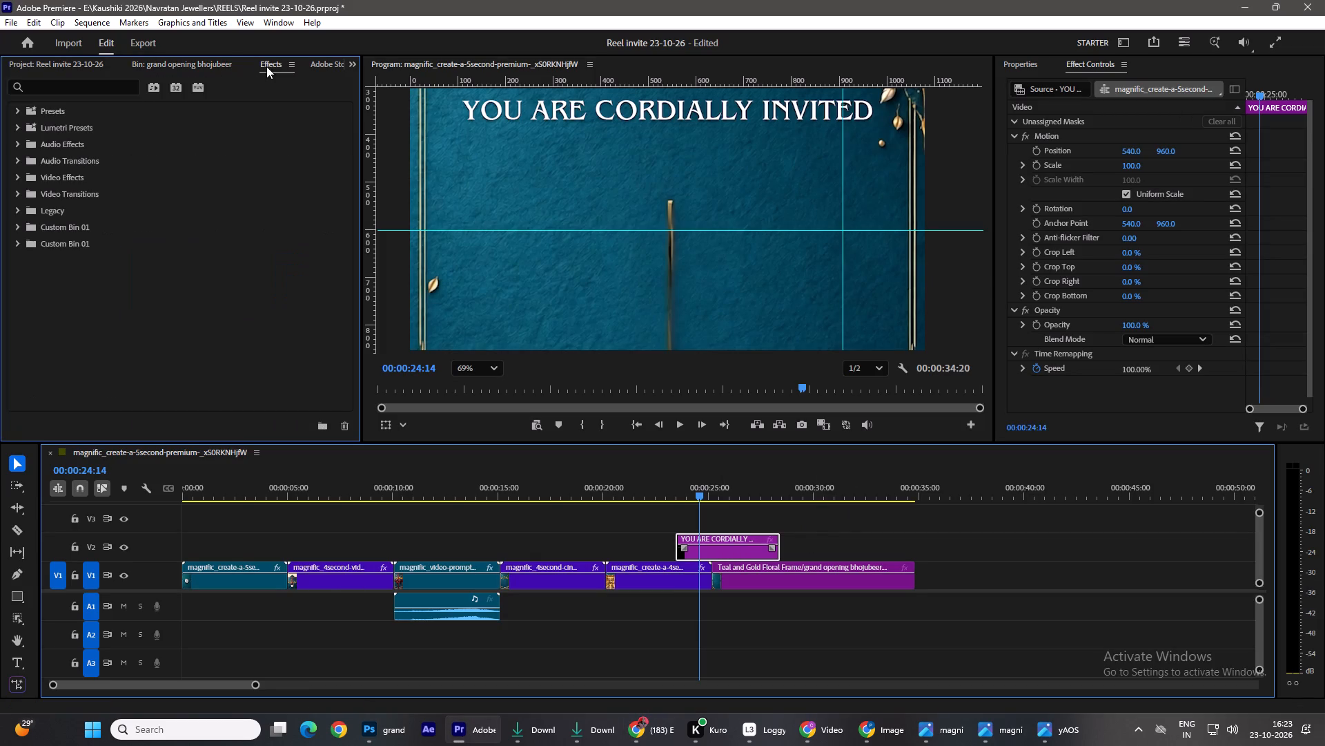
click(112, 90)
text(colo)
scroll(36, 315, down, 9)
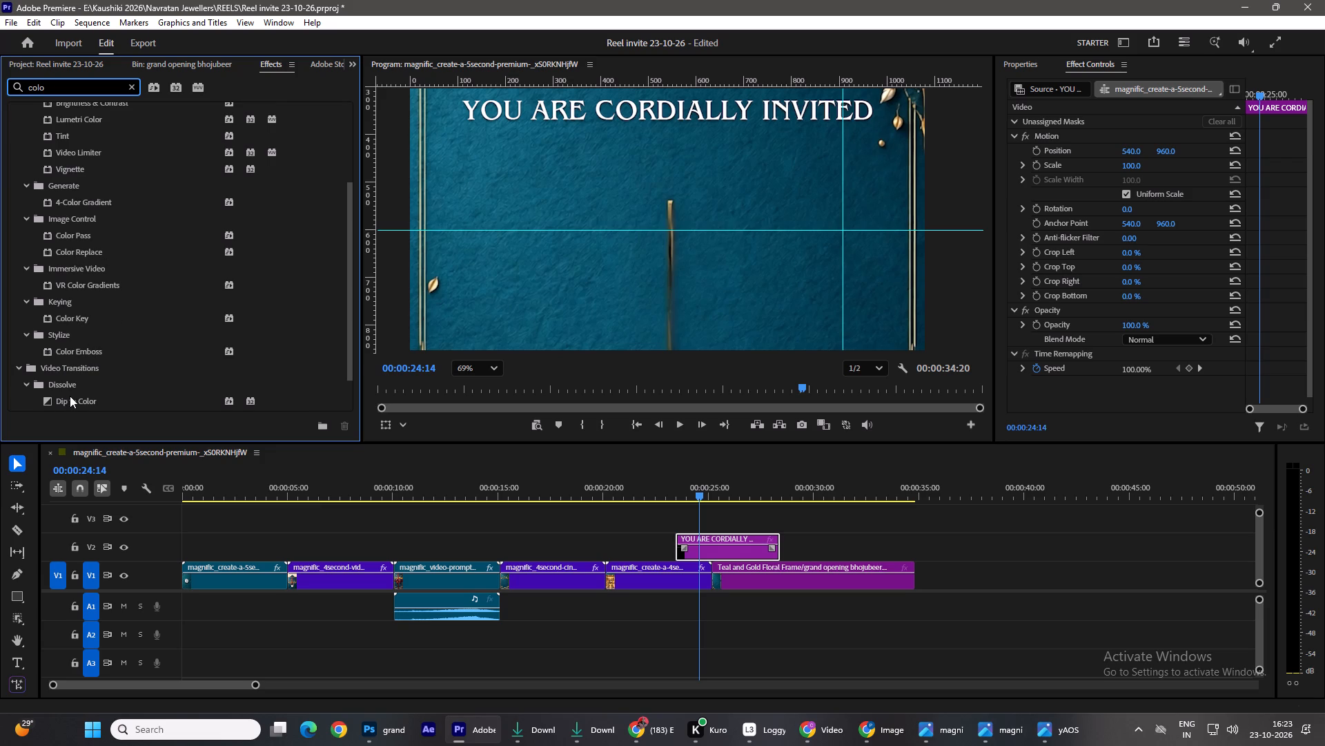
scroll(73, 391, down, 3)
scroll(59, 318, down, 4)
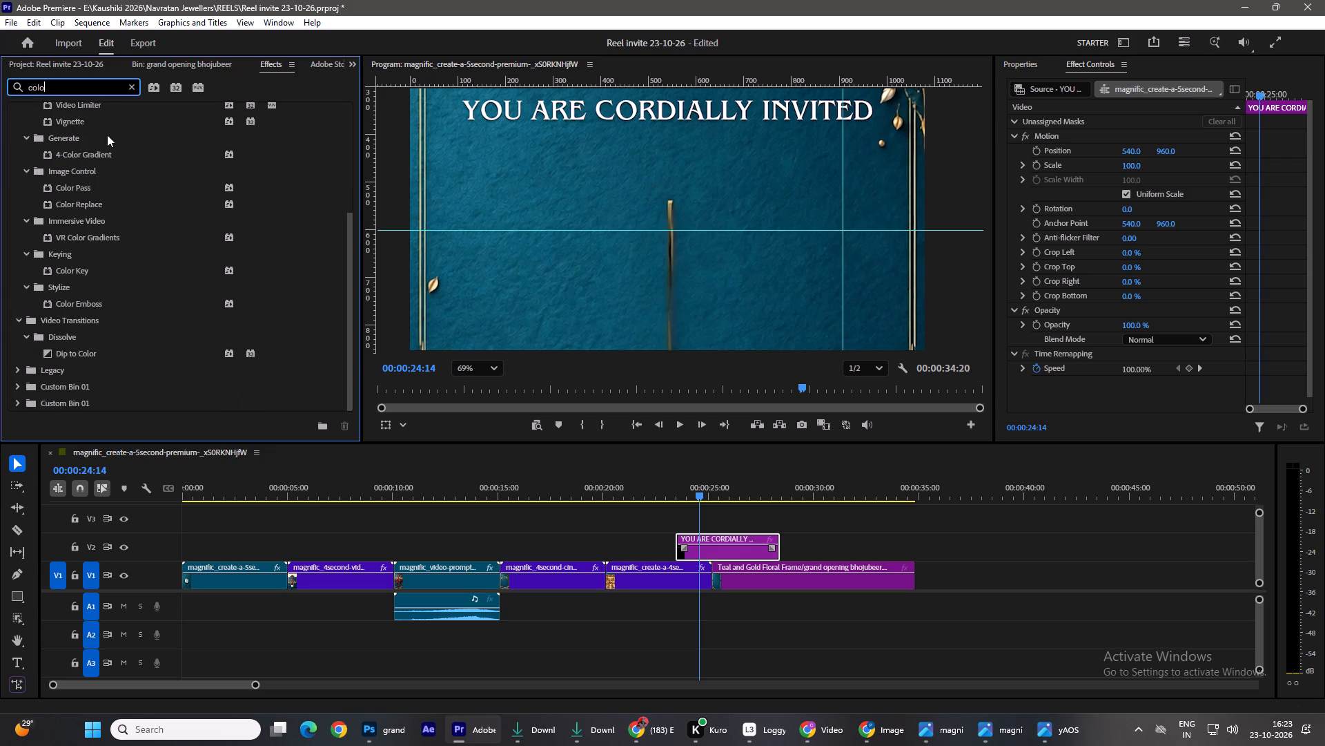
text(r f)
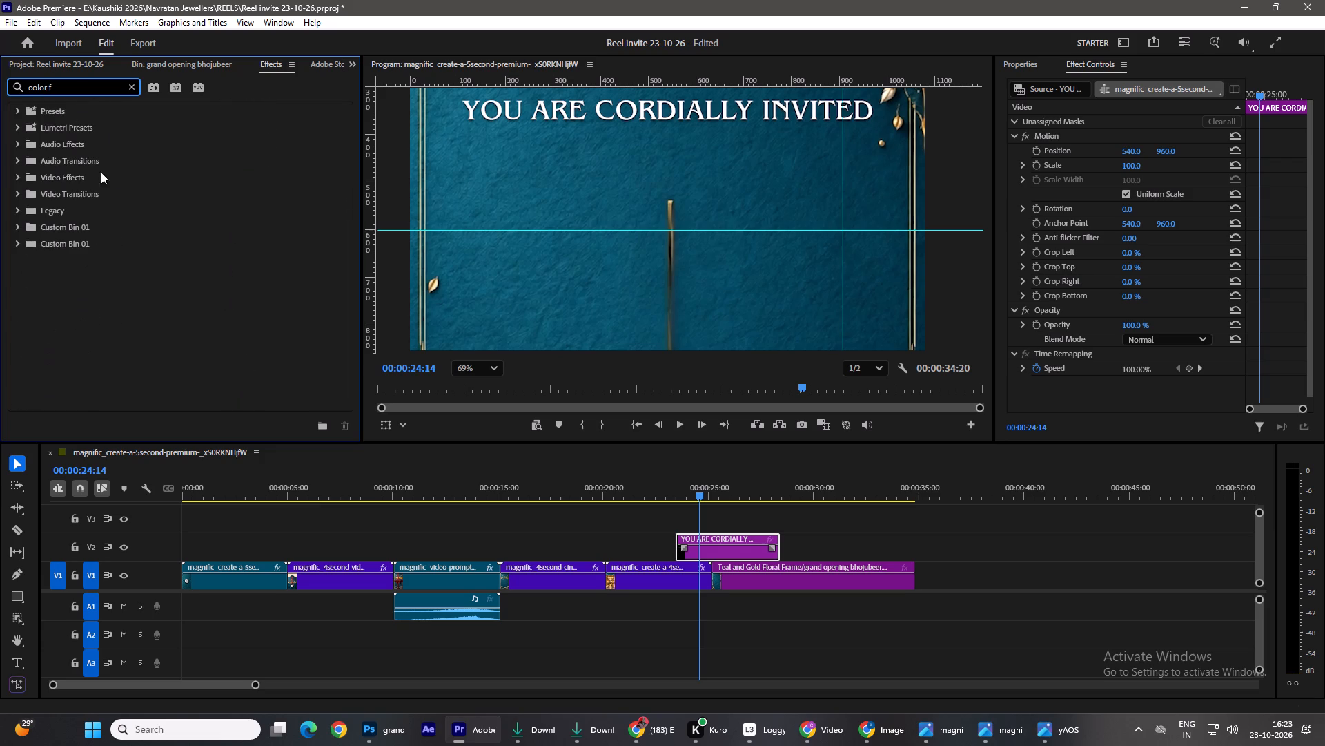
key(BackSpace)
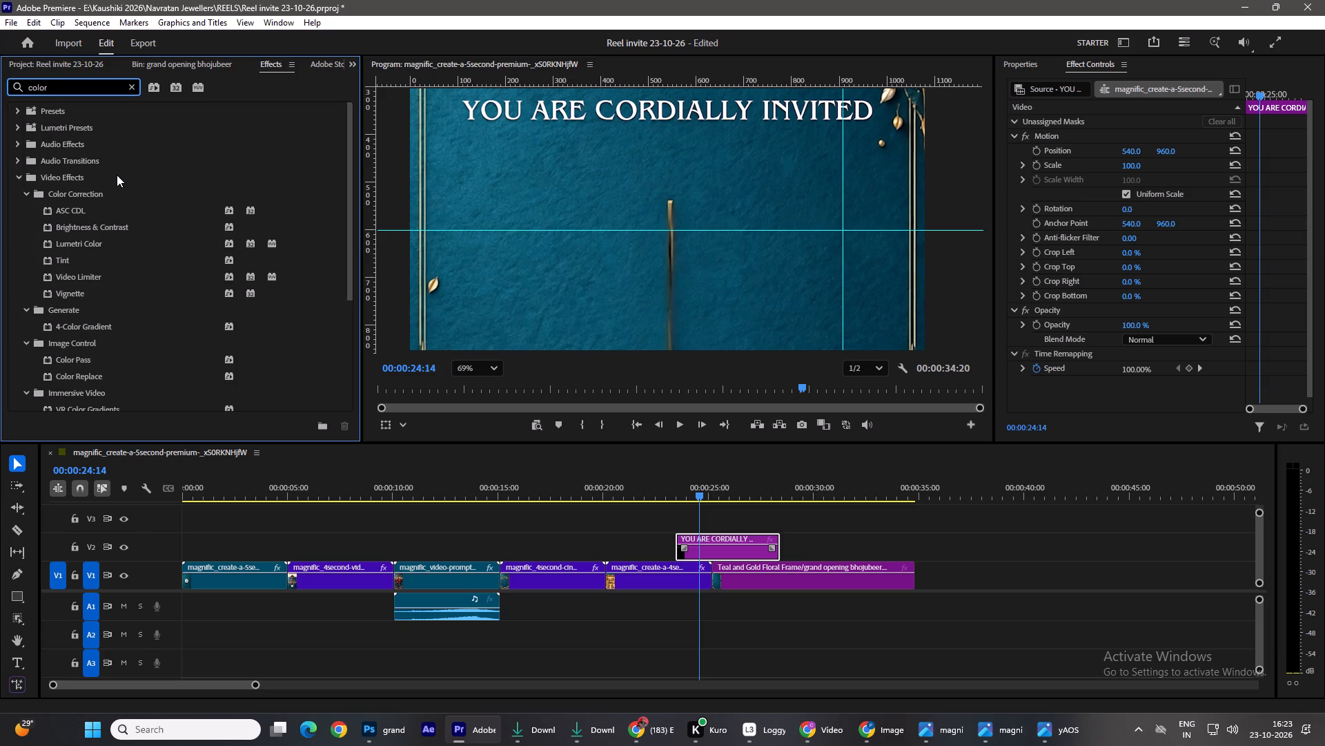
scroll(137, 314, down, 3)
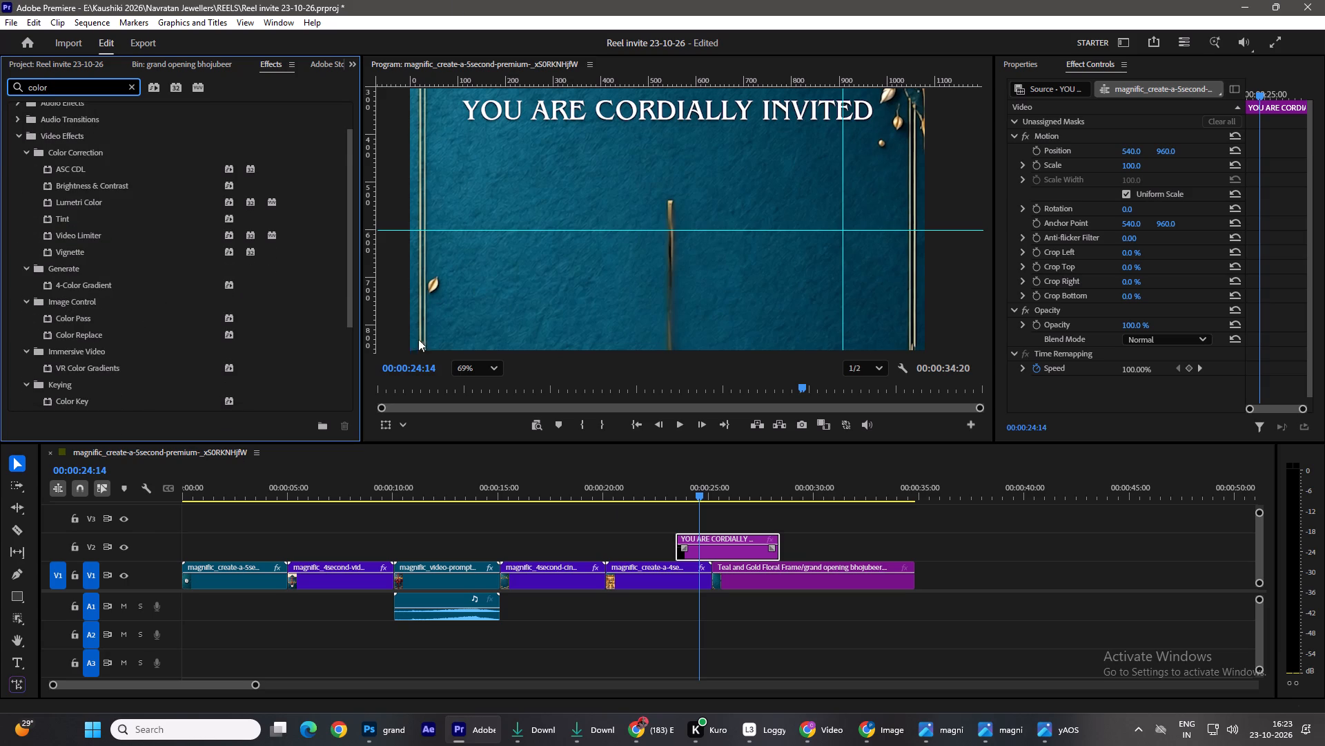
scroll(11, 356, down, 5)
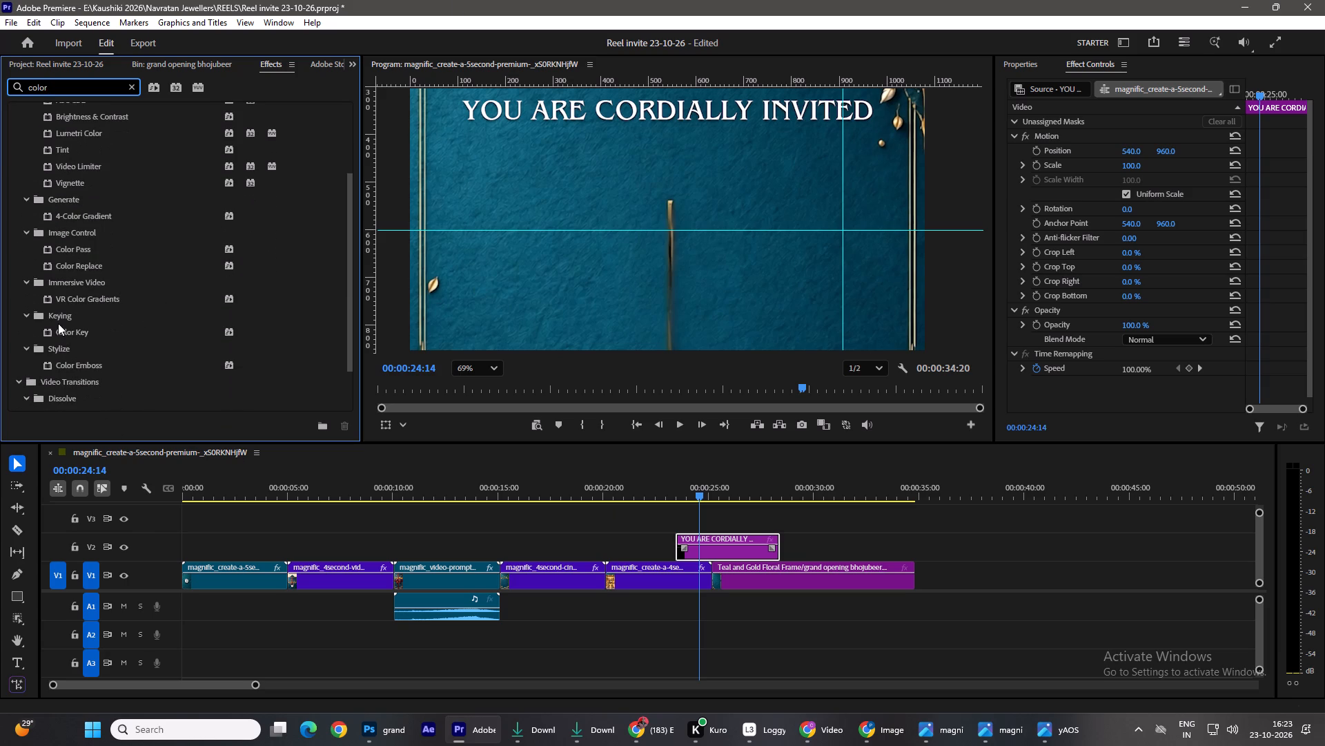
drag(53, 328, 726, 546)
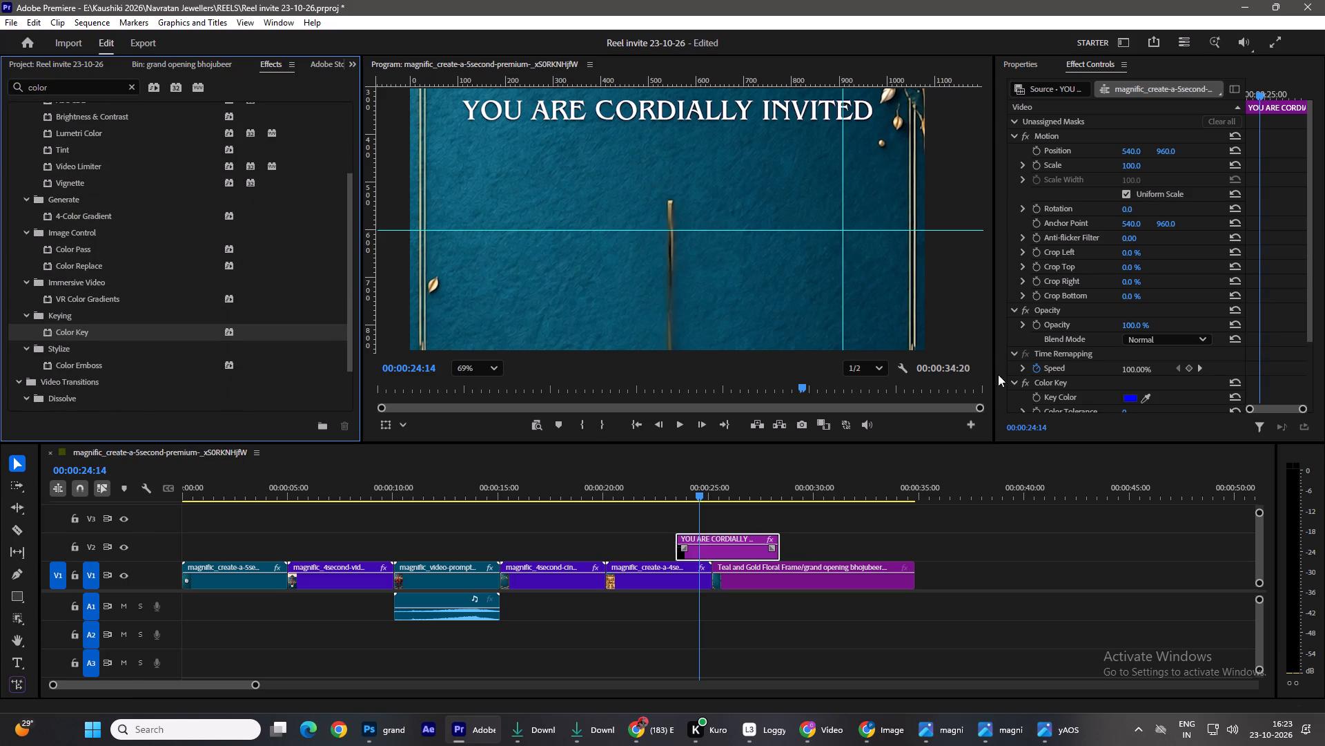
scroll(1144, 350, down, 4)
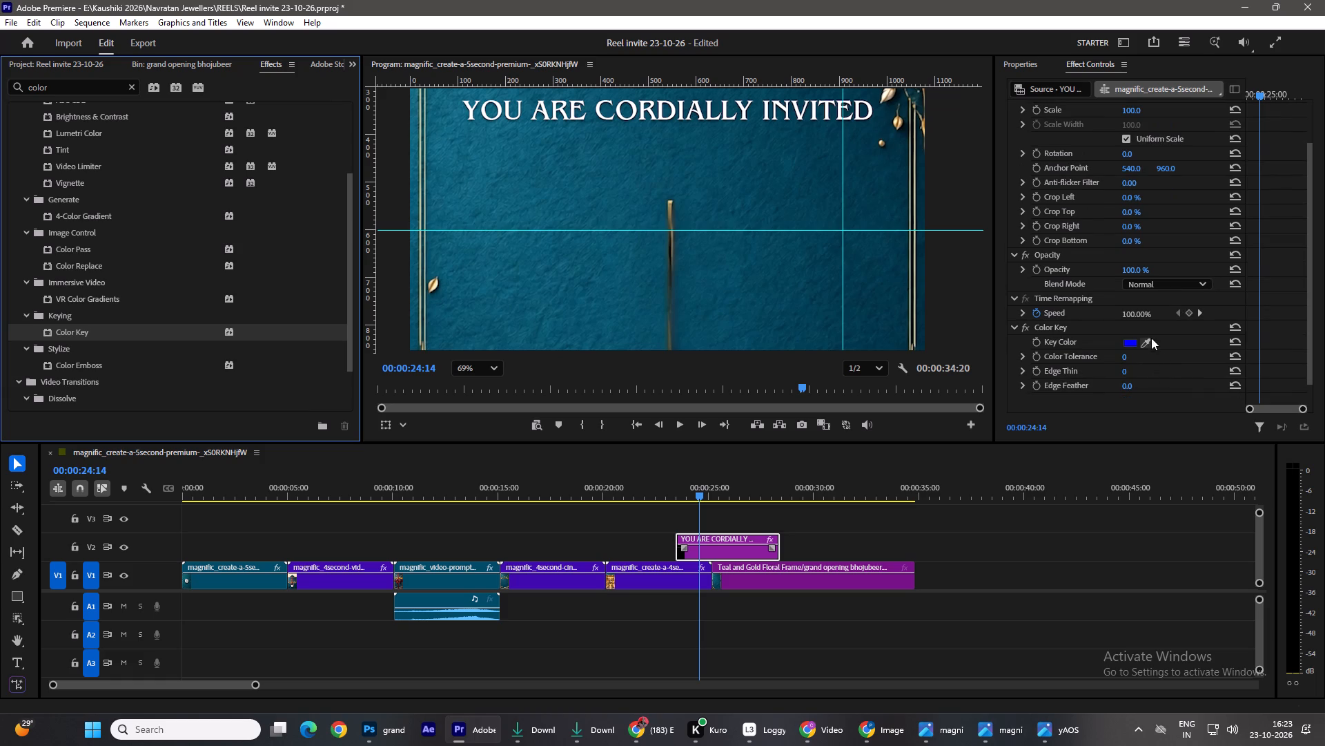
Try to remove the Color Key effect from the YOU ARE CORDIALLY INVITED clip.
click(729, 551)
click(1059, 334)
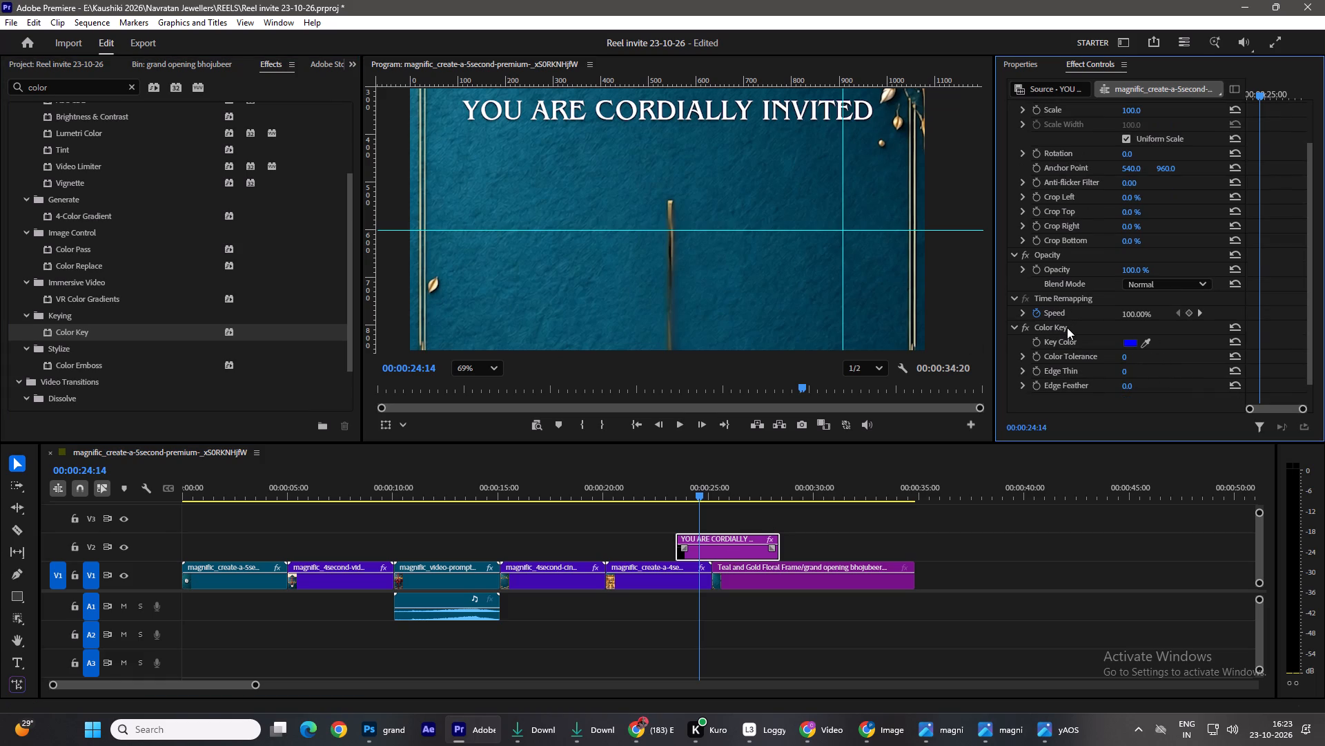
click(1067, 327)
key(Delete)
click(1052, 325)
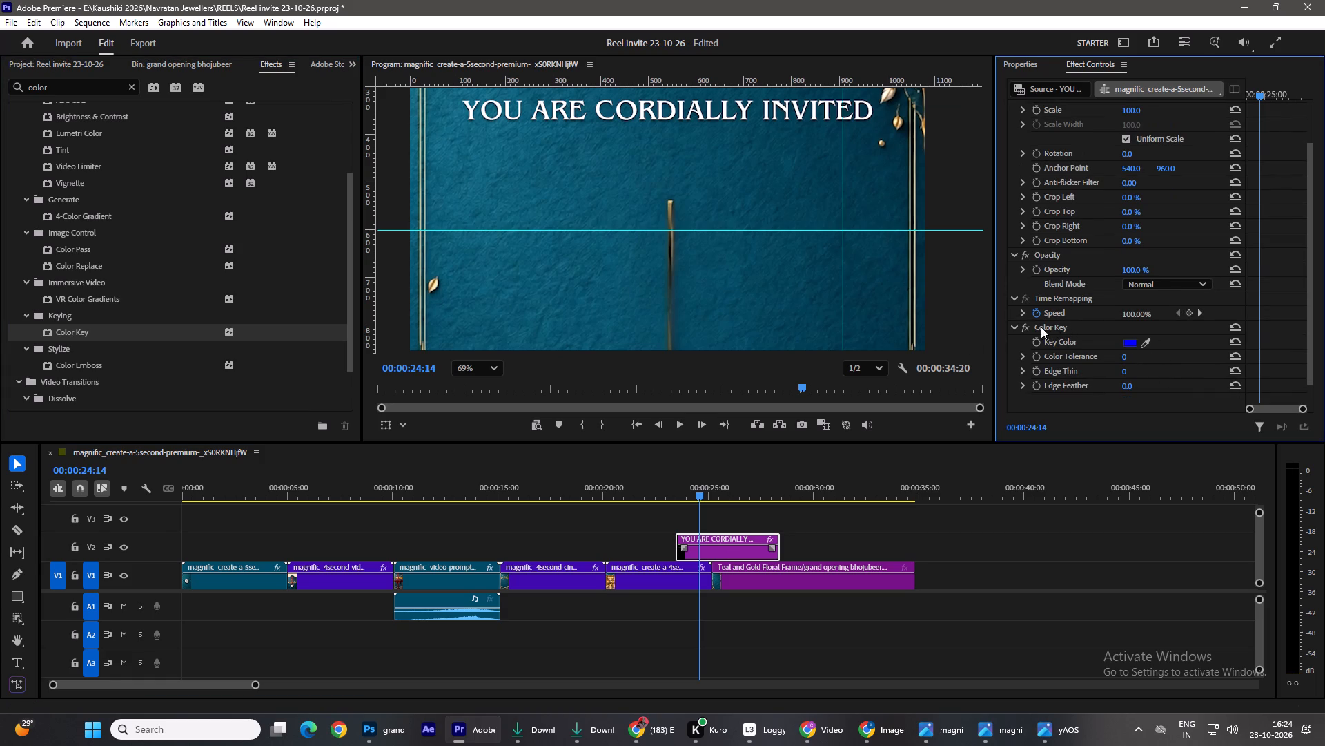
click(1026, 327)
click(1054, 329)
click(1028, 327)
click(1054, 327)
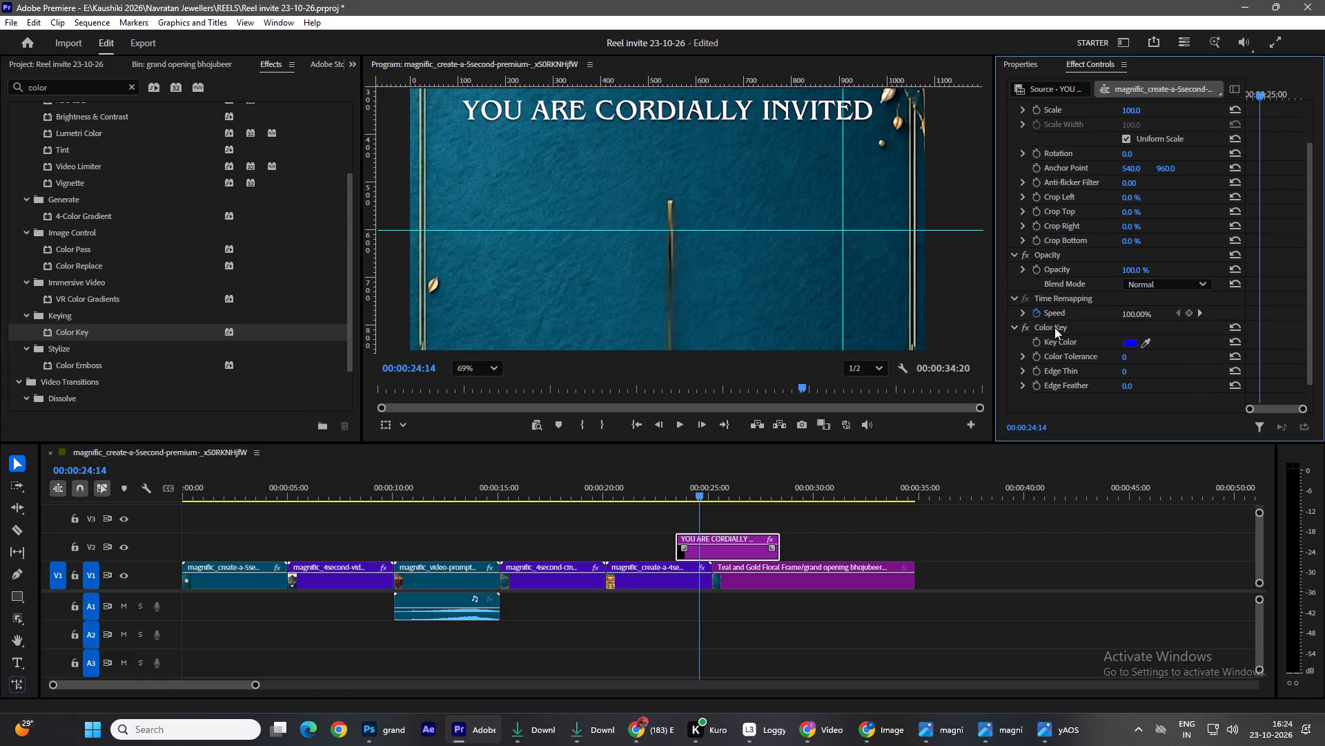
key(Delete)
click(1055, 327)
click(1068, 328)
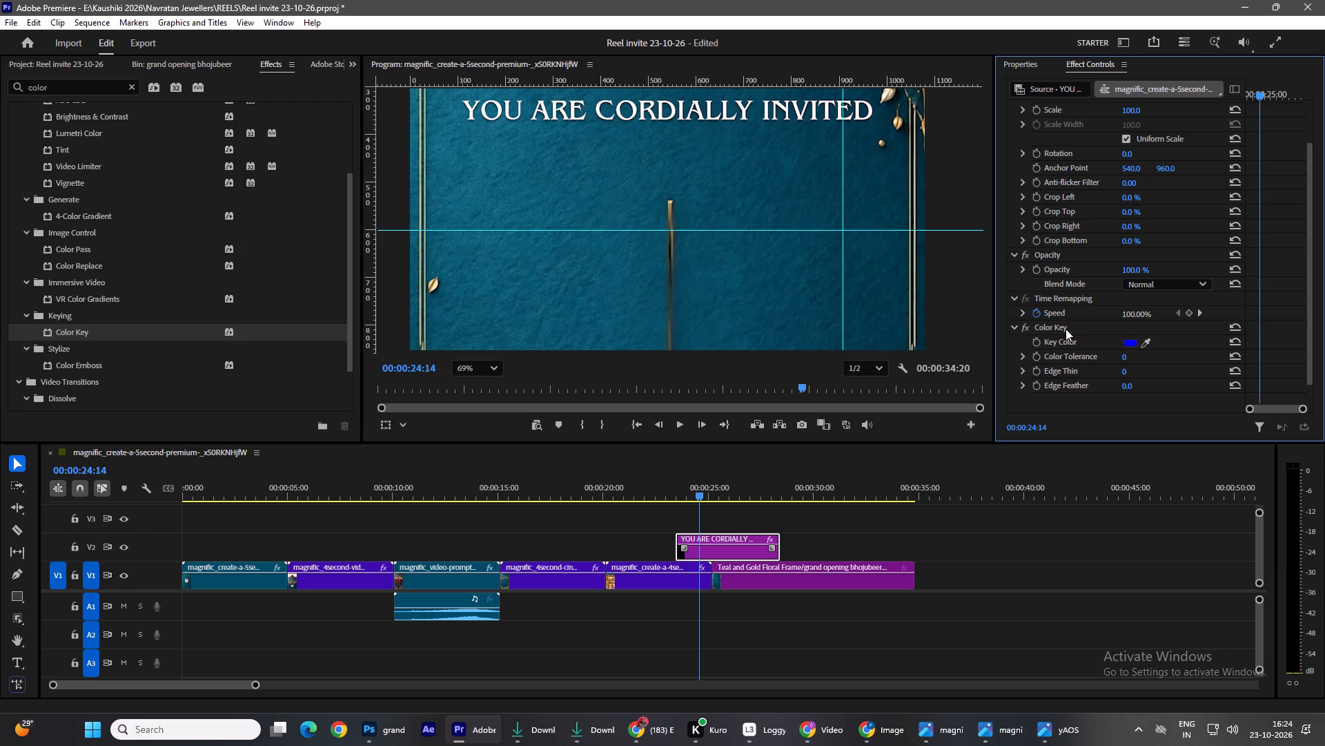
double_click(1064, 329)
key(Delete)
Replace the YOU ARE CORDIALLY INVITED clip on V2 with a fresh copy from the grand opening bhojubeer bin, starting at 00:00:24:14.
click(718, 547)
key(Delete)
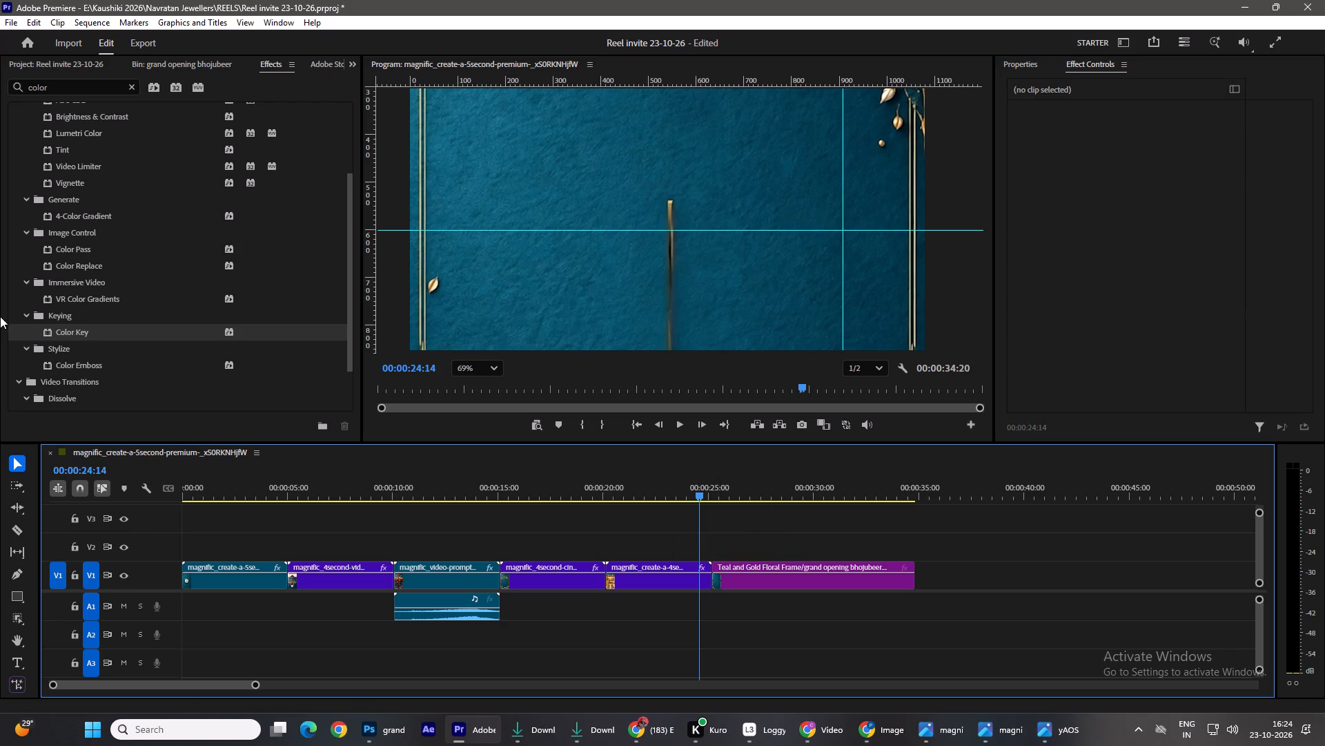
scroll(115, 347, up, 8)
click(48, 62)
double_click(171, 333)
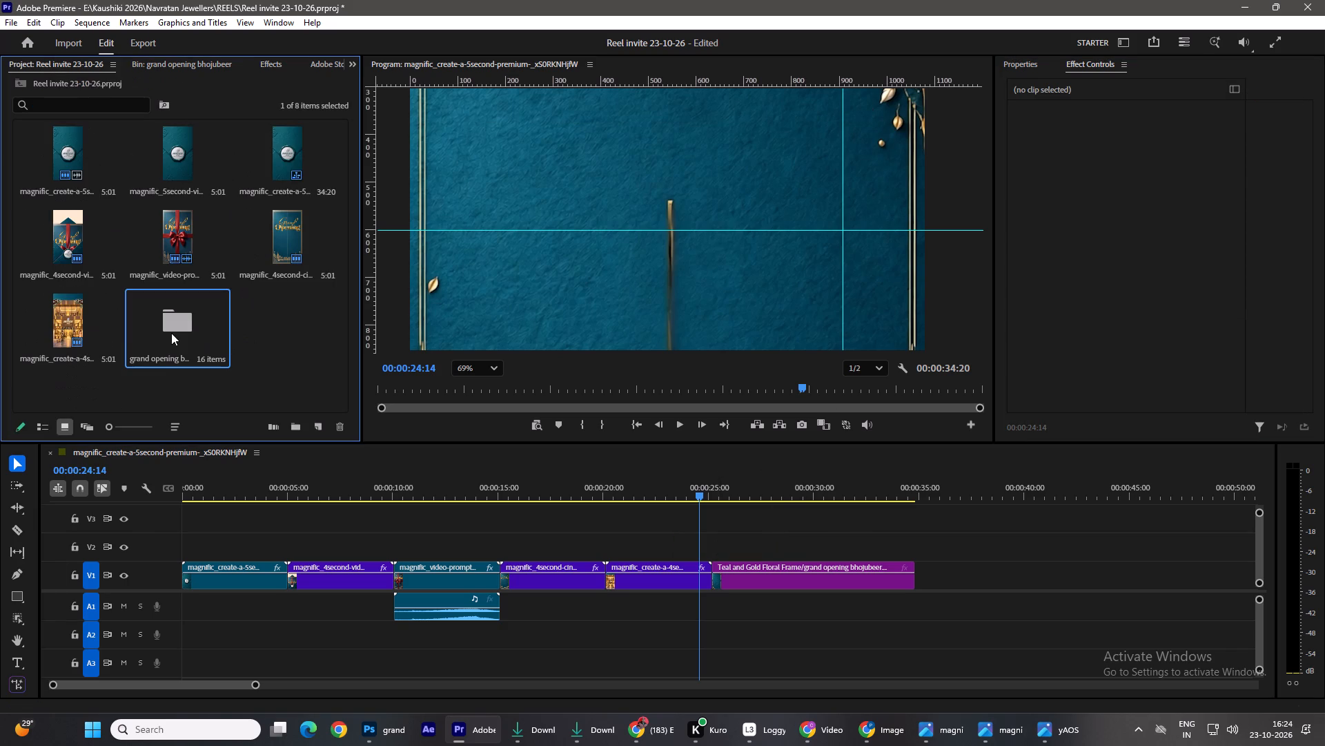
drag(172, 267, 709, 558)
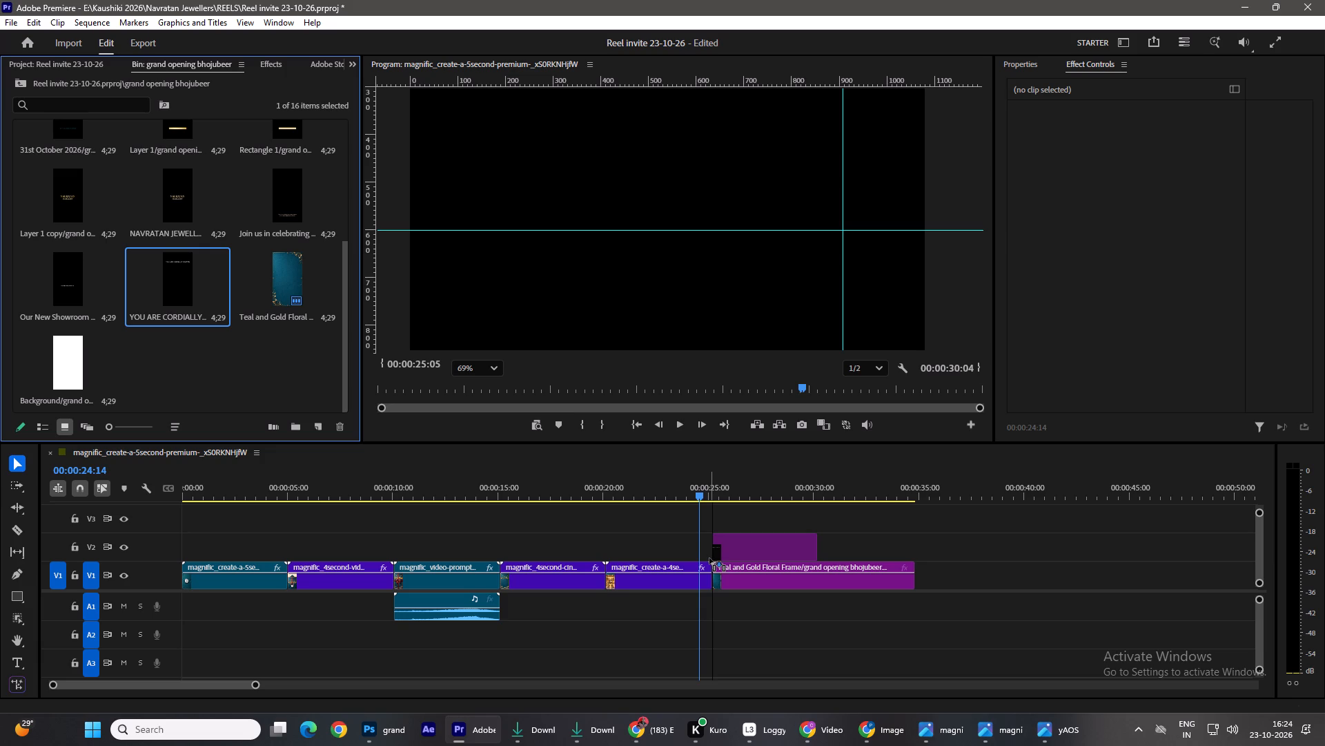
drag(709, 558, 696, 555)
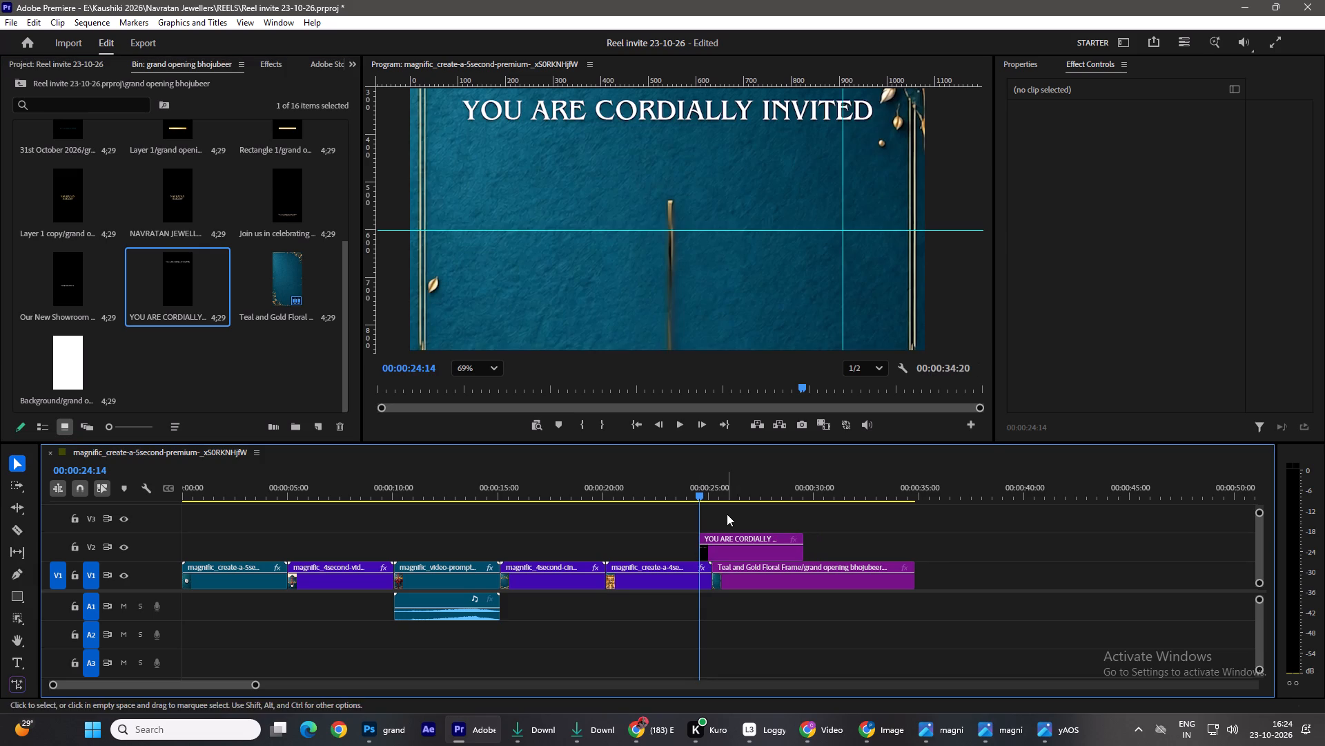
click(454, 365)
click(488, 388)
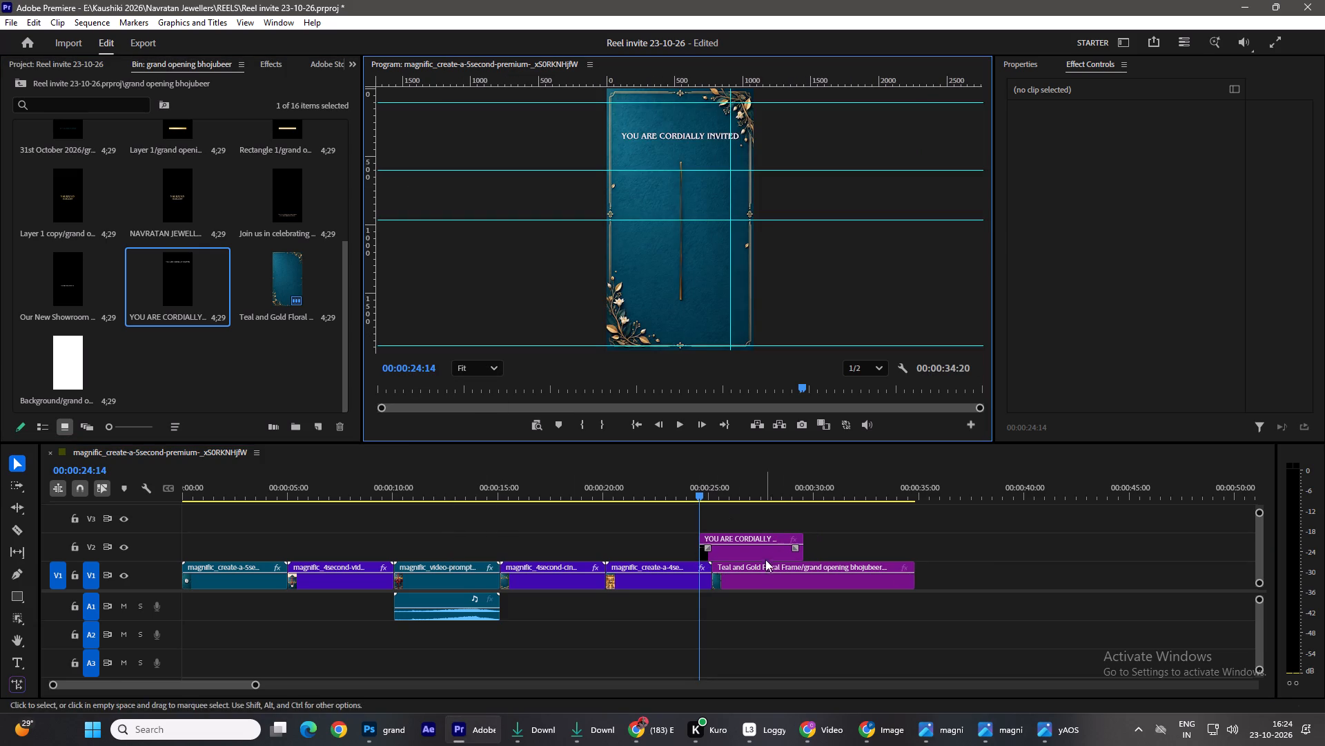
Extend the YOU ARE CORDIALLY INVITED clip on V2 to end with the Teal and Gold Floral Frame clip at 00:00:34:20.
right_click(769, 546)
click(801, 563)
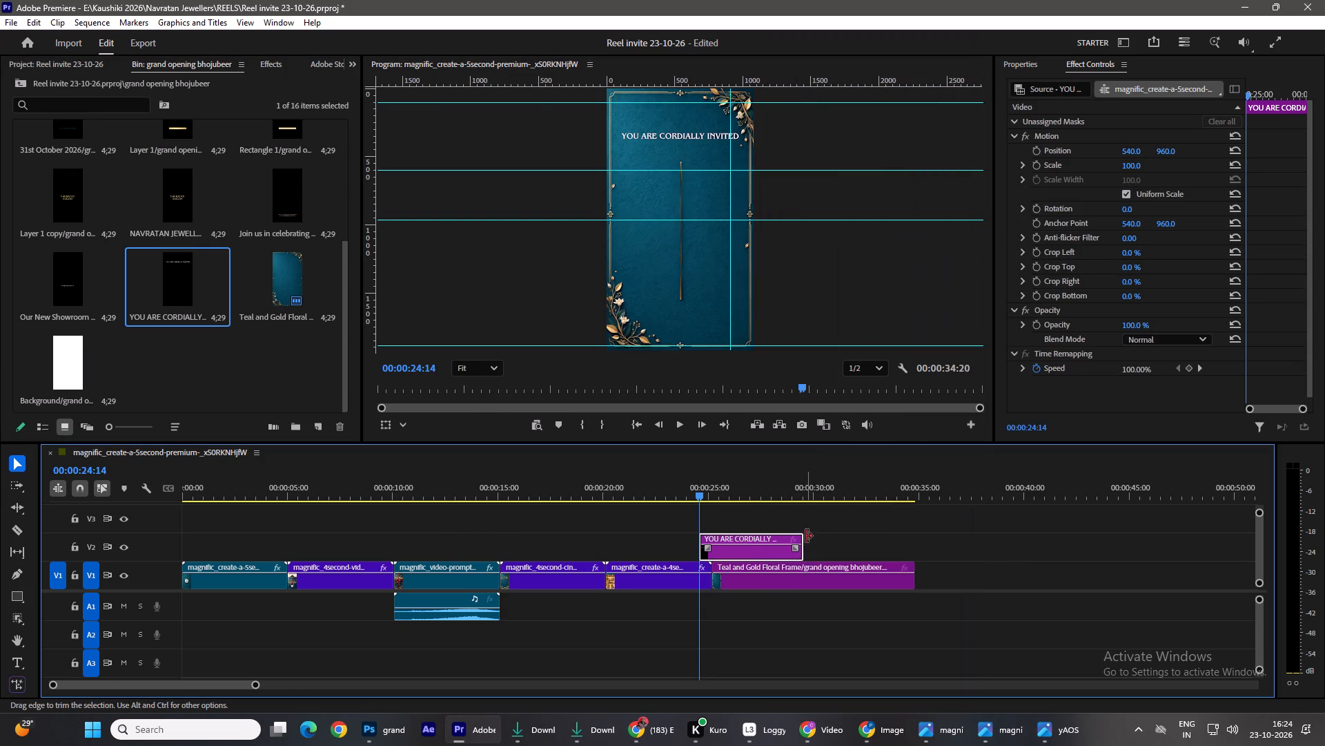
drag(806, 537, 918, 544)
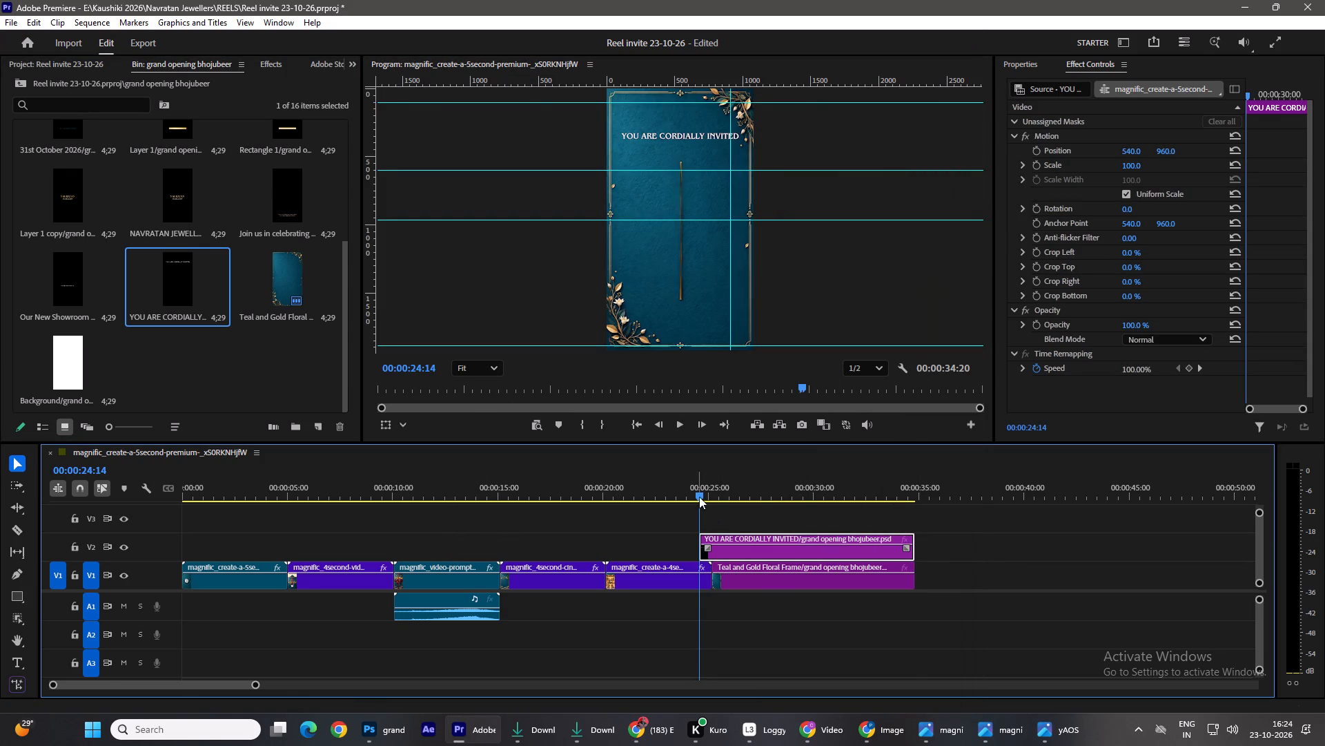
Examine the storefront-to-card transition between about 00:00:19:17 and 00:00:24:23, checking when the YOU ARE CORDIALLY INVITED text comes in.
drag(698, 495, 671, 515)
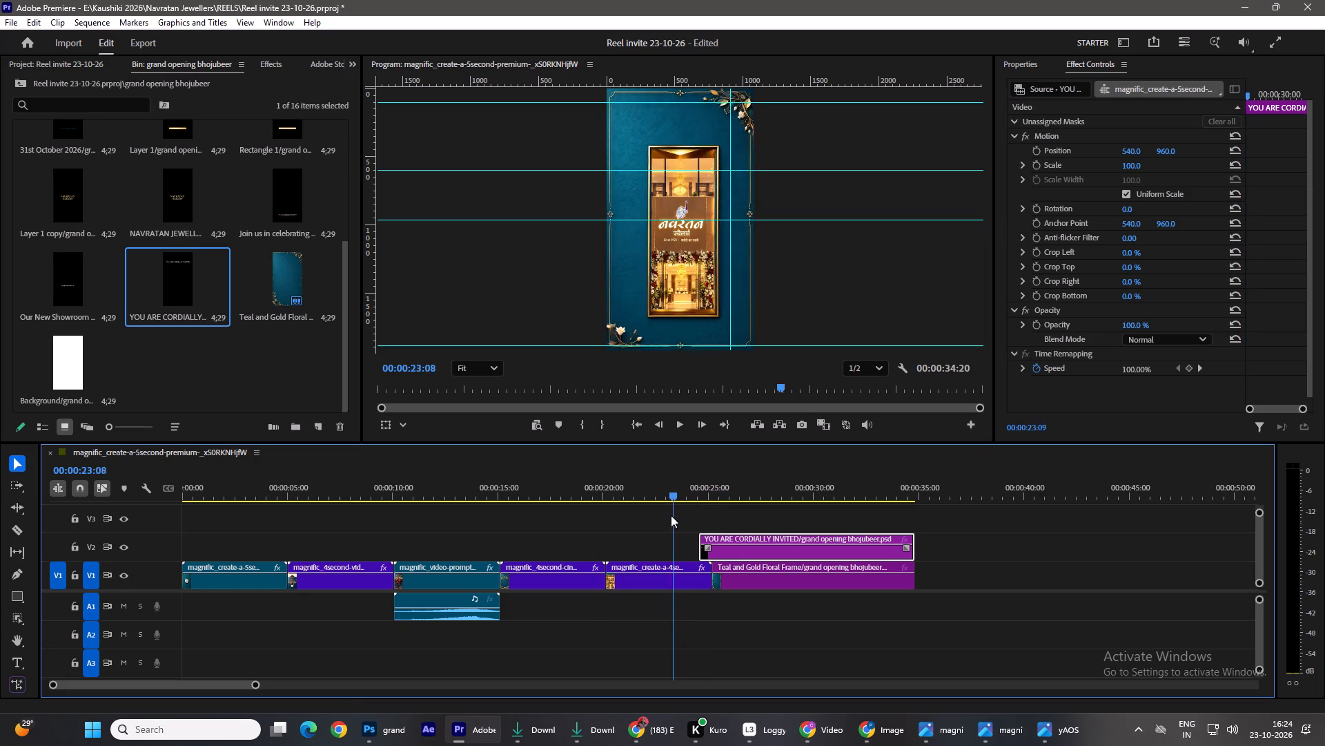
drag(671, 515, 680, 528)
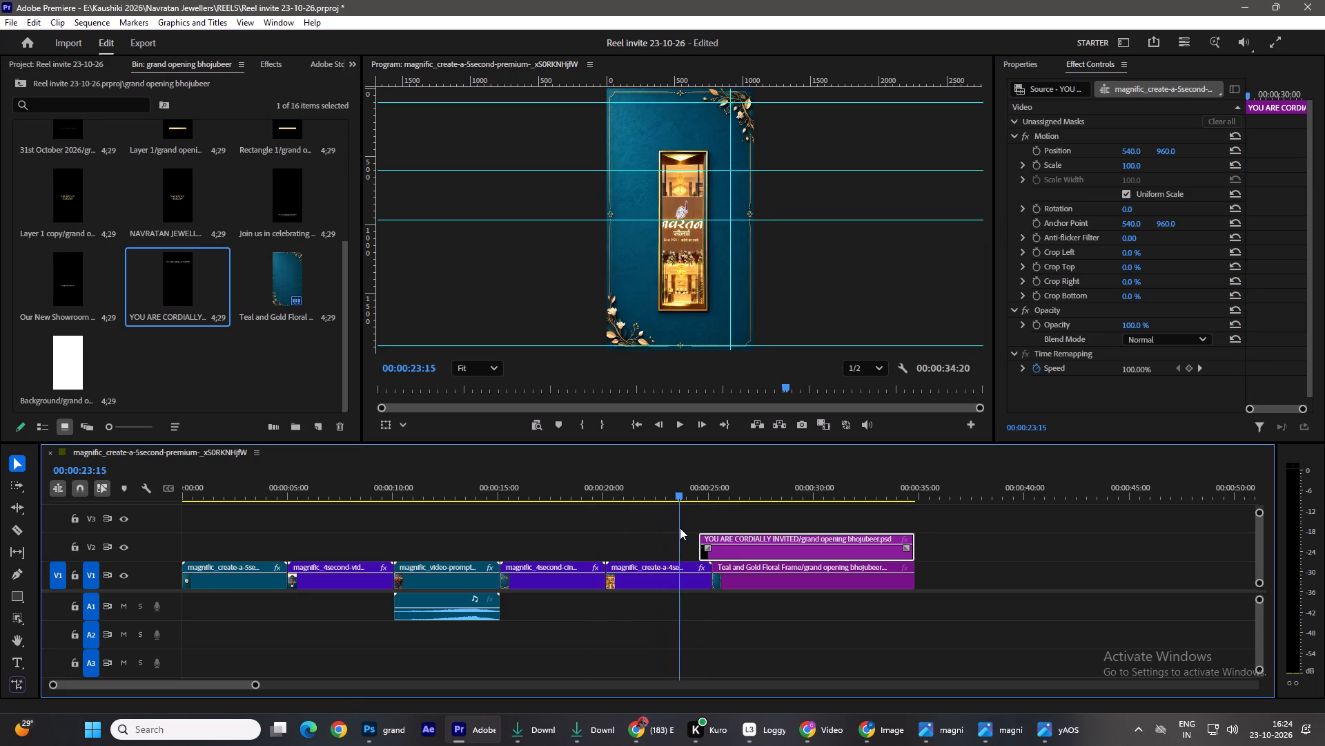
drag(680, 528, 698, 530)
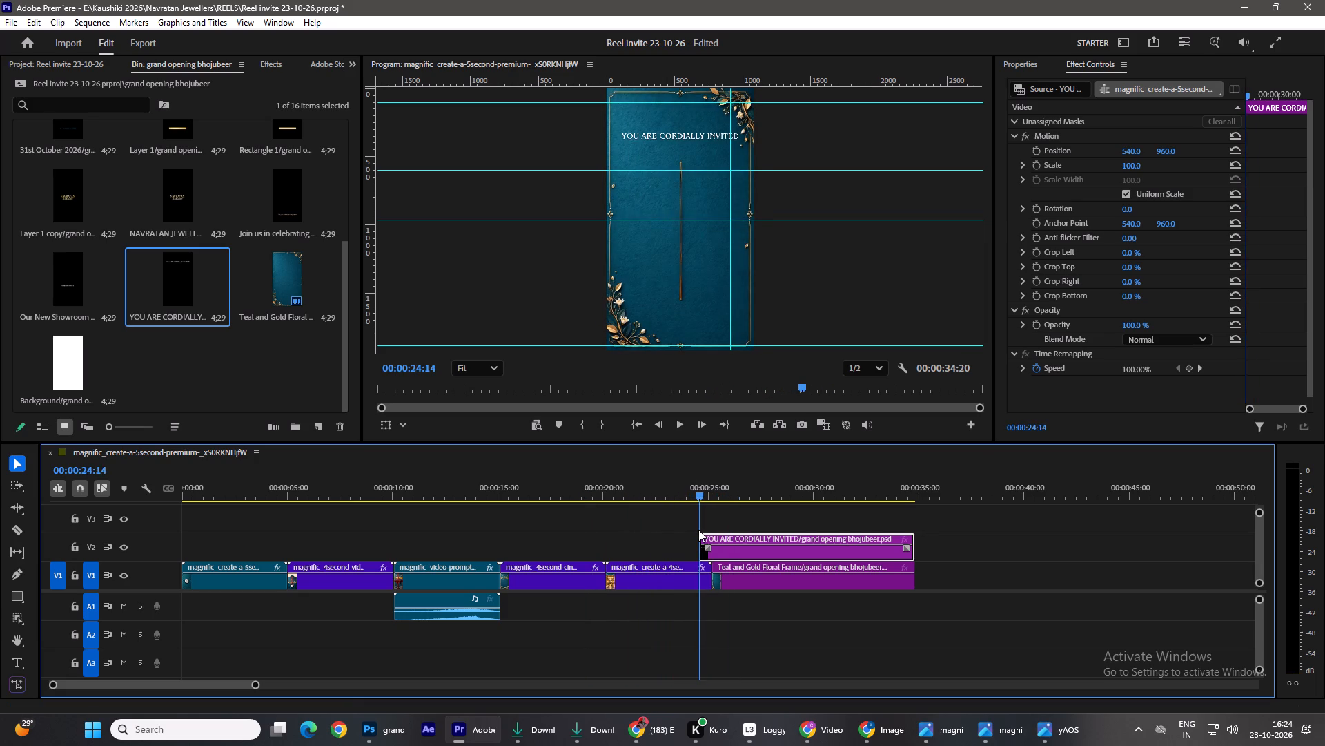
drag(698, 530, 635, 542)
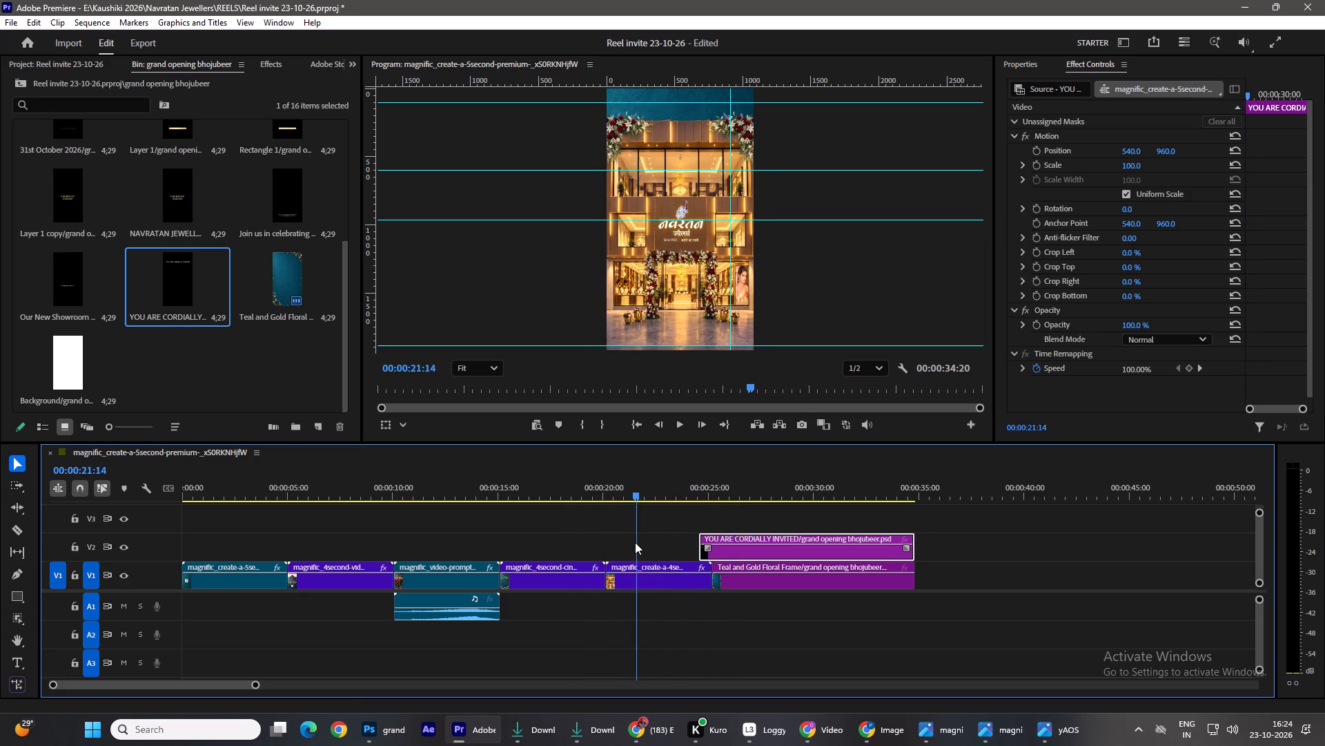
drag(635, 542, 634, 557)
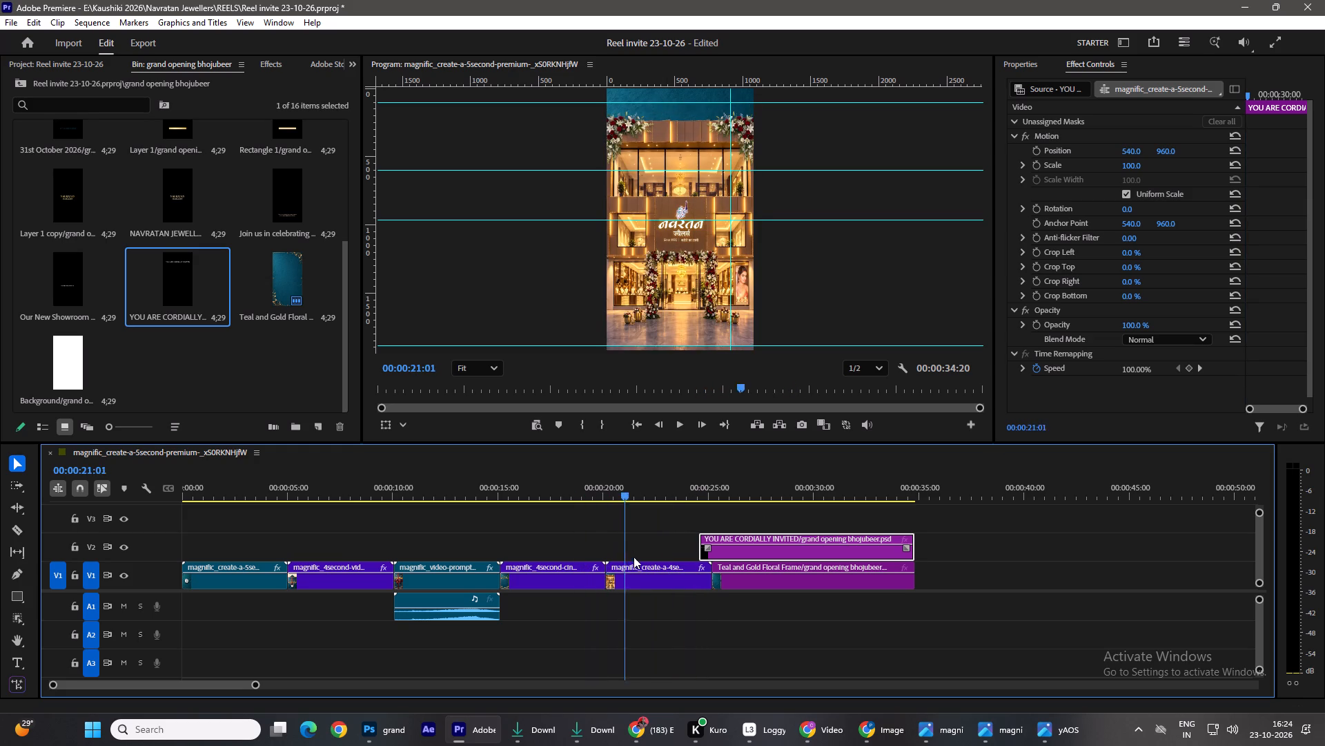
drag(634, 557, 614, 560)
click(634, 573)
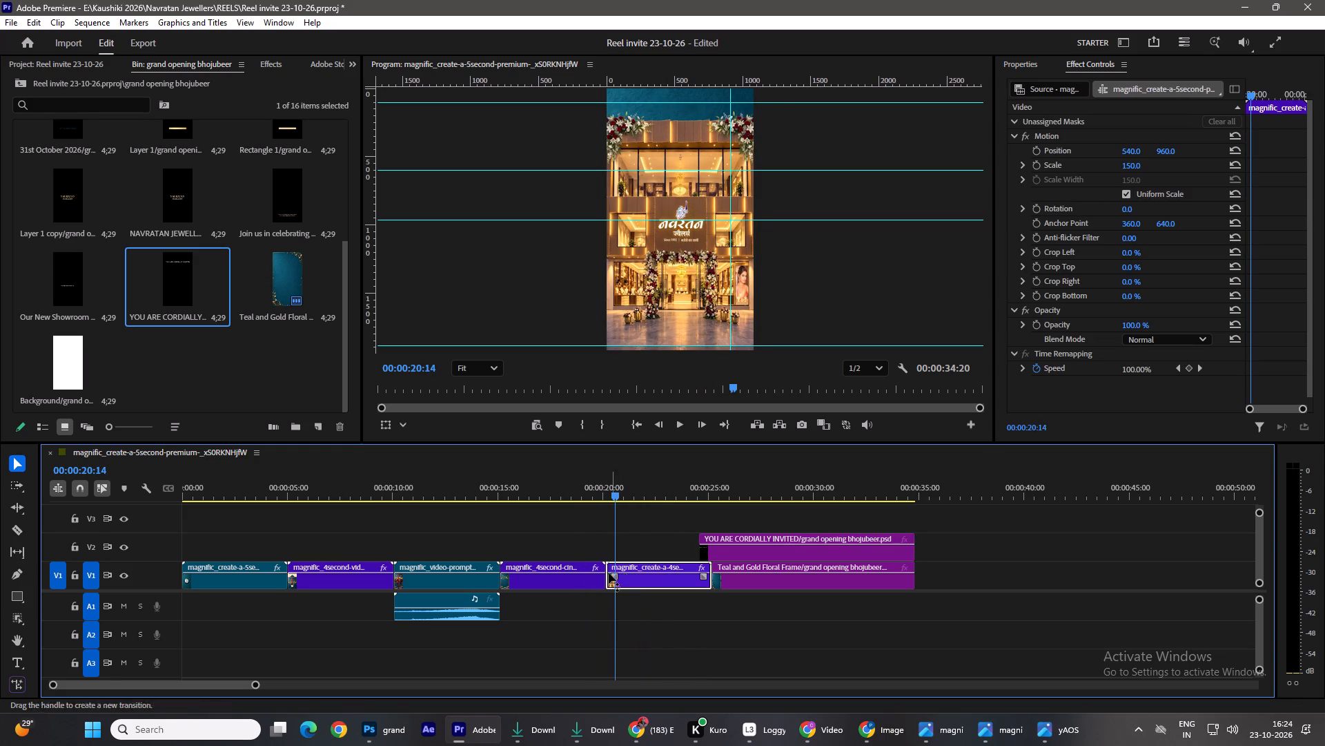
drag(619, 501, 593, 501)
drag(607, 491, 601, 497)
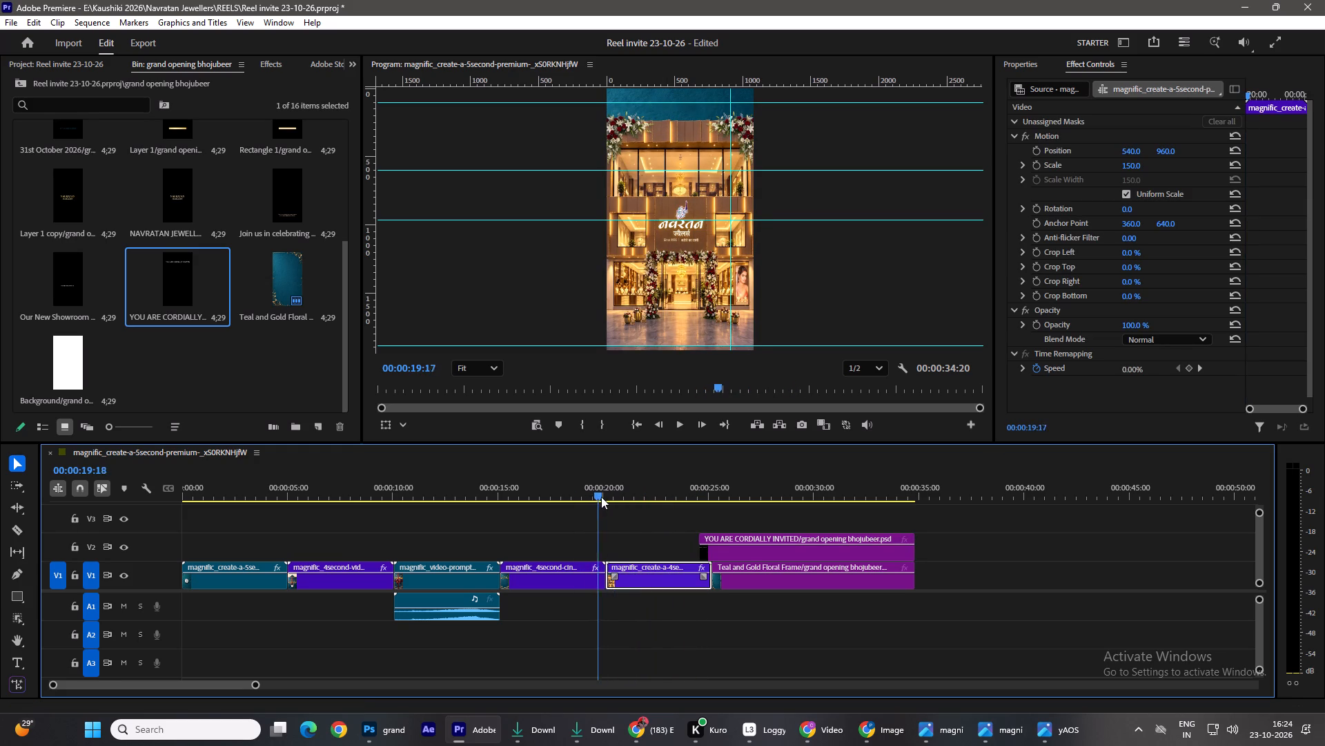
drag(601, 497, 666, 523)
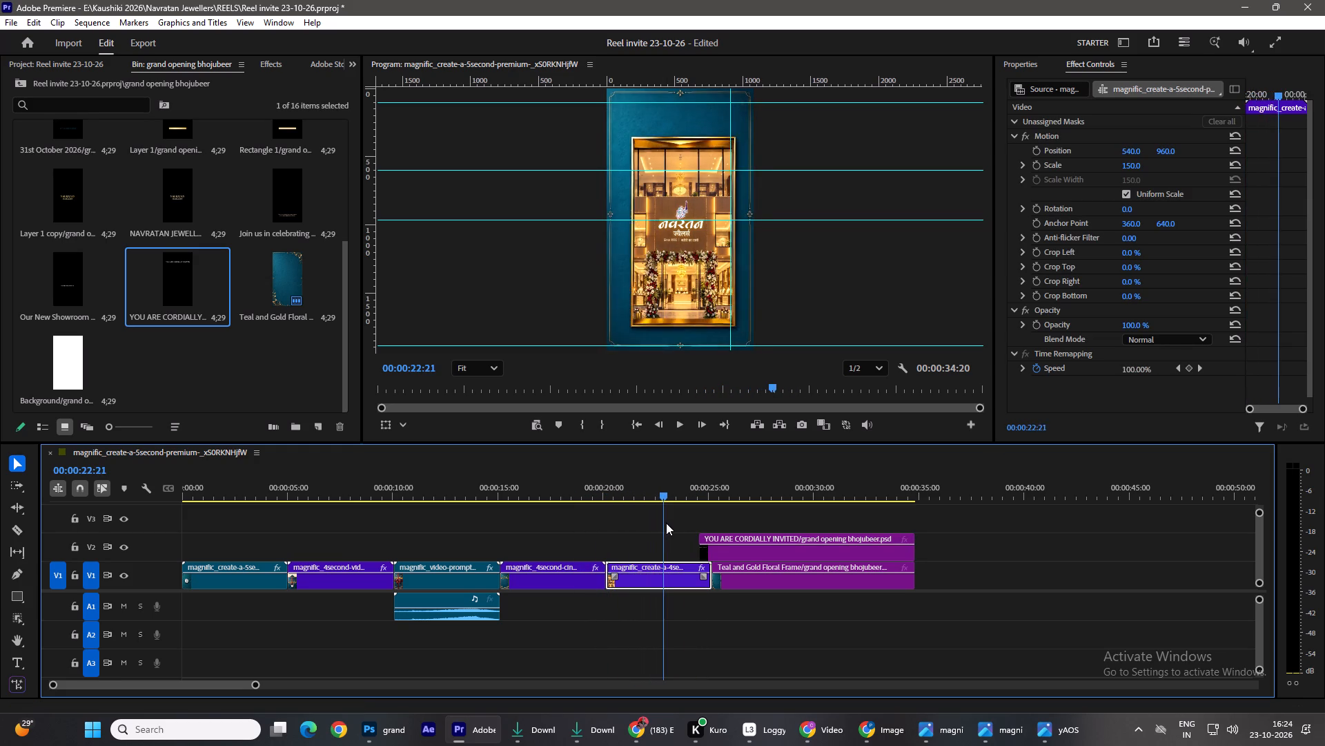
drag(666, 523, 709, 522)
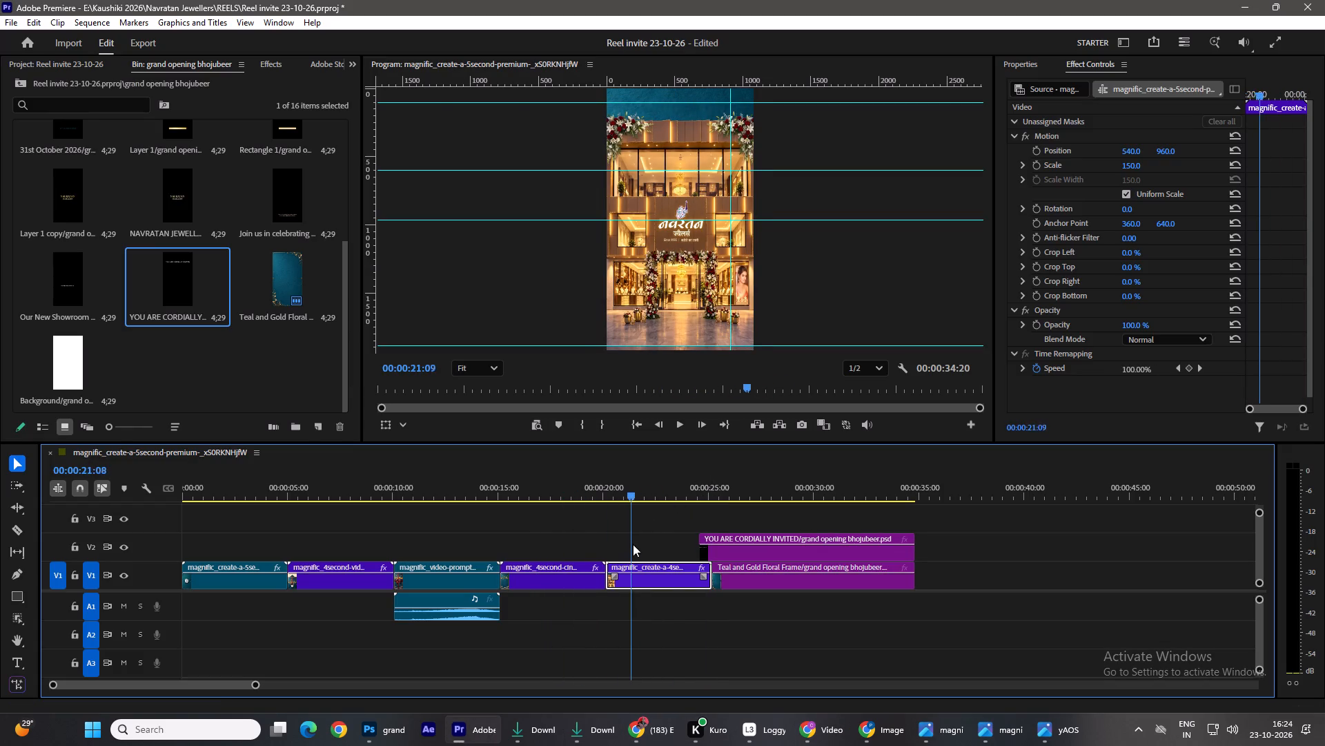
drag(633, 544, 577, 573)
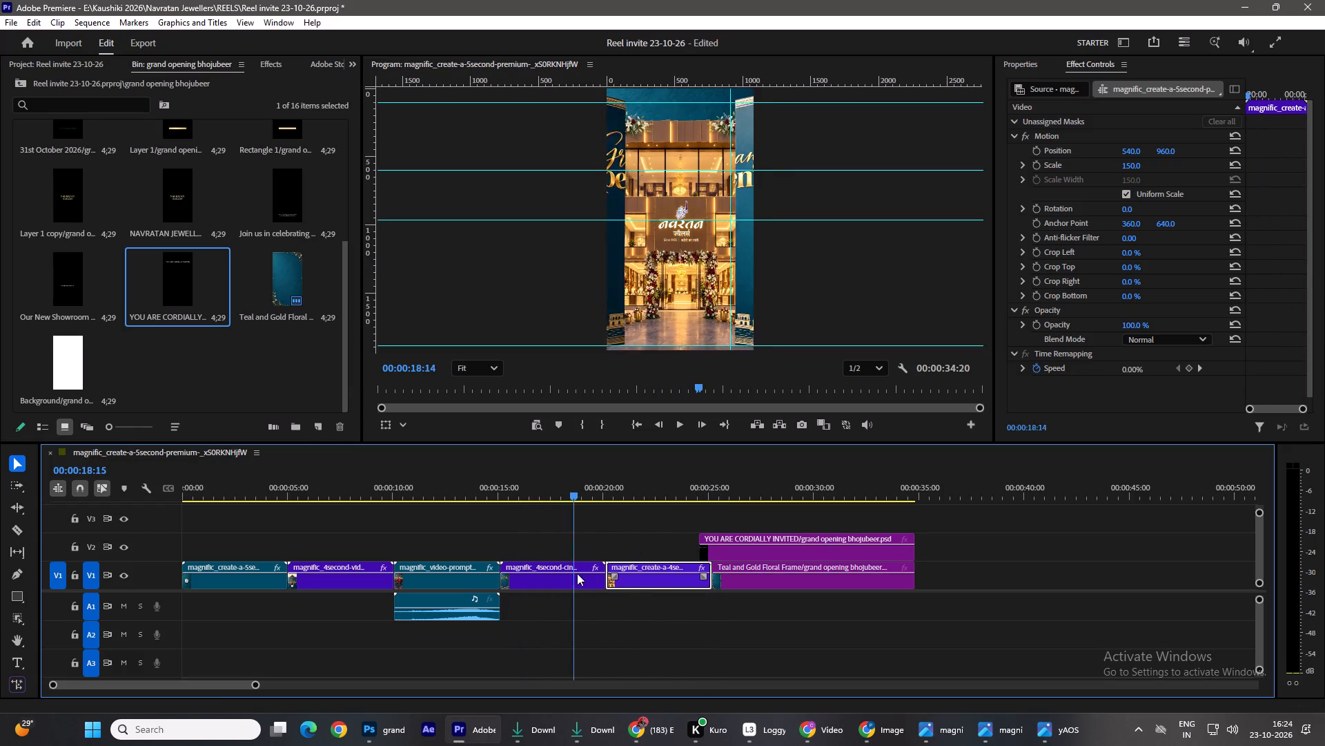
drag(577, 573, 707, 588)
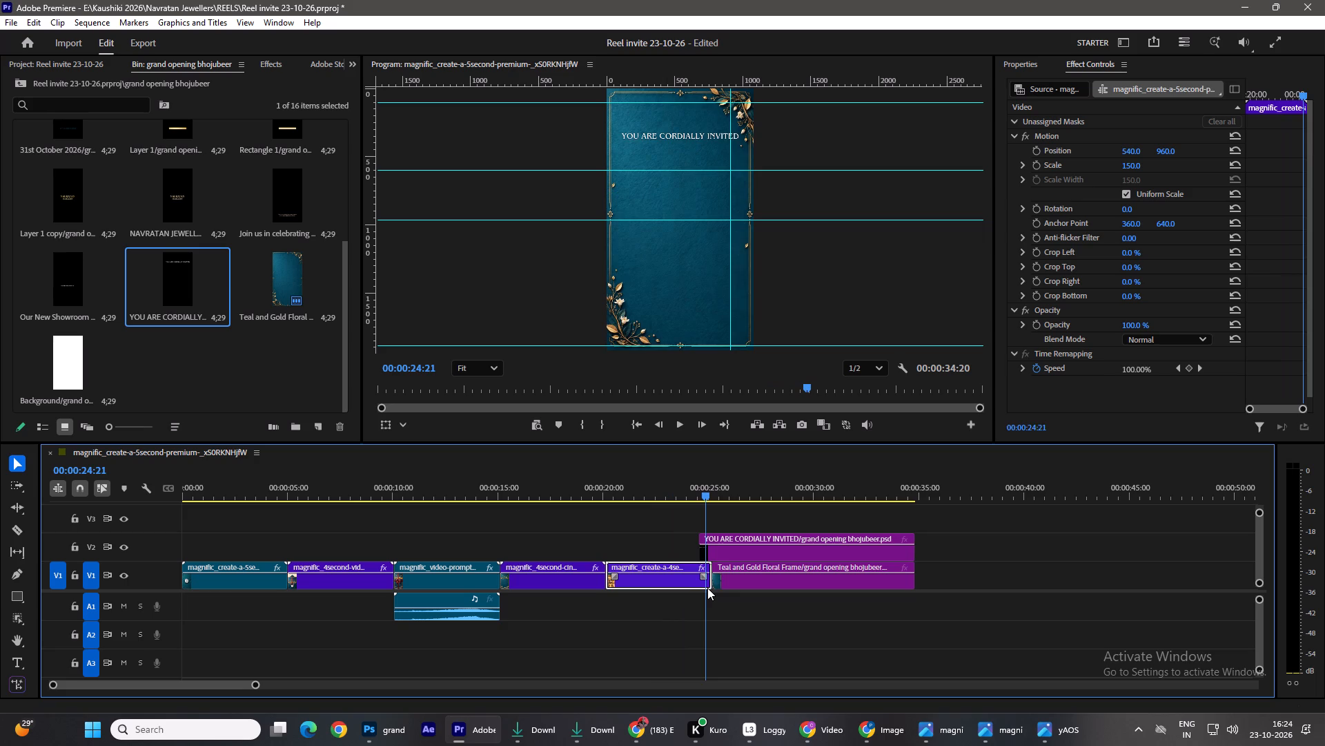
drag(707, 588, 787, 577)
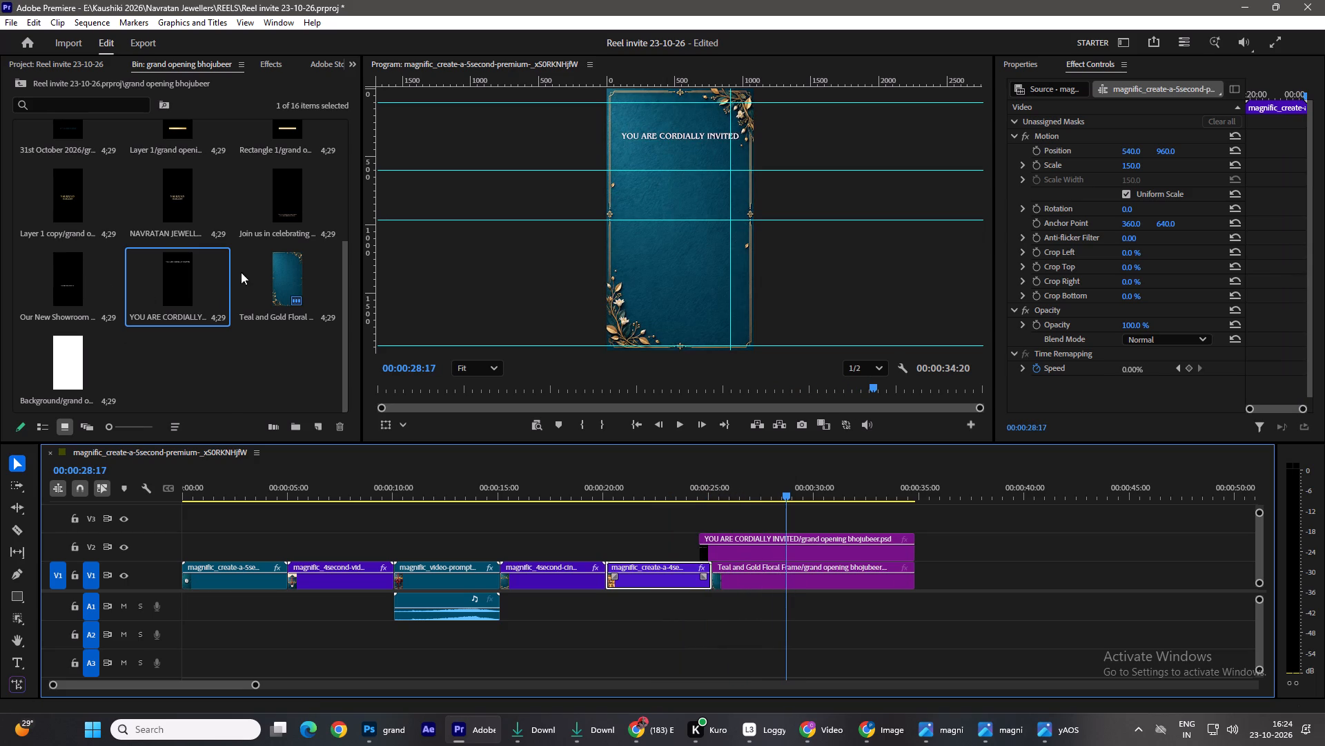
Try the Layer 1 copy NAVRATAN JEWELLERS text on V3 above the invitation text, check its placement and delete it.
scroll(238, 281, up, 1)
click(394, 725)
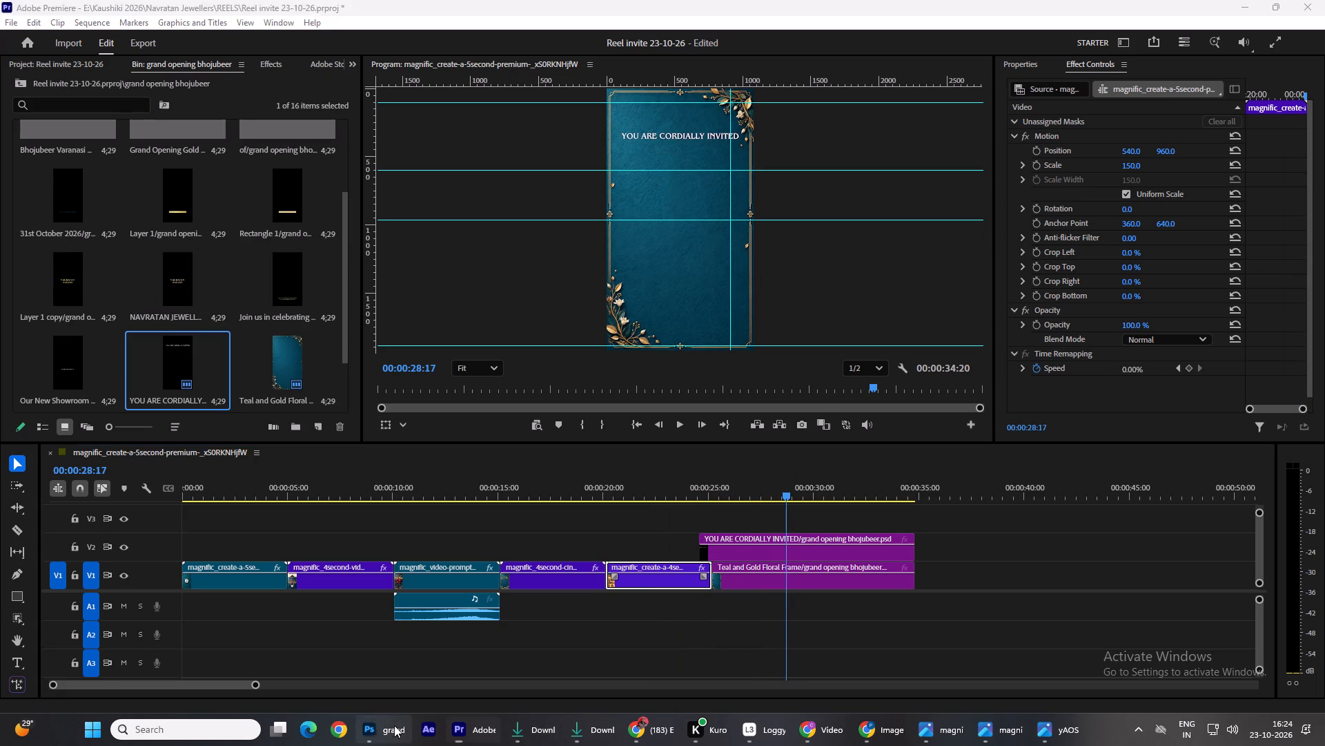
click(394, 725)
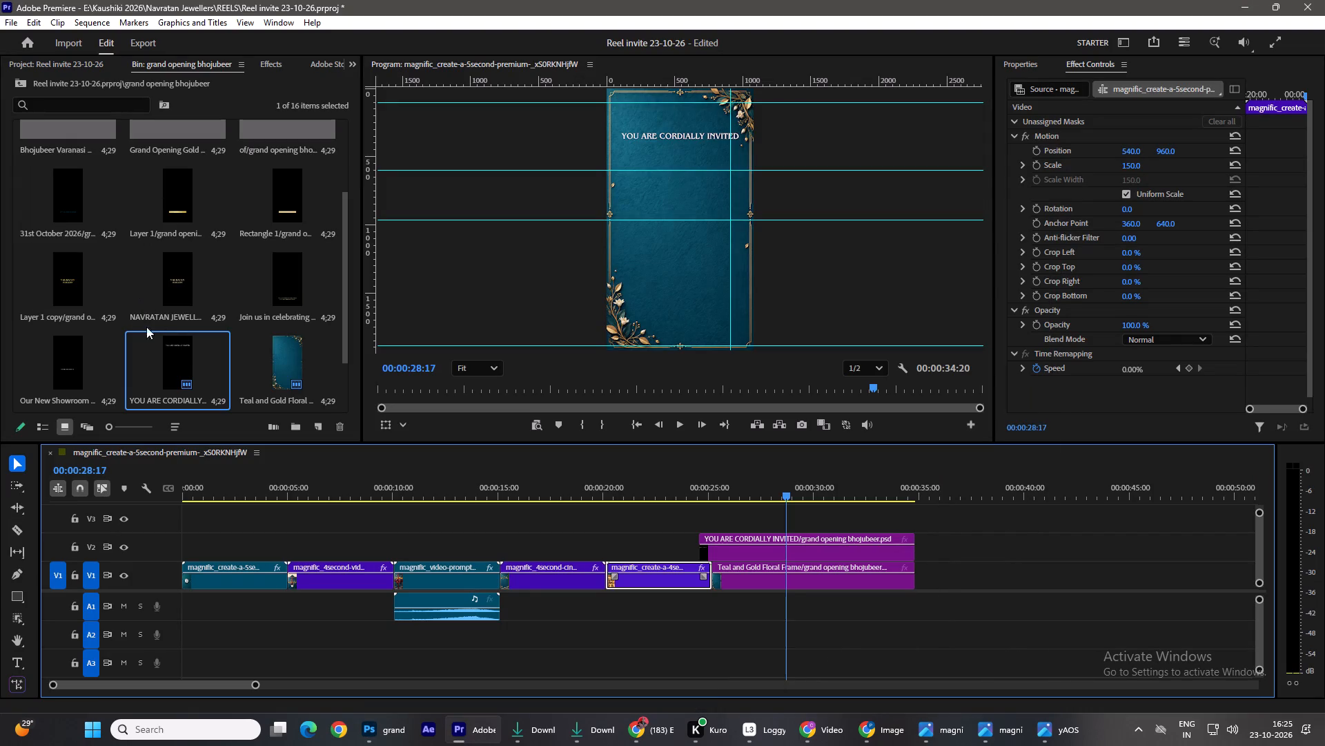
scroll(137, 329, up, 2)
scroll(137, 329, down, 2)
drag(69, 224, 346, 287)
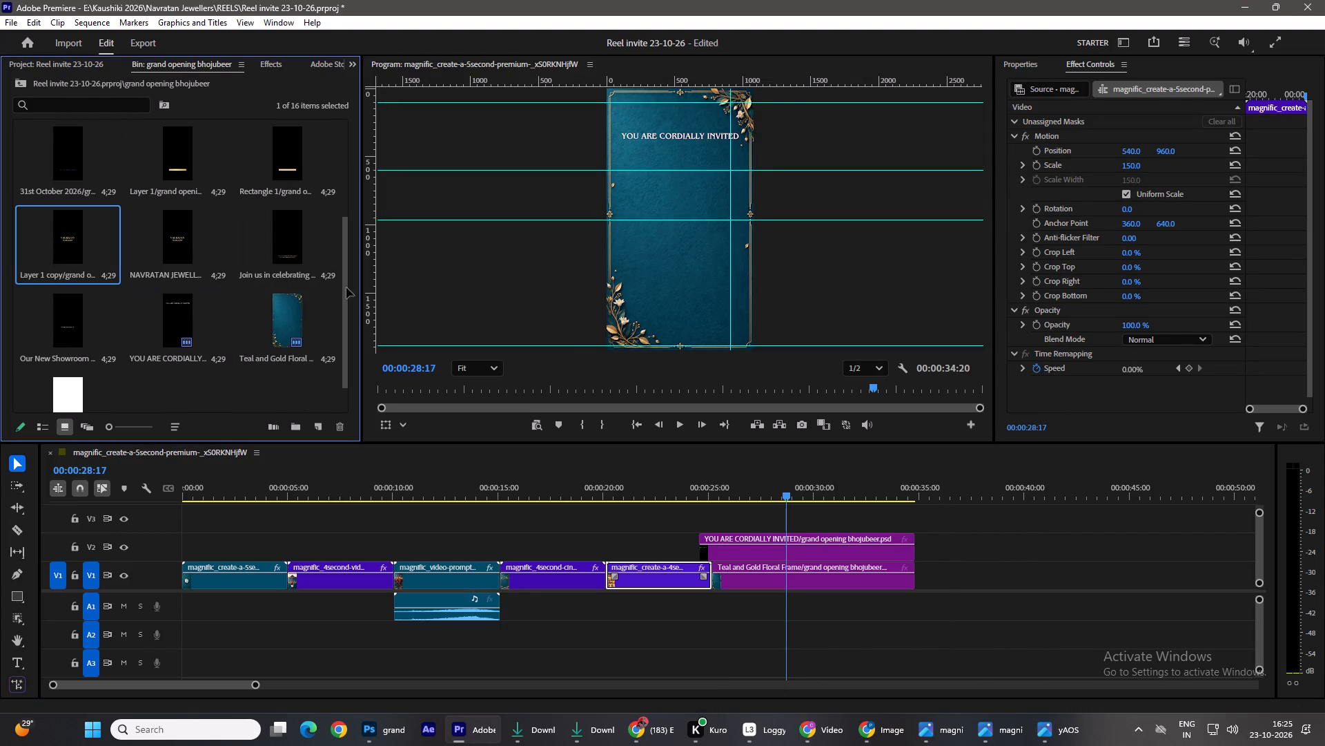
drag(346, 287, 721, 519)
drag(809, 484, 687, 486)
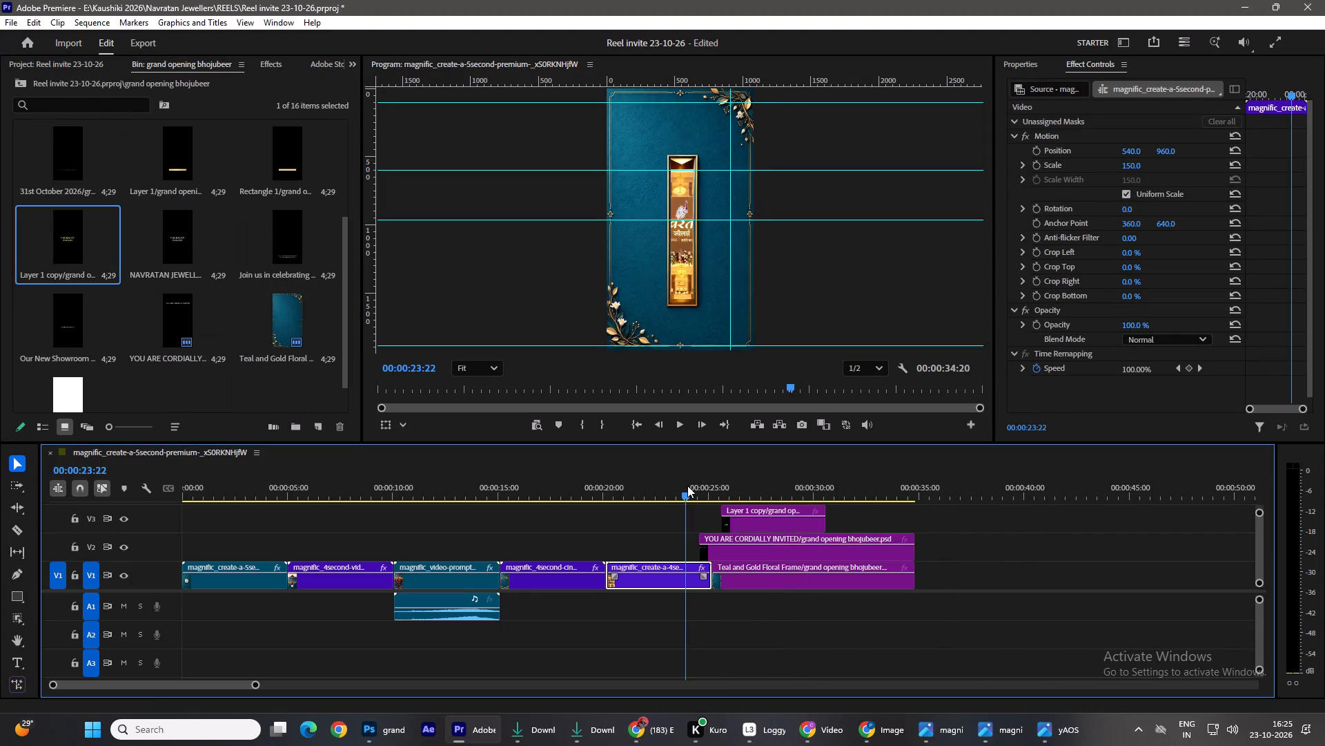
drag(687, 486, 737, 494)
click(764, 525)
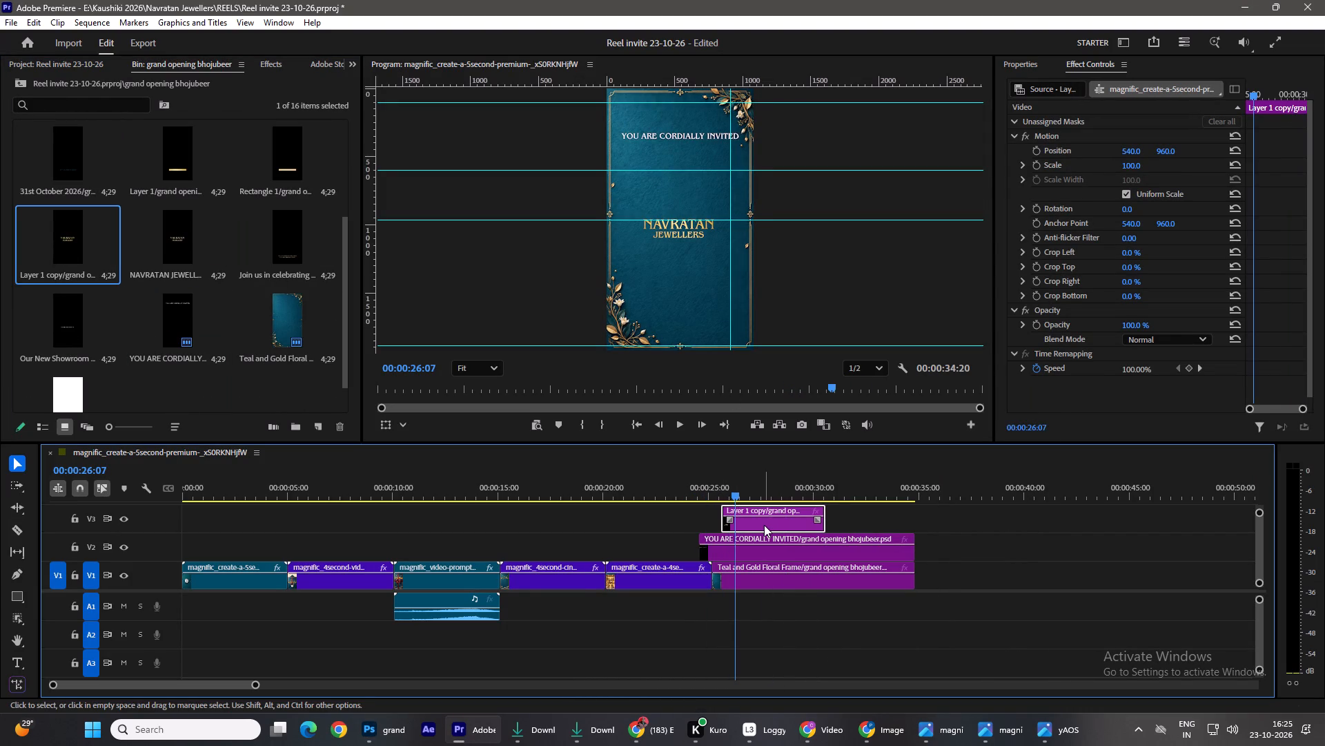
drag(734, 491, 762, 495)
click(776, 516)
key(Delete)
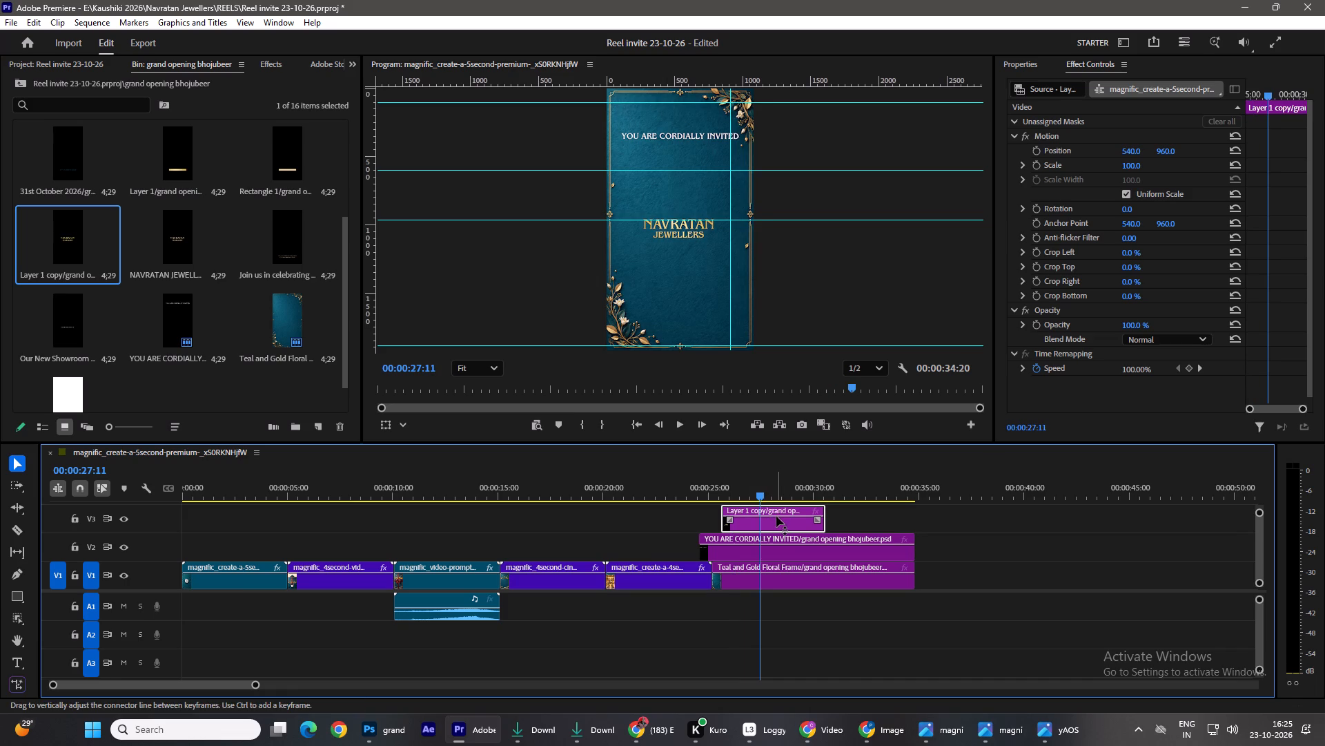
Place the Grand Opening Gold Typography layer on V3 from about 00:00:26:08 and extend it to the end of the frame clip.
scroll(102, 291, up, 1)
drag(180, 150, 795, 435)
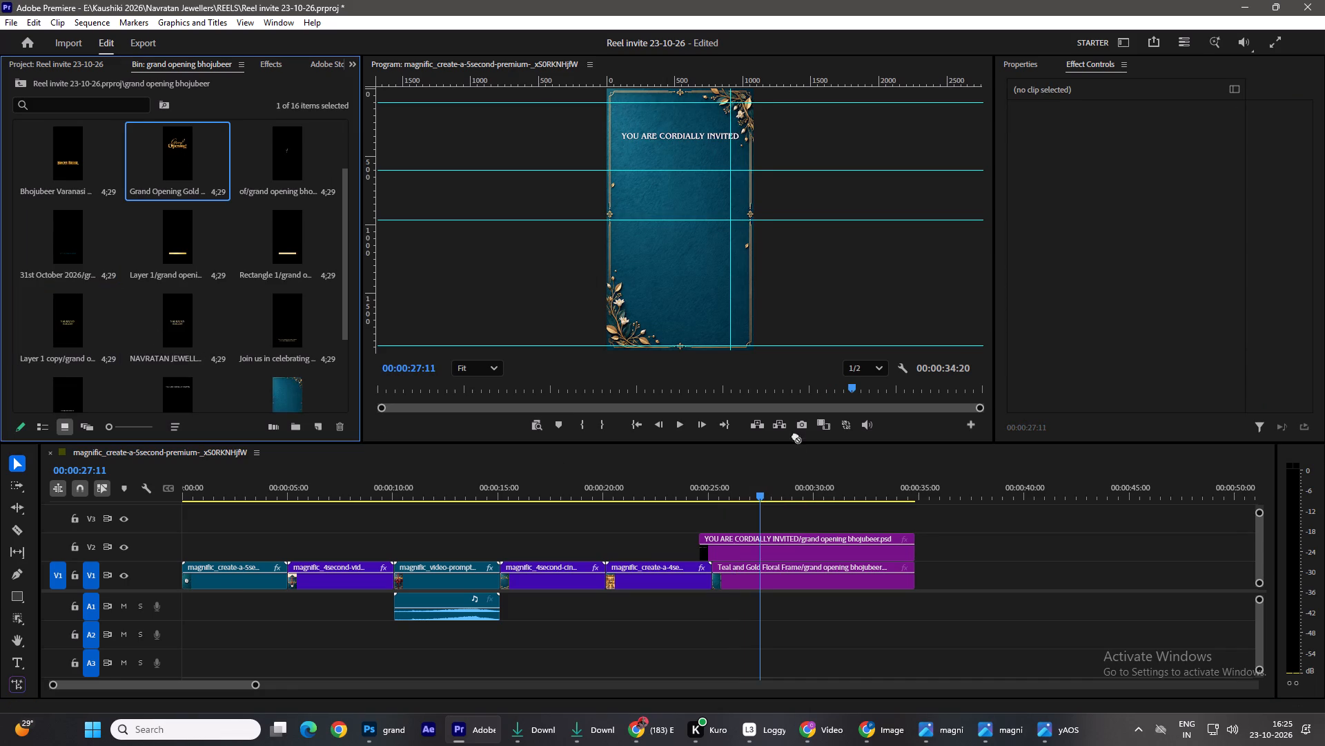
drag(795, 435, 736, 519)
drag(843, 510, 923, 527)
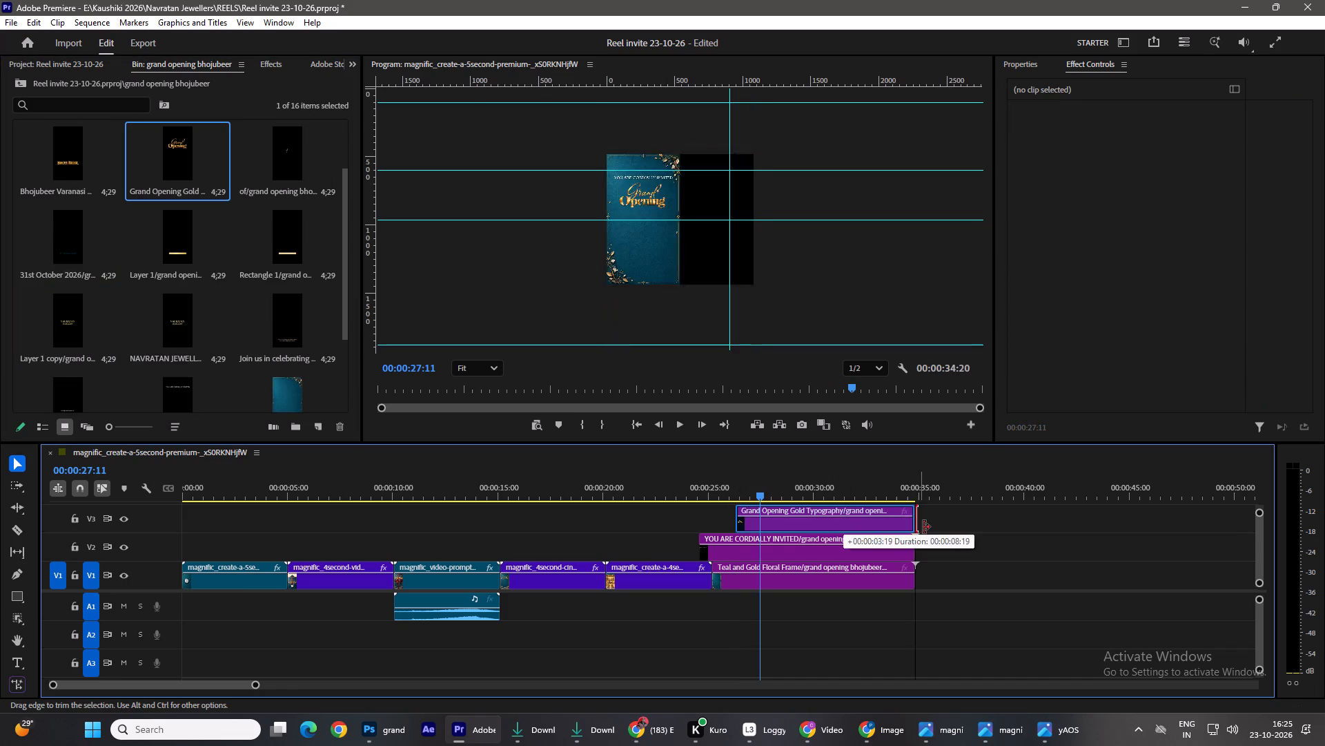
drag(923, 527, 917, 526)
Extend the floral frame, YOU ARE CORDIALLY INVITED and Grand Opening clips on V1 to V3 to a common end at 00:00:38:21.
drag(921, 573, 1005, 584)
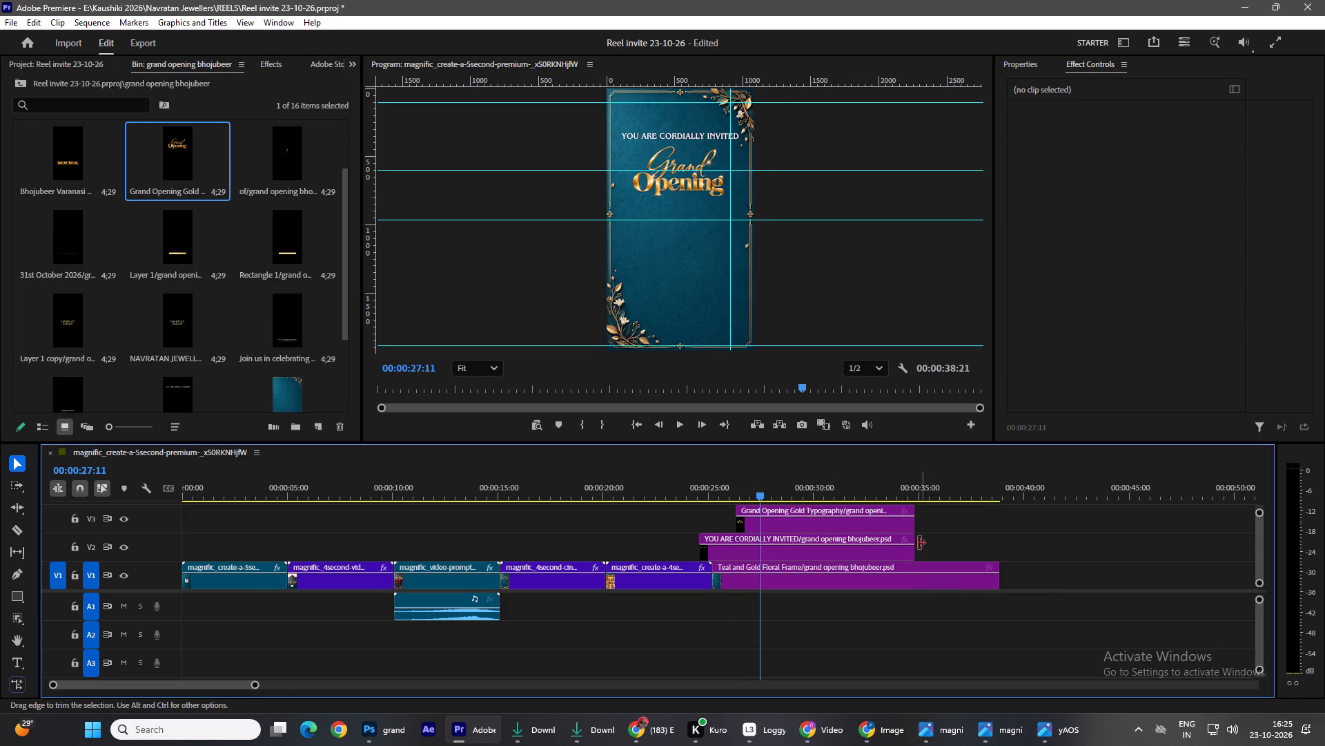
drag(917, 539, 1002, 555)
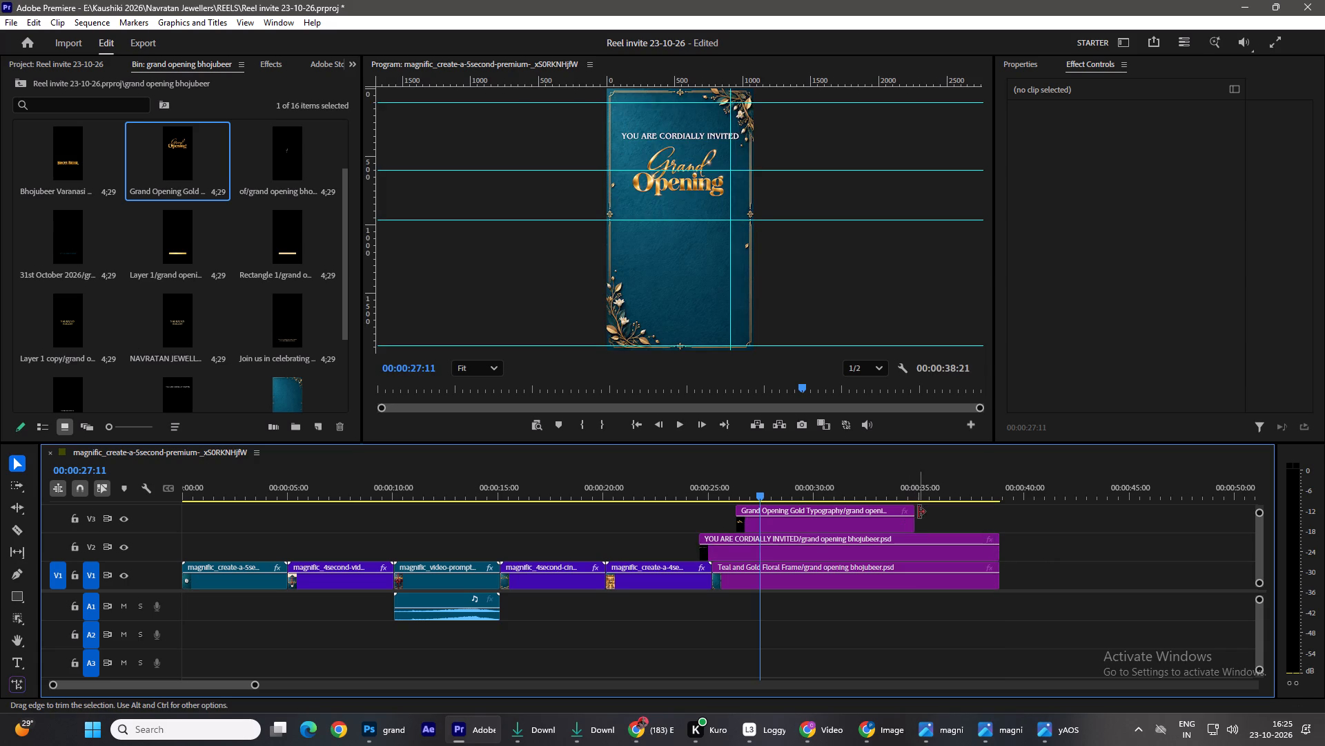
drag(919, 512, 1003, 518)
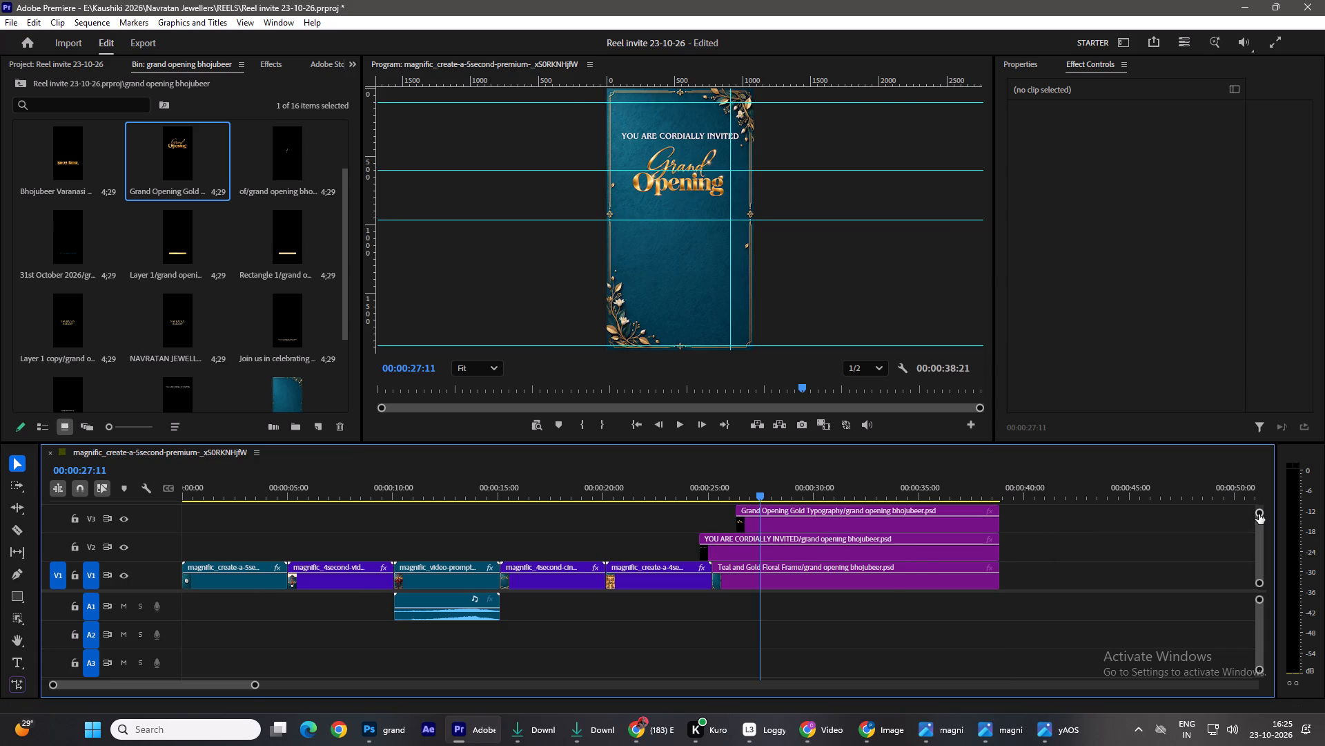
Trim the start of the Grand Opening Gold Typography clip on V3 earlier to about 00:00:25:12 and check its timing.
drag(1259, 513, 1237, 473)
drag(751, 485, 711, 508)
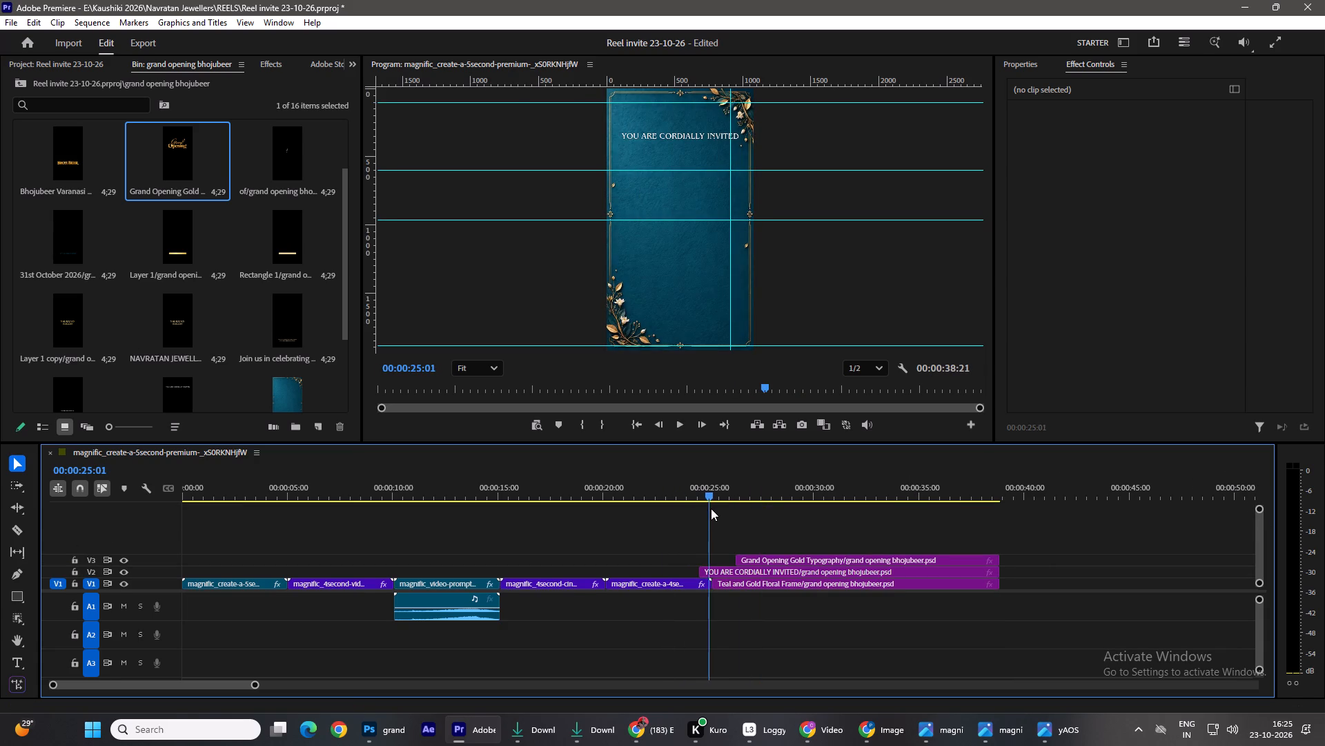
drag(711, 508, 727, 515)
drag(744, 561, 732, 561)
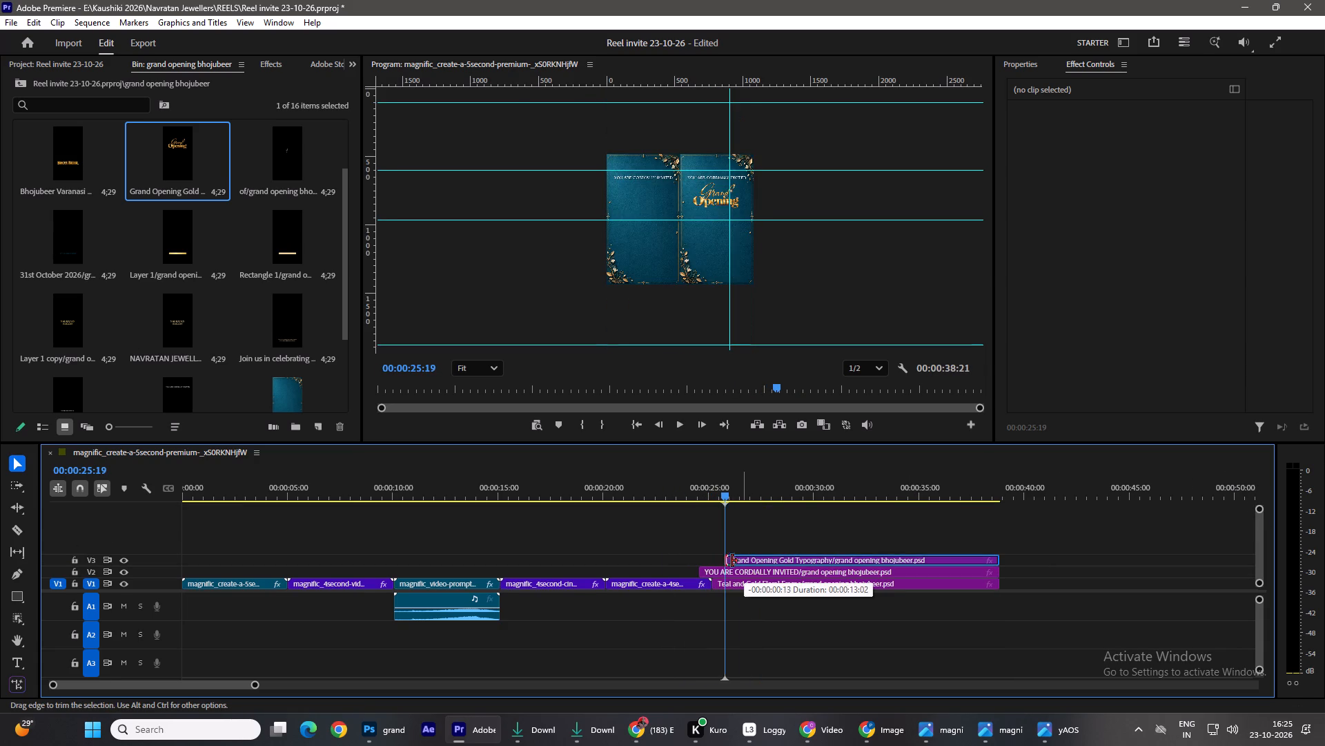
drag(732, 561, 726, 565)
drag(730, 488, 718, 490)
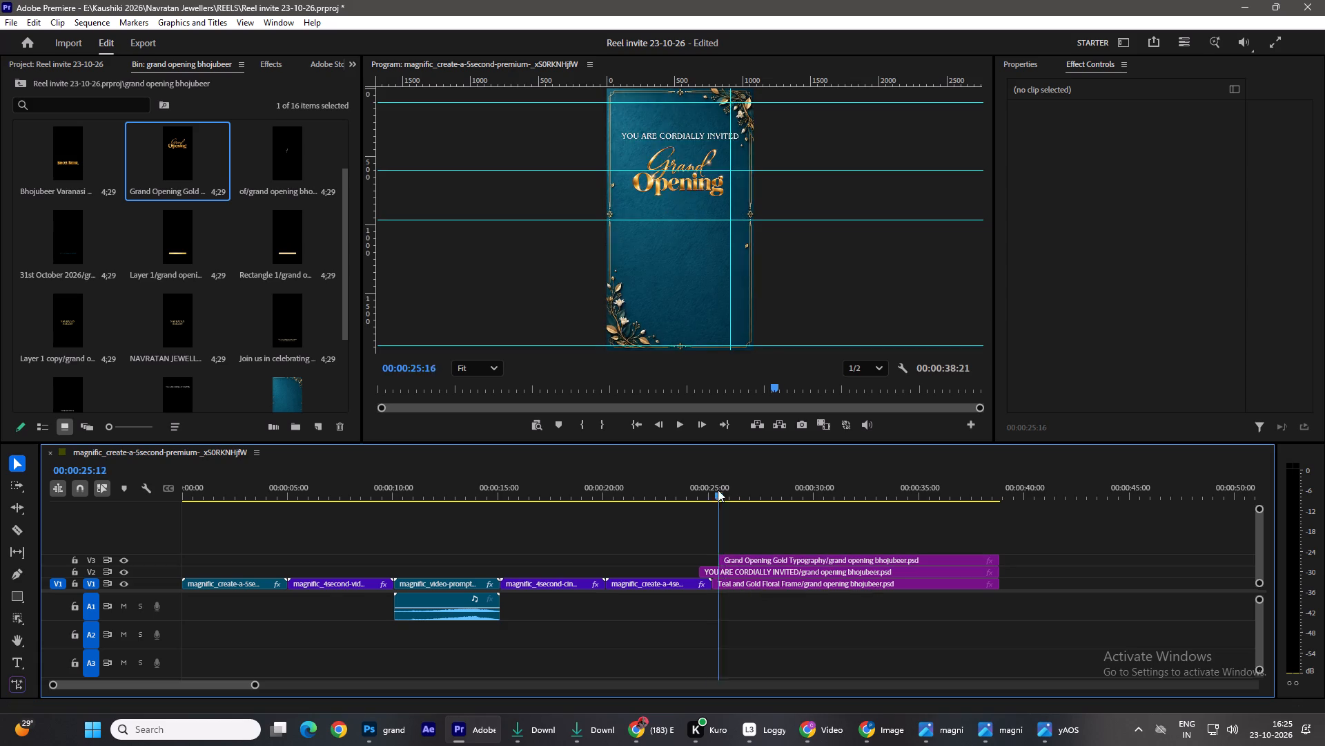
drag(718, 490, 742, 522)
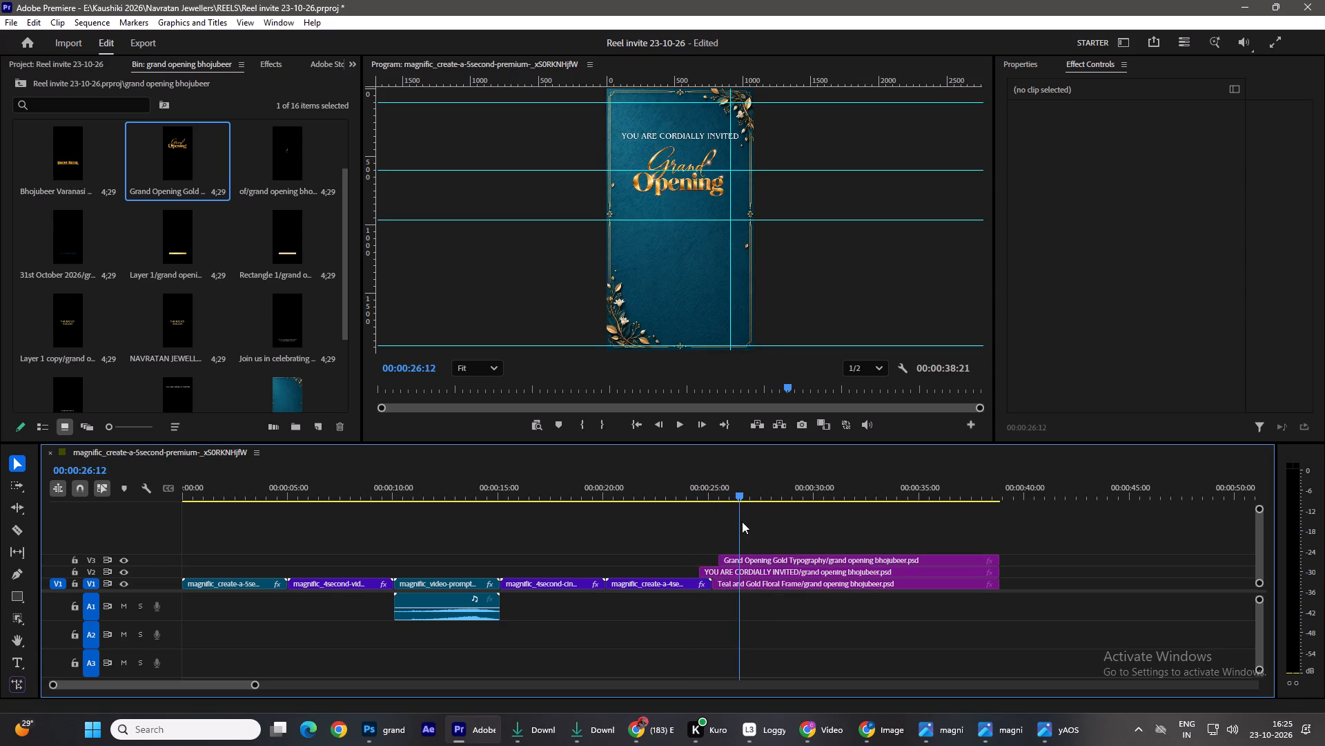
drag(742, 522, 765, 542)
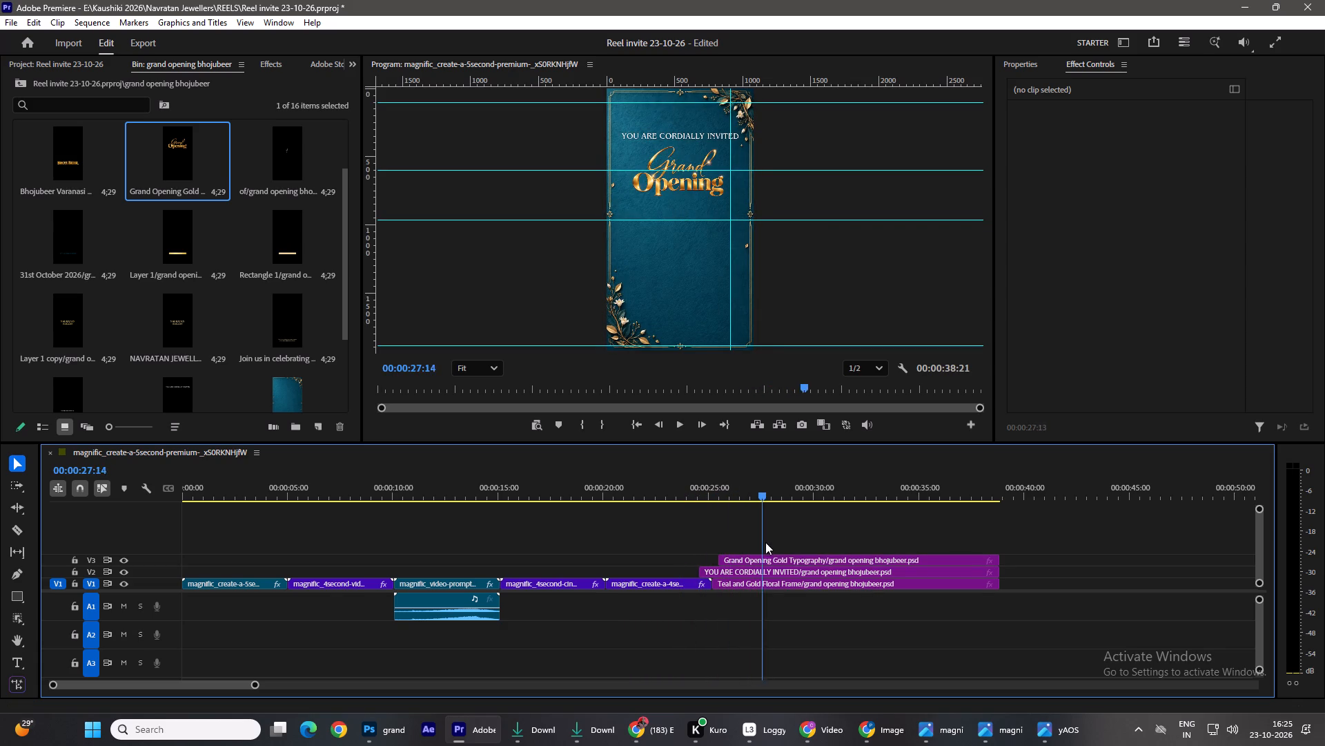
Place the "of" text layer on V4 from about 00:00:26:10 and extend it to the common end of the invitation clips.
drag(765, 542, 781, 545)
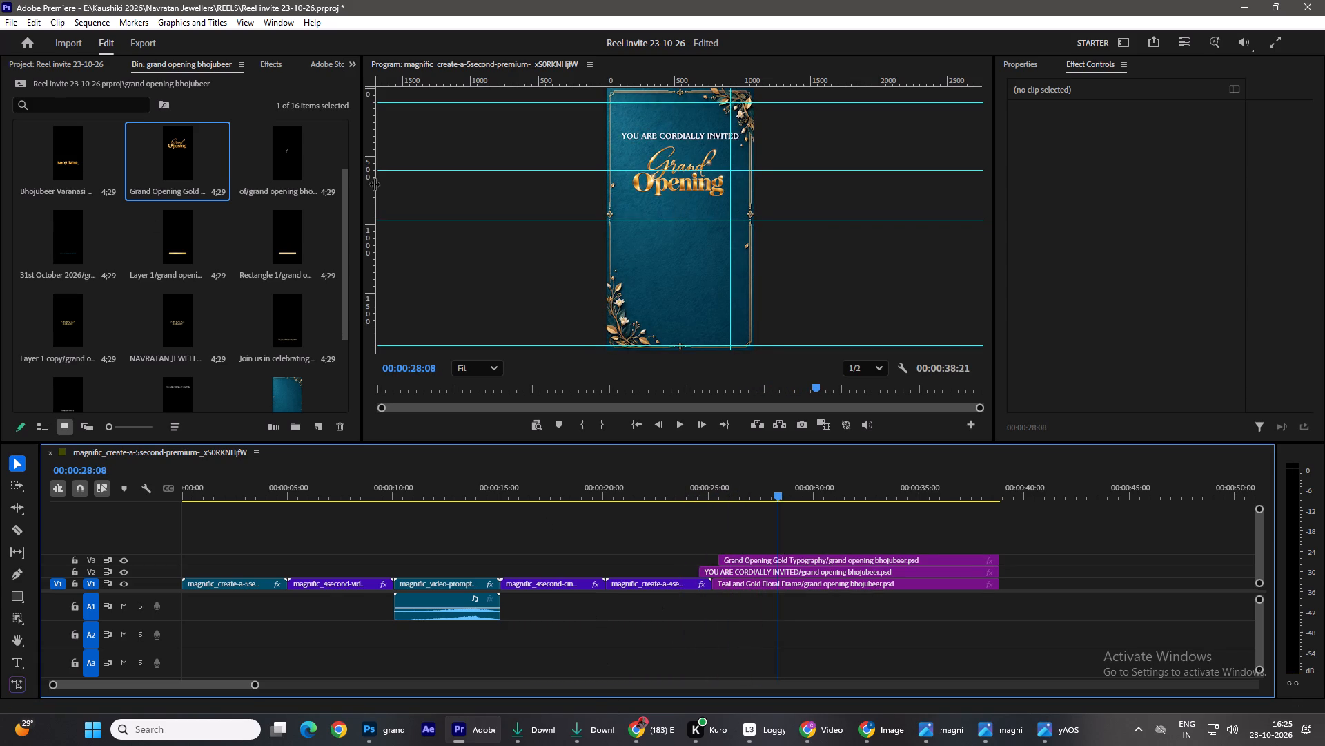
drag(295, 155, 738, 538)
drag(846, 528, 1014, 548)
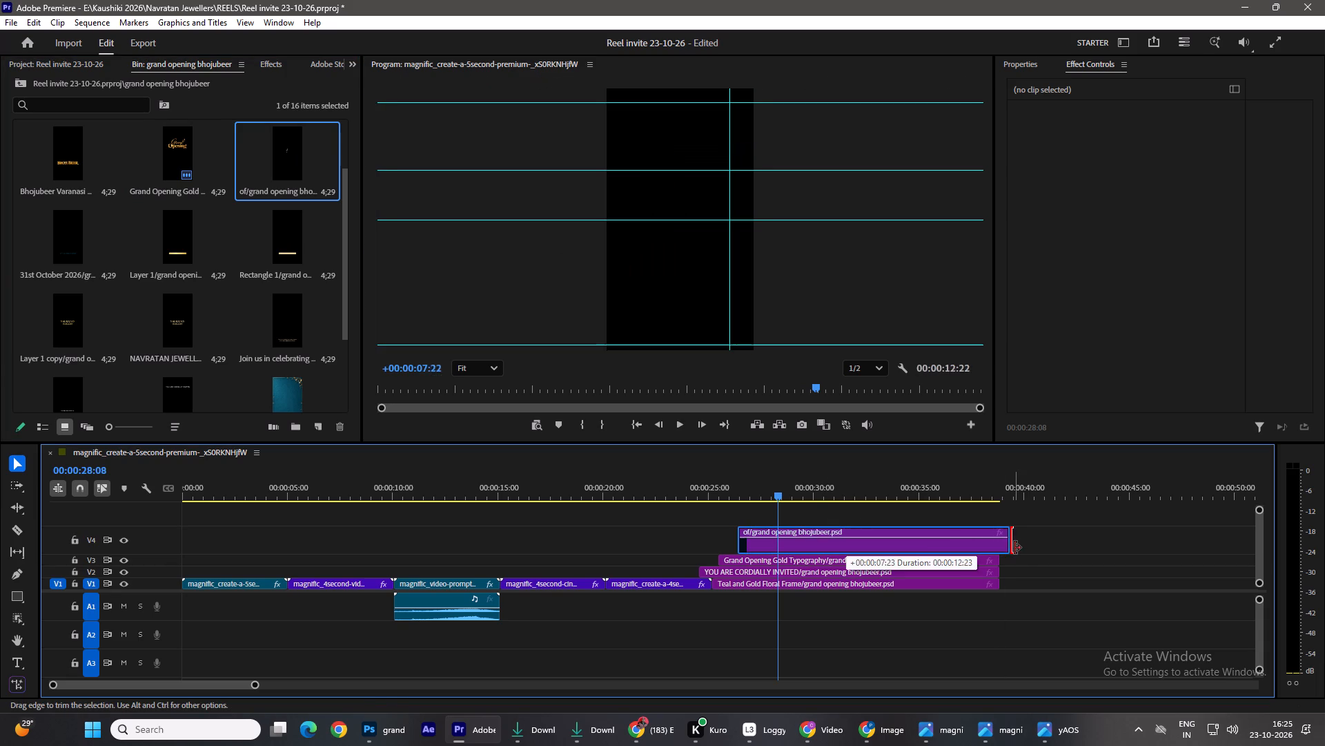
drag(1014, 548, 1008, 542)
click(892, 538)
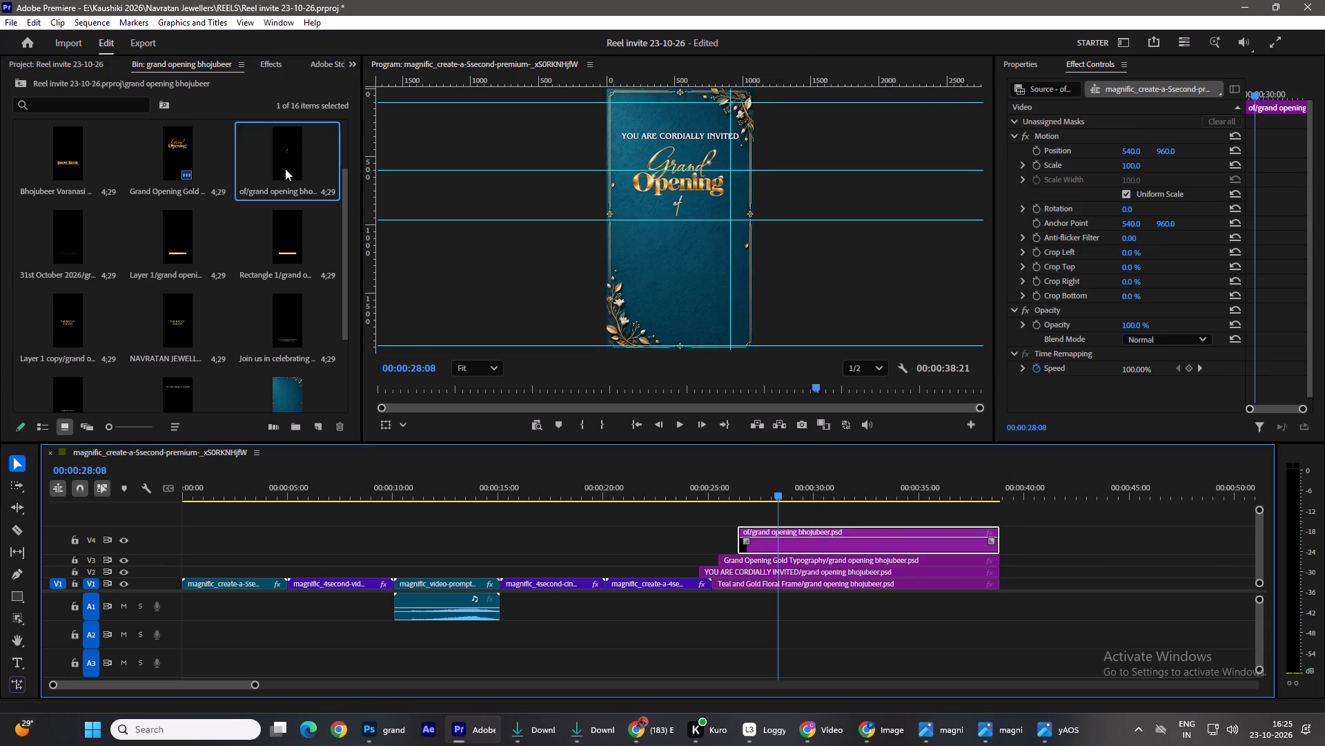
Place the Layer 1 copy NAVRATAN JEWELLERS text on V5 from about 00:00:27:08 and extend it to the common clip end.
drag(72, 318, 837, 473)
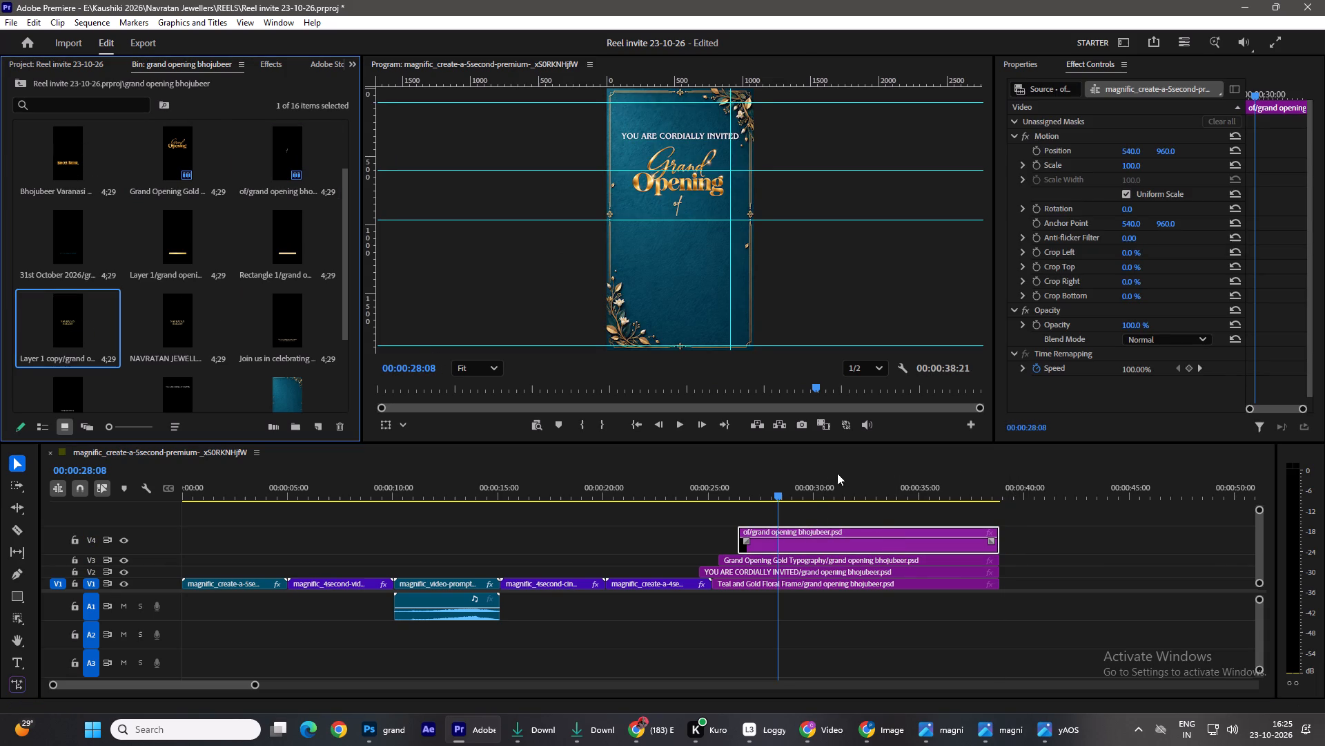
drag(837, 473, 757, 513)
click(818, 515)
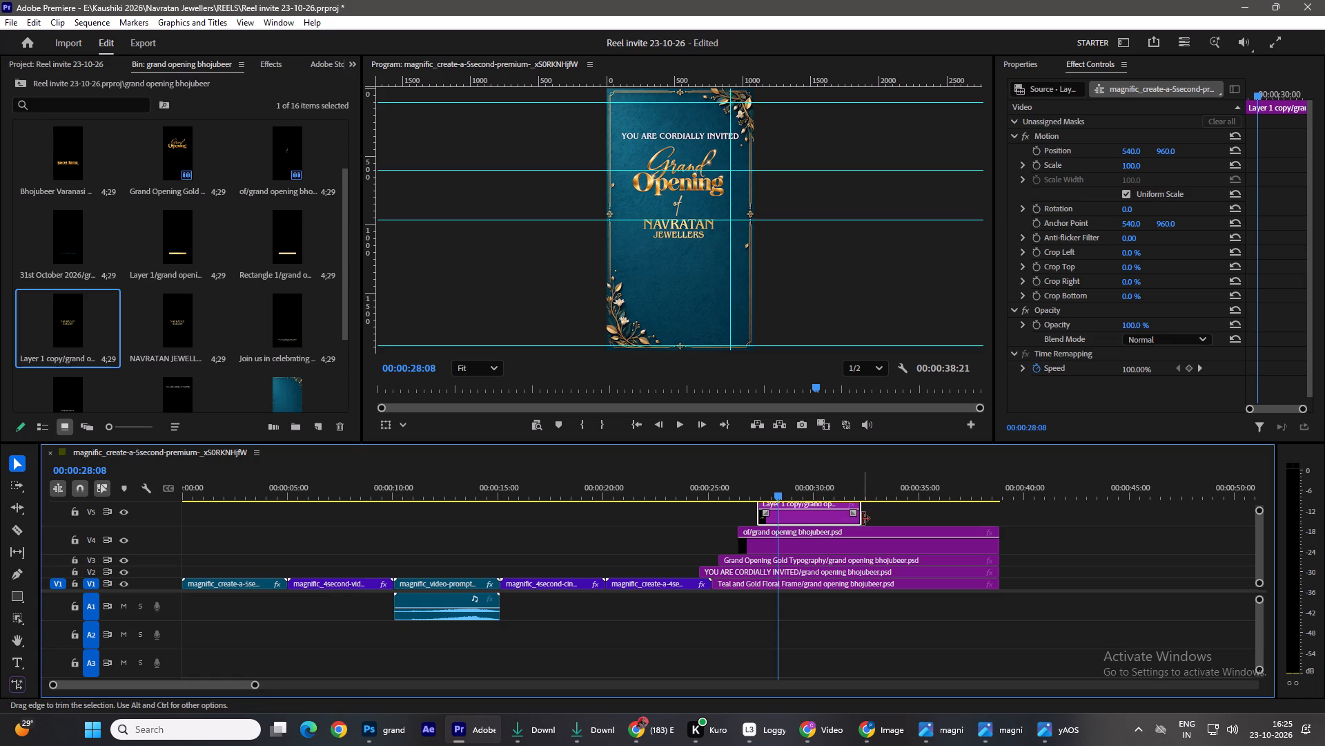
drag(866, 519, 1005, 533)
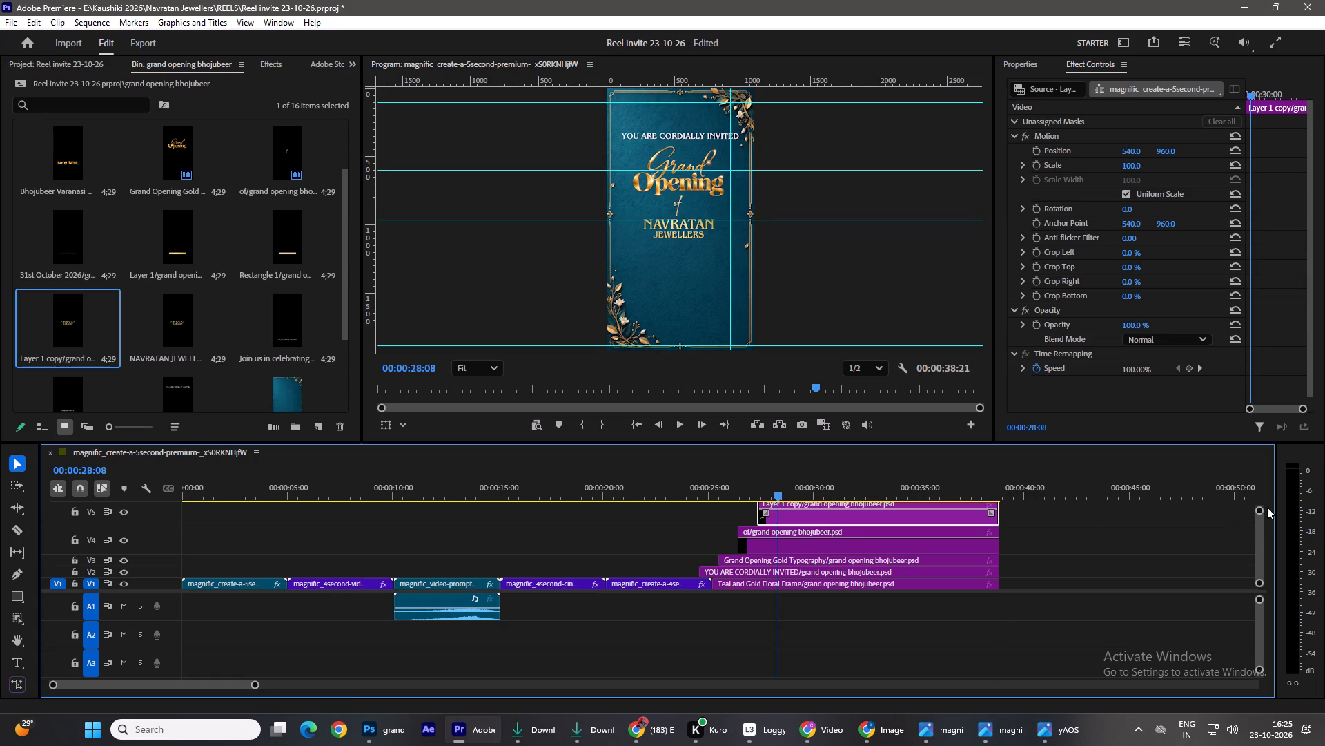
Preview the separate NAVRATAN JEWELLERS layer on its own and return to the grand opening bhojubeer bin.
drag(1261, 510, 1251, 451)
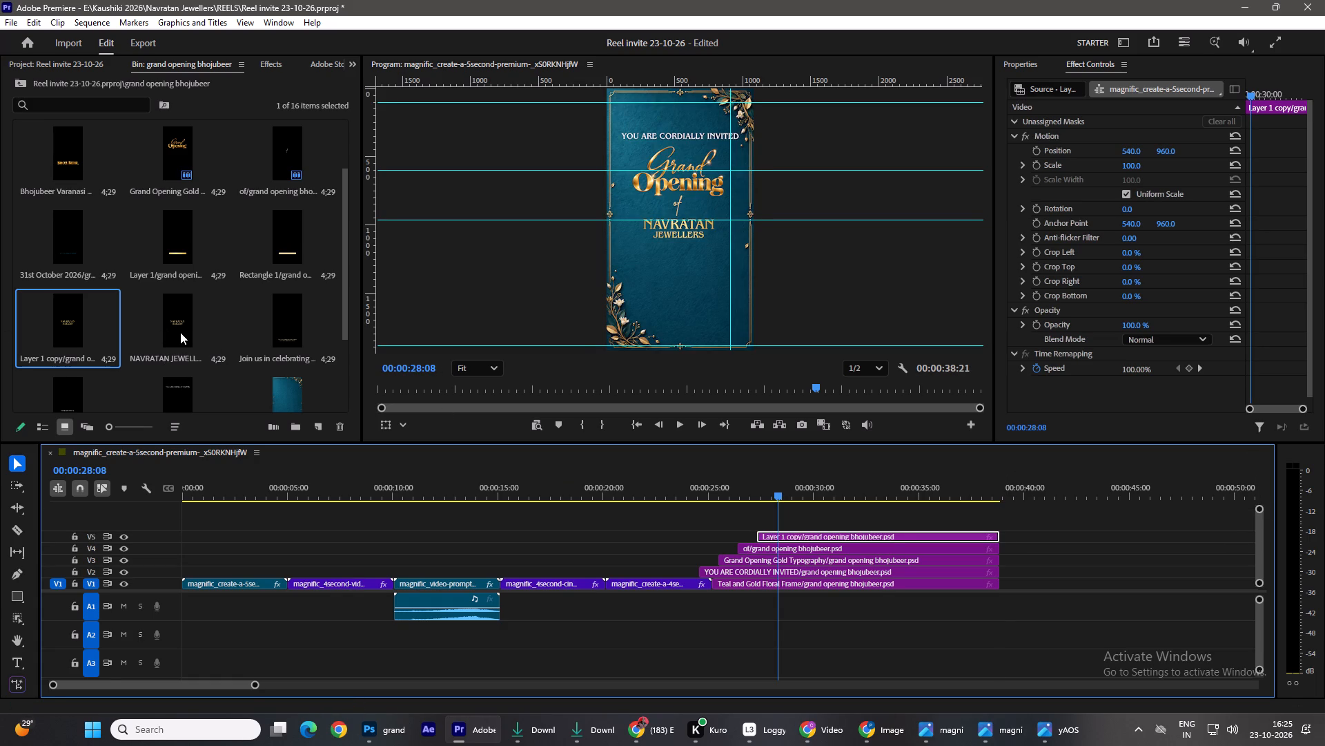
click(185, 333)
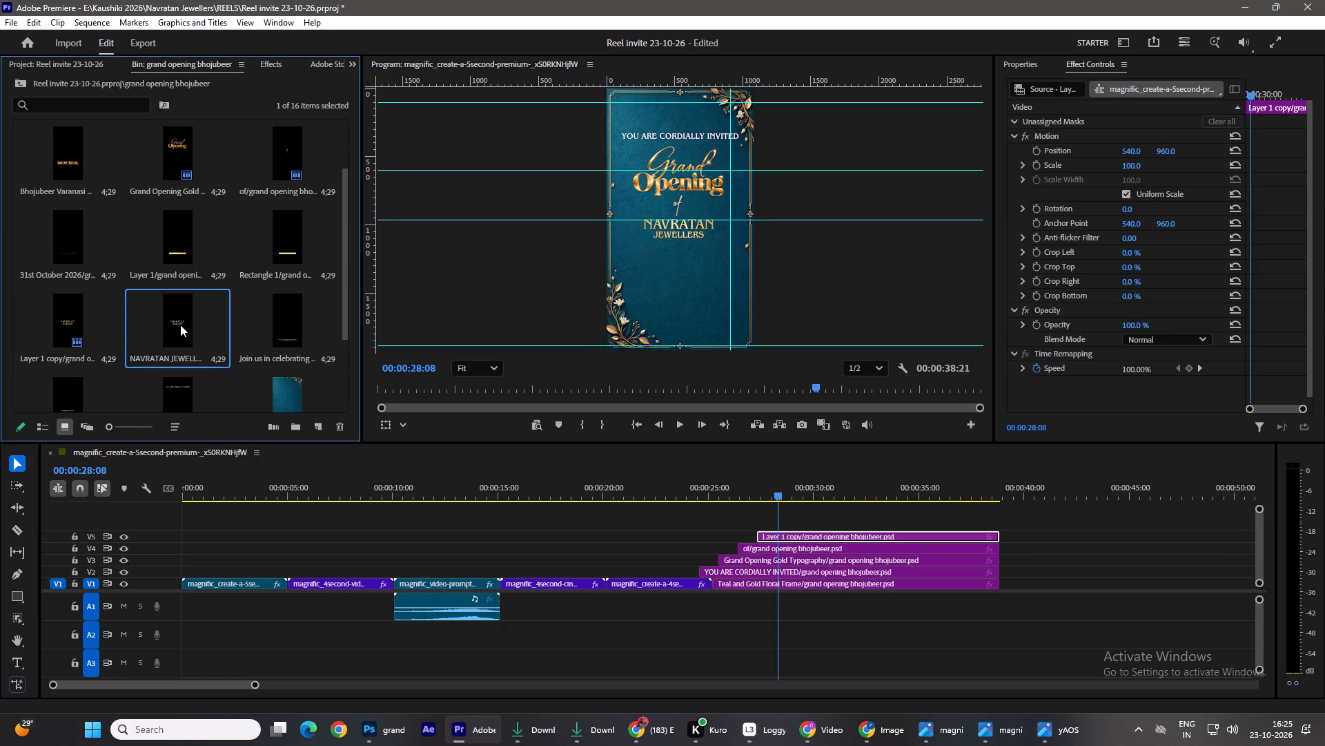
double_click(180, 325)
click(7, 66)
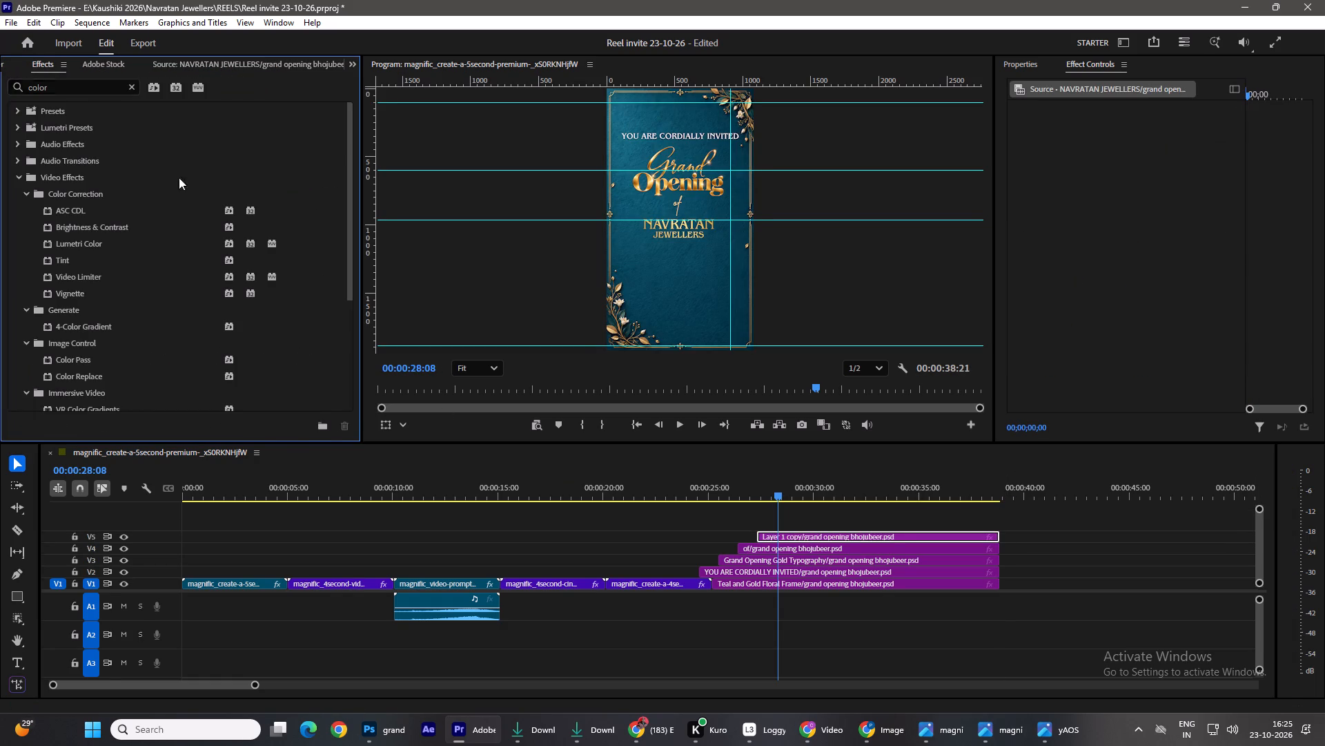
click(297, 59)
click(351, 65)
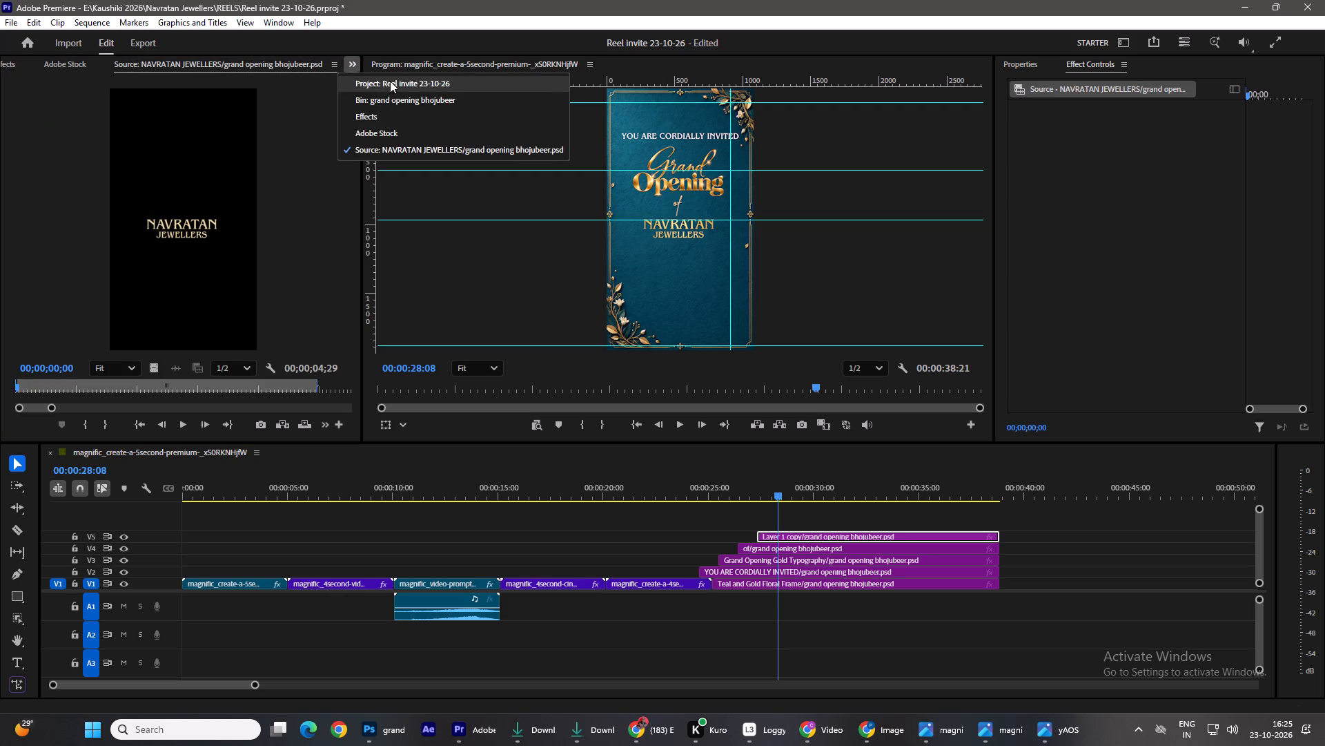
click(388, 97)
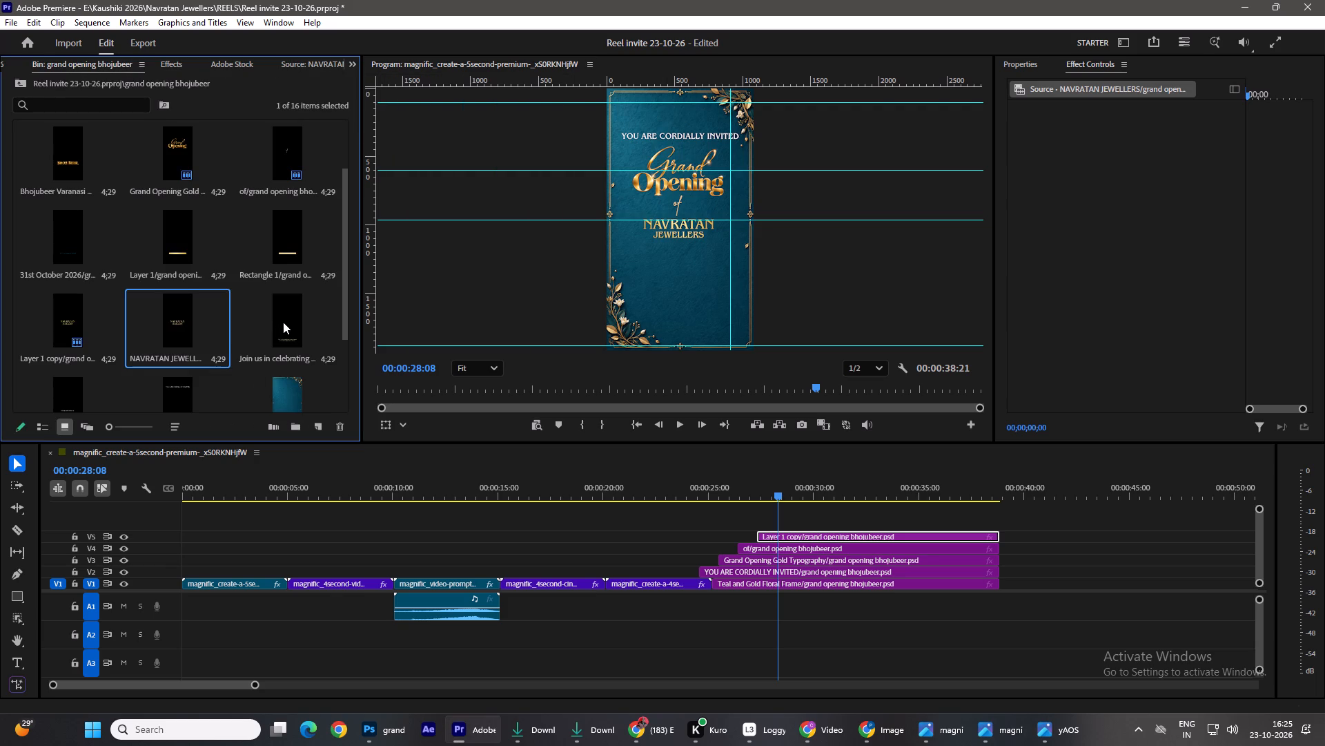
Checking the layout in Photoshop, place the Line 2 layer on V6 from 00:00:28:08 and extend it to the common clip end.
click(391, 726)
click(391, 726)
scroll(124, 371, down, 3)
scroll(120, 372, up, 5)
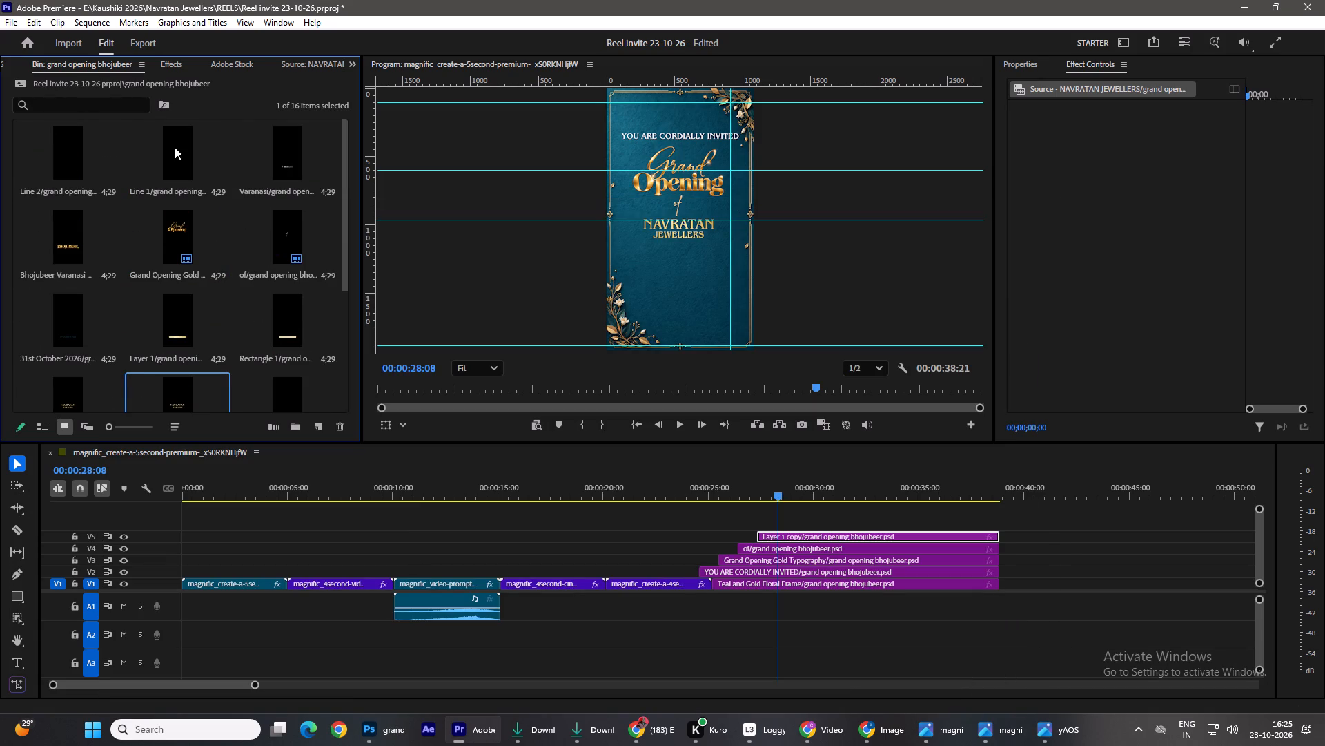
click(78, 155)
drag(62, 156, 768, 497)
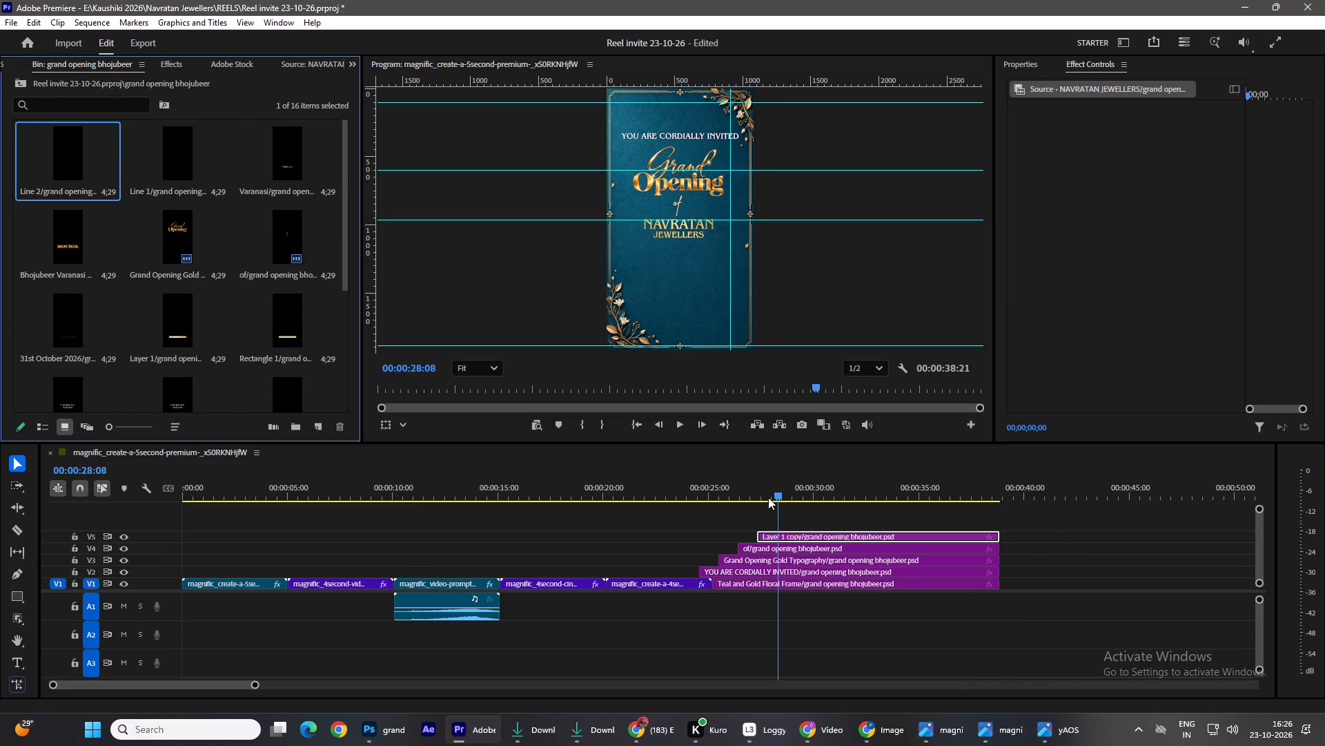
drag(768, 497, 776, 520)
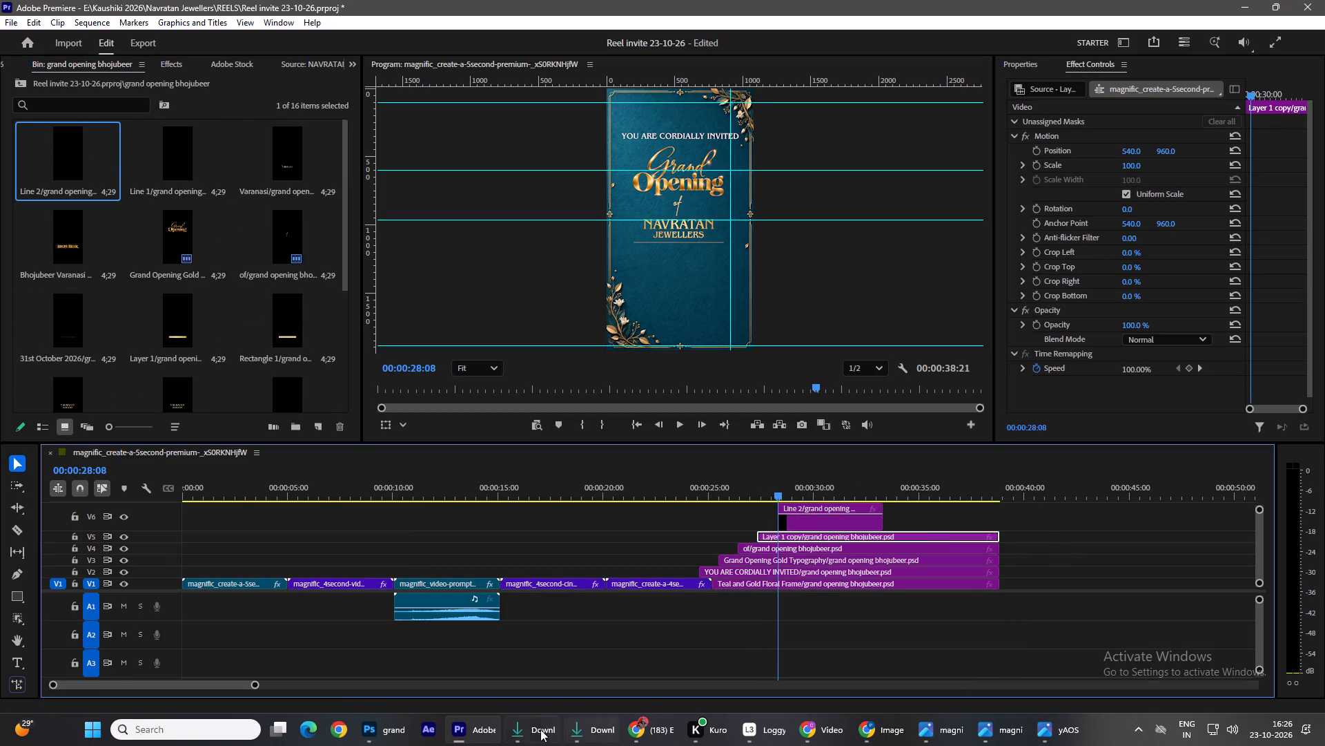
click(394, 727)
click(394, 727)
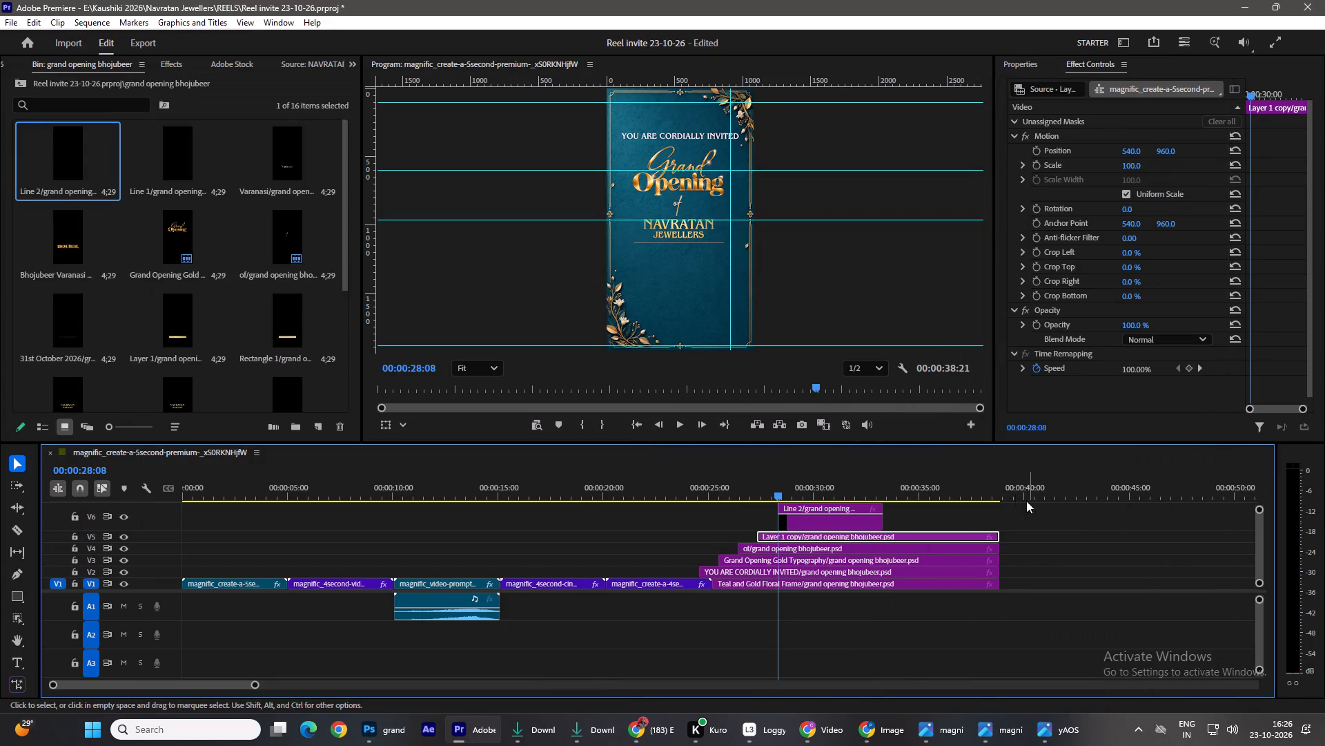
drag(894, 513, 1005, 531)
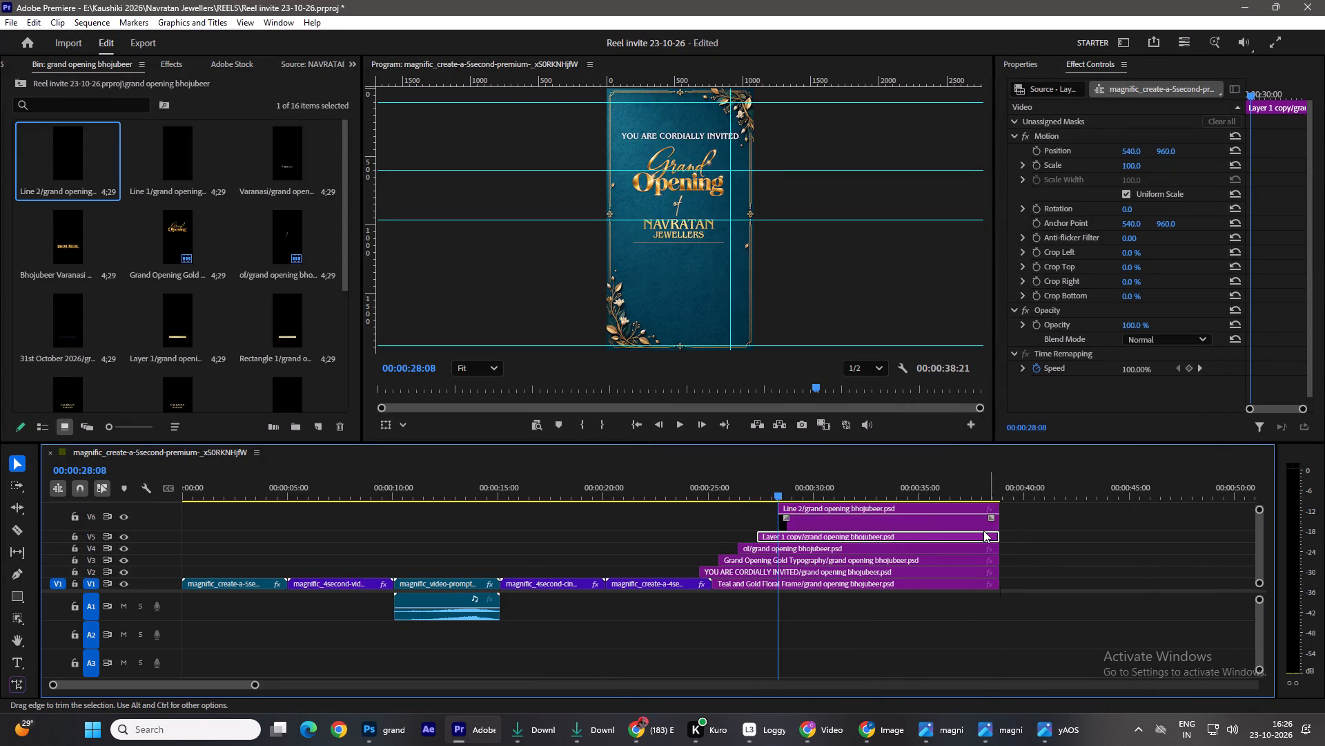
drag(1261, 506, 1250, 458)
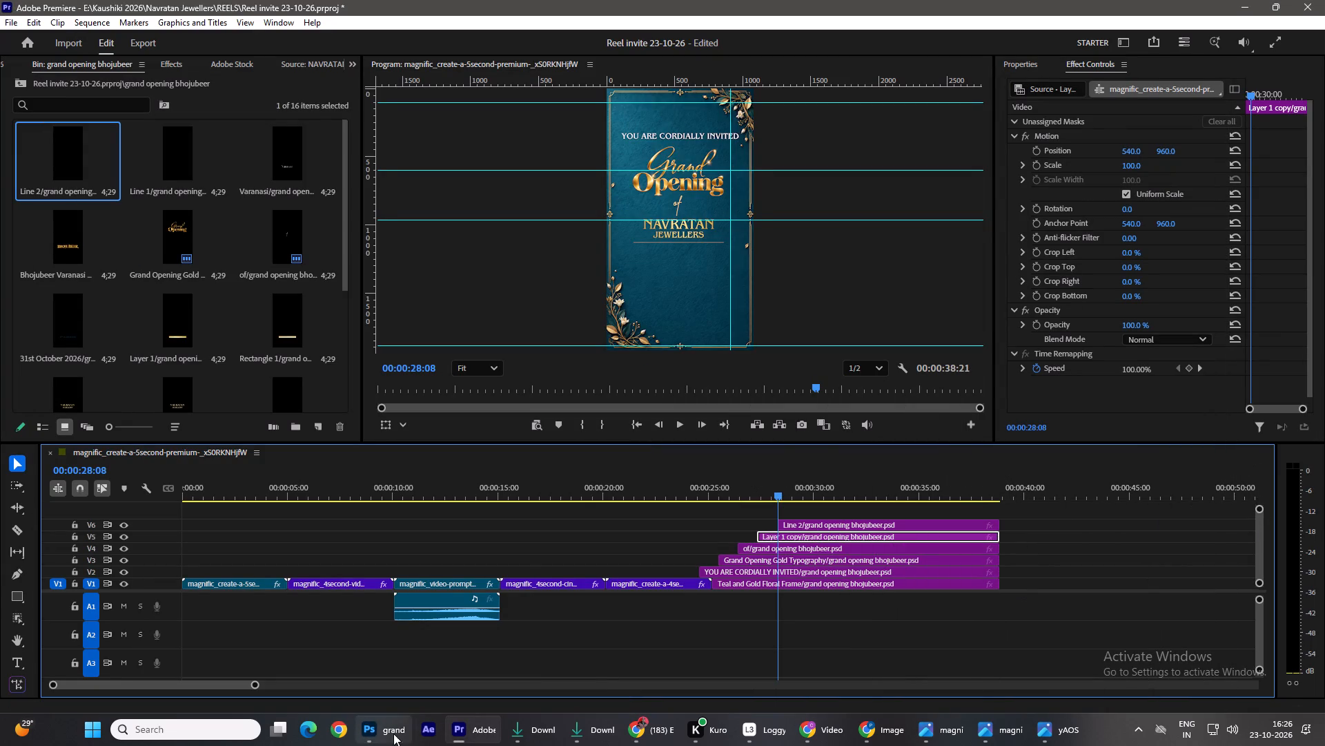
Check the invitation design in Photoshop and save the Premiere project.
click(393, 726)
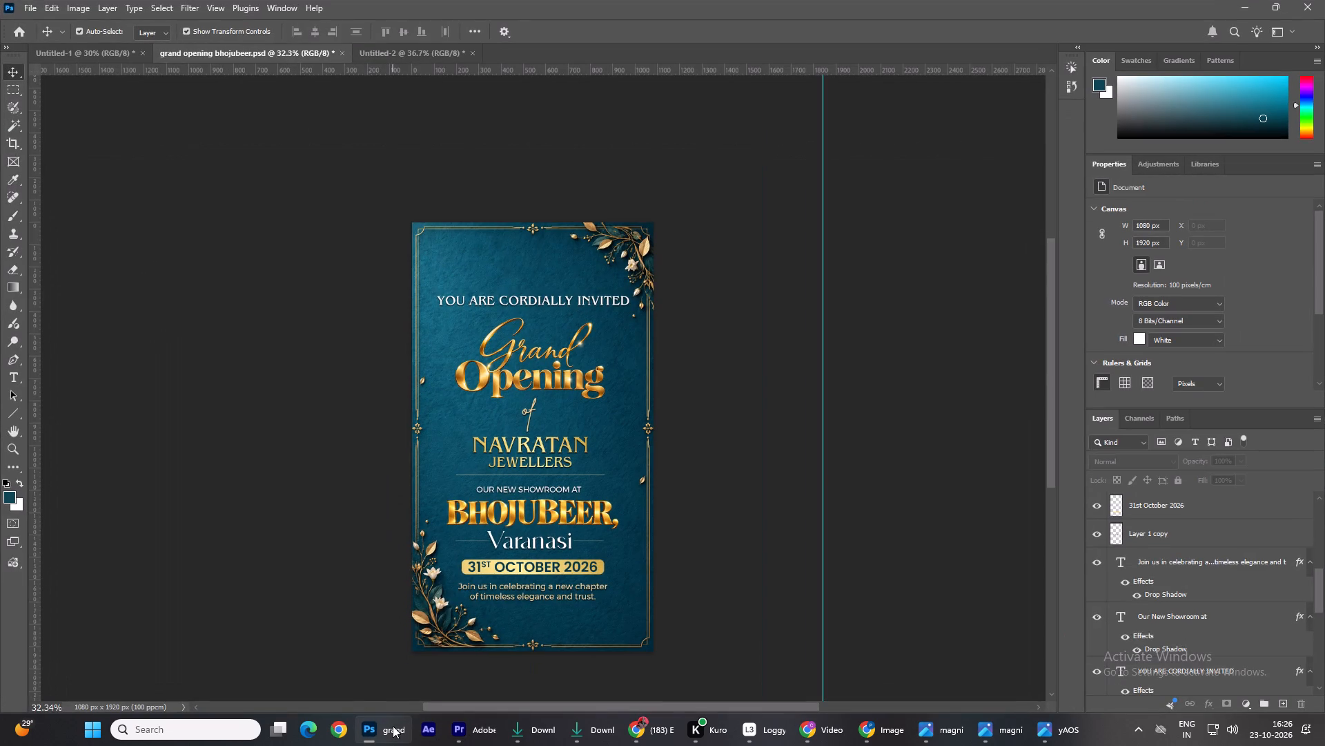
click(393, 726)
key(ctrl+s)
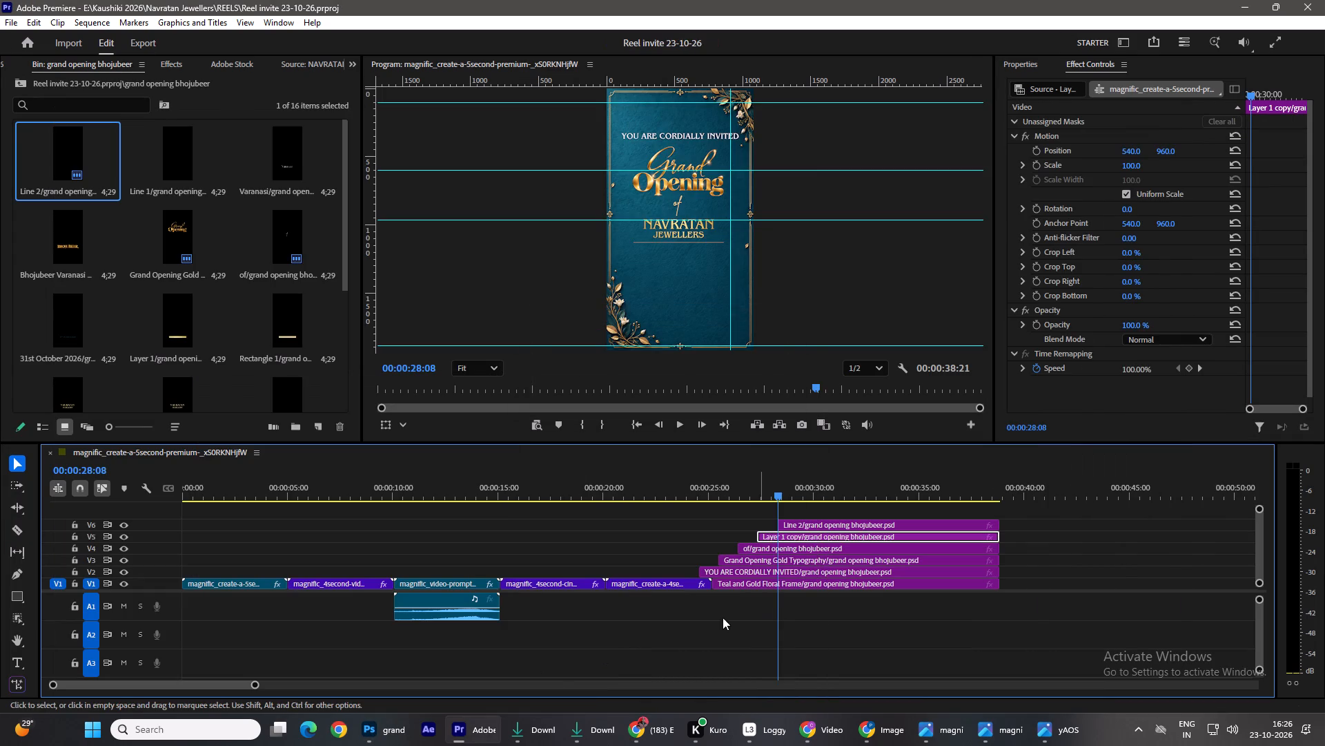
Place the Our New Showroom at layer on V7 from about 00:00:29:00 and extend it to the common clip end.
click(384, 729)
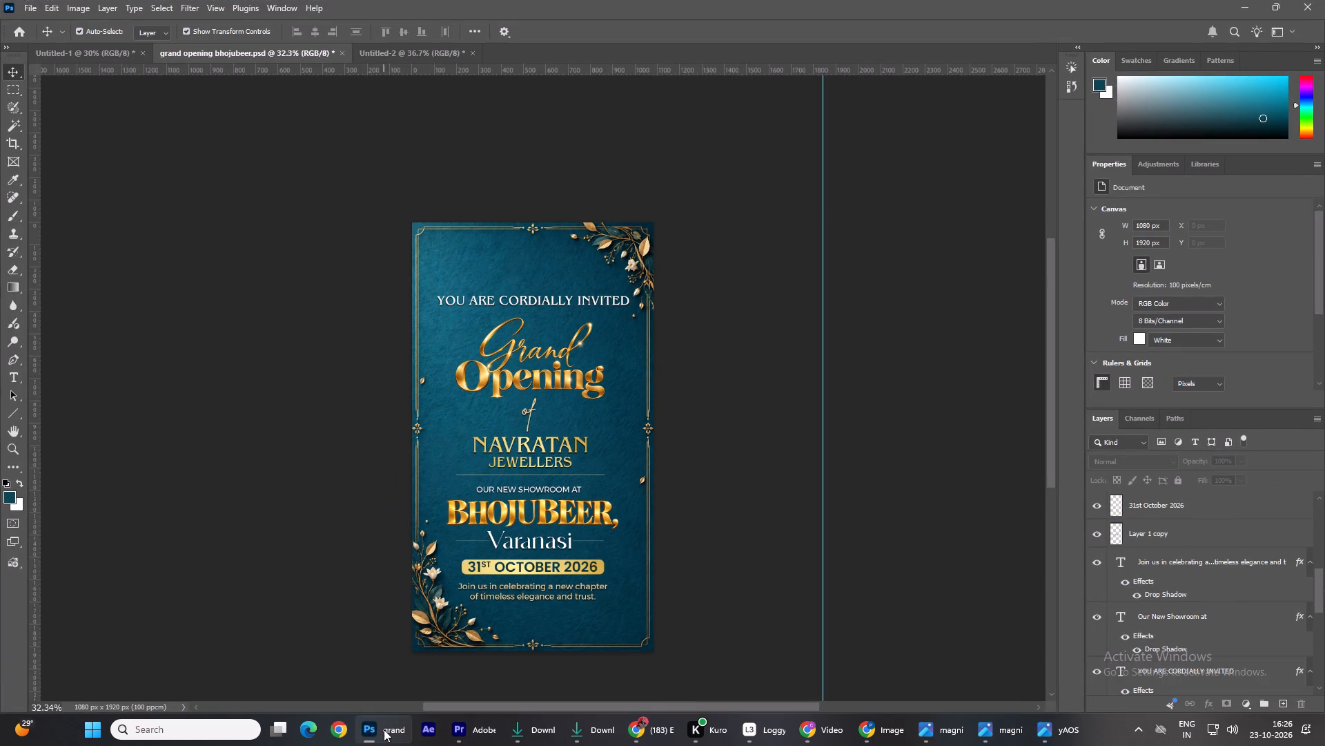
click(384, 729)
scroll(156, 329, down, 2)
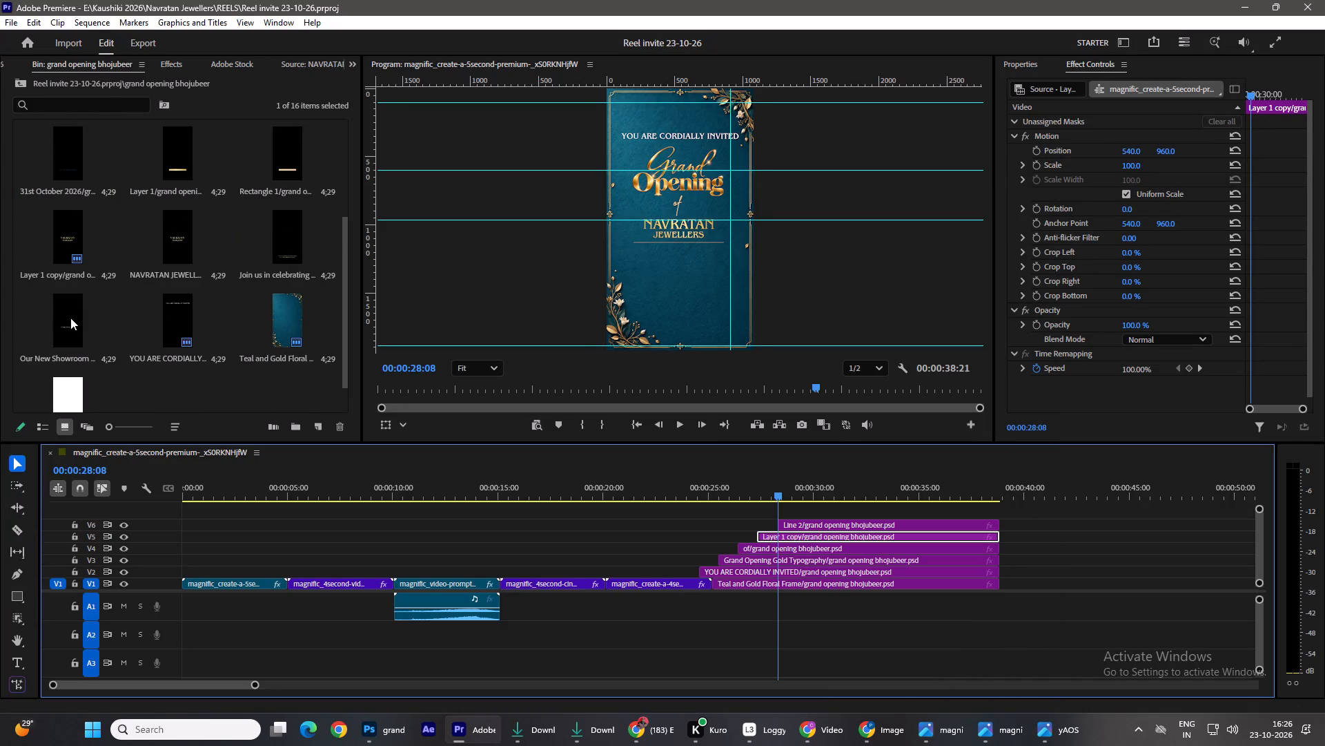
drag(70, 318, 795, 514)
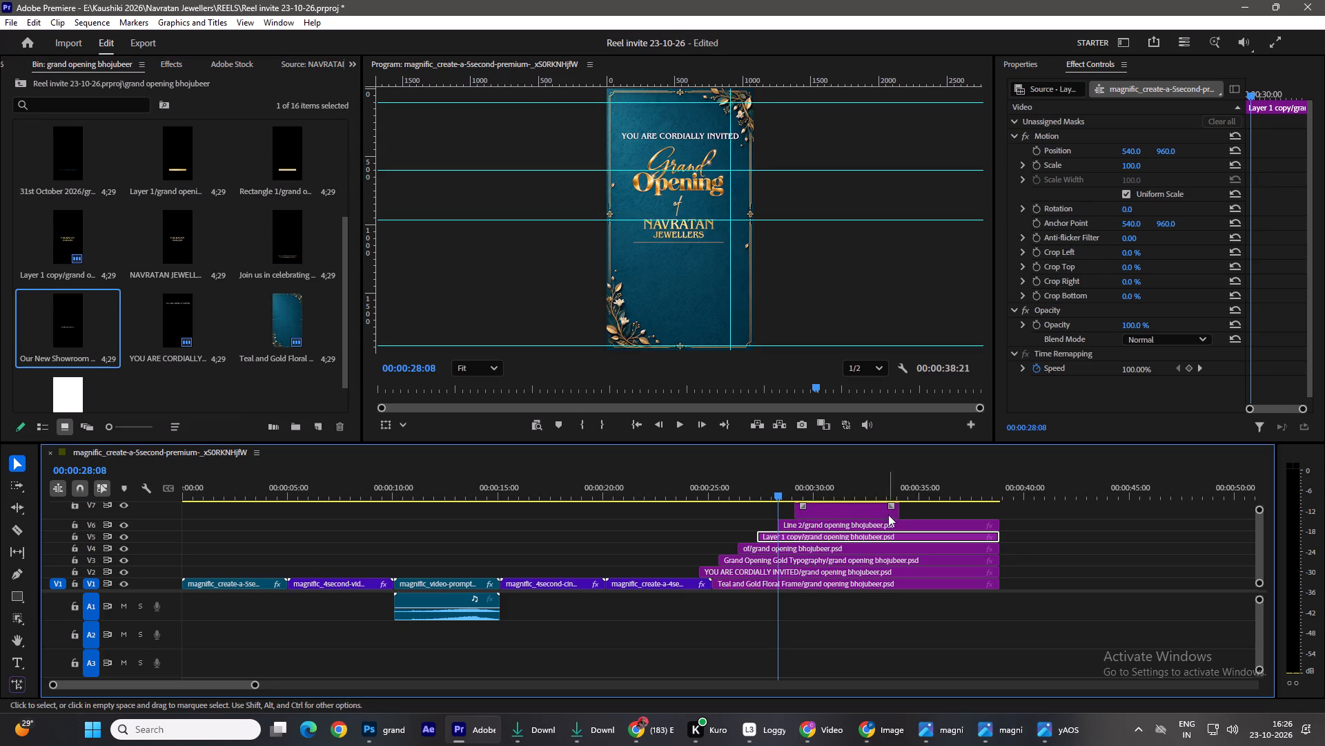
drag(902, 512, 1001, 527)
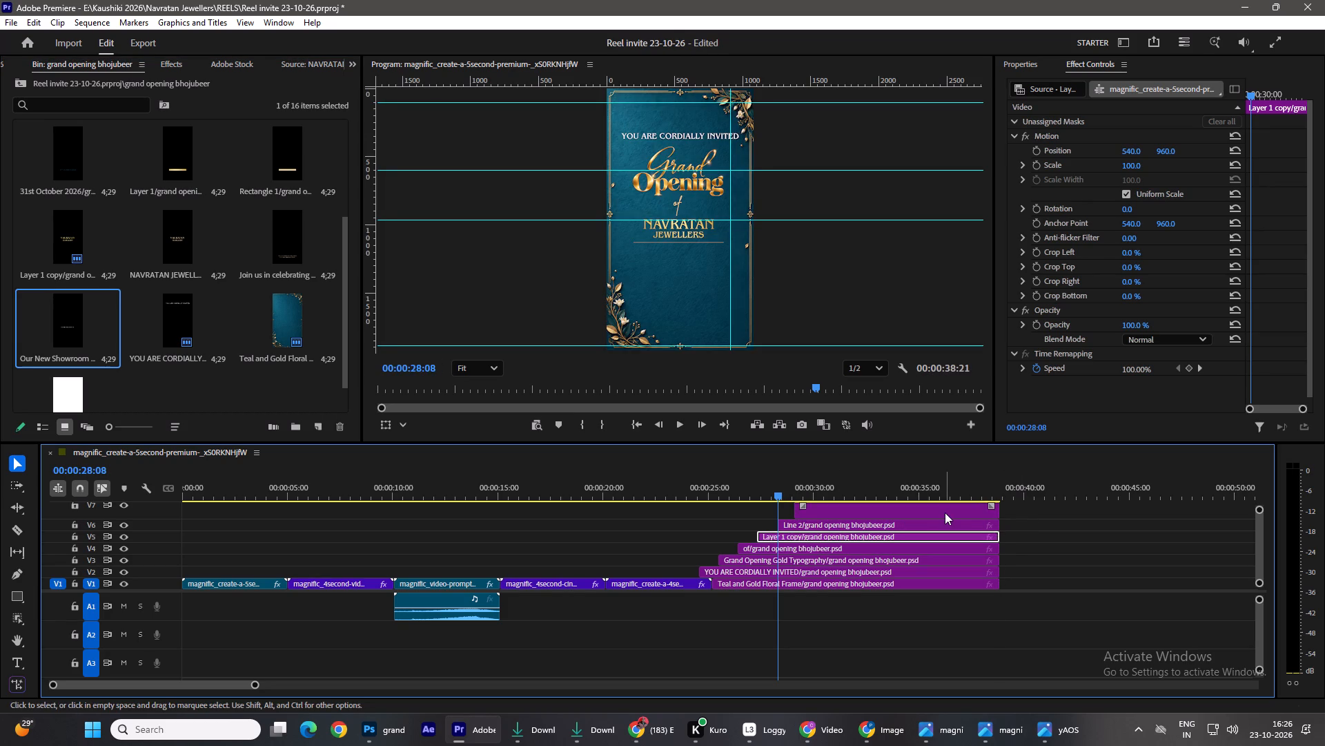
Apply Fit to Frame to the Our New Showroom at clip on V7.
click(945, 513)
right_click(945, 513)
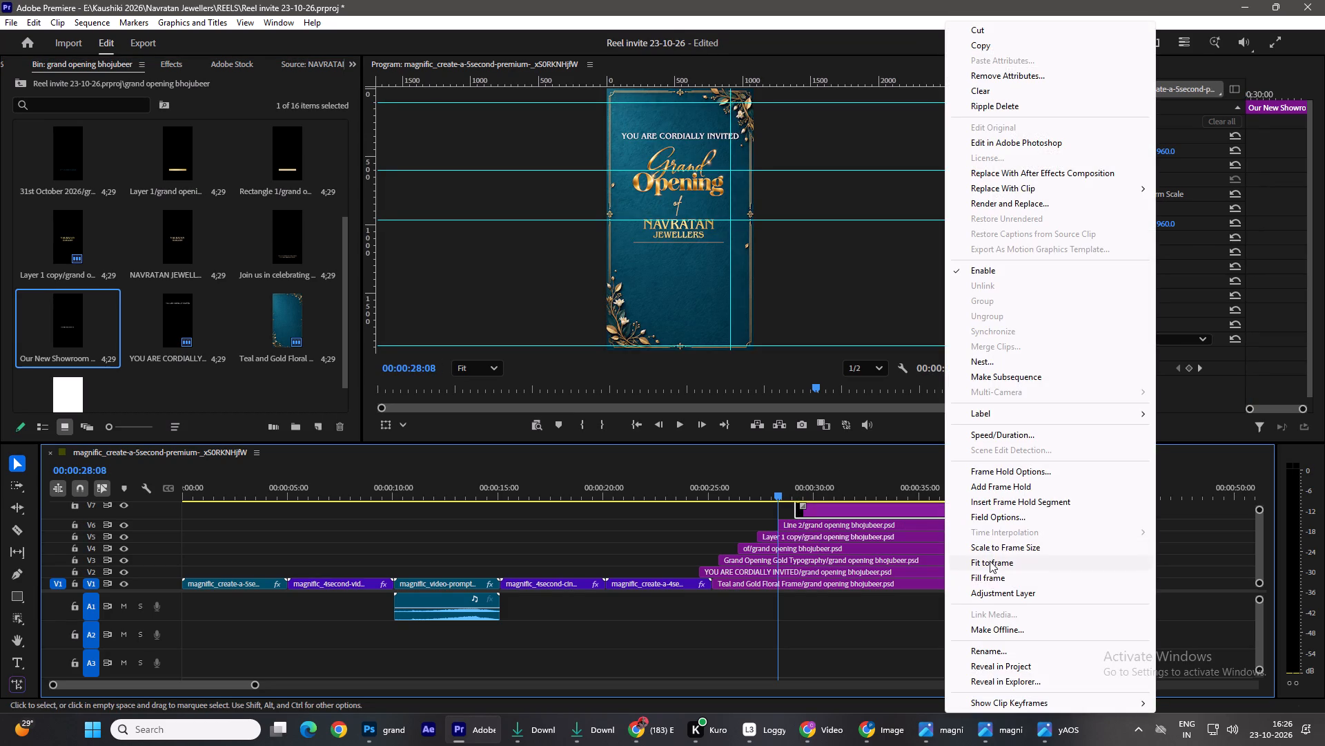
click(990, 561)
click(905, 510)
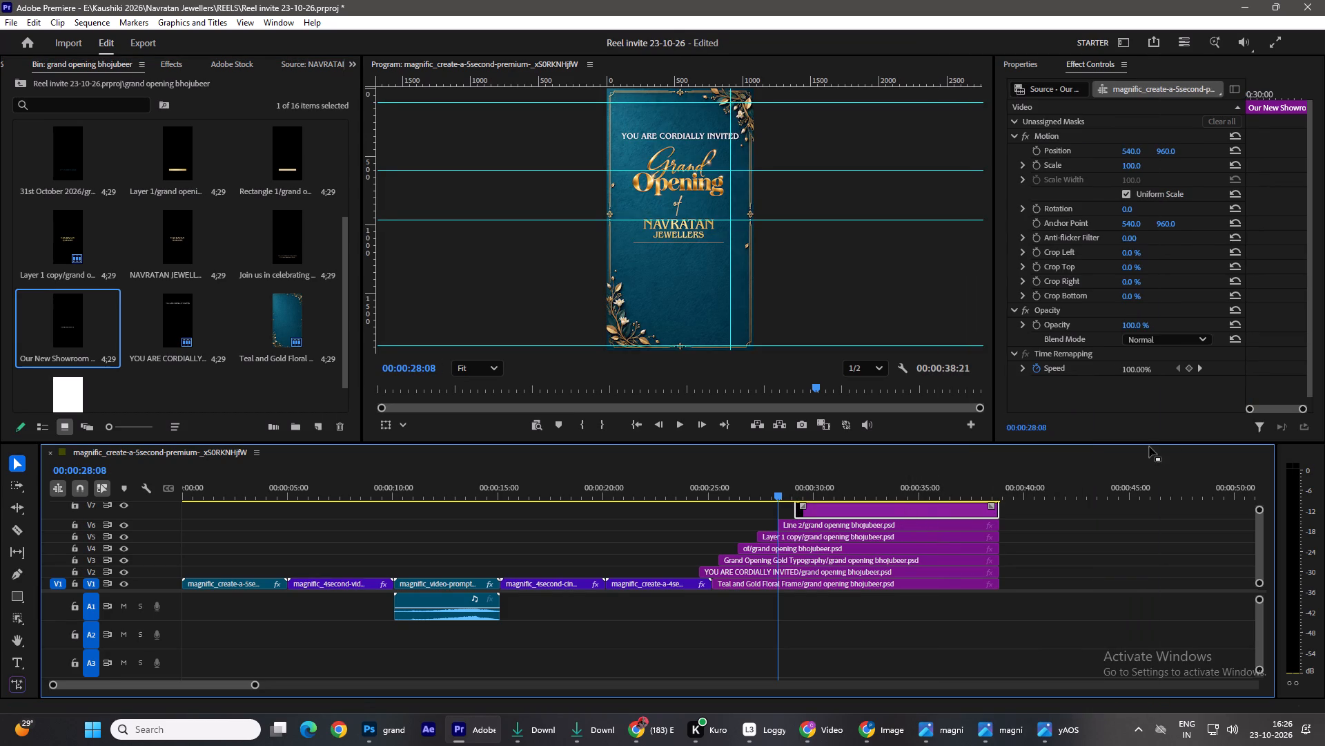
Checking the layout in Photoshop, place the Bhojubeer Varanasi Gold Logo layer on V8 from 00:00:30:10 and extend it to the common clip end.
drag(1260, 508, 1250, 479)
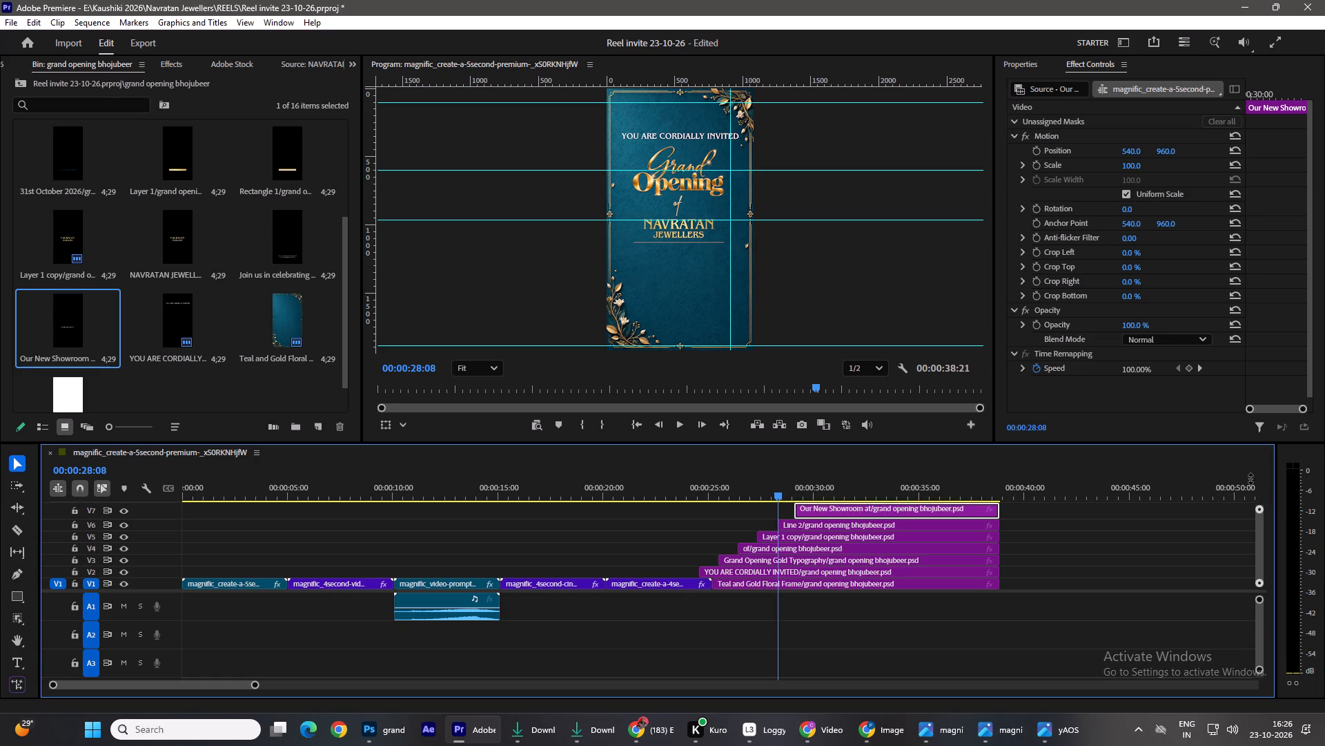
drag(1250, 479, 1248, 449)
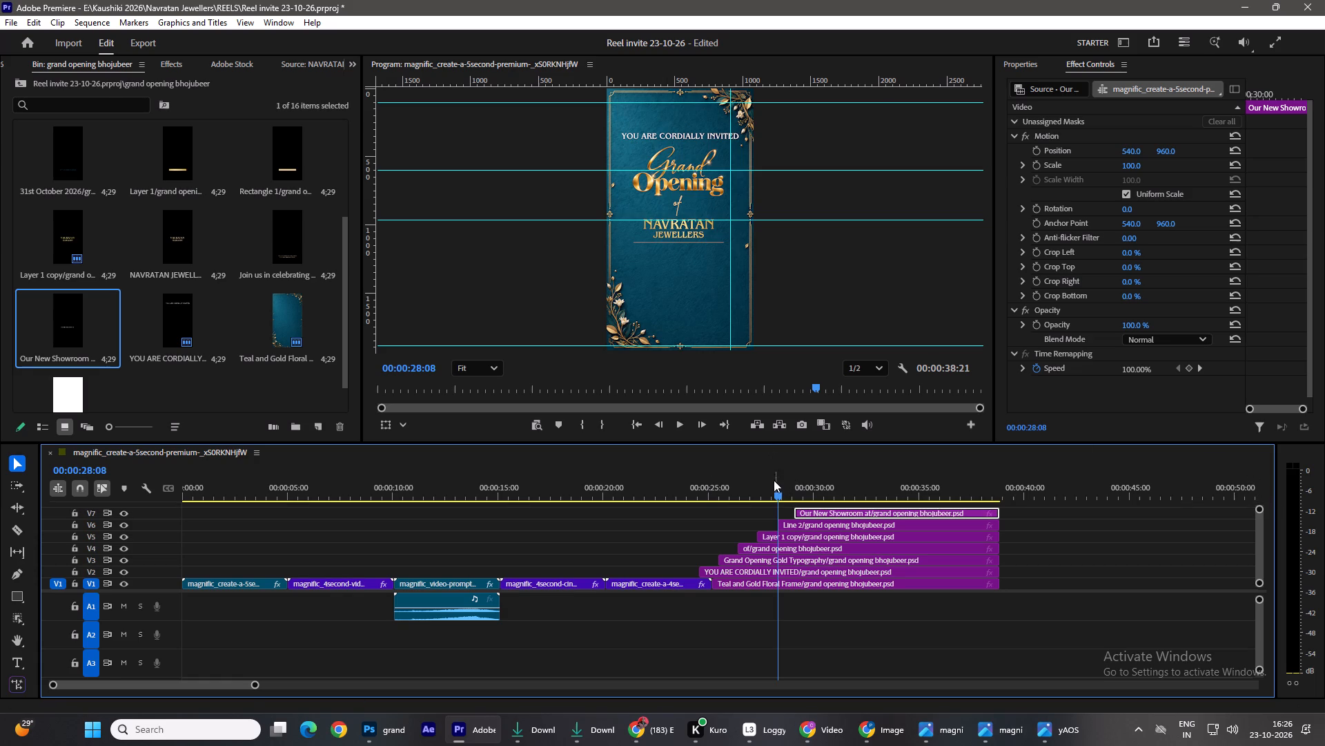
drag(776, 492, 820, 504)
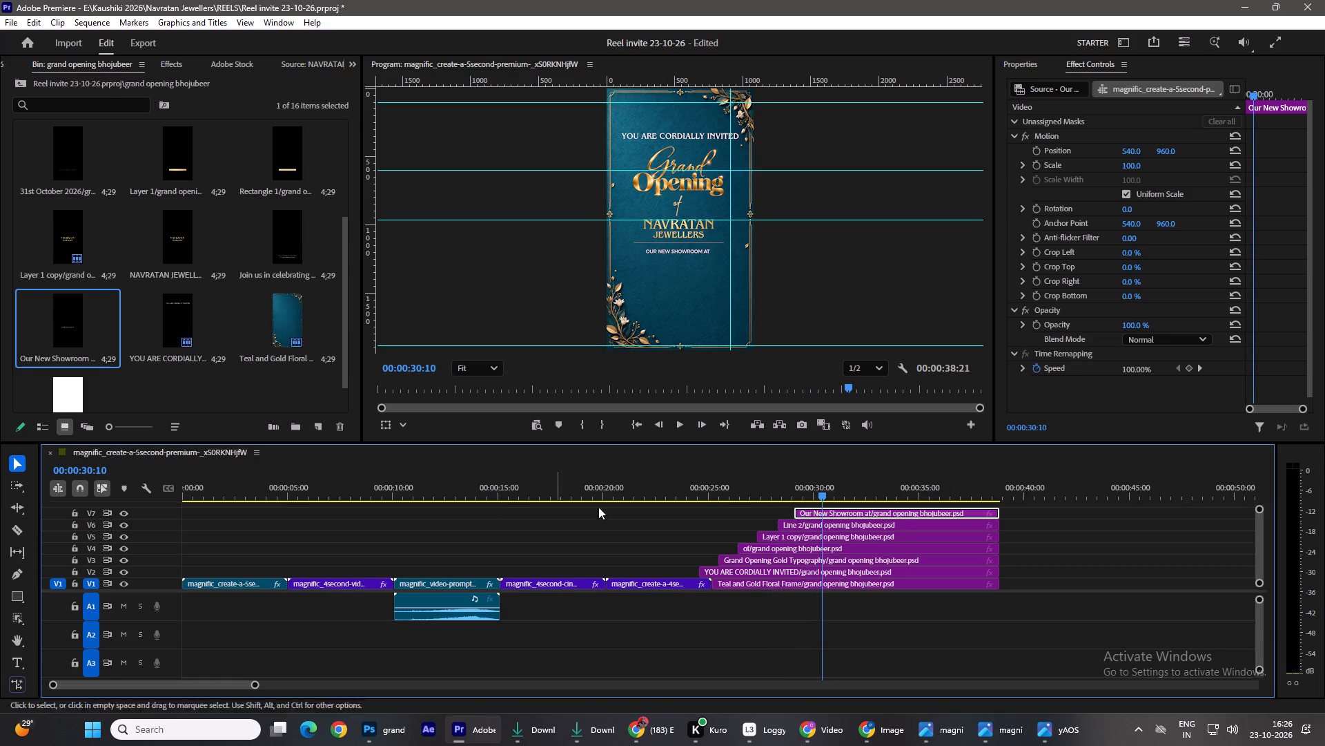
drag(778, 441, 776, 409)
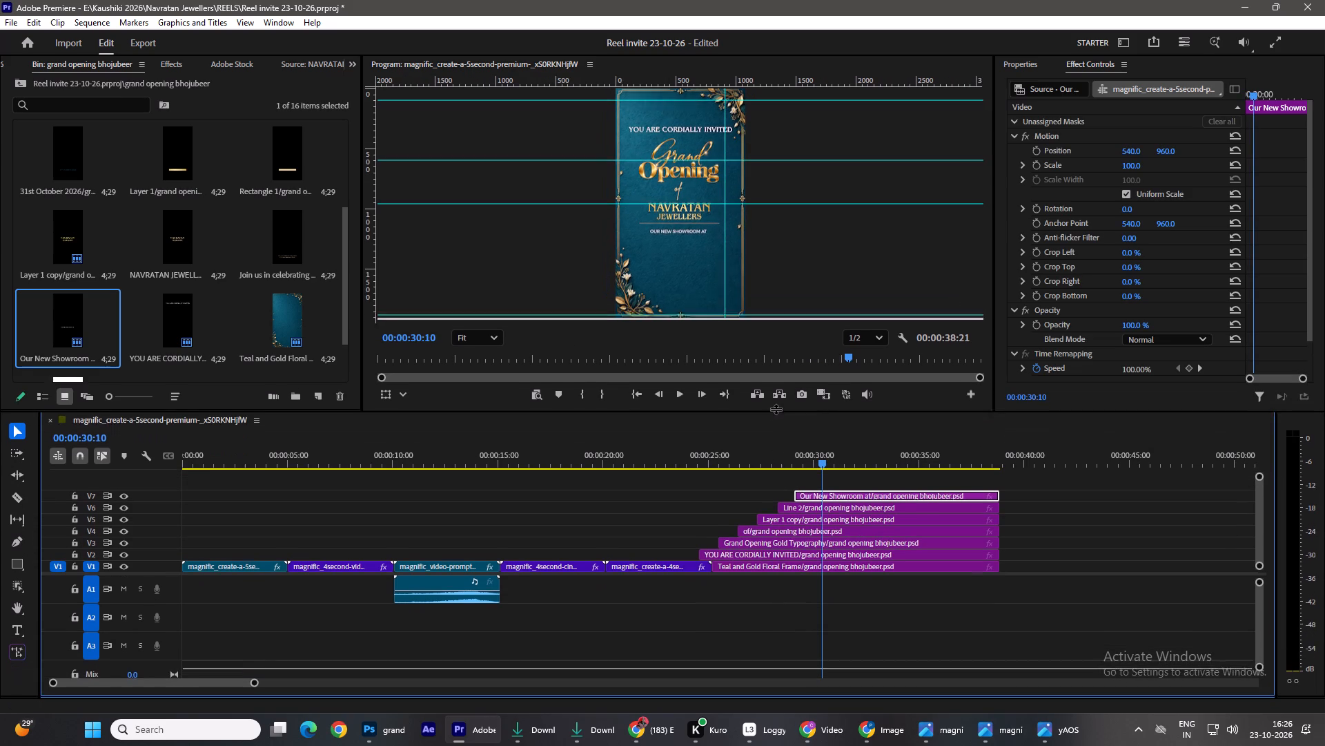
drag(776, 409, 776, 408)
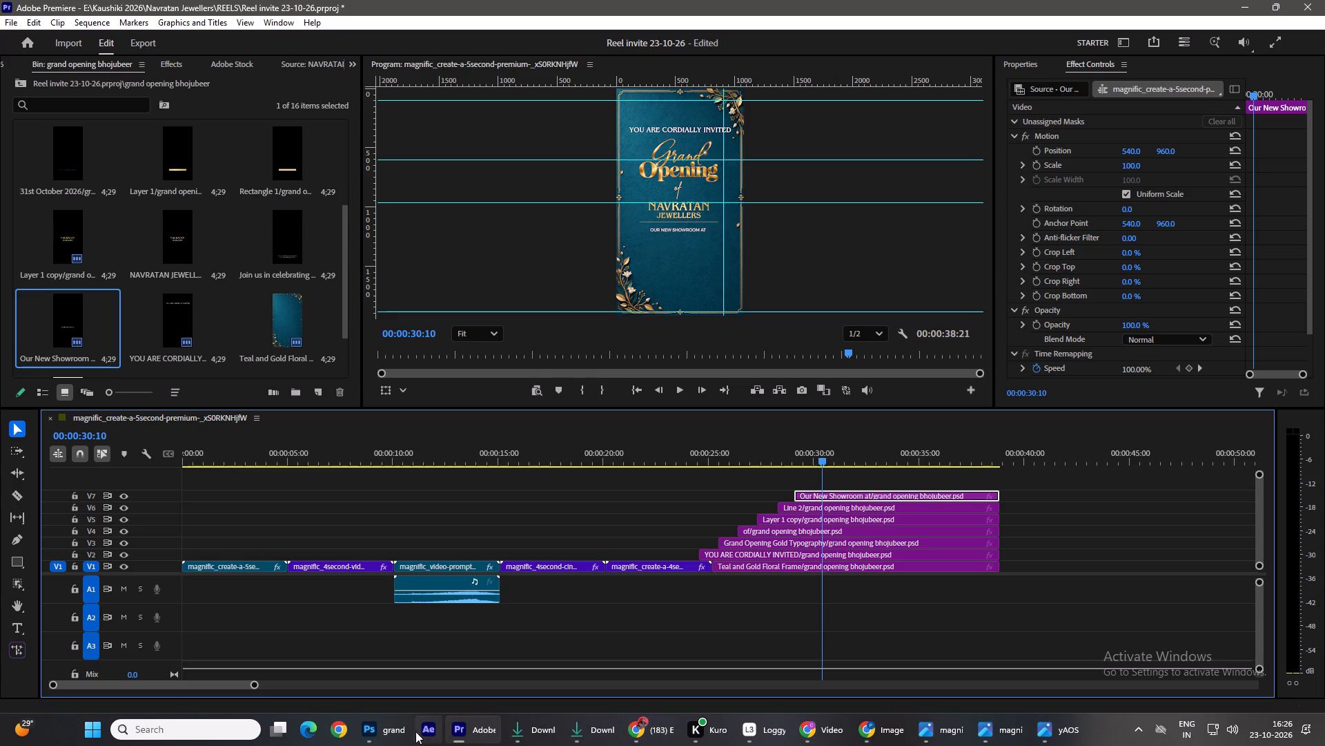
click(383, 732)
click(383, 732)
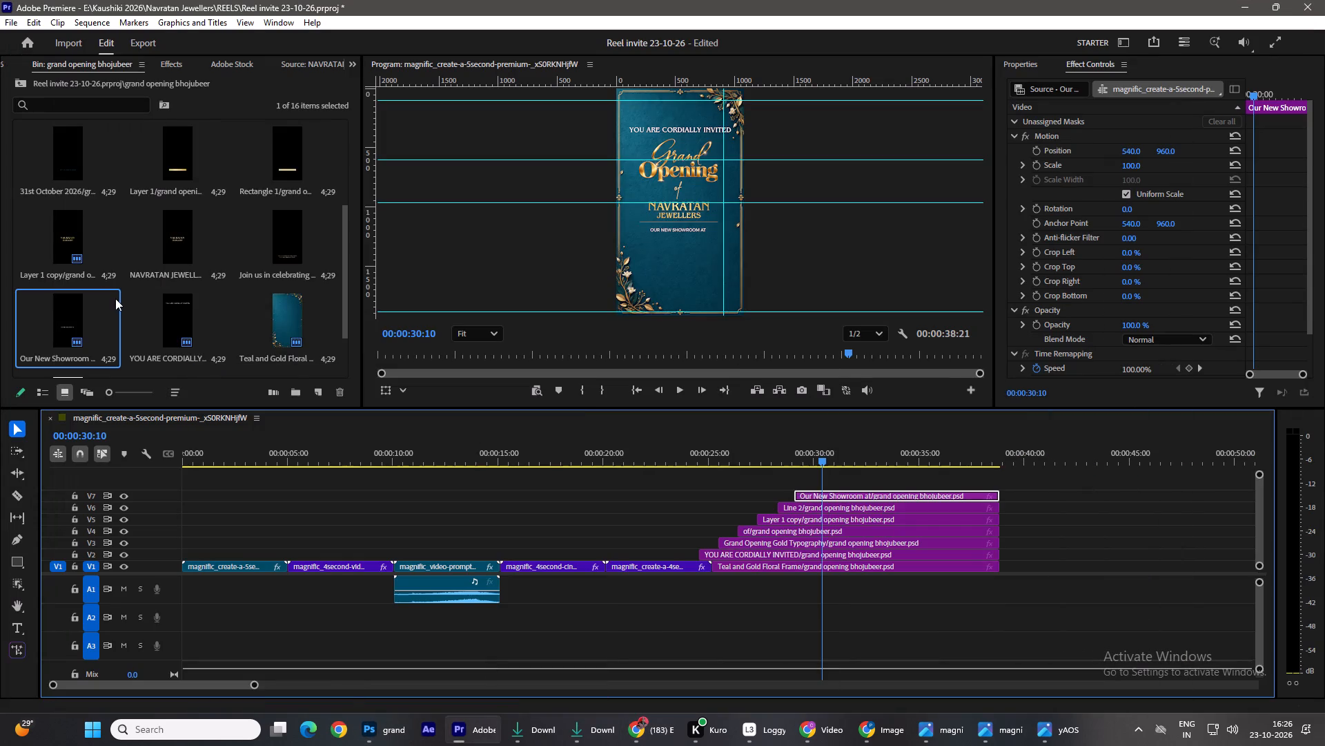
scroll(121, 300, up, 2)
scroll(118, 334, down, 1)
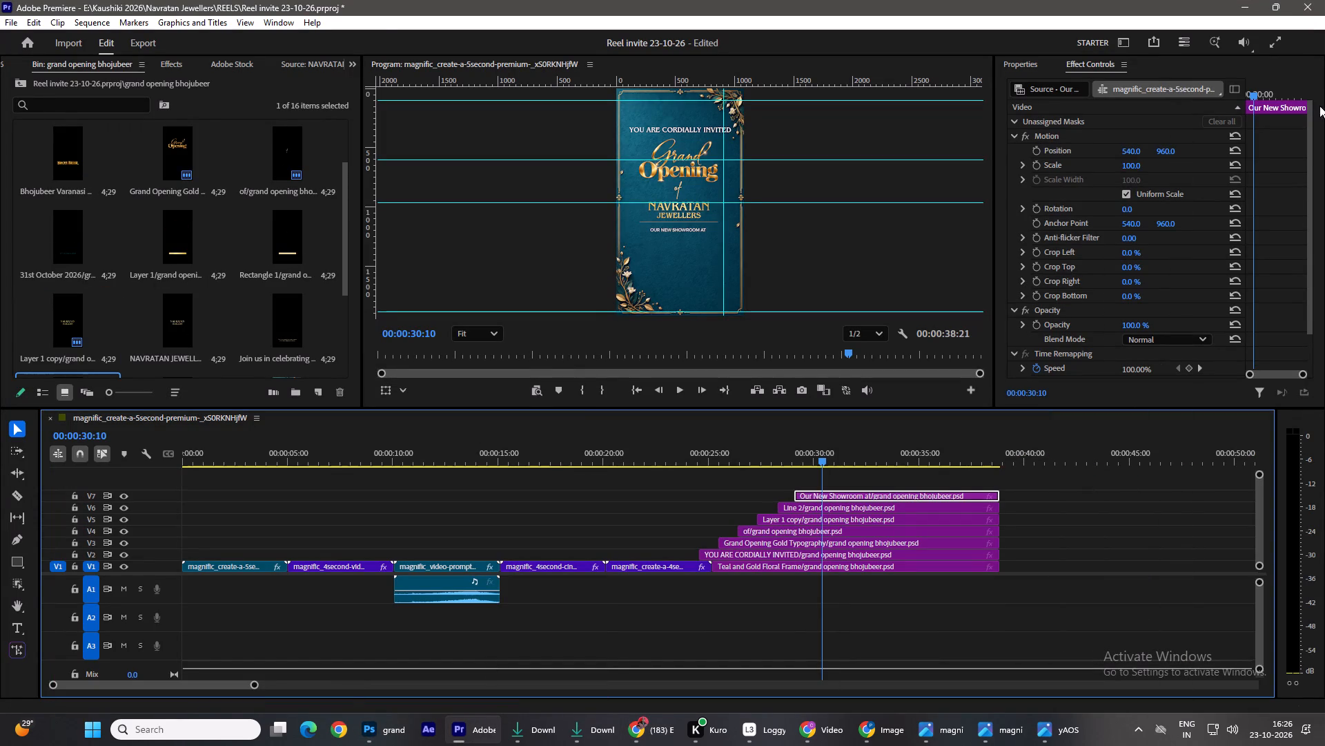
drag(68, 153, 818, 477)
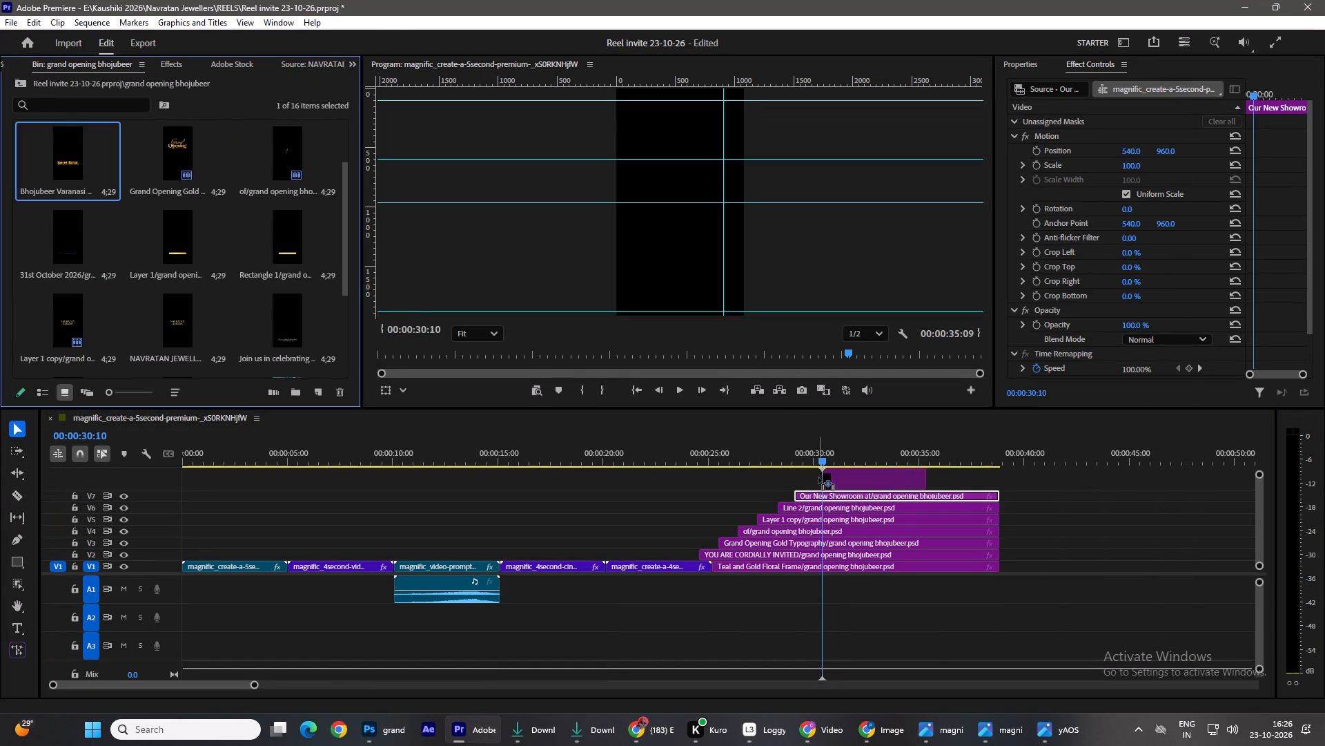
drag(818, 477, 815, 479)
click(846, 481)
drag(926, 479, 987, 492)
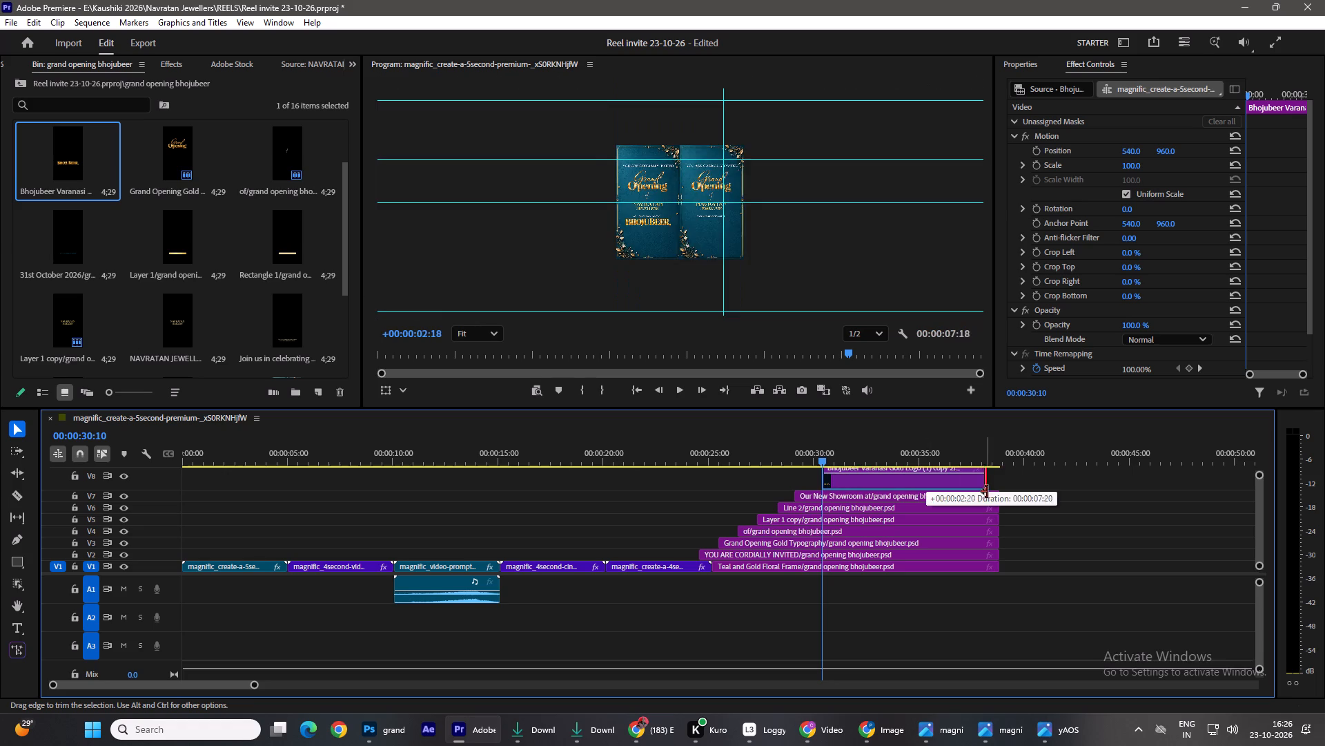
drag(987, 492, 998, 492)
Apply Fit to Frame to the Bhojubeer Varanasi Gold Logo clip on V8.
right_click(967, 484)
click(1014, 562)
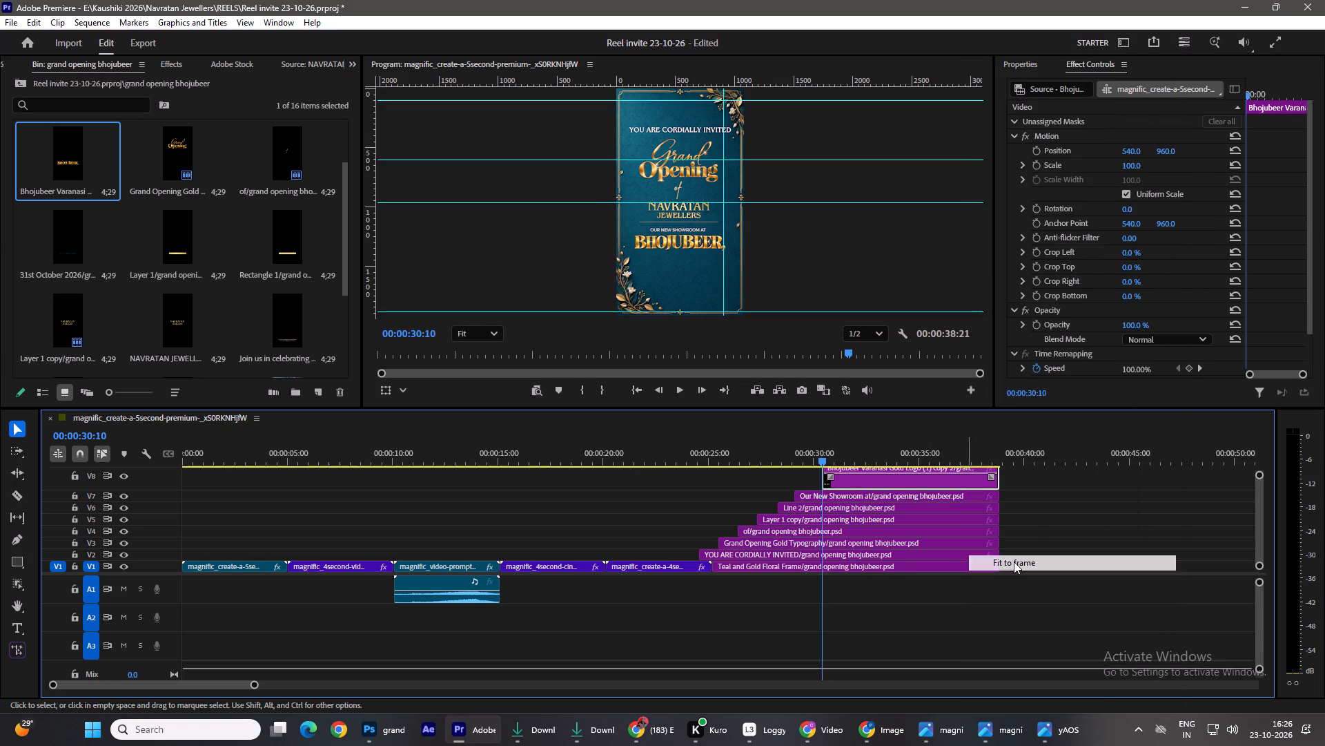
Checking the layout in Photoshop, place the Varanasi layer on V9 from about 00:00:31 and extend it to the common clip end.
click(384, 728)
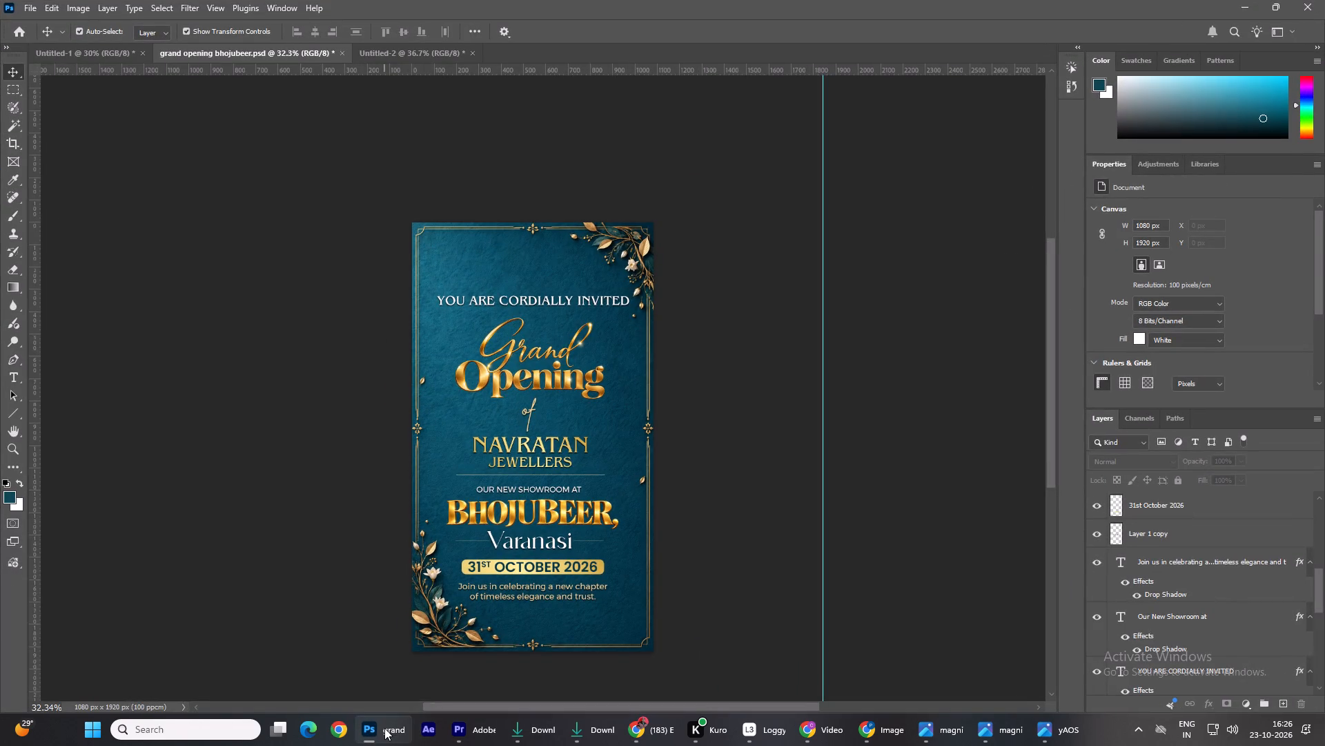
click(384, 728)
scroll(146, 249, up, 2)
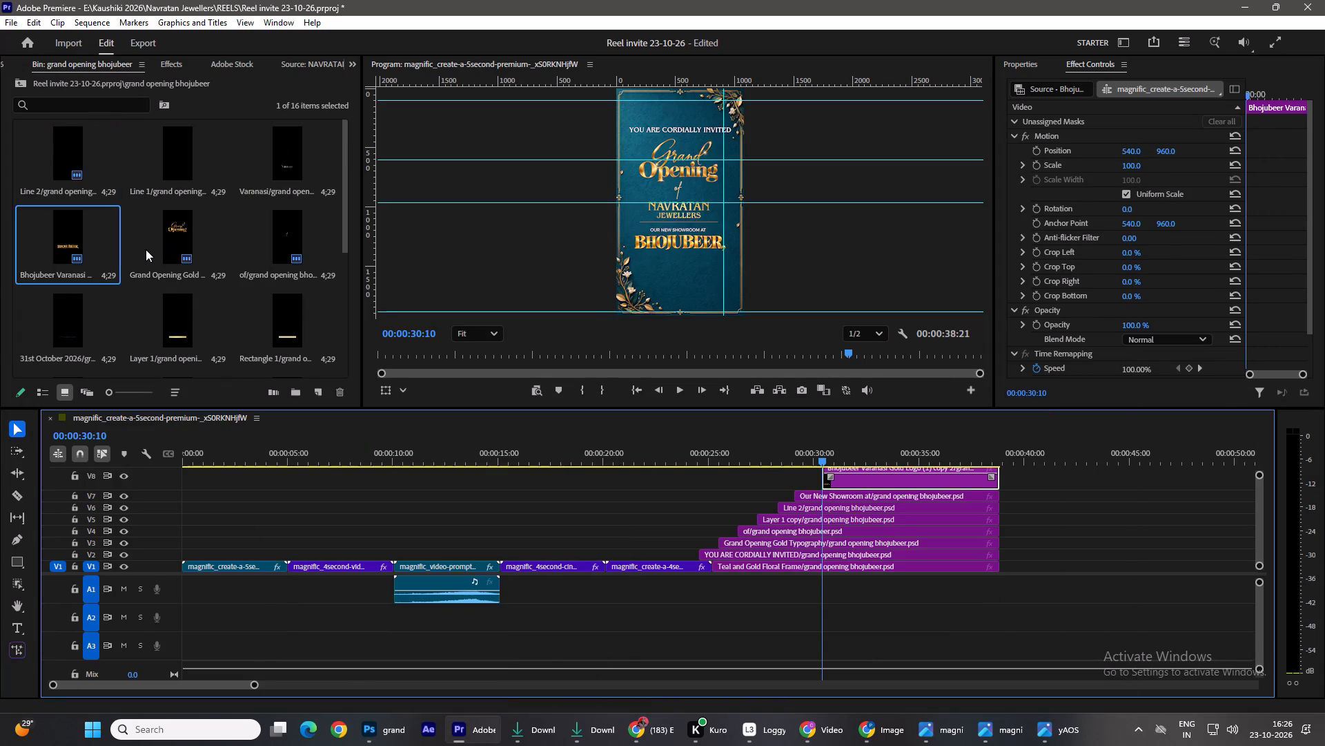
drag(290, 155, 1093, 494)
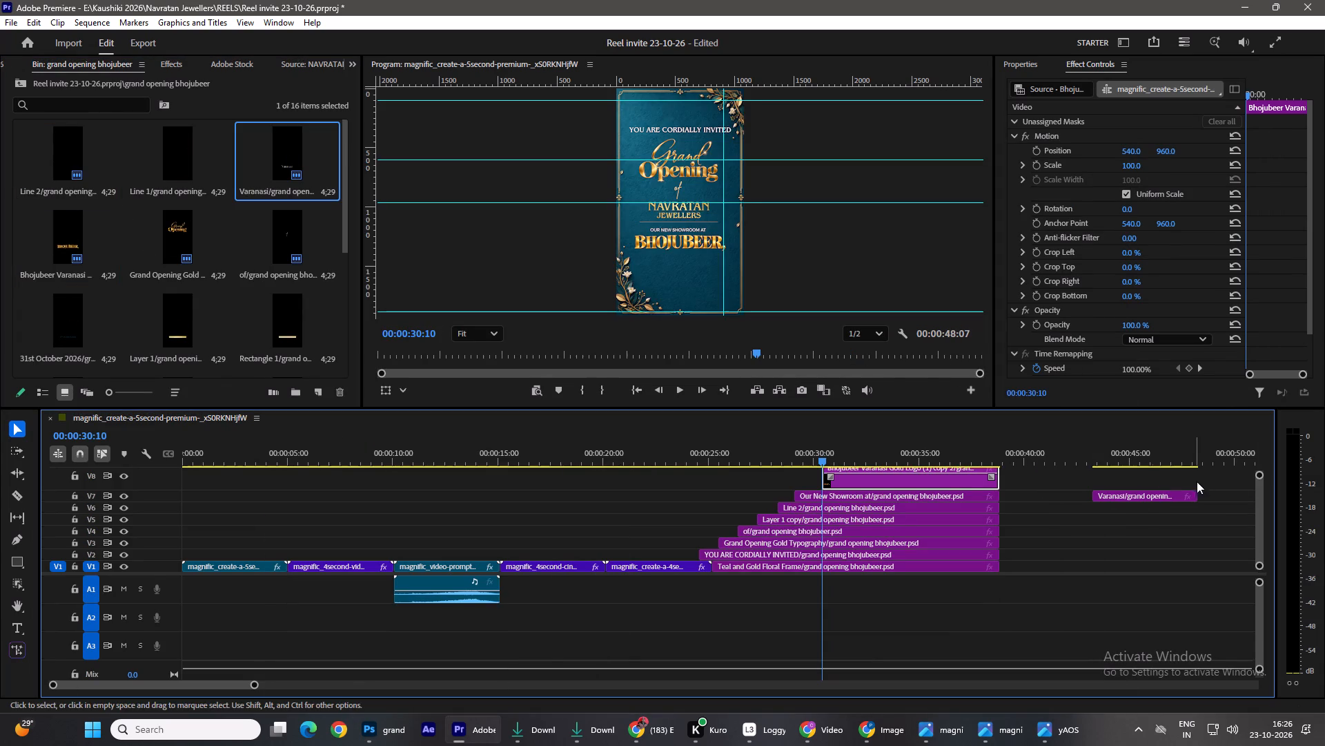
drag(1262, 473, 1262, 429)
drag(1141, 497, 1134, 490)
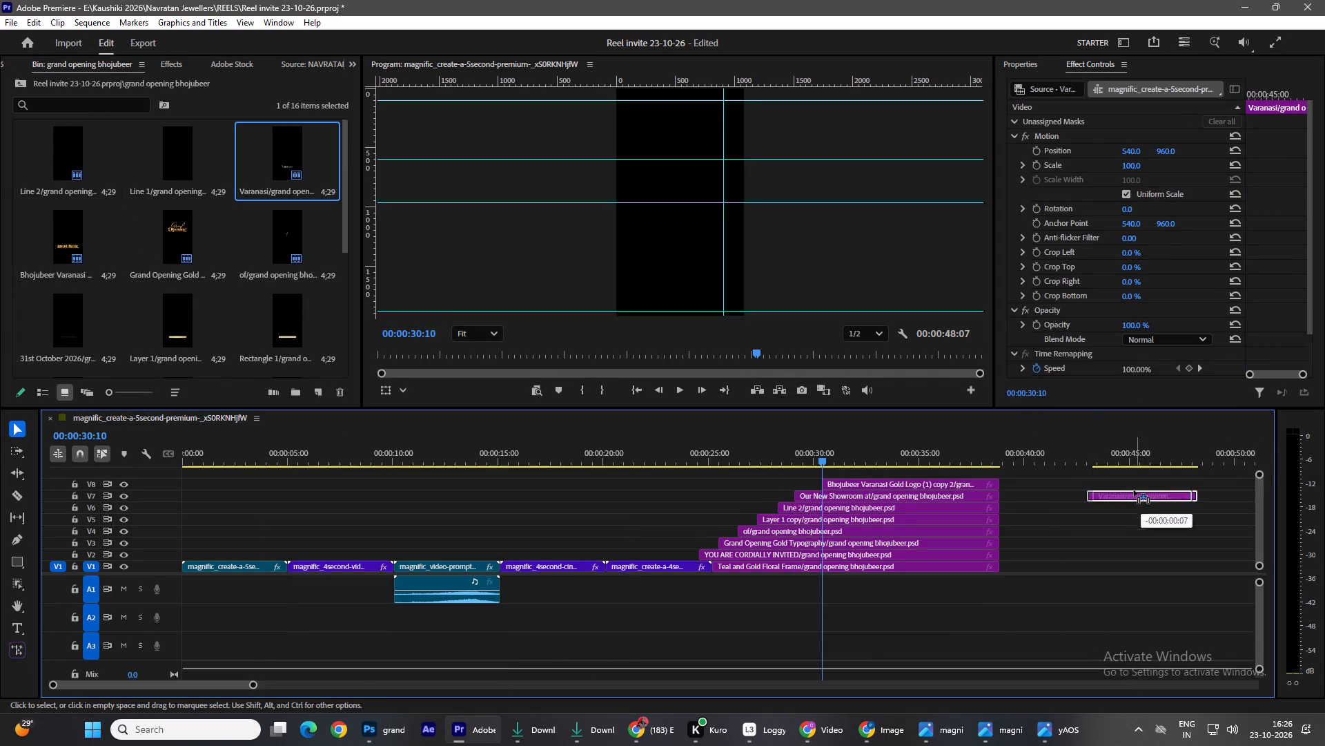
drag(1134, 490, 890, 478)
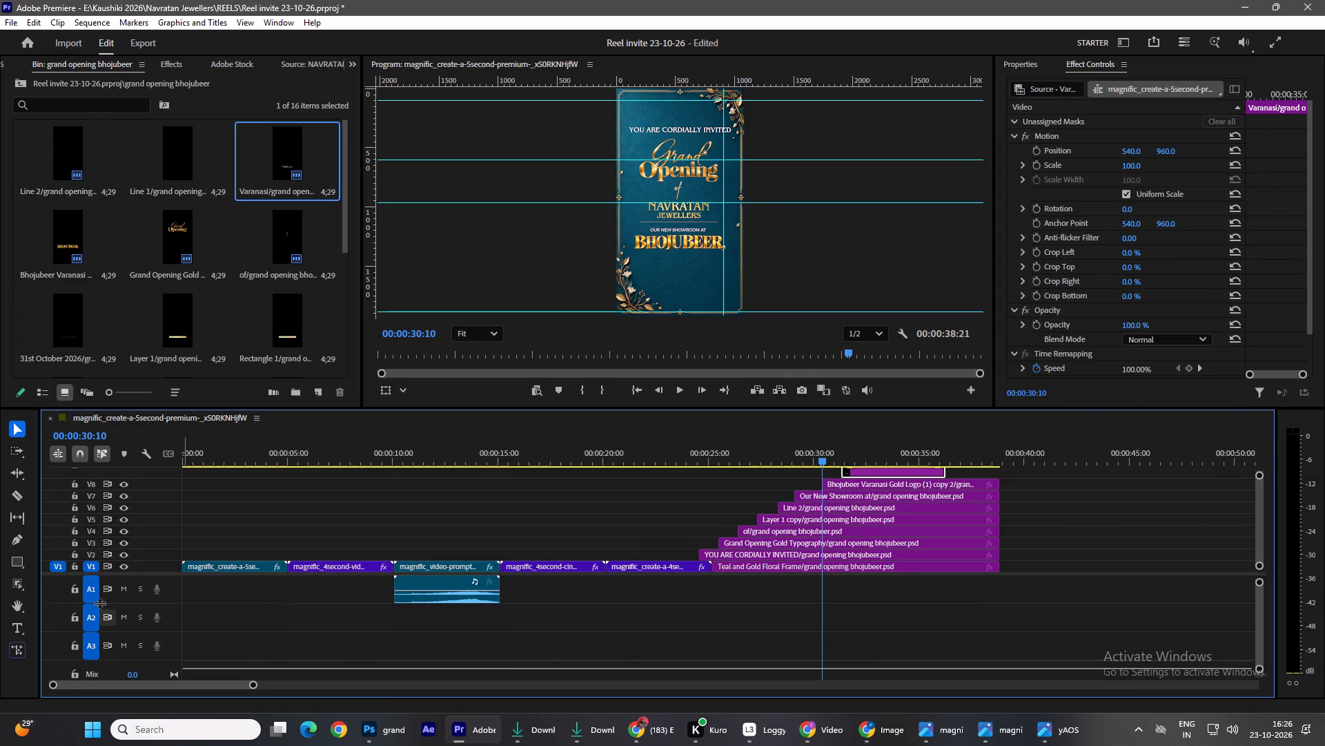
drag(164, 574, 168, 604)
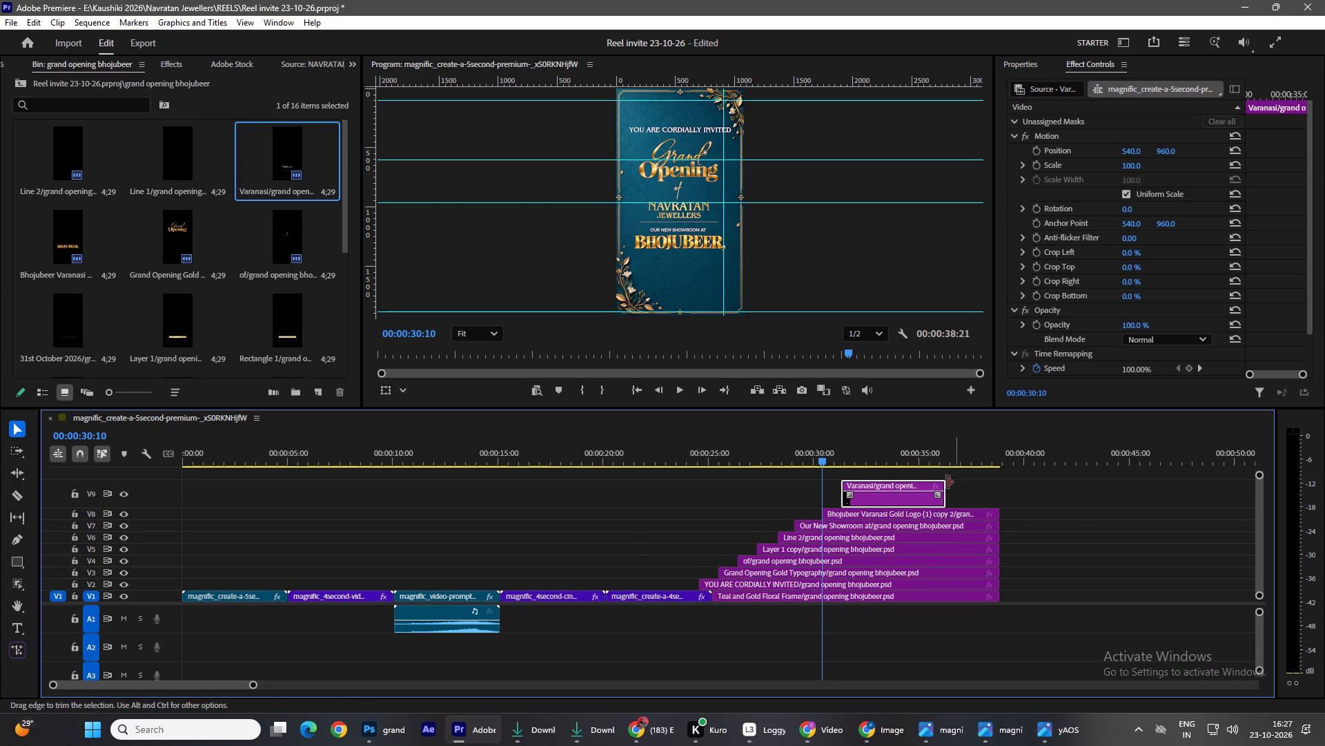
drag(948, 483, 999, 494)
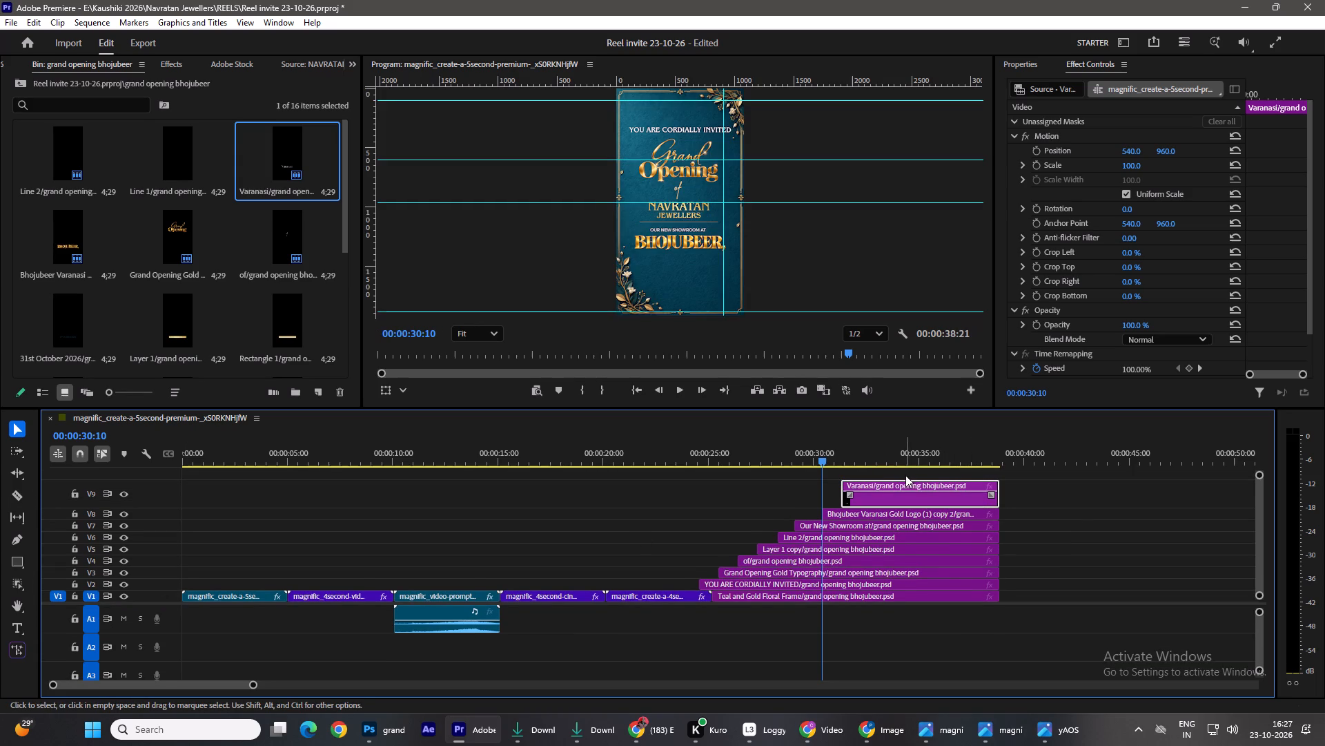
Place the Line 1 layer on V10, starting together with the Varanasi clip, and extend it to the common clip end.
drag(813, 445, 870, 456)
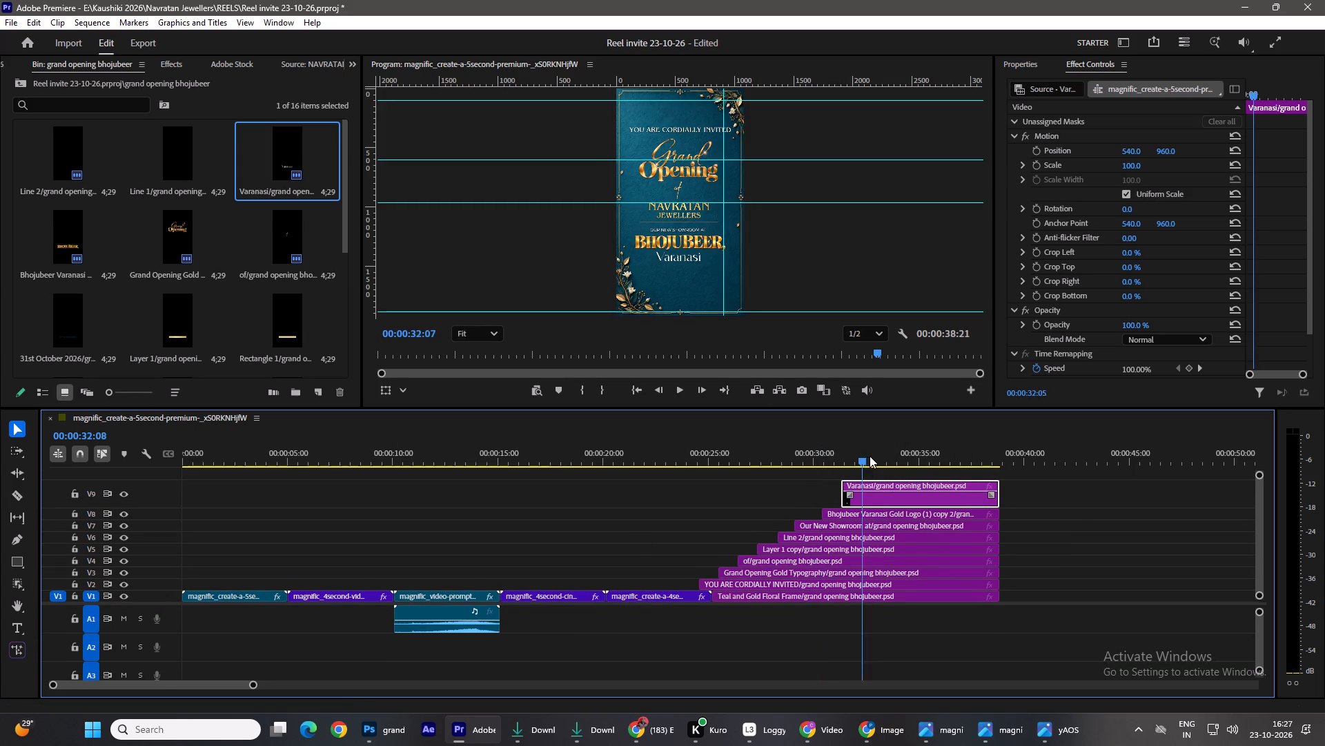
drag(870, 456, 874, 457)
drag(173, 162, 799, 418)
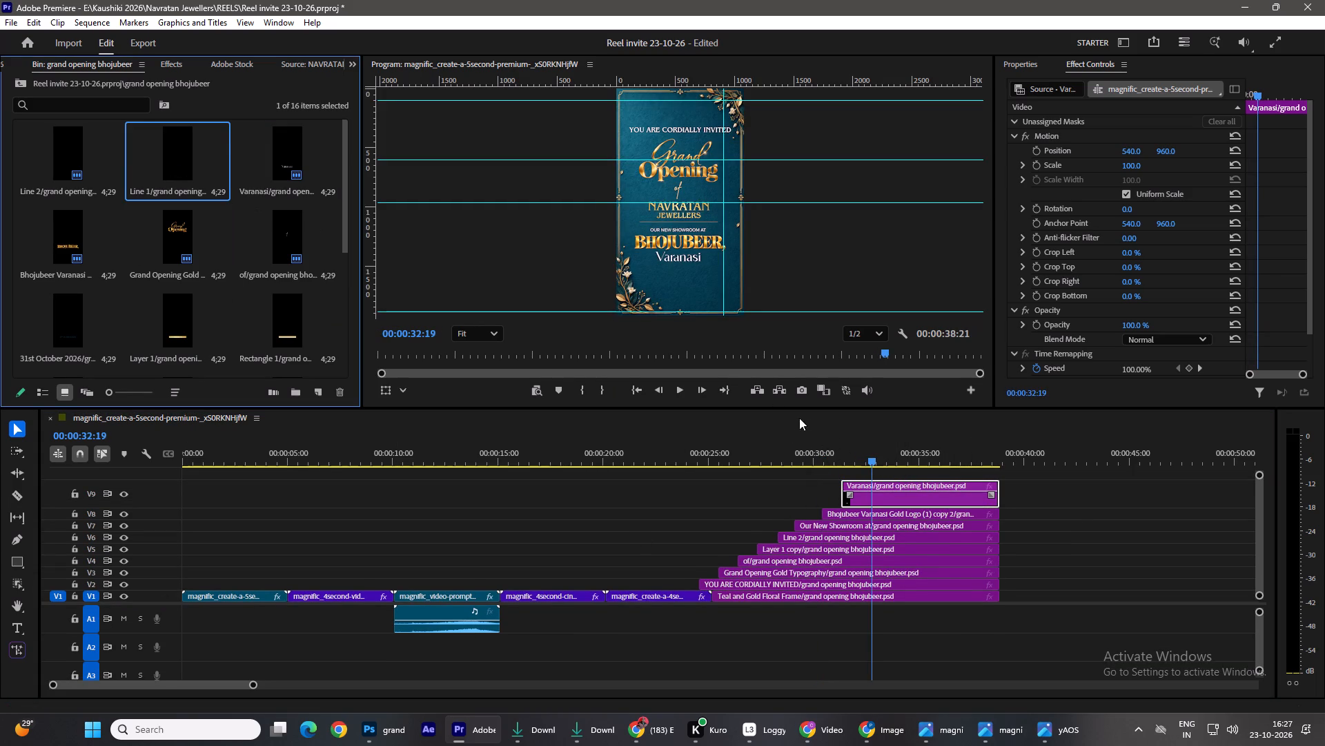
drag(799, 418, 864, 471)
drag(901, 474, 878, 472)
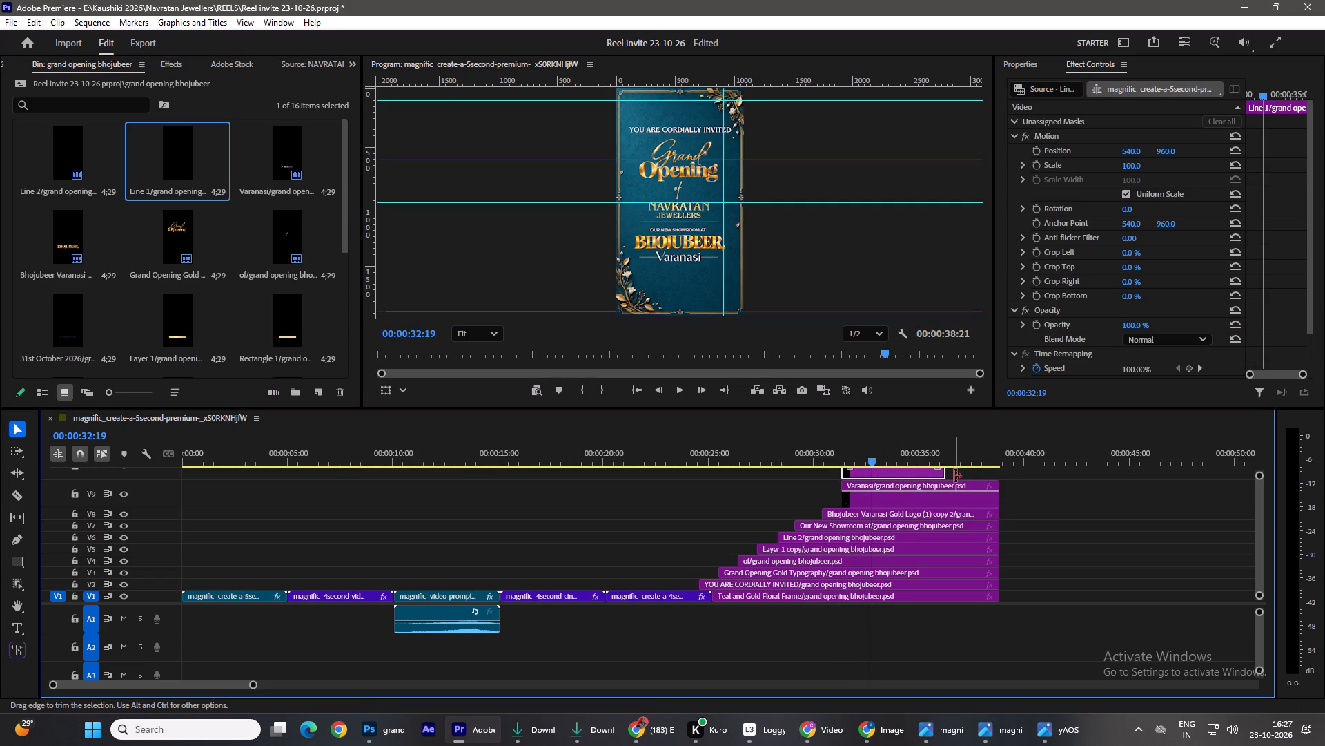
drag(954, 476, 1005, 486)
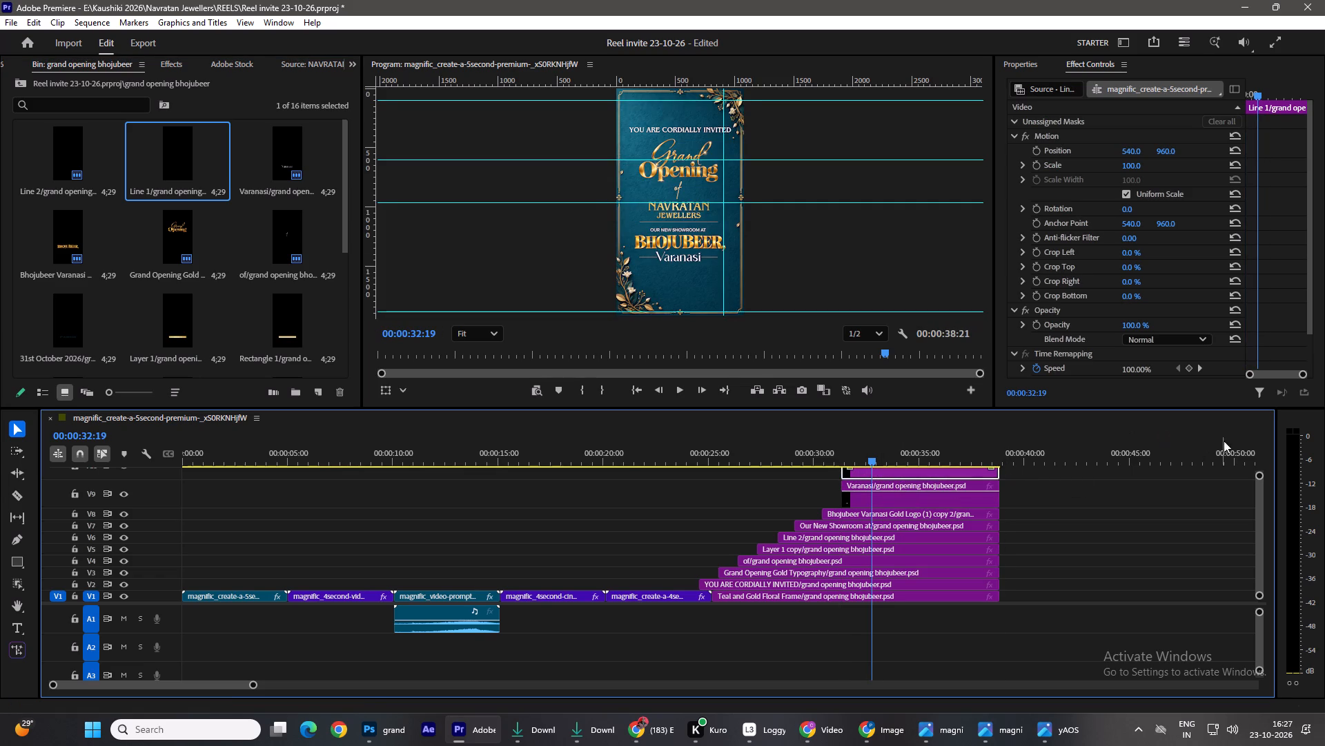
drag(1239, 467, 1266, 488)
drag(1262, 477, 1257, 427)
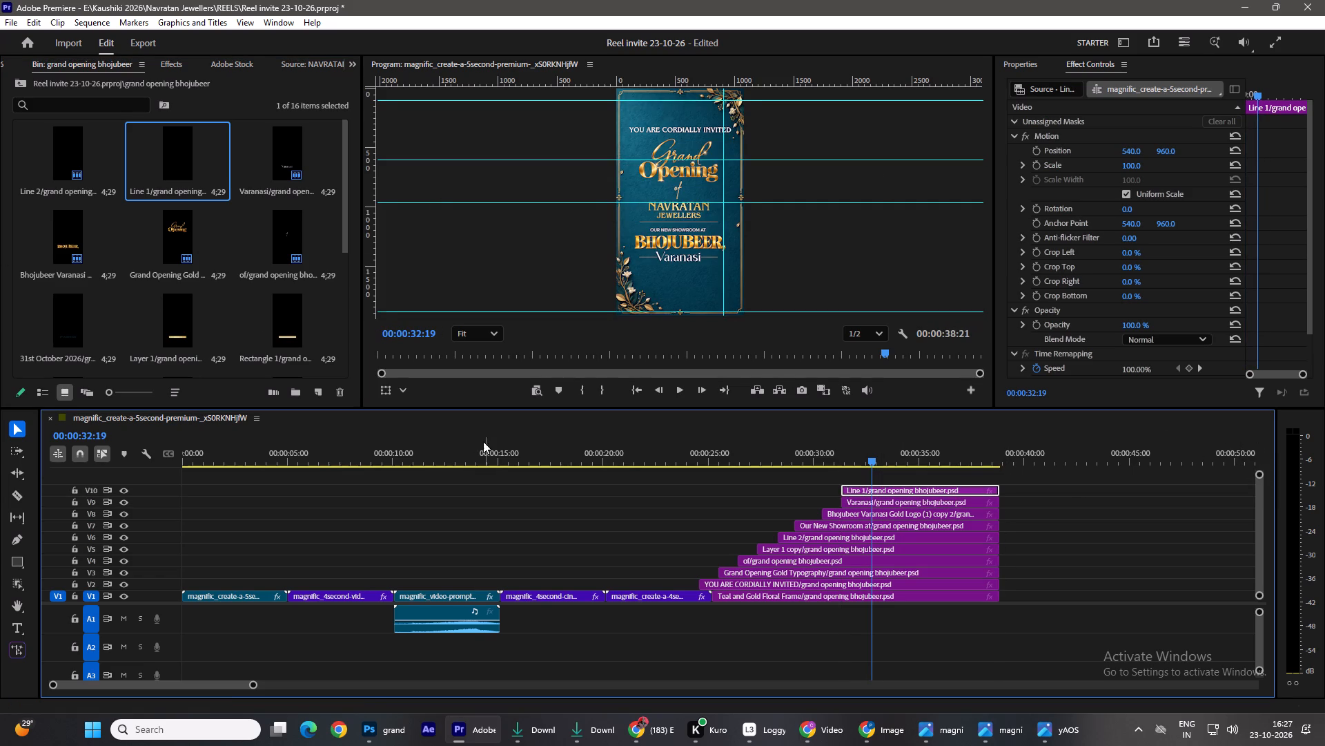
Place the Layer 1 gold bar on V11 from about 00:00:31:23 and save the project.
click(170, 328)
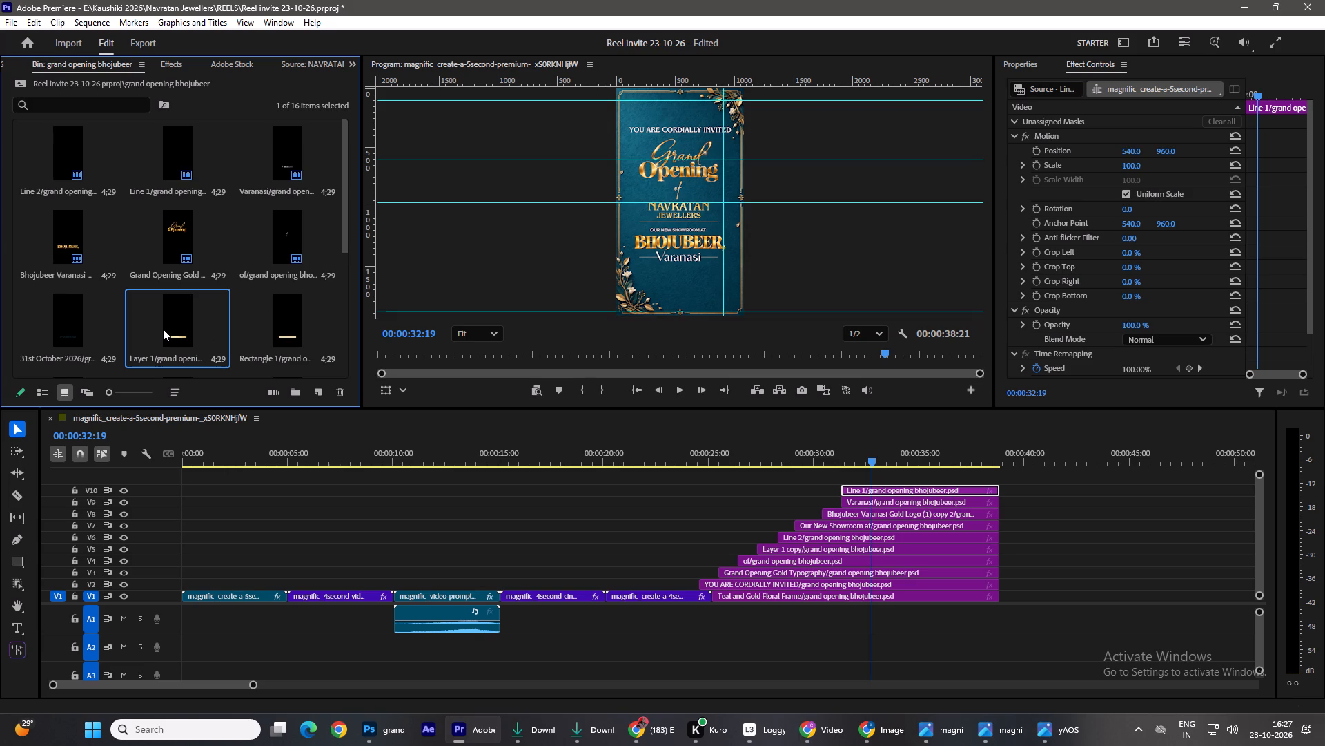
drag(163, 329, 854, 478)
click(883, 477)
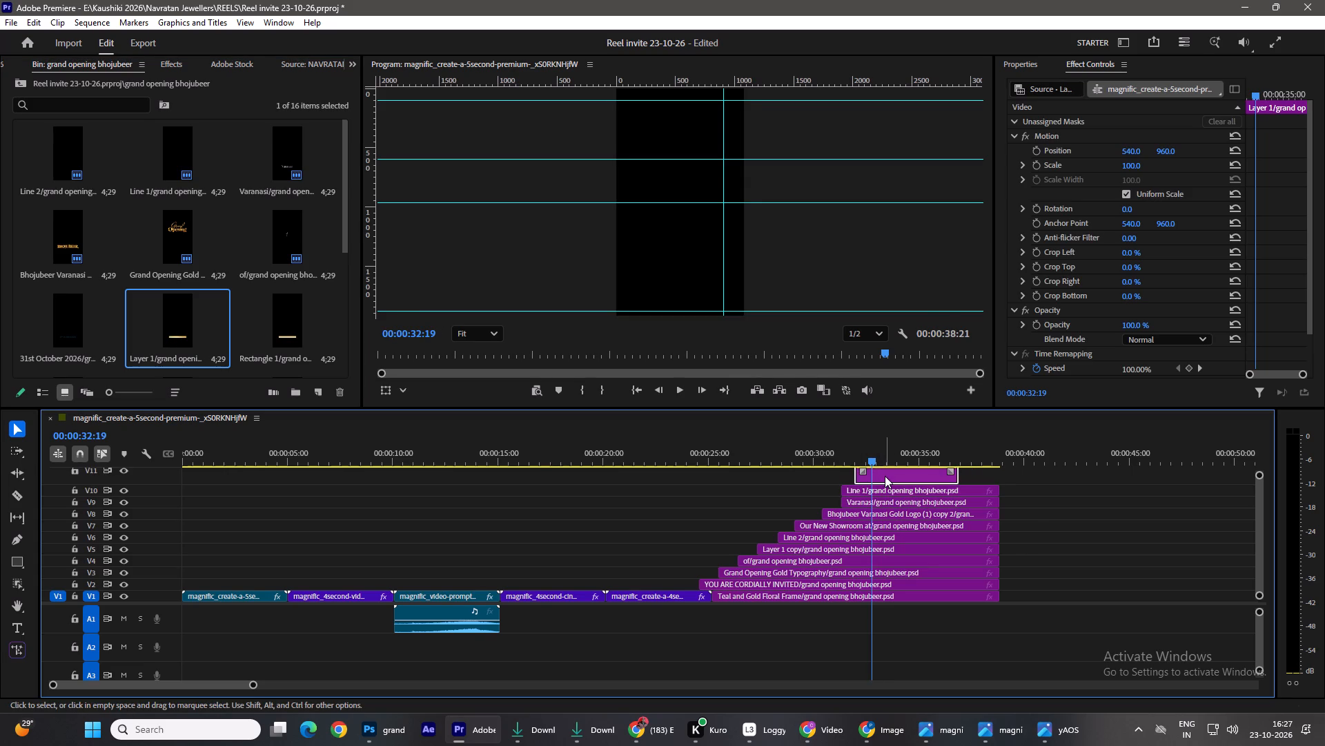
key(ctrl+s)
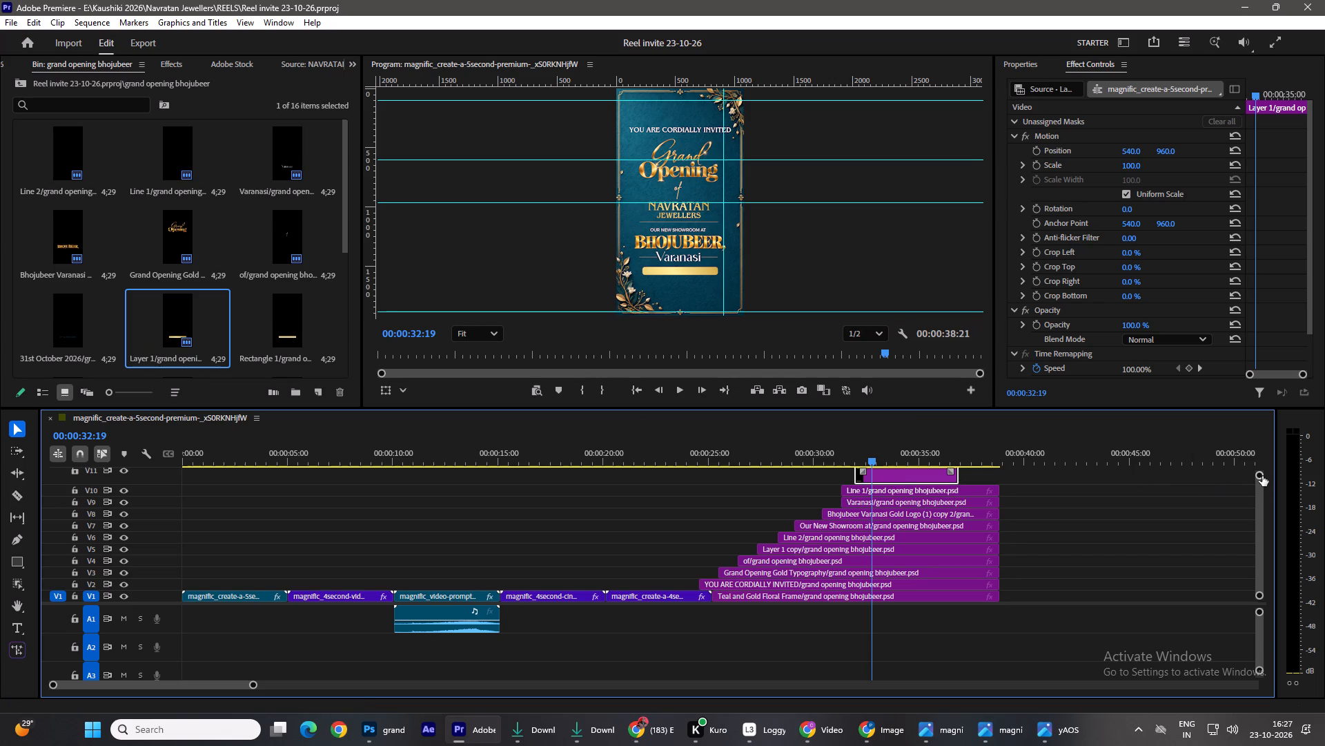
Extend the Layer 1 clip on V11 to the common clip end.
drag(1262, 476, 1248, 422)
scroll(305, 222, up, 9)
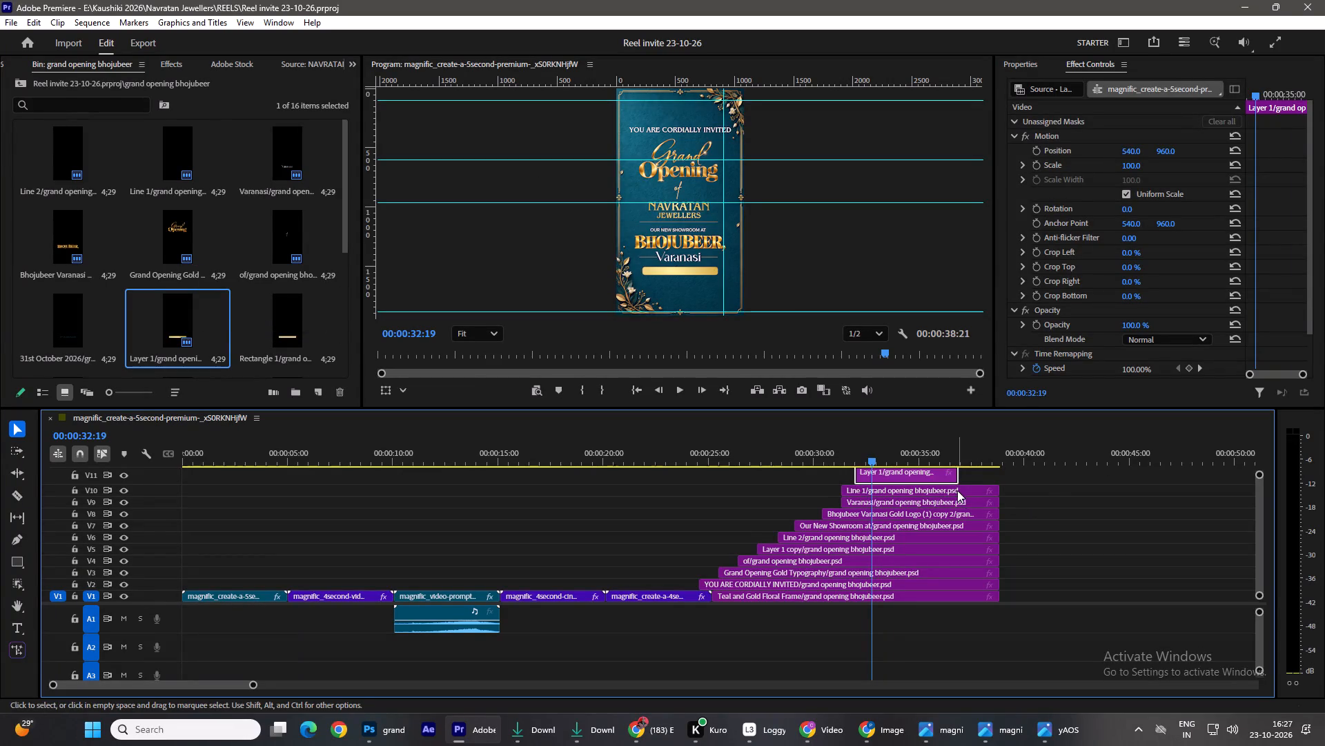
drag(952, 479, 990, 492)
drag(1259, 472, 1262, 415)
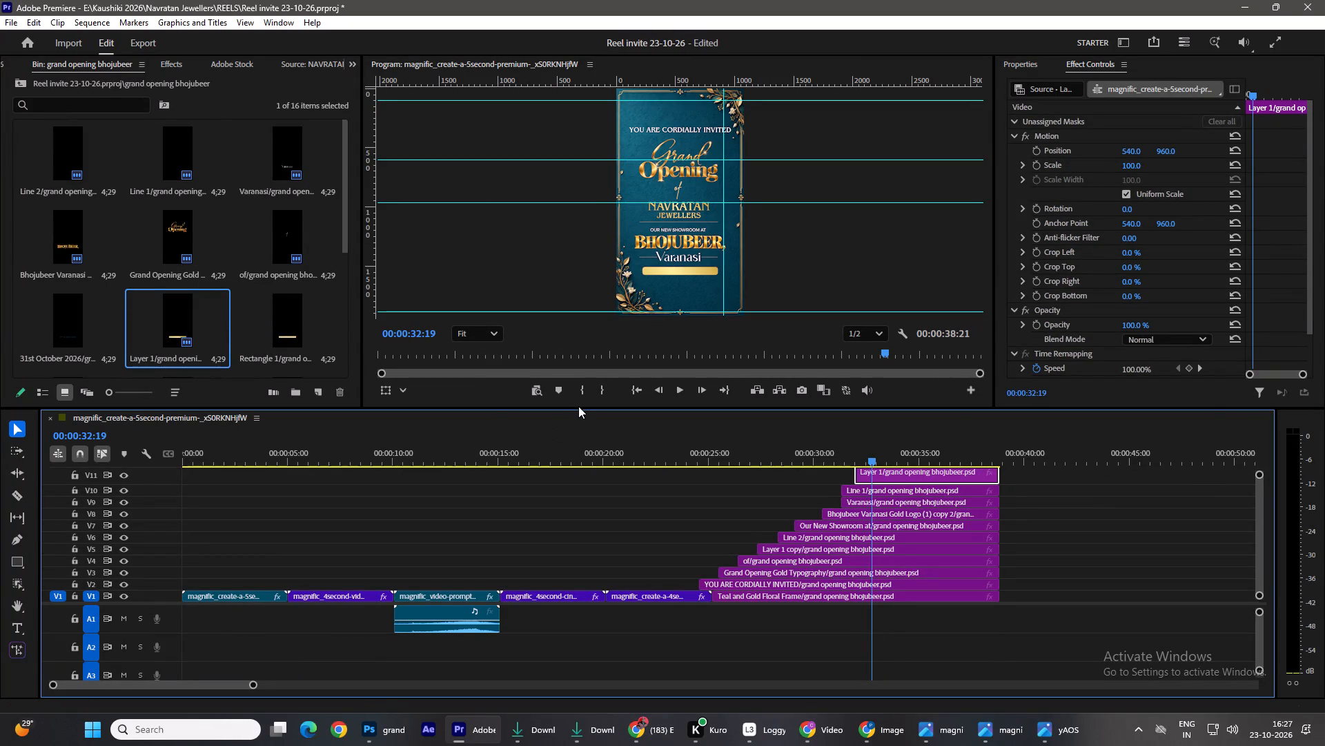
Place the 31st October 2026 layer on V12 from 00:00:31:23, aligned with the Layer 1 clip, and extend it to the common clip end.
drag(153, 604, 151, 638)
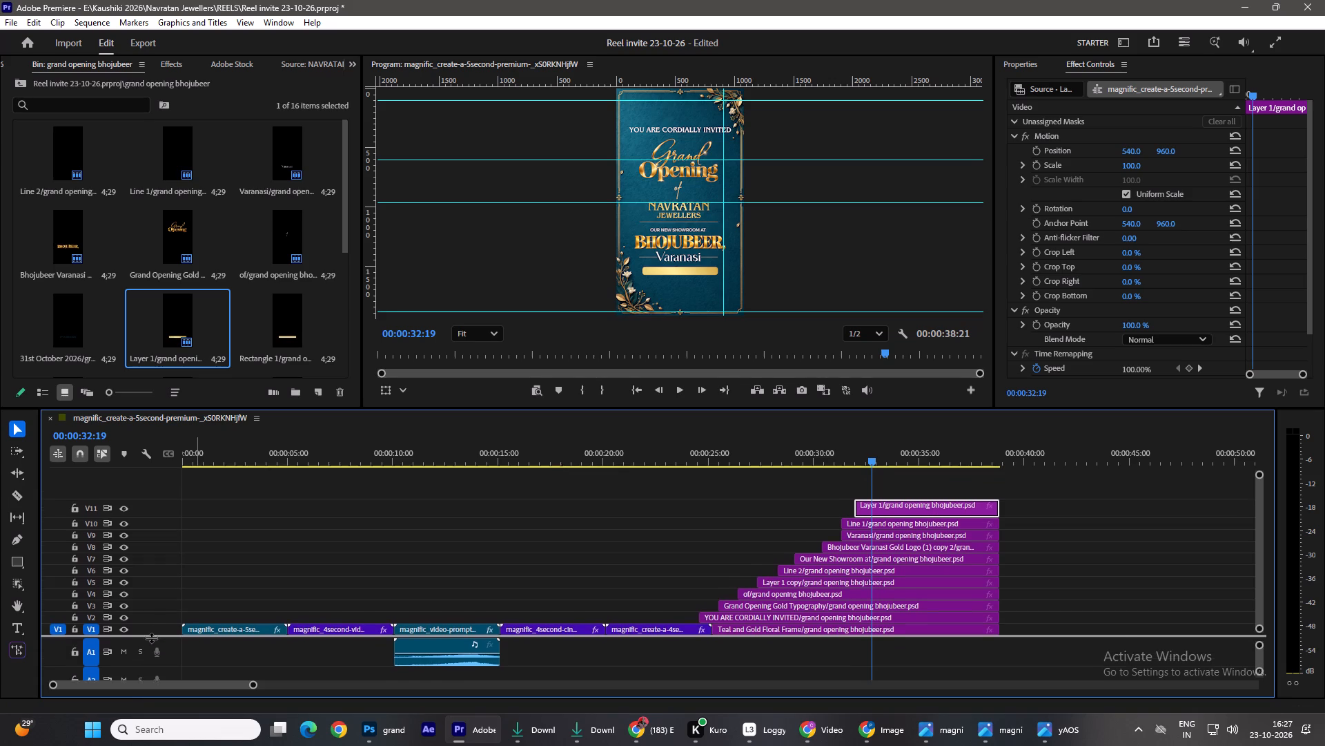
drag(151, 638, 150, 640)
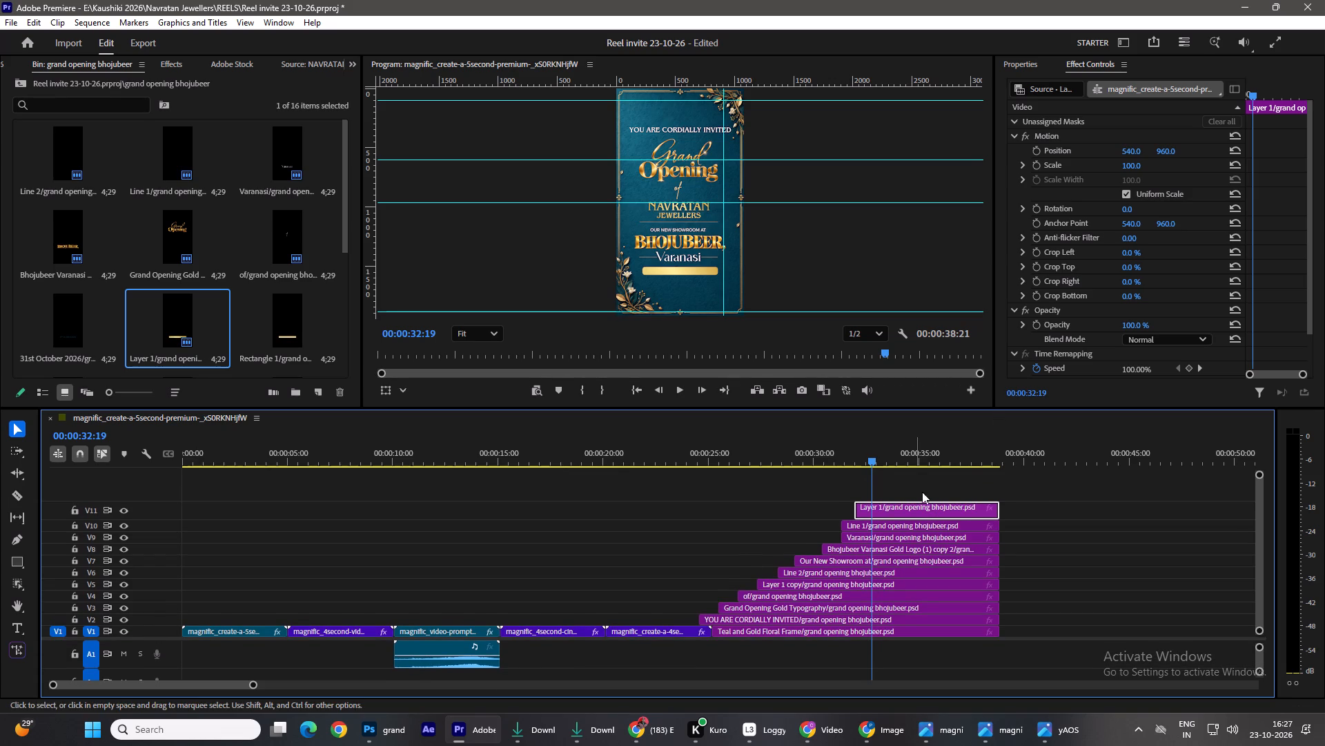
click(1144, 536)
drag(78, 321, 853, 492)
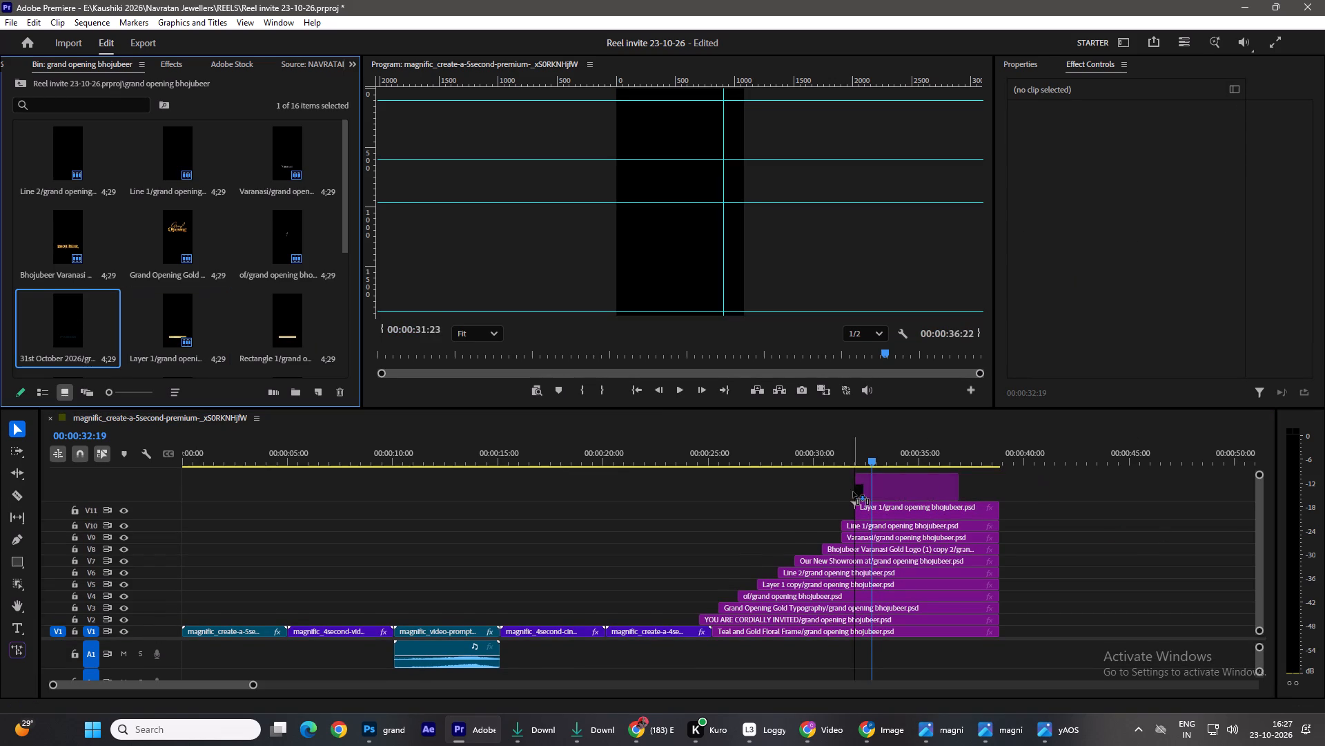
drag(853, 492, 861, 495)
click(889, 487)
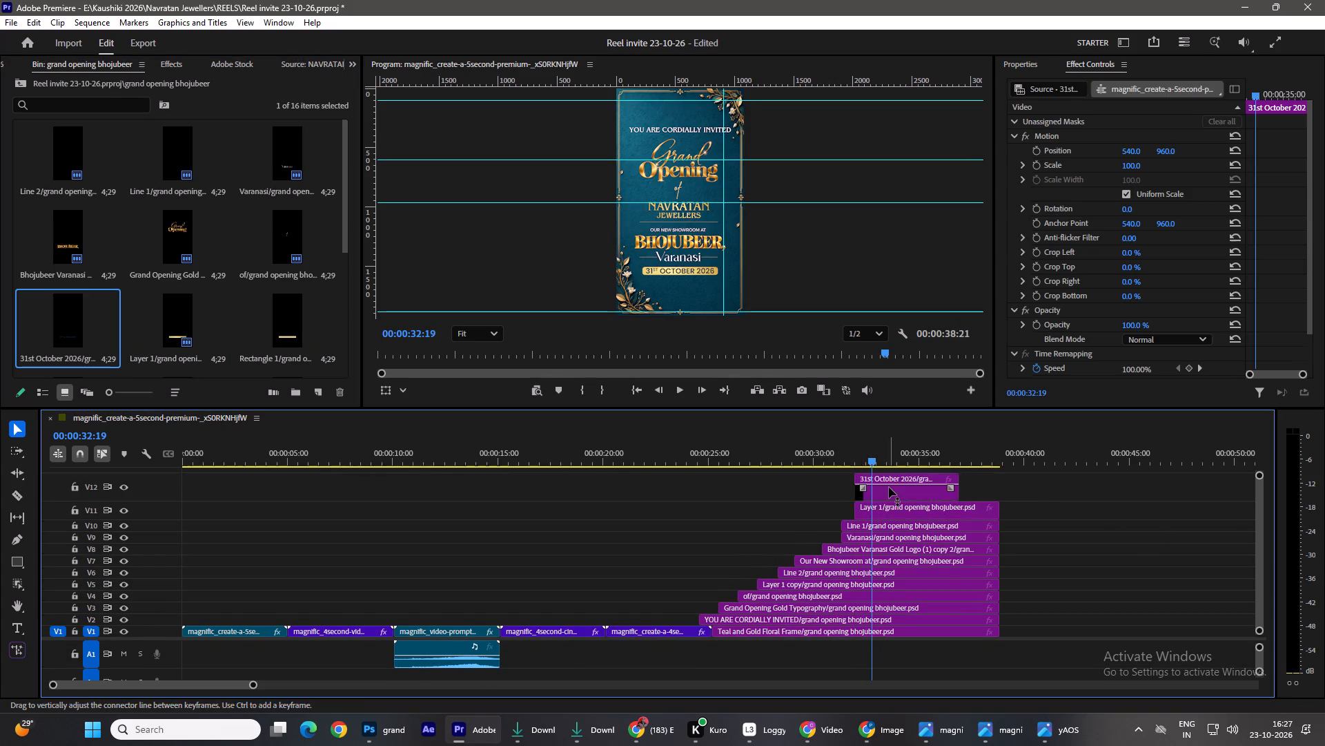
drag(964, 481, 1002, 482)
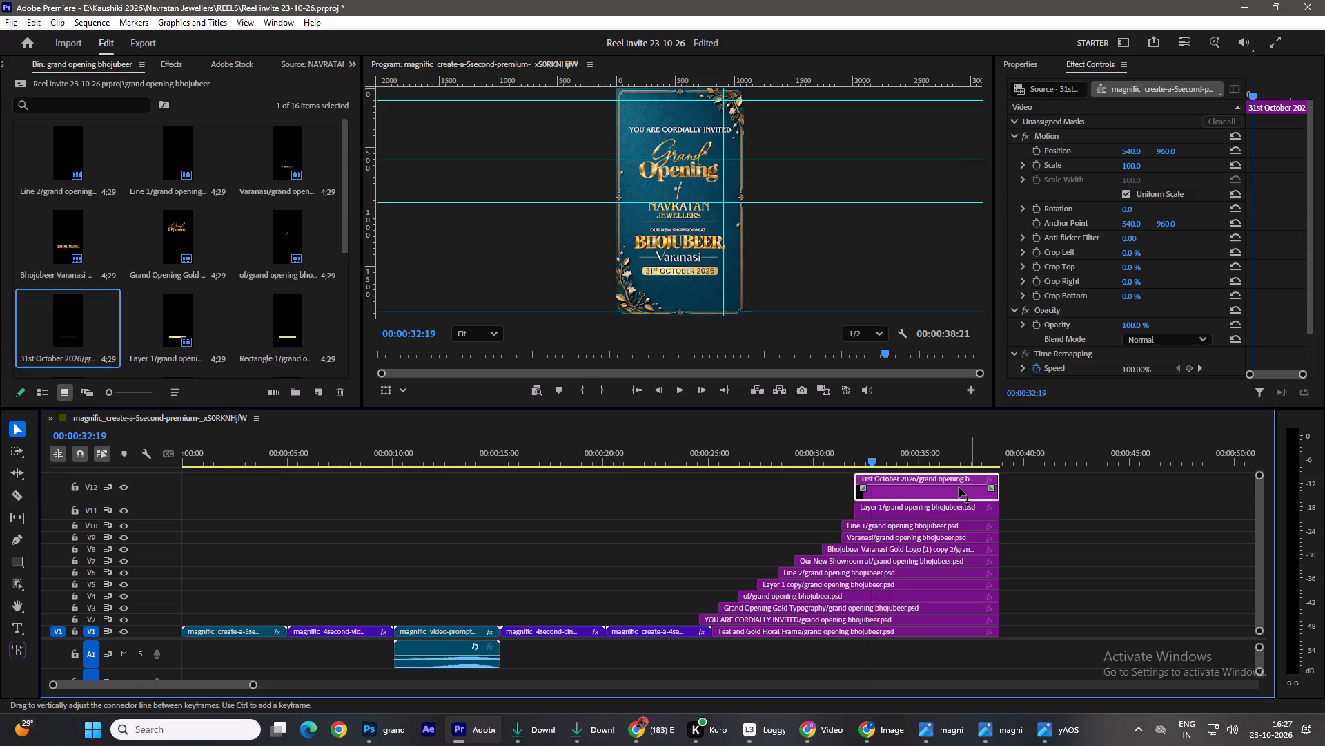
click(959, 487)
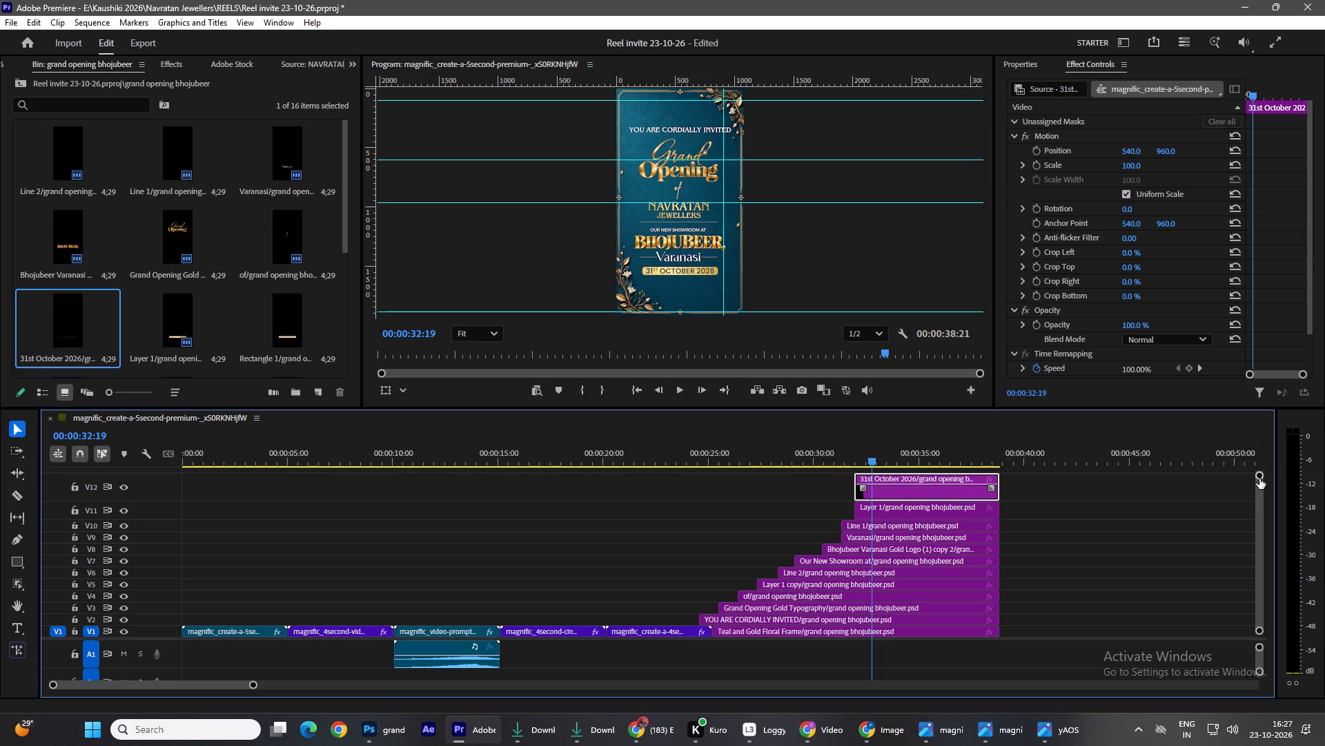
drag(1259, 477, 1262, 437)
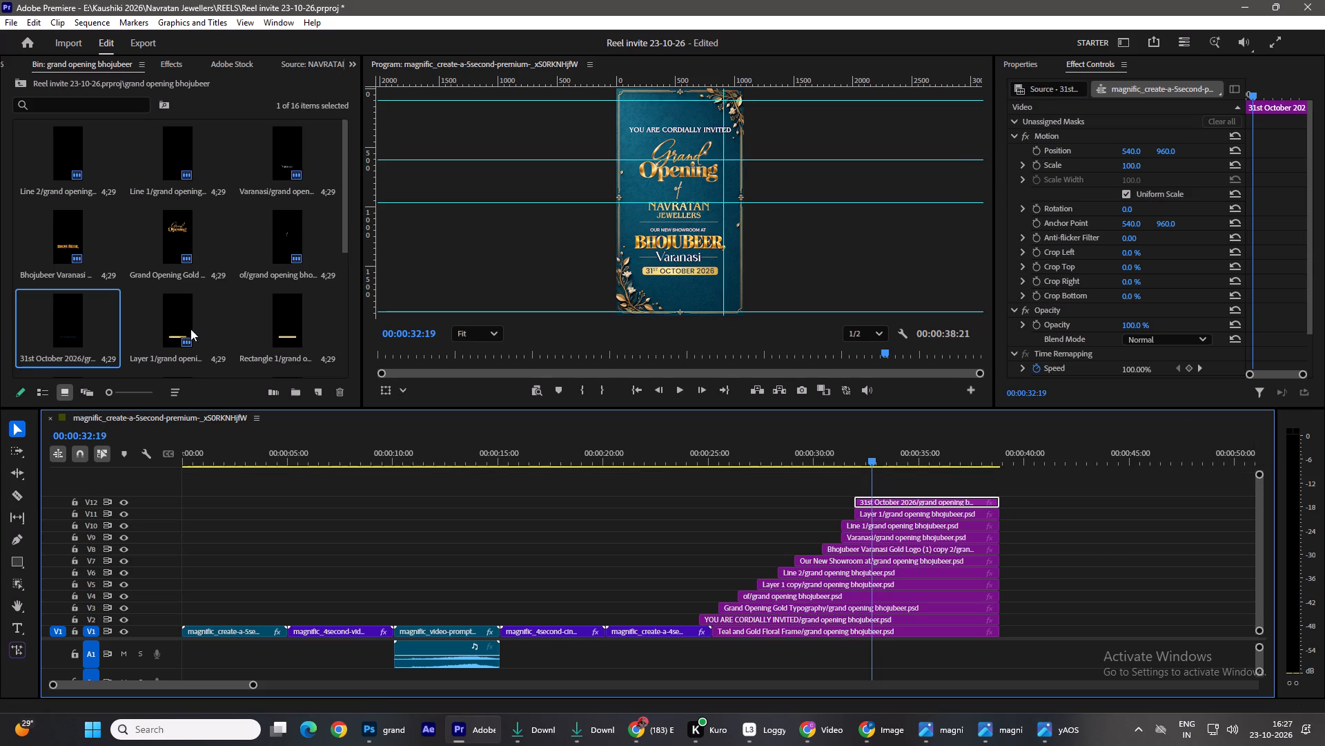
Open the Layer 1 bin item in the Source monitor and return to the grand opening bhojubeer bin.
double_click(173, 331)
click(11, 68)
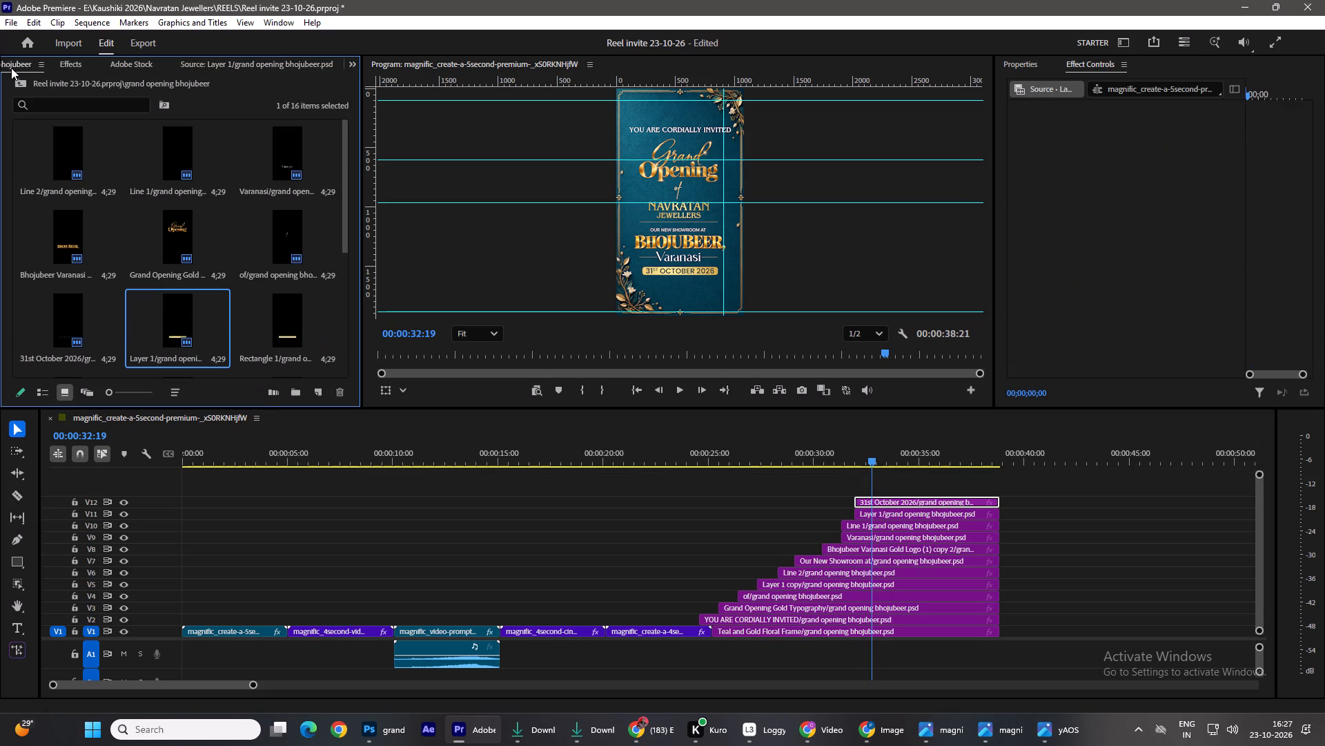
Place the Join us in celebrating layer on V13 from 00:00:32:19 and extend it to the common clip end.
double_click(279, 338)
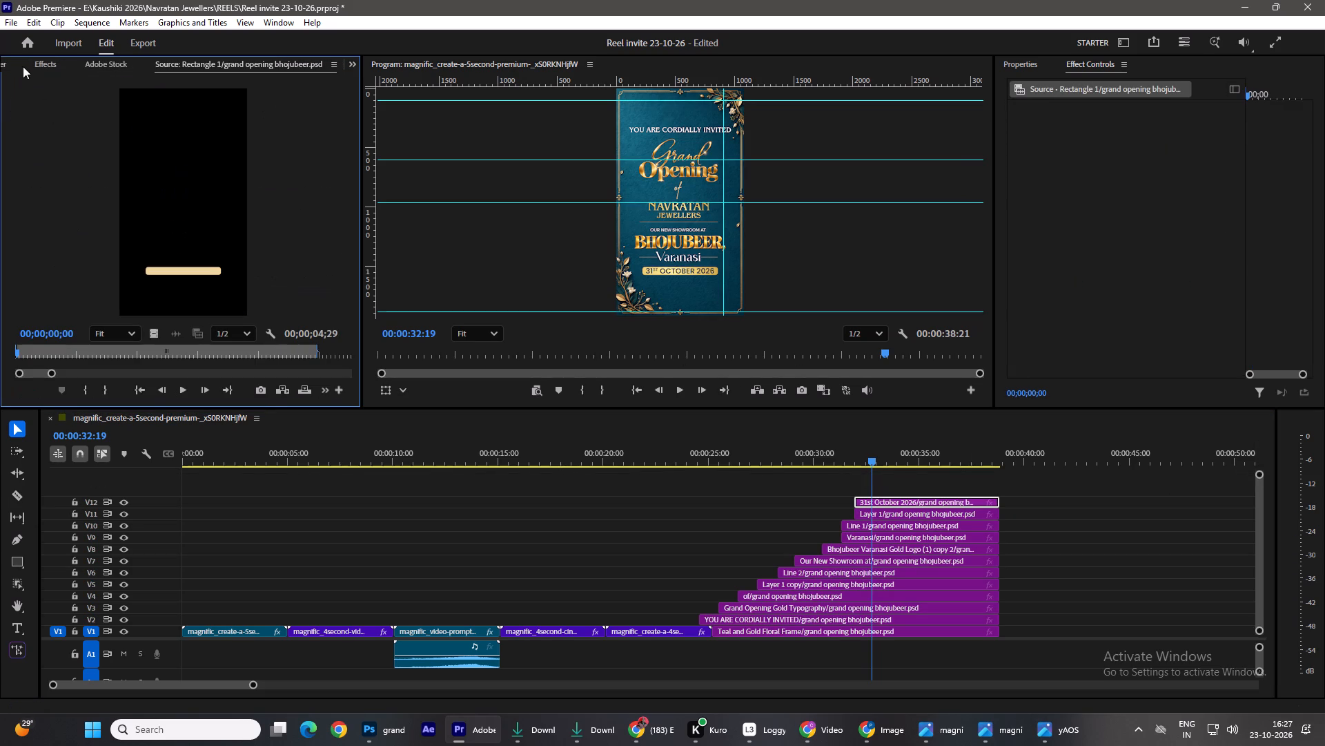
click(0, 64)
click(52, 66)
click(15, 70)
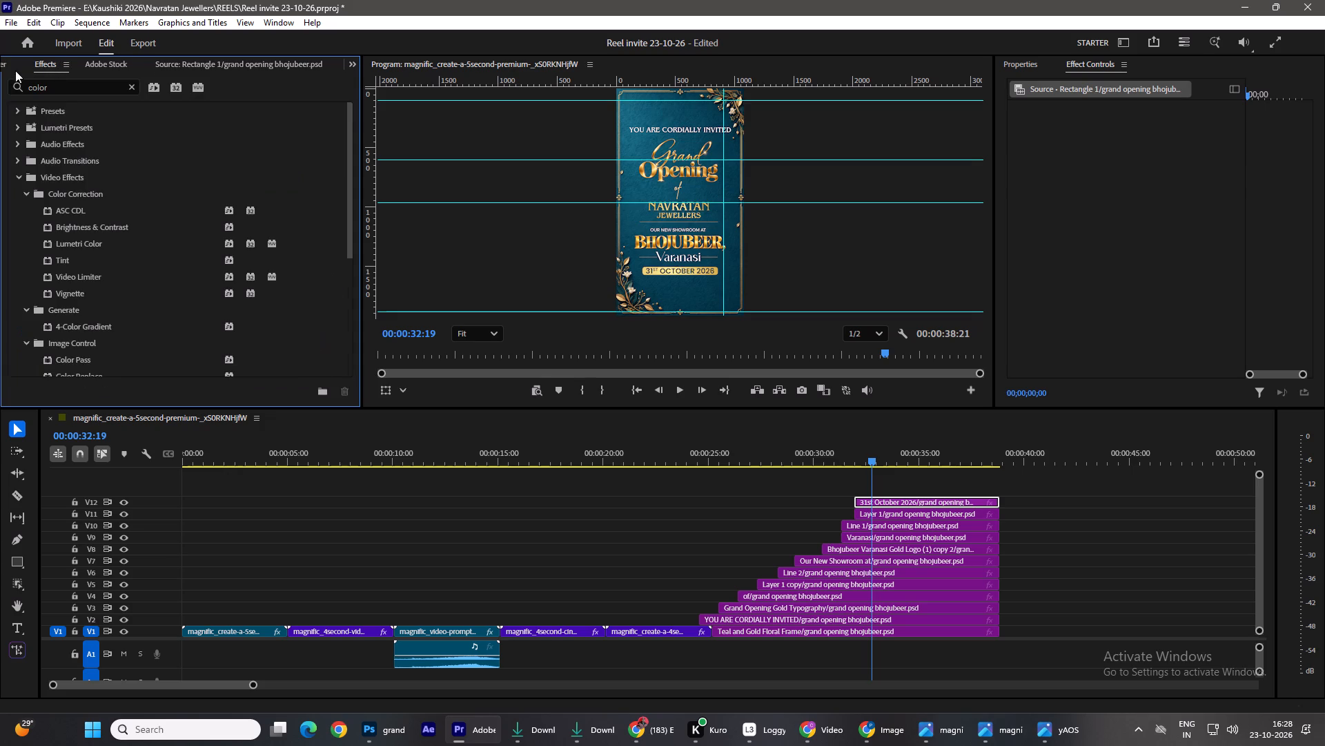
scroll(255, 356, up, 7)
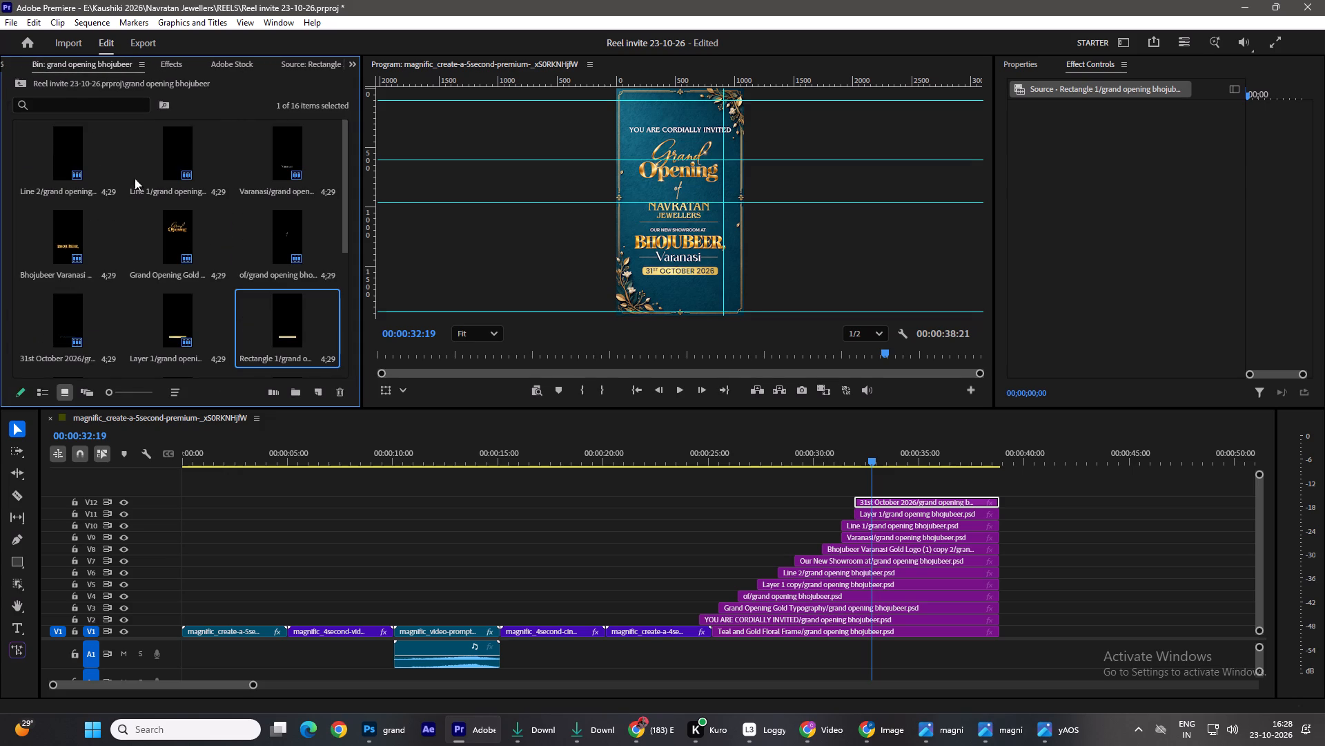
scroll(282, 255, down, 2)
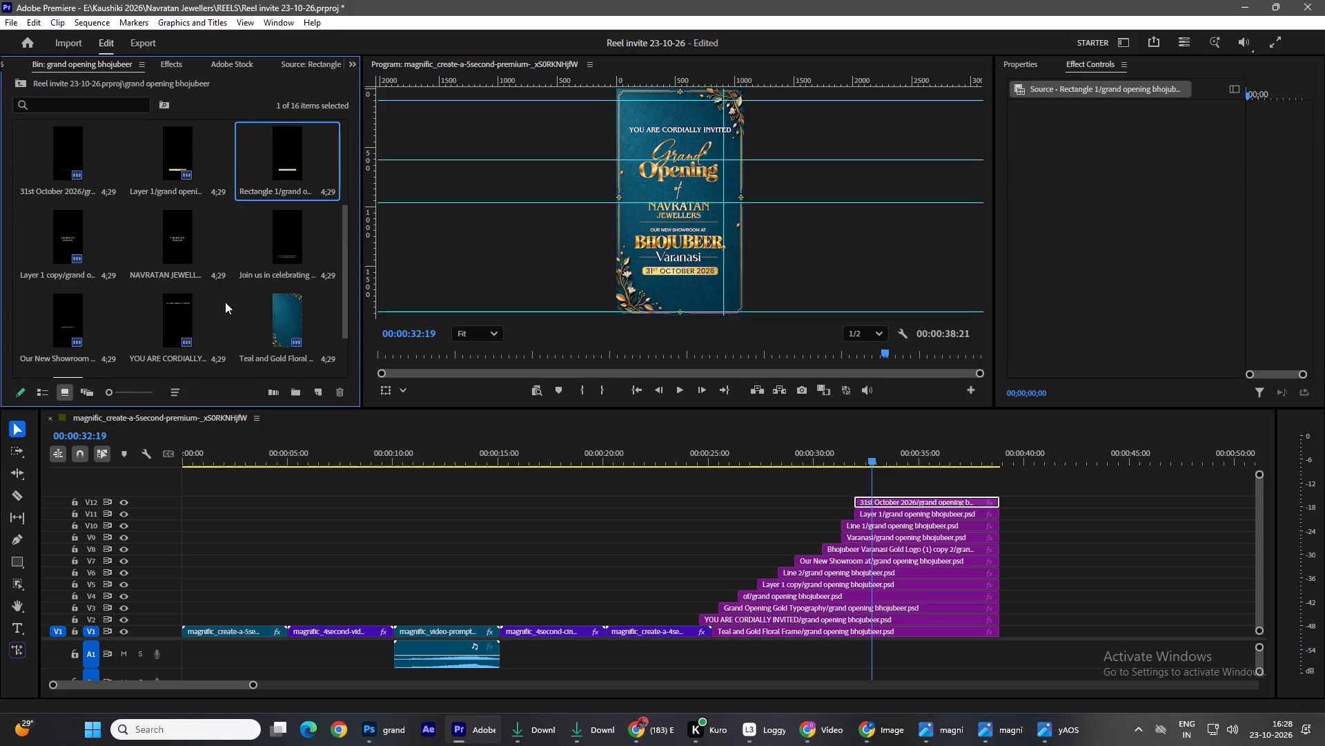
drag(291, 233, 876, 488)
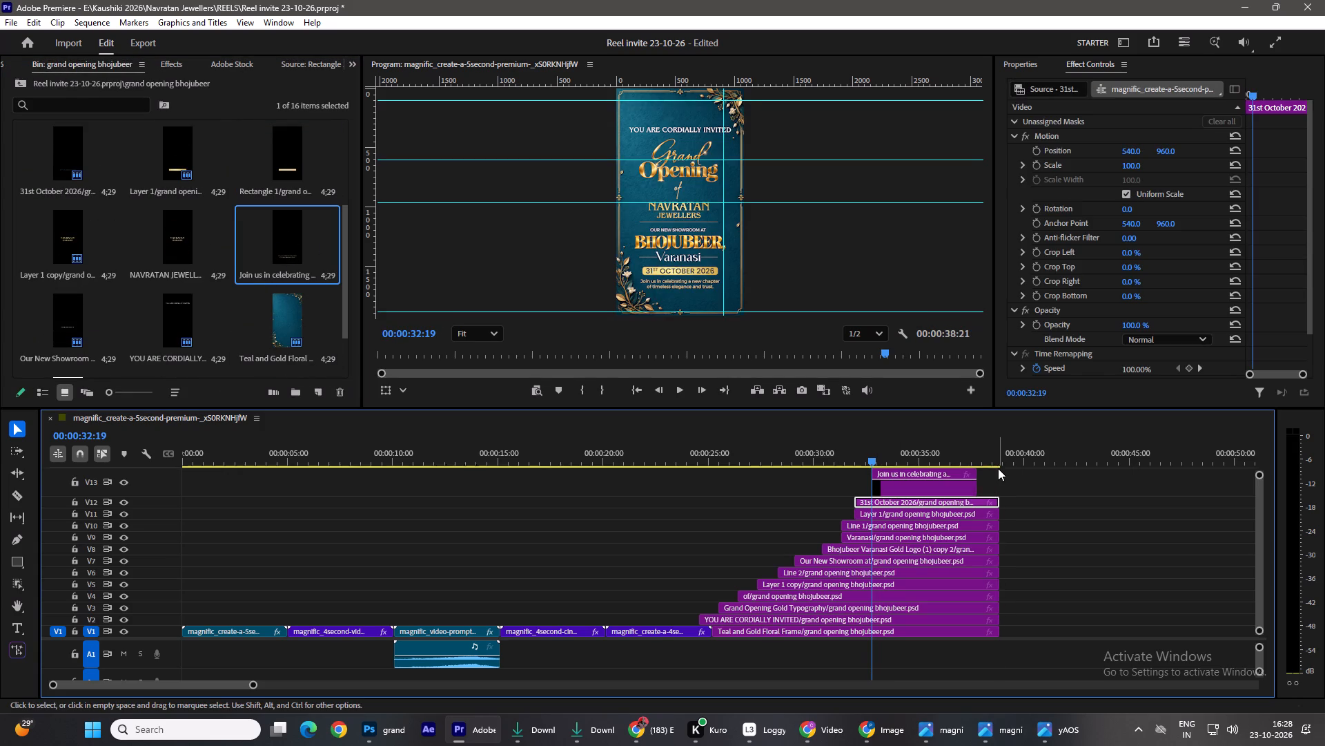
click(976, 477)
drag(980, 471, 1001, 479)
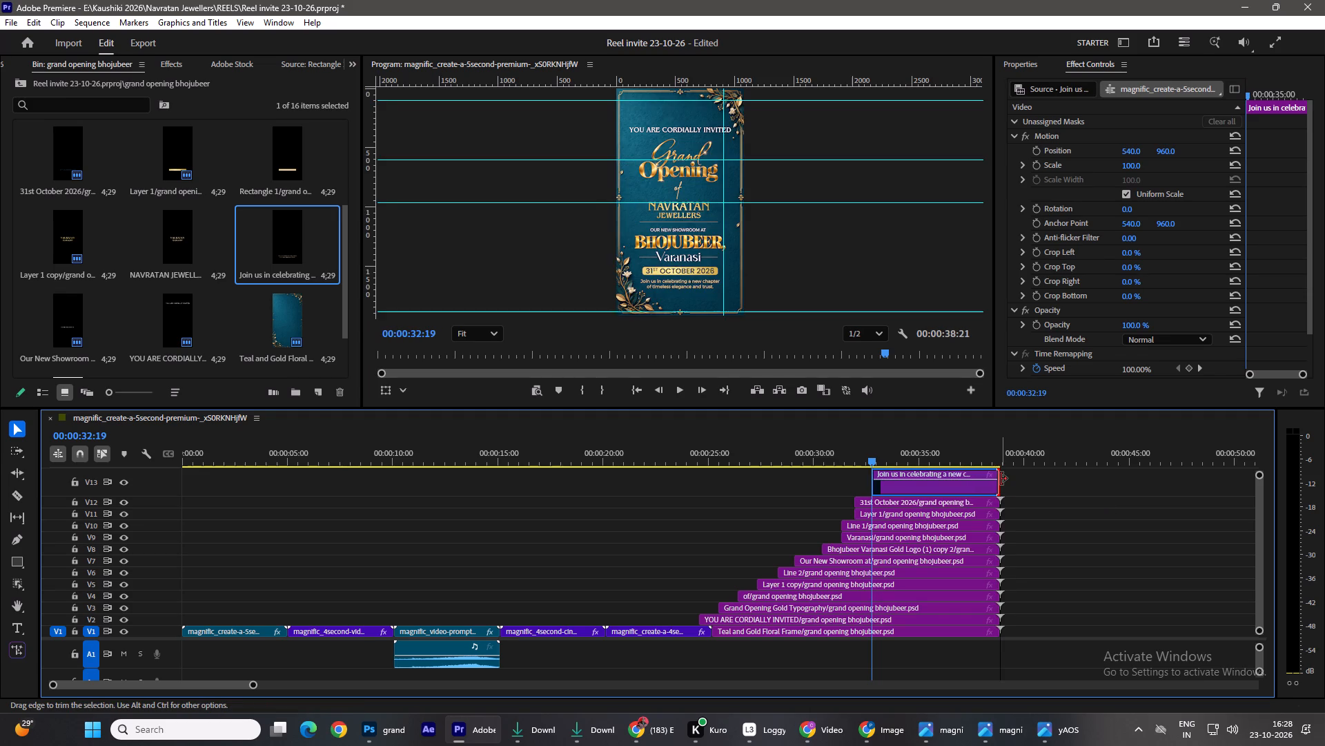
Scrub back through the invitation section to the storefront clip at 00:00:19:23 and save the project.
drag(875, 452, 649, 475)
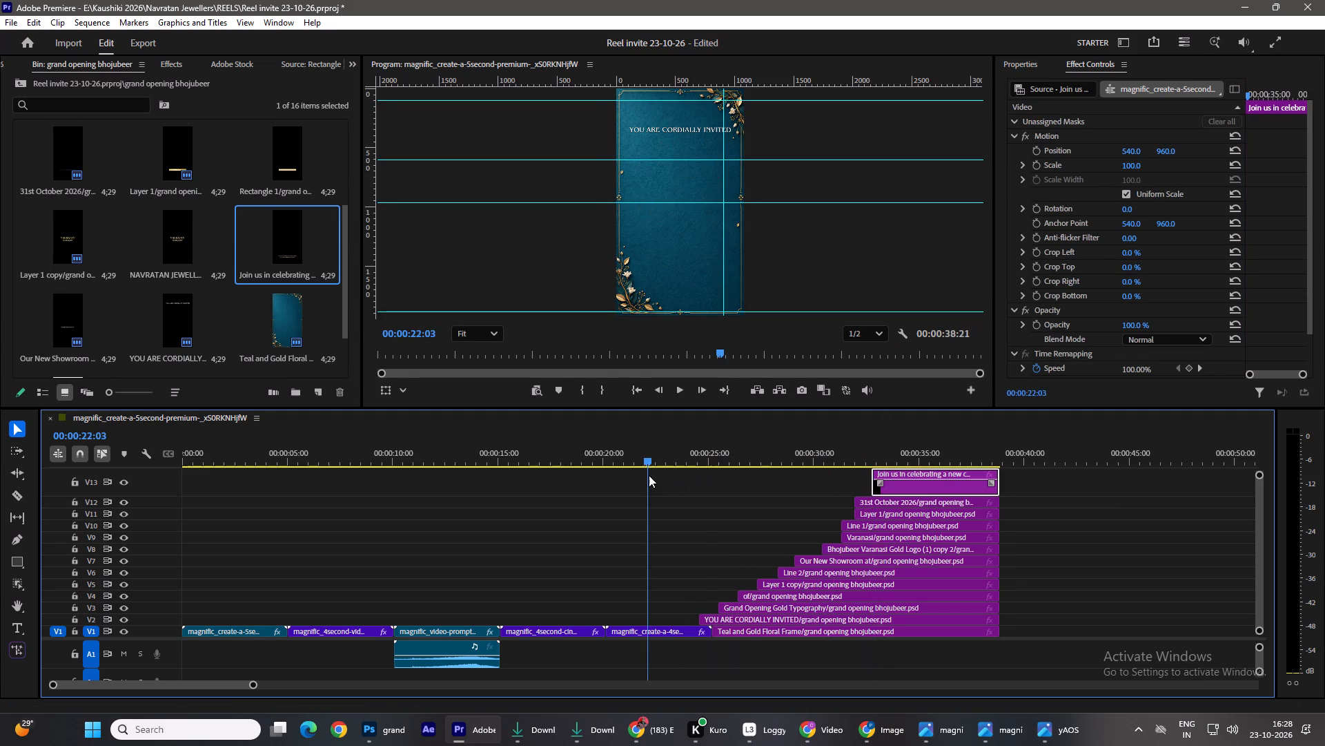
drag(649, 475, 703, 524)
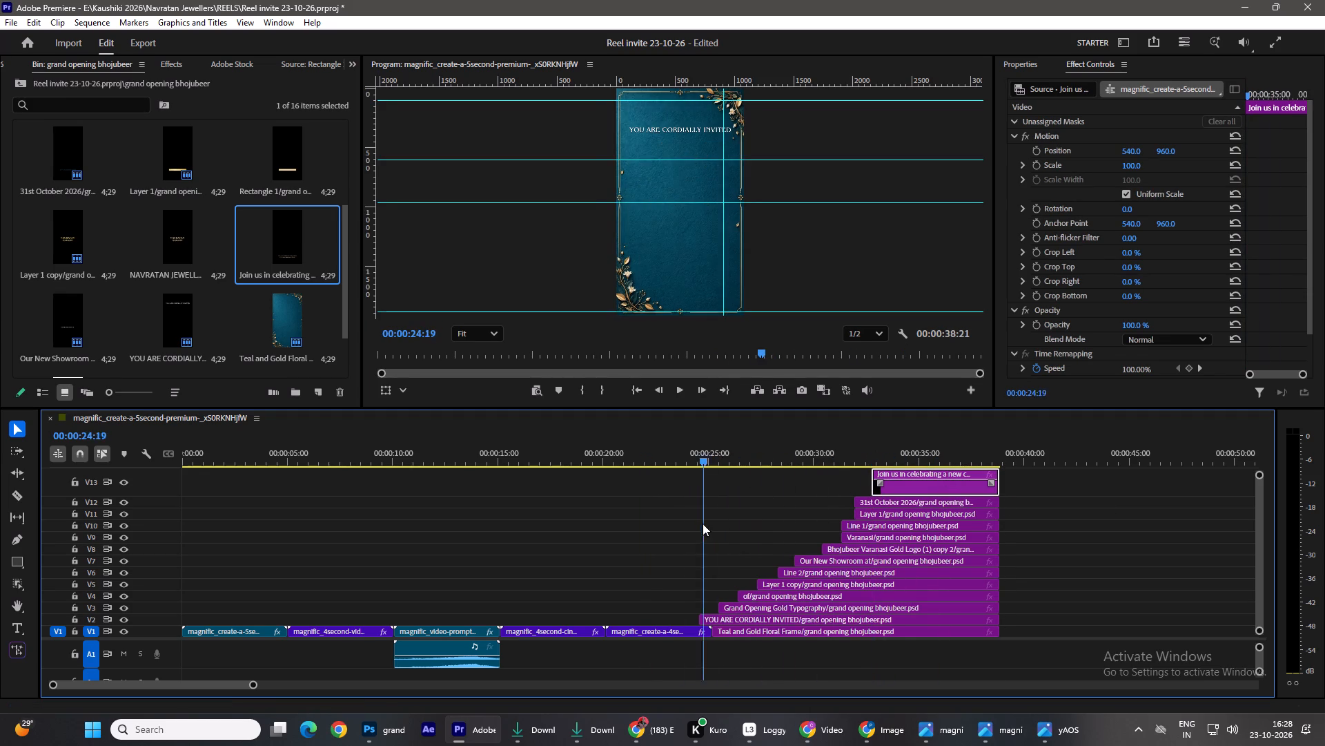
drag(703, 524, 603, 556)
scroll(223, 311, down, 9)
click(237, 346)
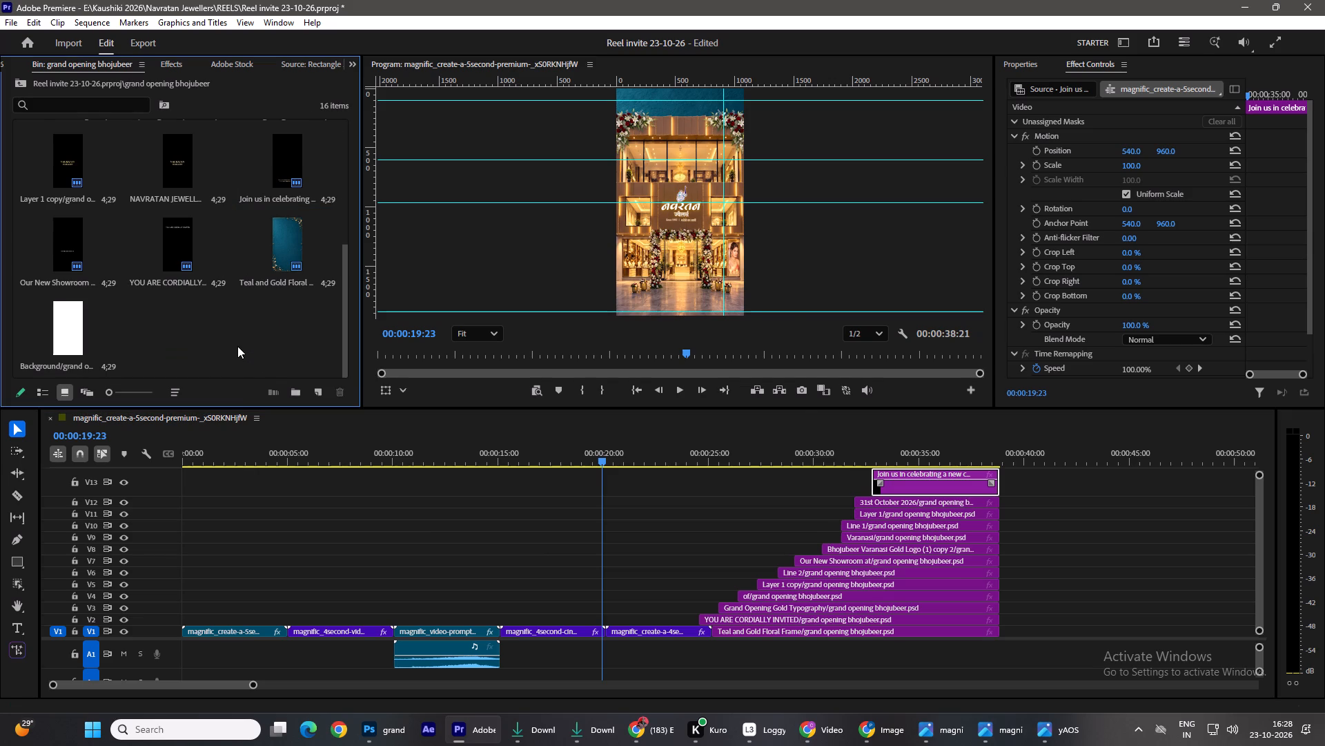
key(ctrl+s)
Import the Ekadantaya music track from the Downloads folder into the main project bin.
click(348, 67)
click(420, 83)
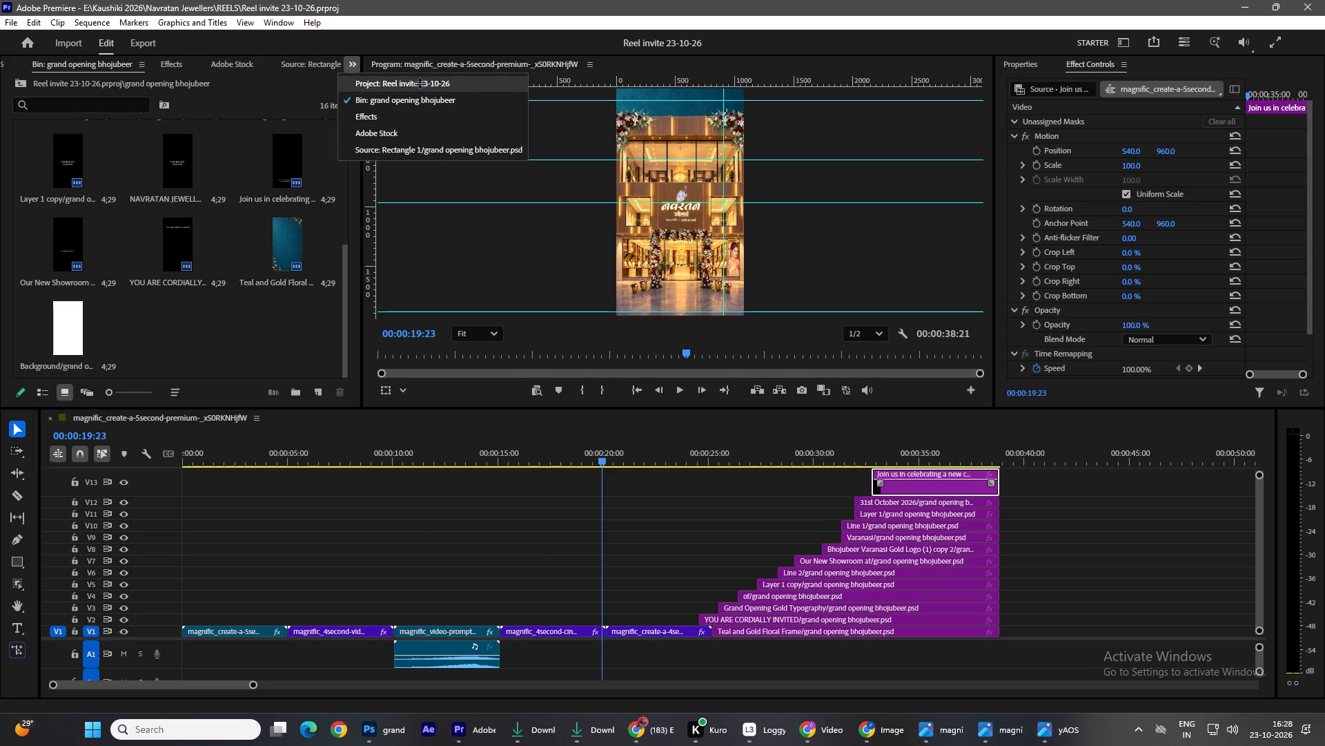
click(295, 331)
key(ctrl+i)
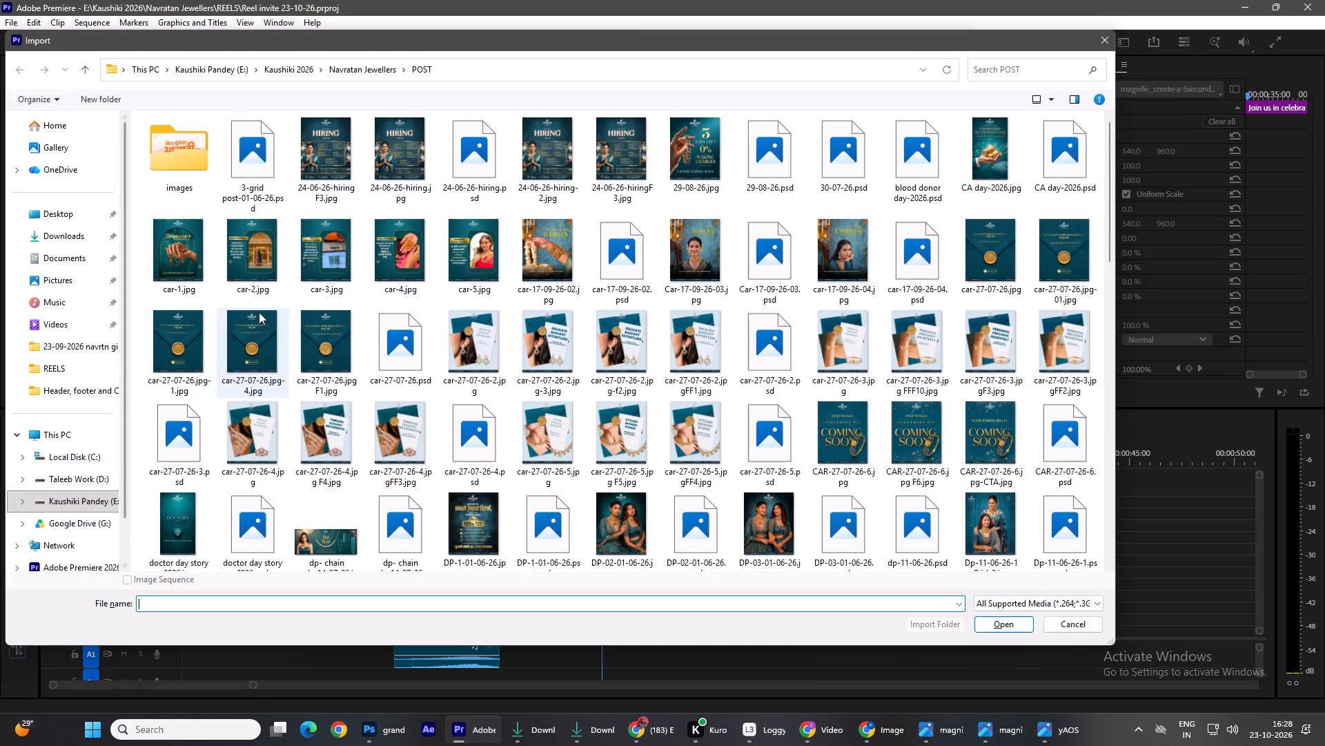
click(79, 233)
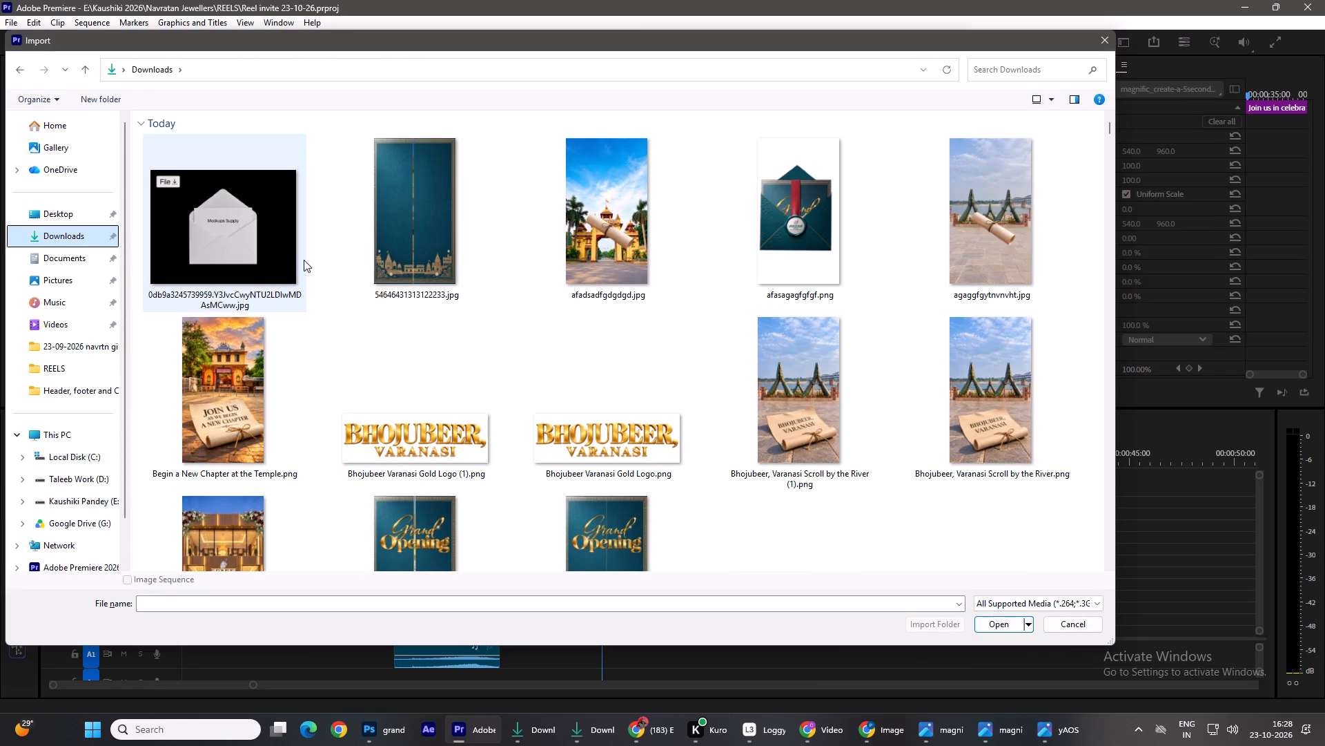
double_click(246, 218)
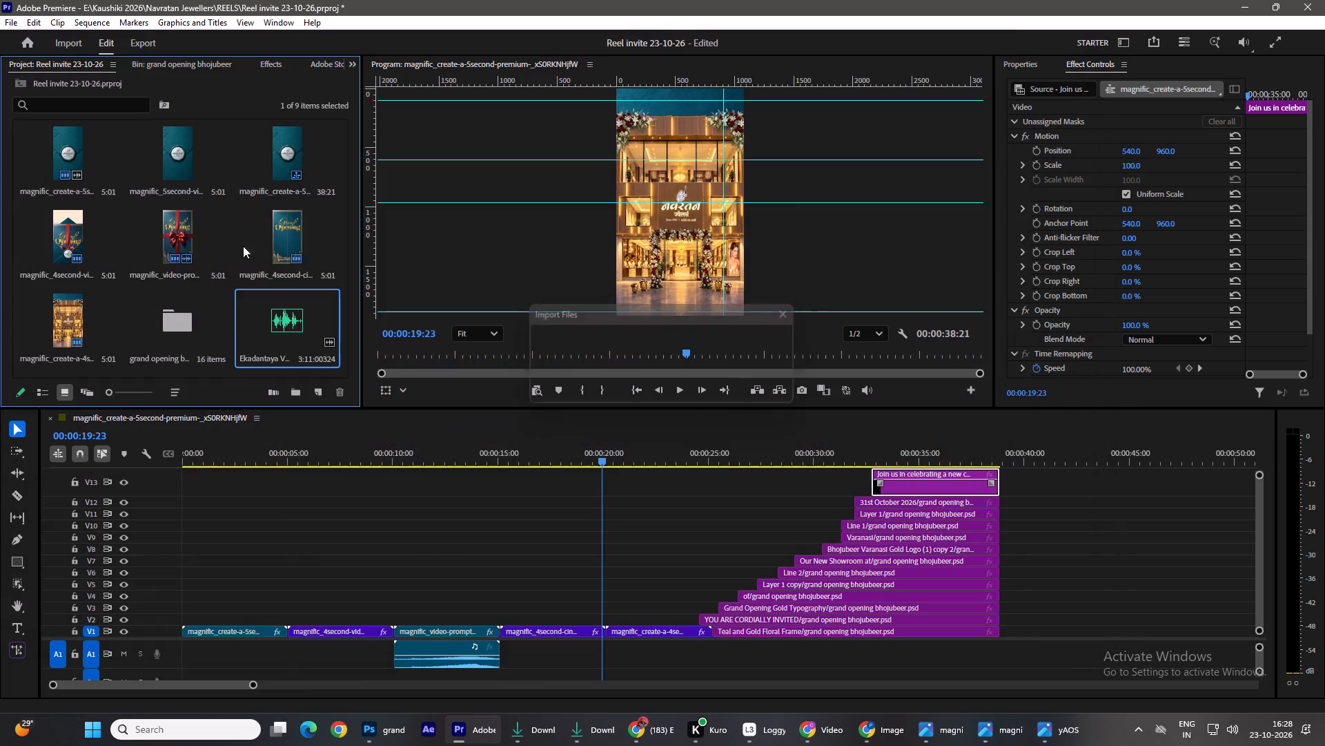
Place the Ekadantaya music on audio track A2 from the start of the sequence.
drag(265, 325, 189, 678)
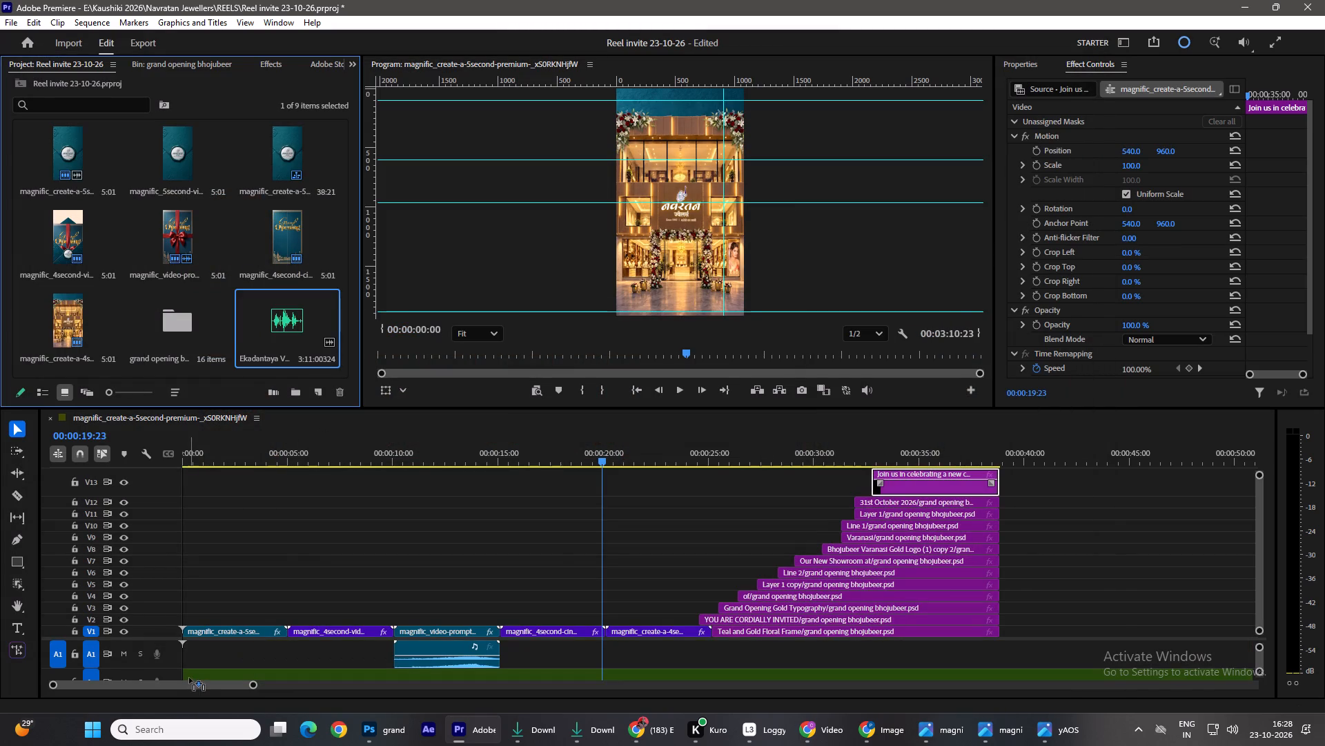
drag(189, 678, 180, 678)
drag(1262, 669, 1262, 673)
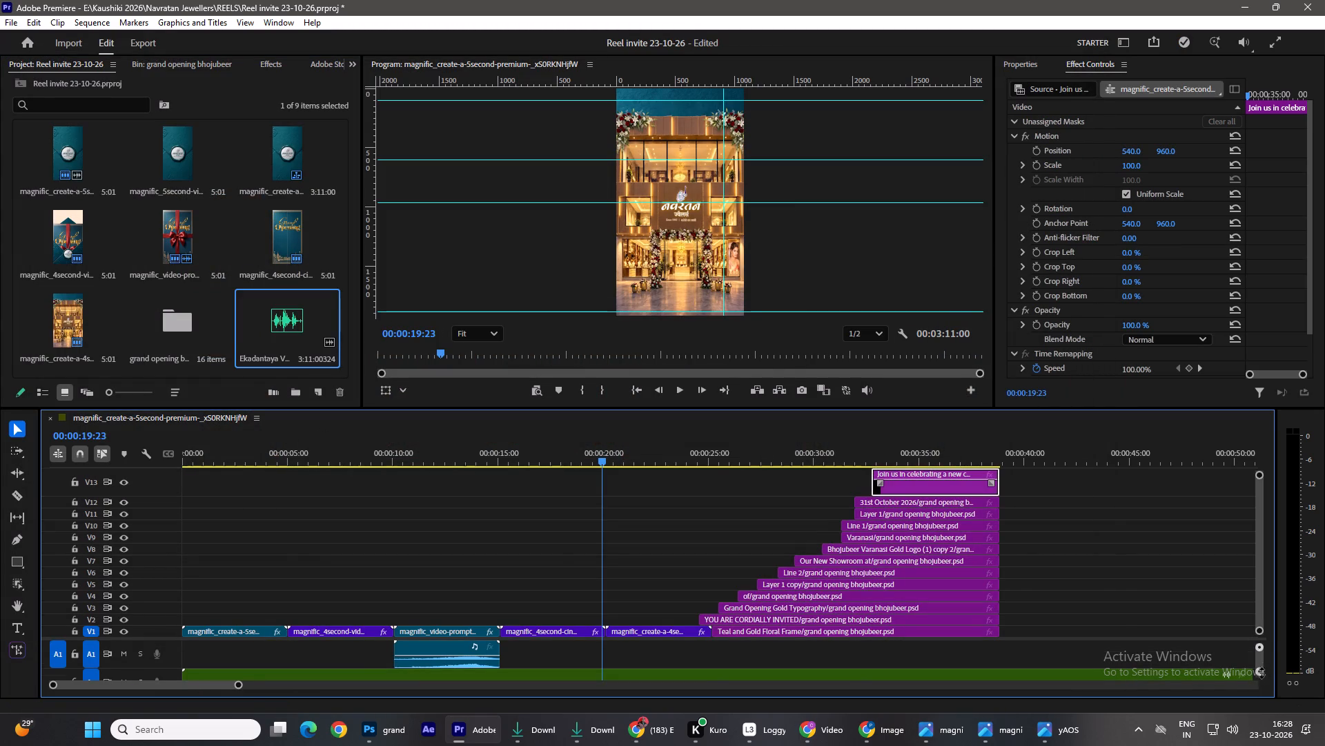
drag(1262, 673, 1256, 696)
Play the opening with music, trim about 2 seconds off the music's start, and move it back to the sequence start.
drag(600, 437, 90, 477)
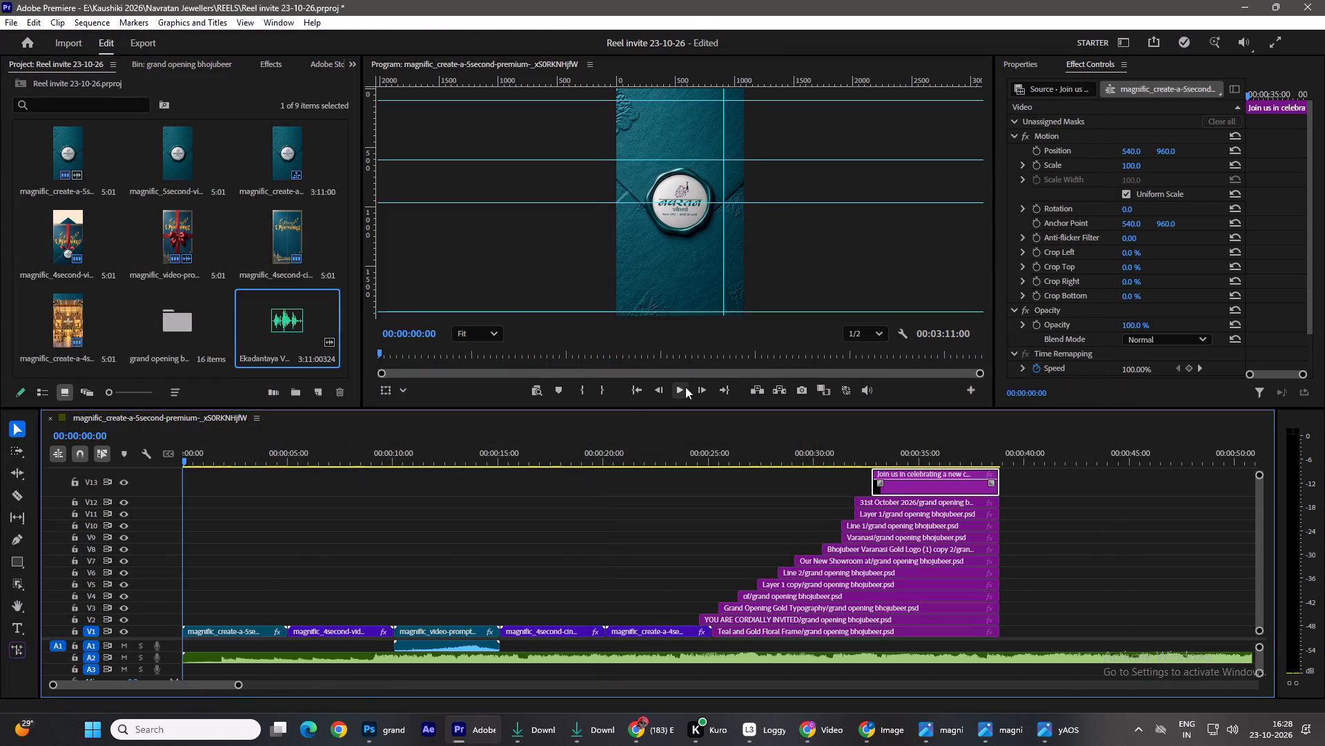
click(676, 390)
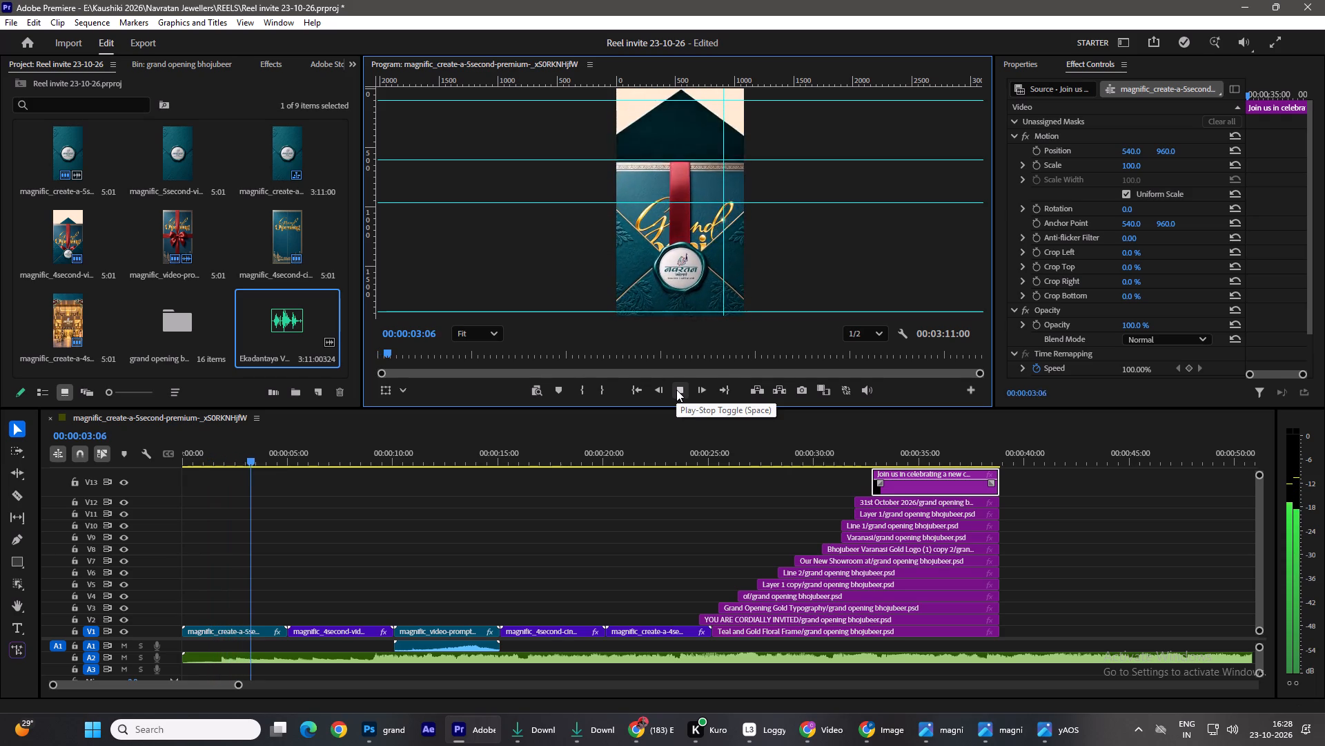
click(676, 390)
drag(183, 653, 228, 664)
drag(244, 656, 191, 658)
Add a fade-in of about 4 seconds to the start of the music clip on A2.
drag(189, 658, 225, 657)
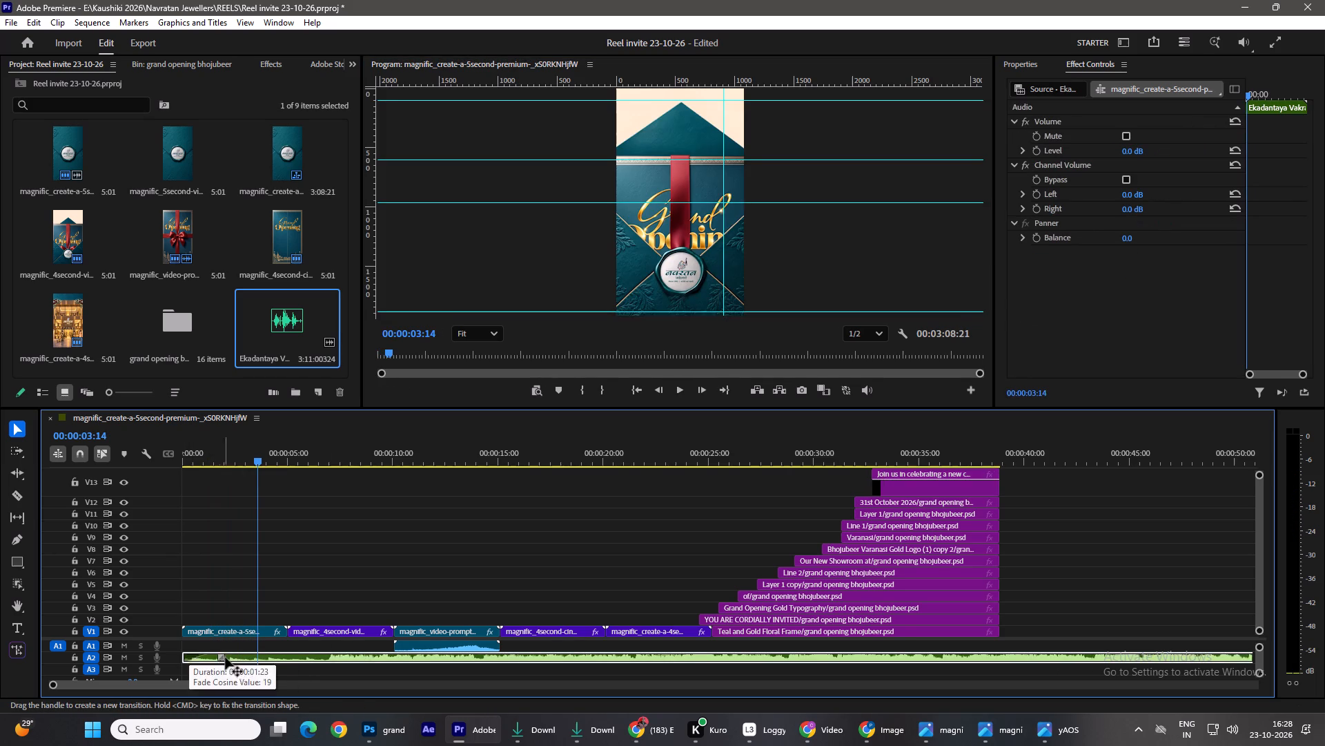
drag(225, 657, 265, 662)
Play the sequence with music from start to end, then examine when the invitation layers on V4 to V6 appear.
drag(260, 454, 60, 460)
click(682, 388)
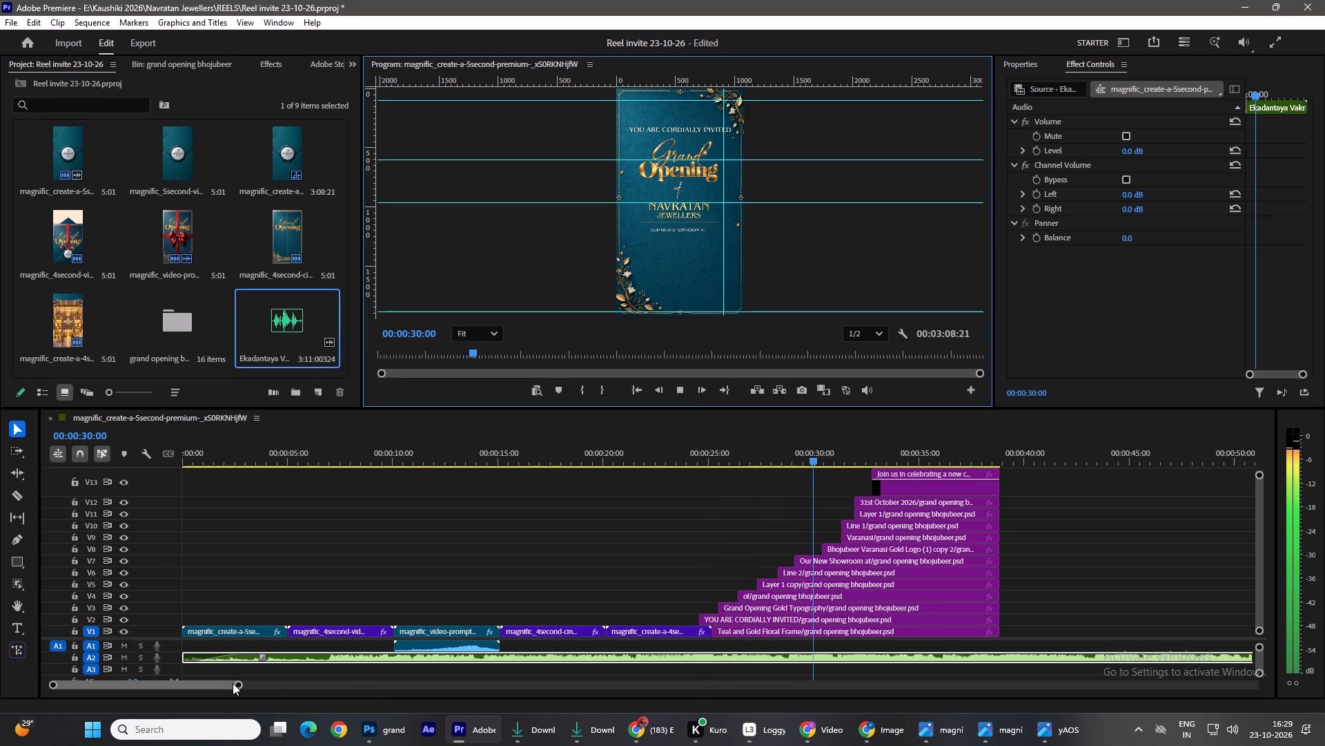
drag(237, 685, 361, 700)
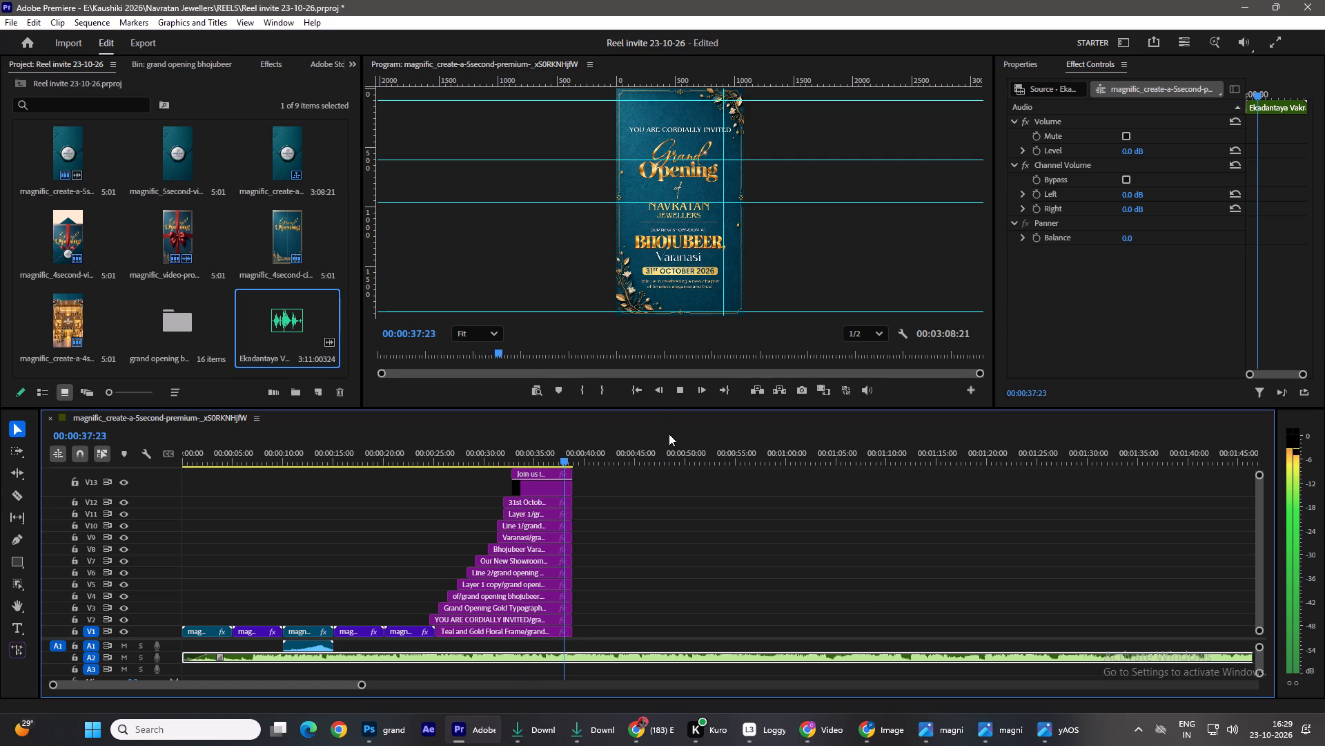
click(681, 393)
drag(588, 458, 467, 477)
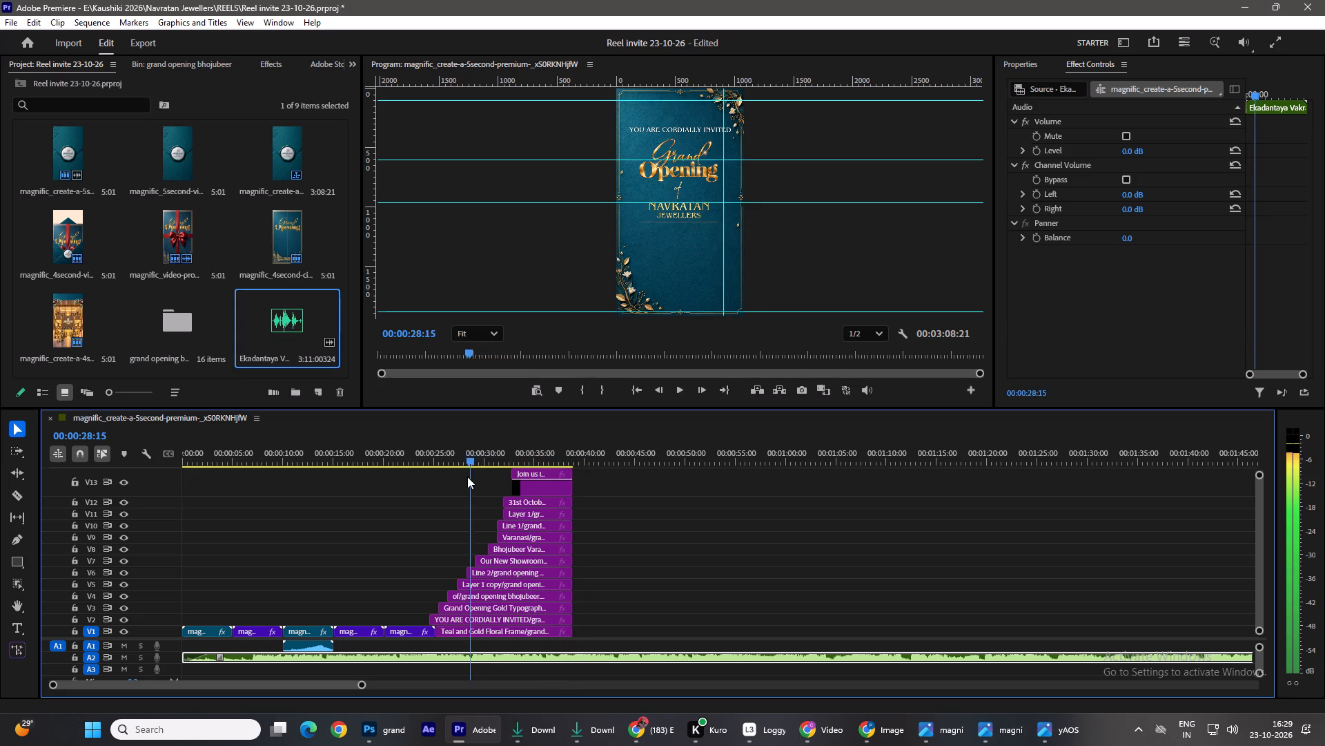
drag(467, 477, 442, 496)
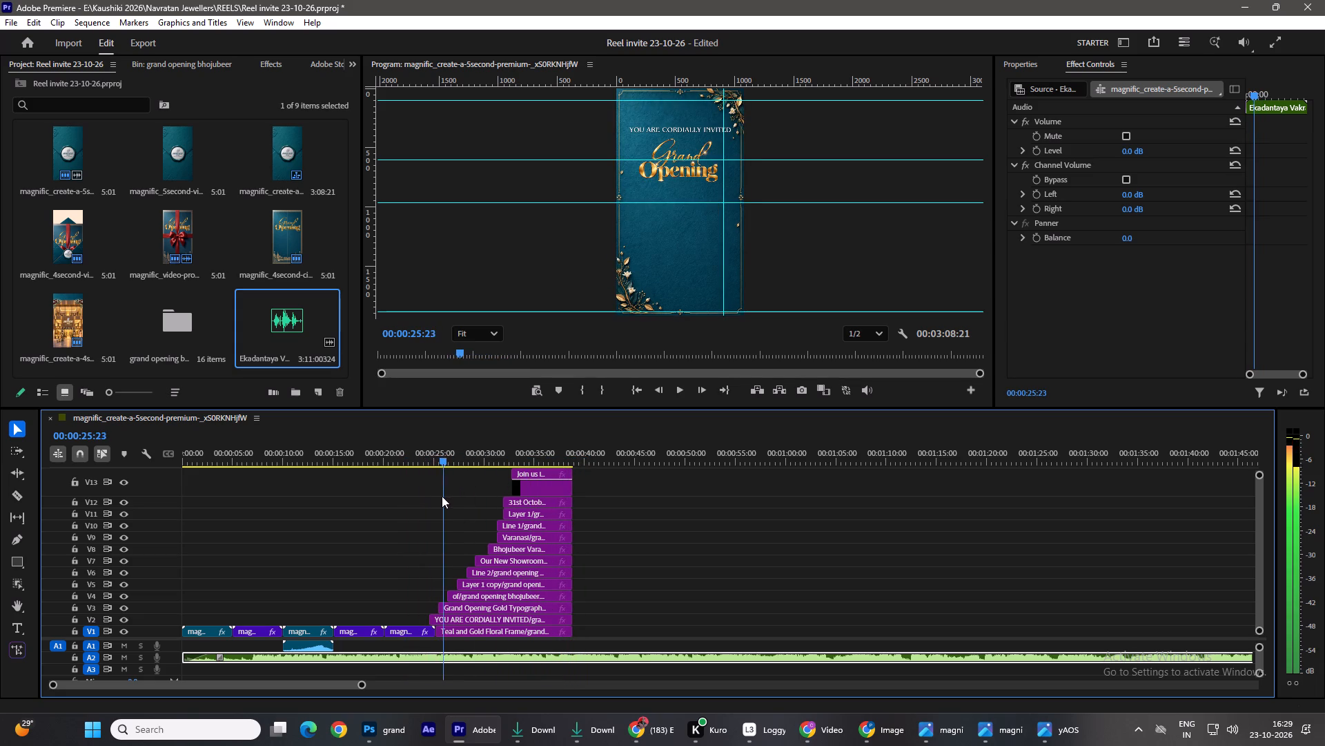
drag(442, 496, 442, 497)
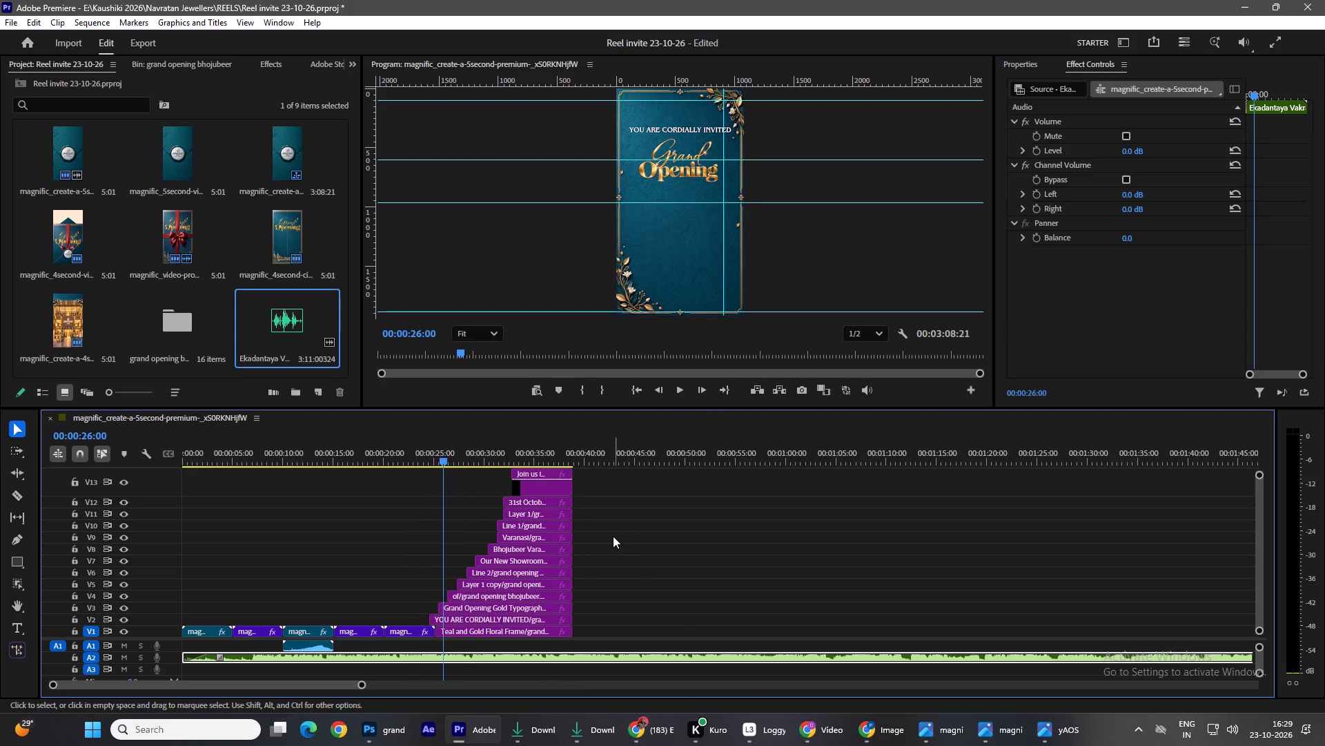
drag(451, 459, 464, 461)
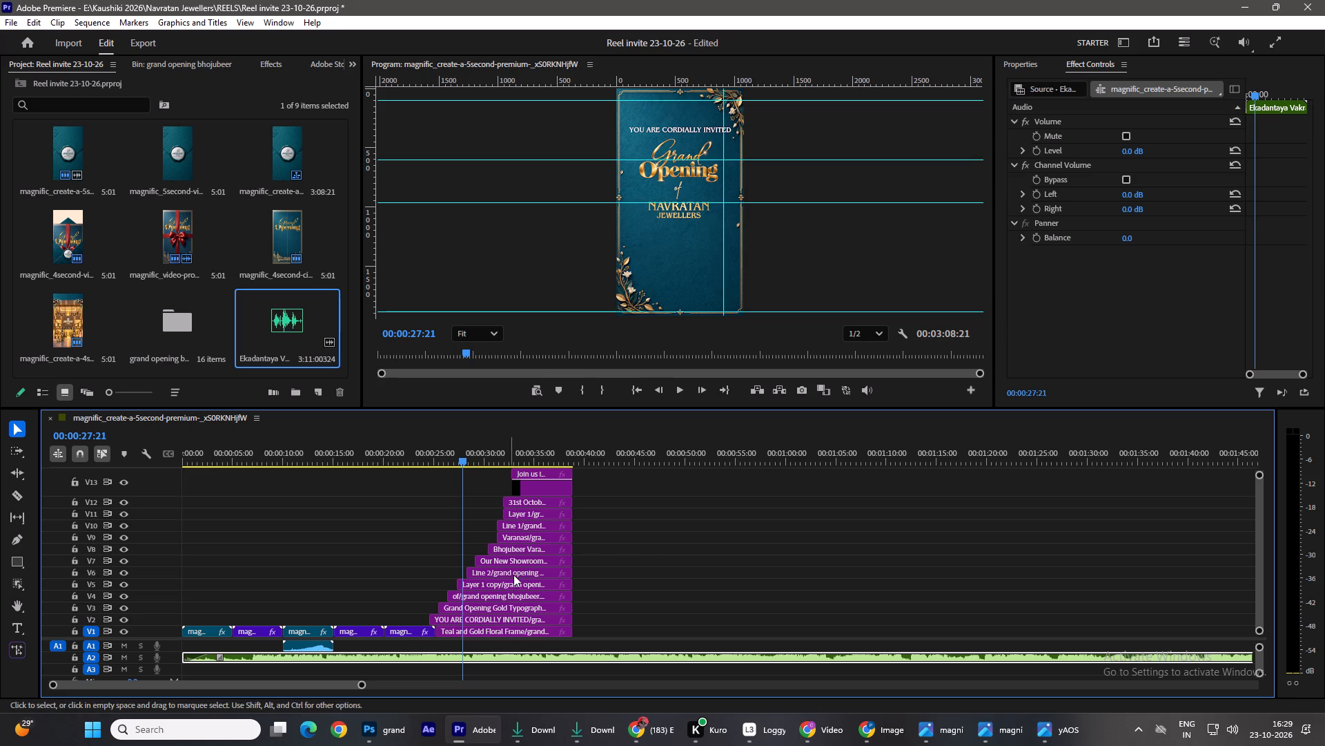
click(507, 596)
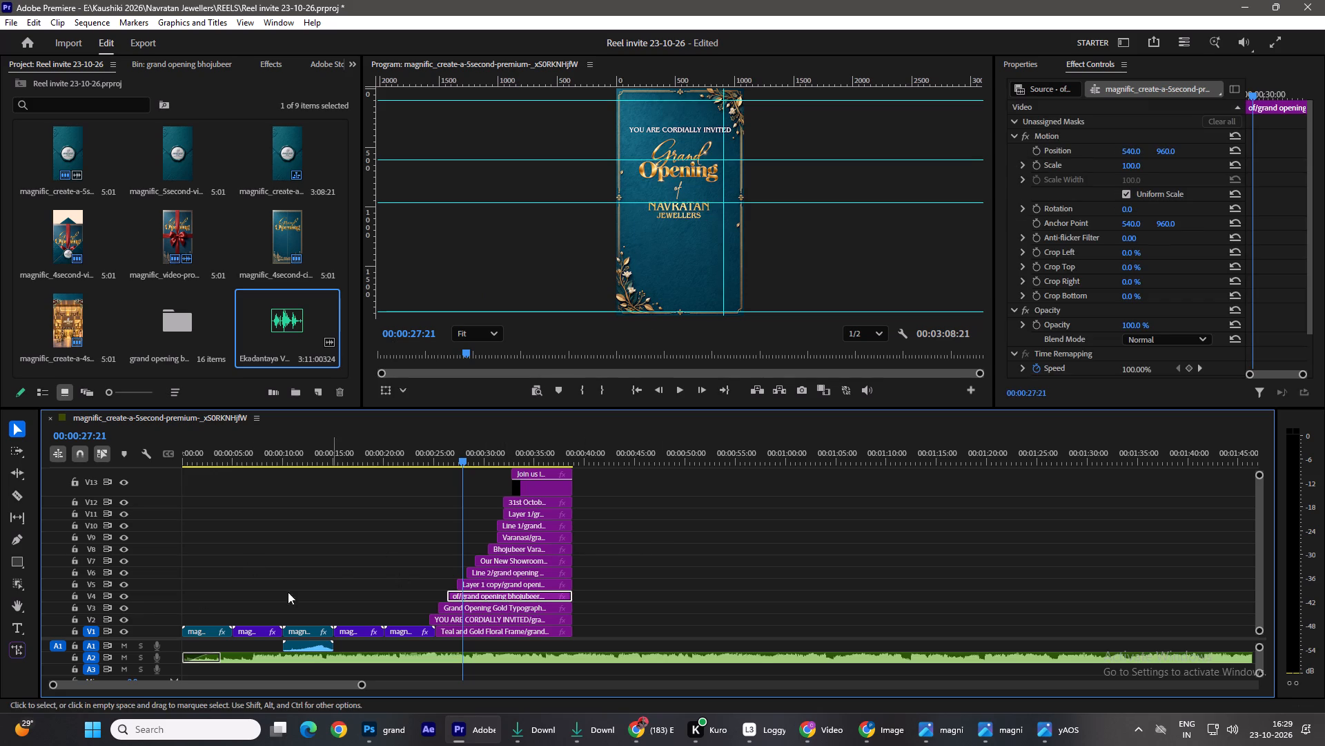
click(477, 588)
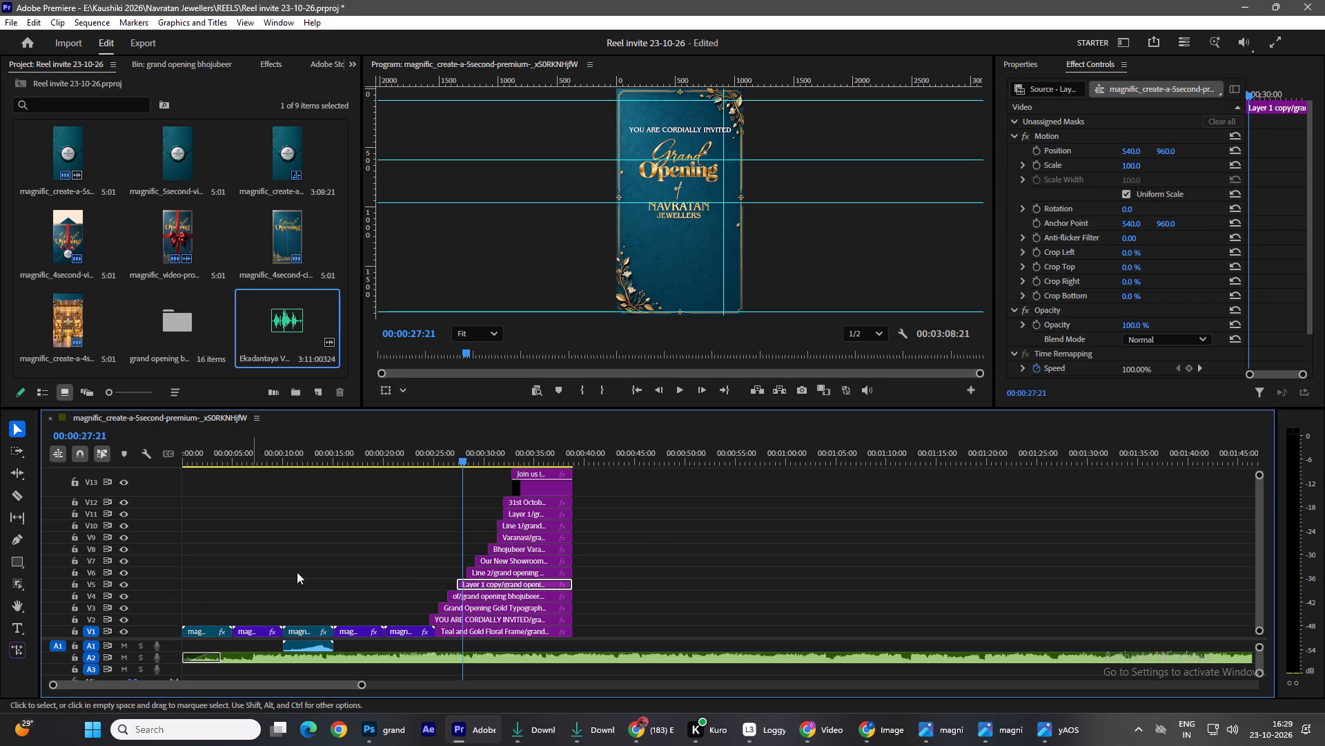
drag(458, 457, 466, 466)
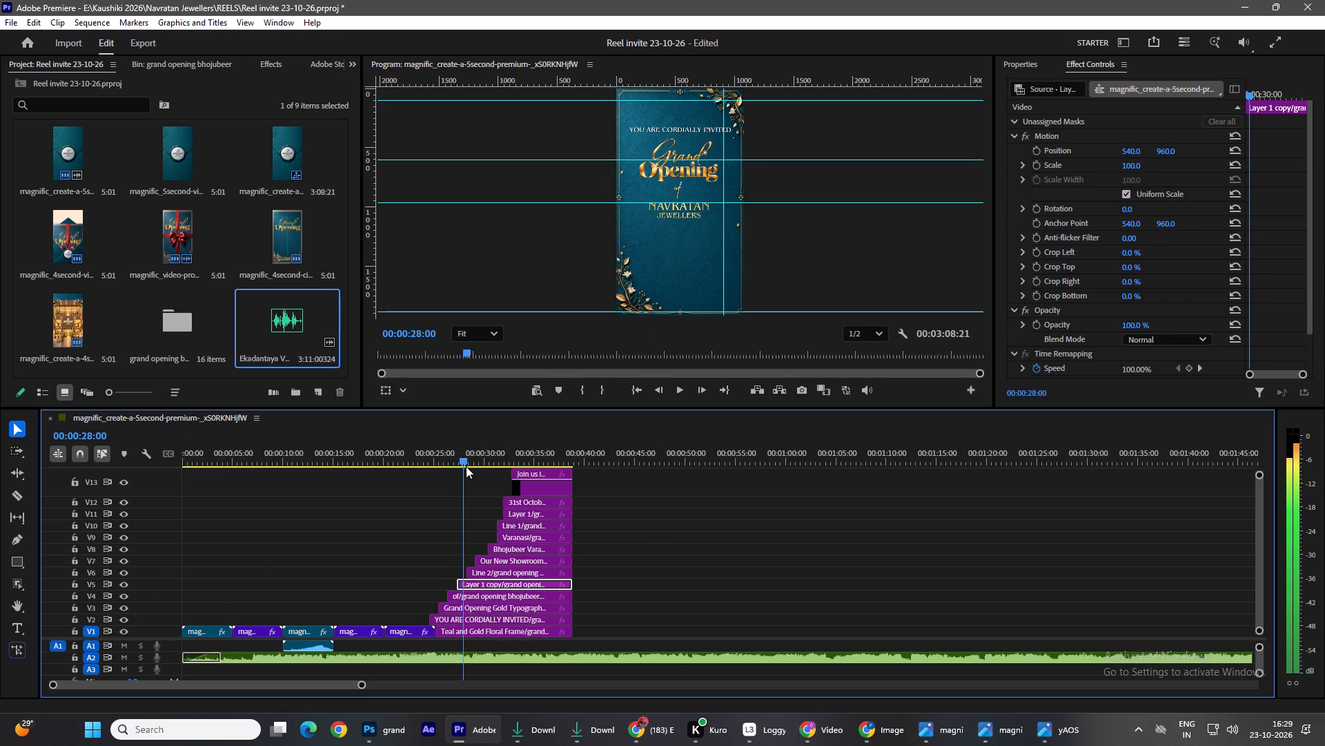
drag(466, 466, 472, 472)
click(495, 573)
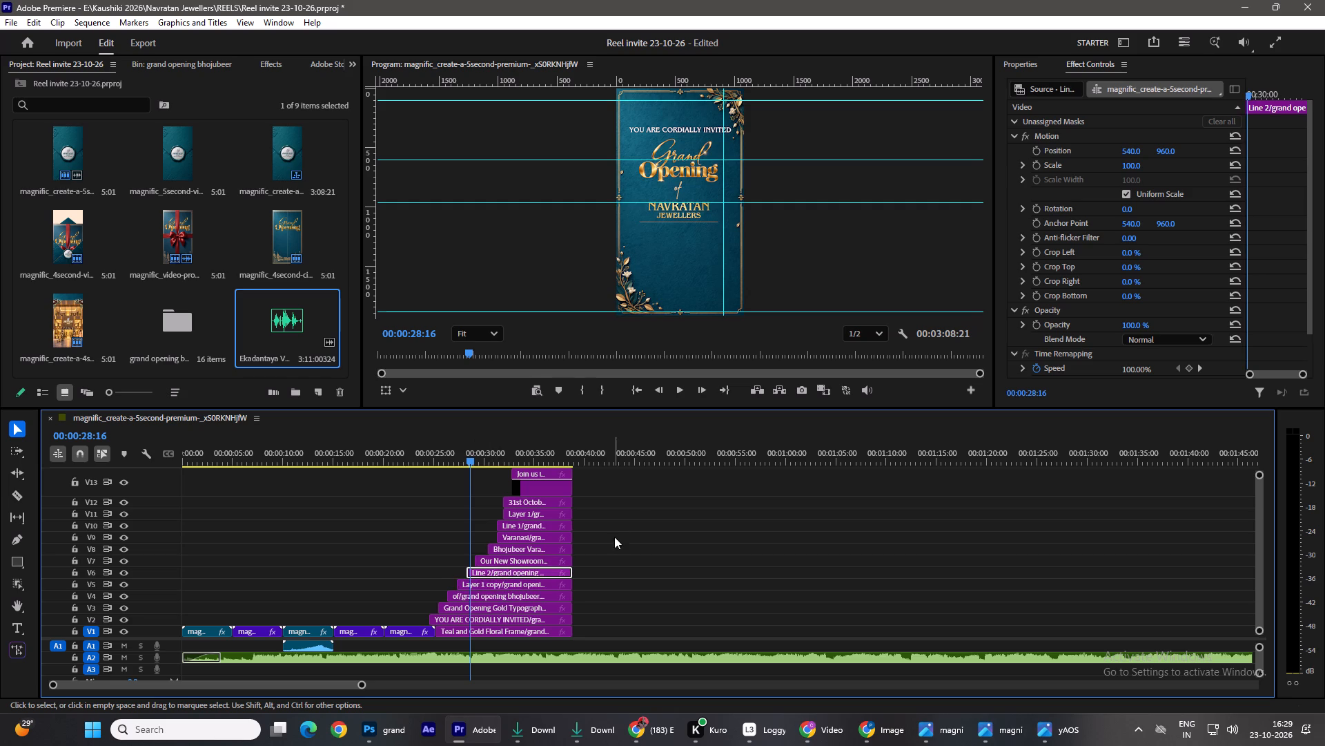
Move the invitation clips on V7 through V13 together to start at about 00:00:40, clear of the lower layers.
drag(613, 475, 522, 558)
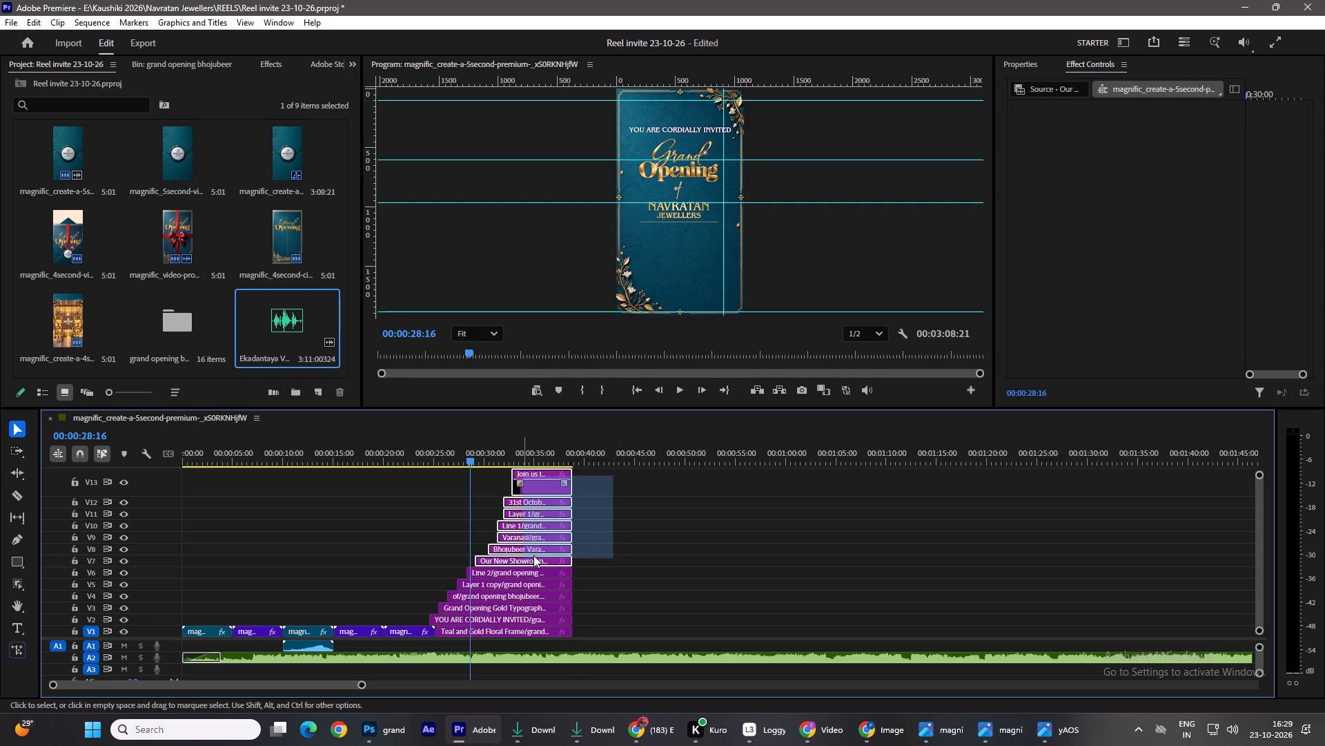
drag(540, 544, 651, 545)
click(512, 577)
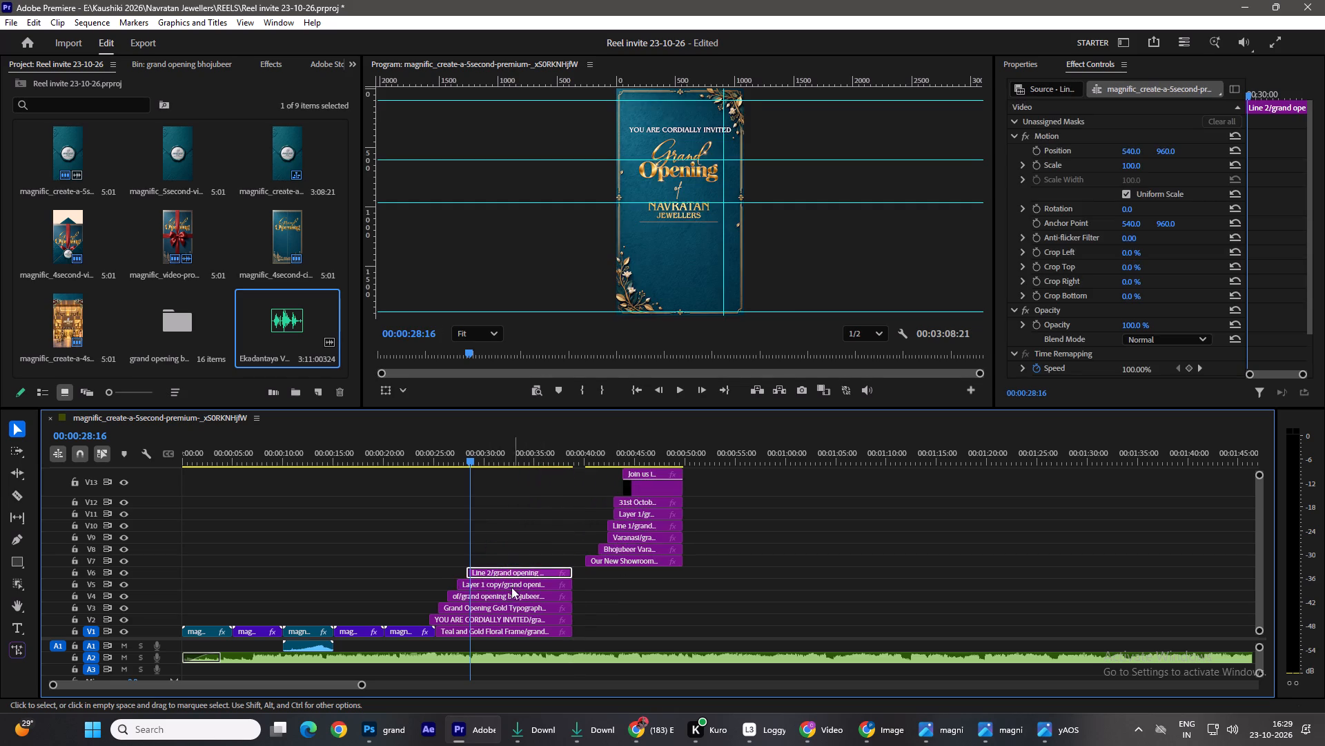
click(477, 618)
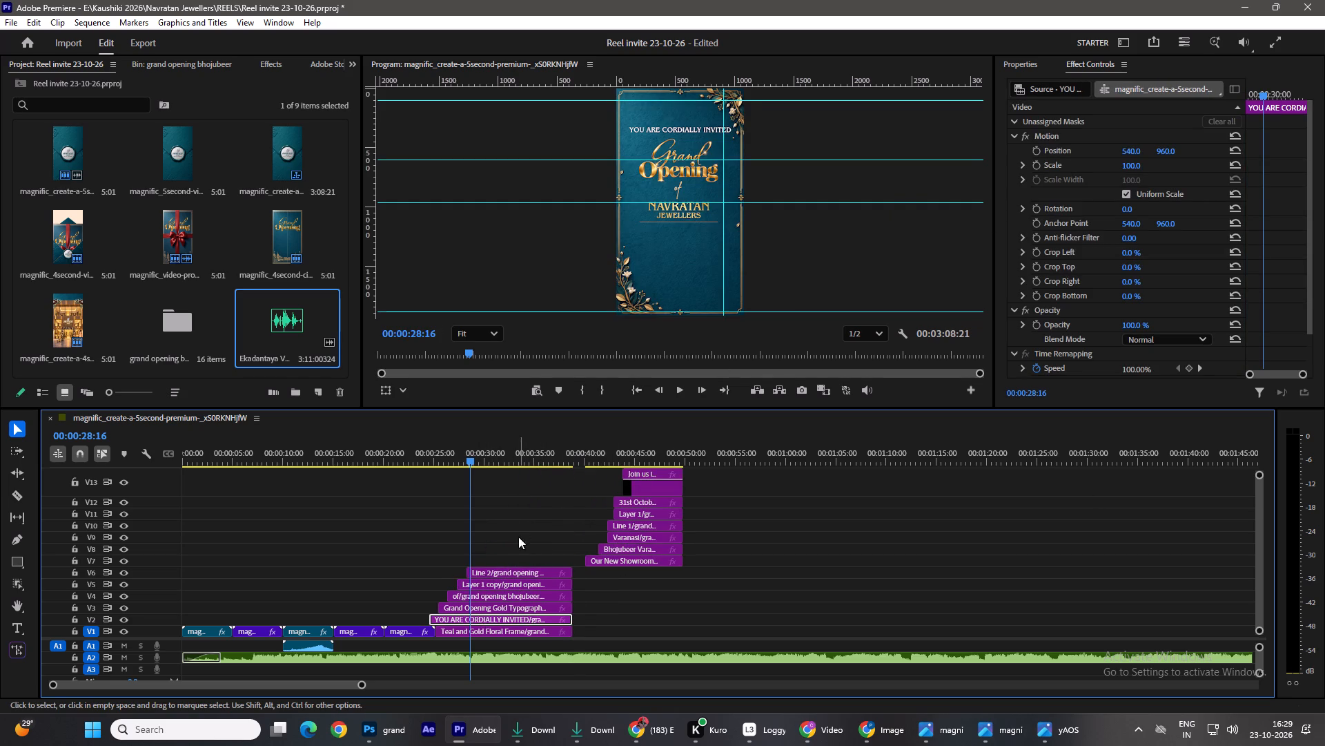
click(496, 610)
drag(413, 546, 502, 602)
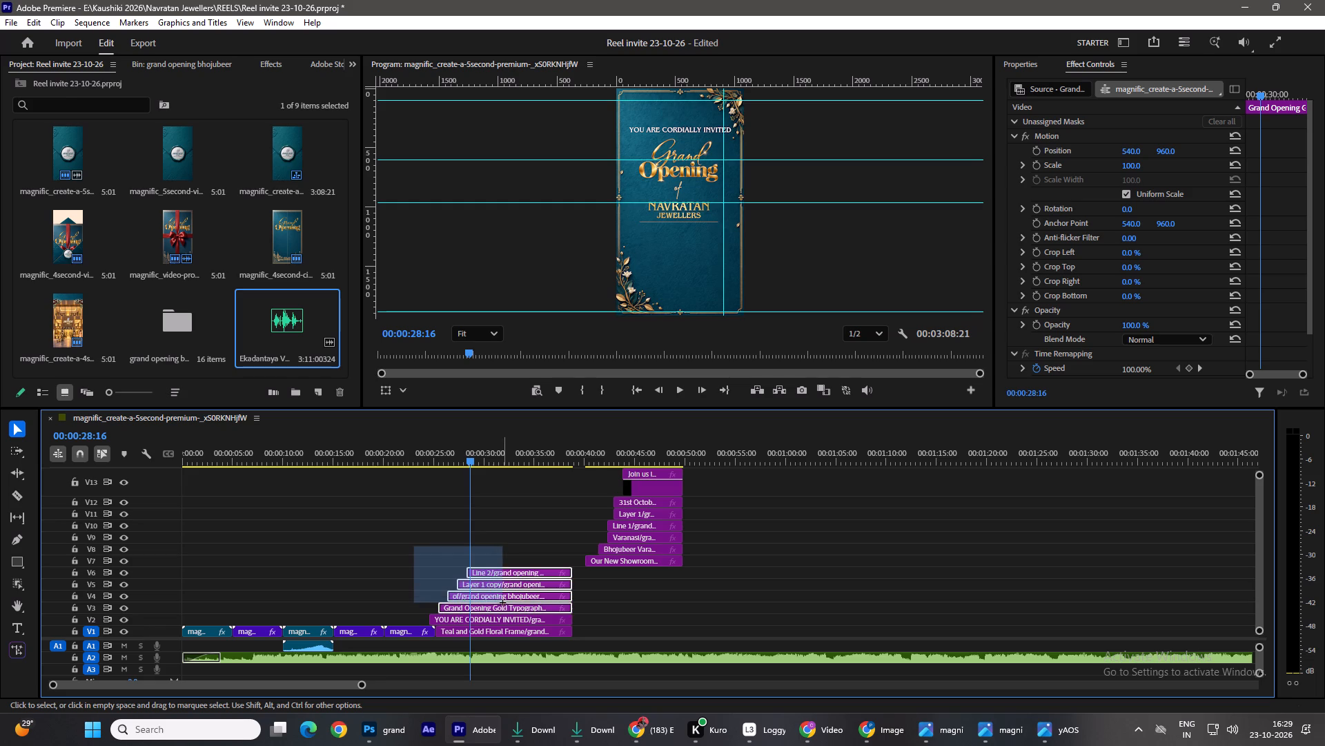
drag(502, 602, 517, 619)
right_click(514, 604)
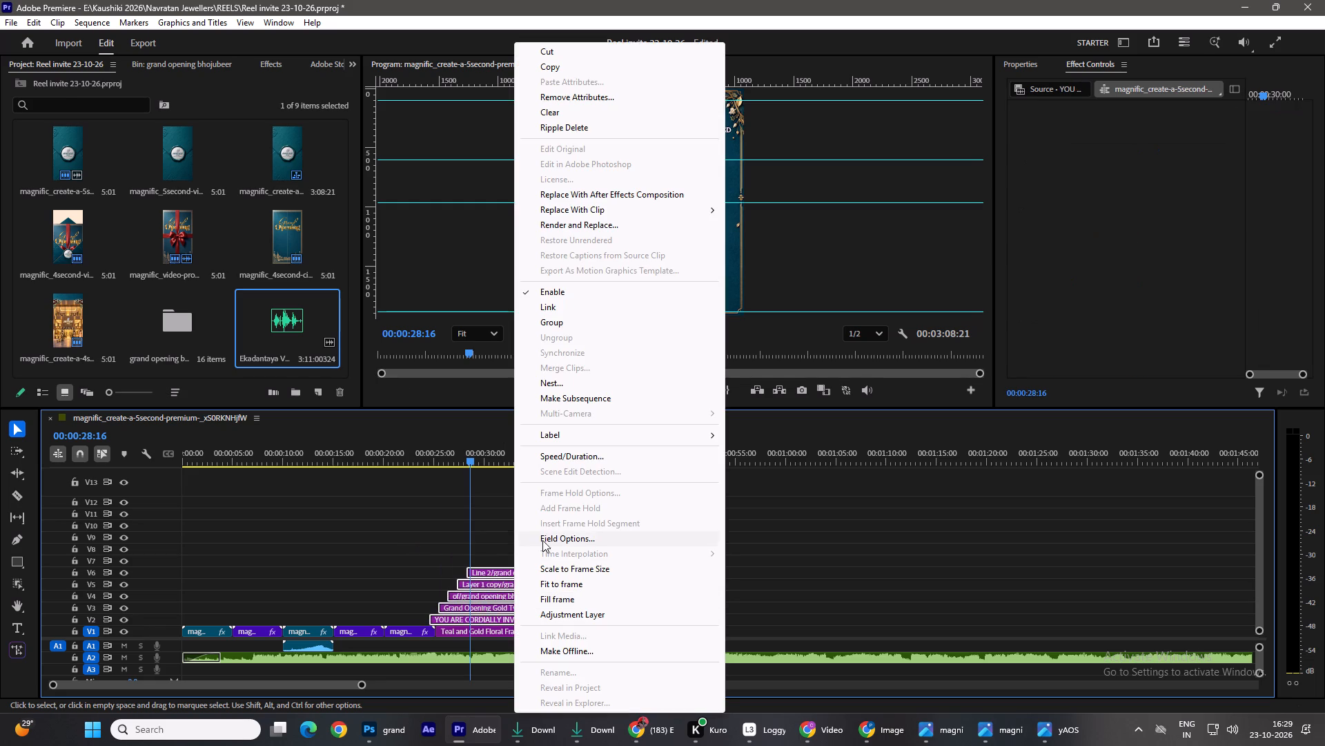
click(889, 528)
Lower the YOU ARE CORDIALLY INVITED text on V2 slightly, and set the Grand Opening title's position on V3 to 533, 1067.
click(497, 619)
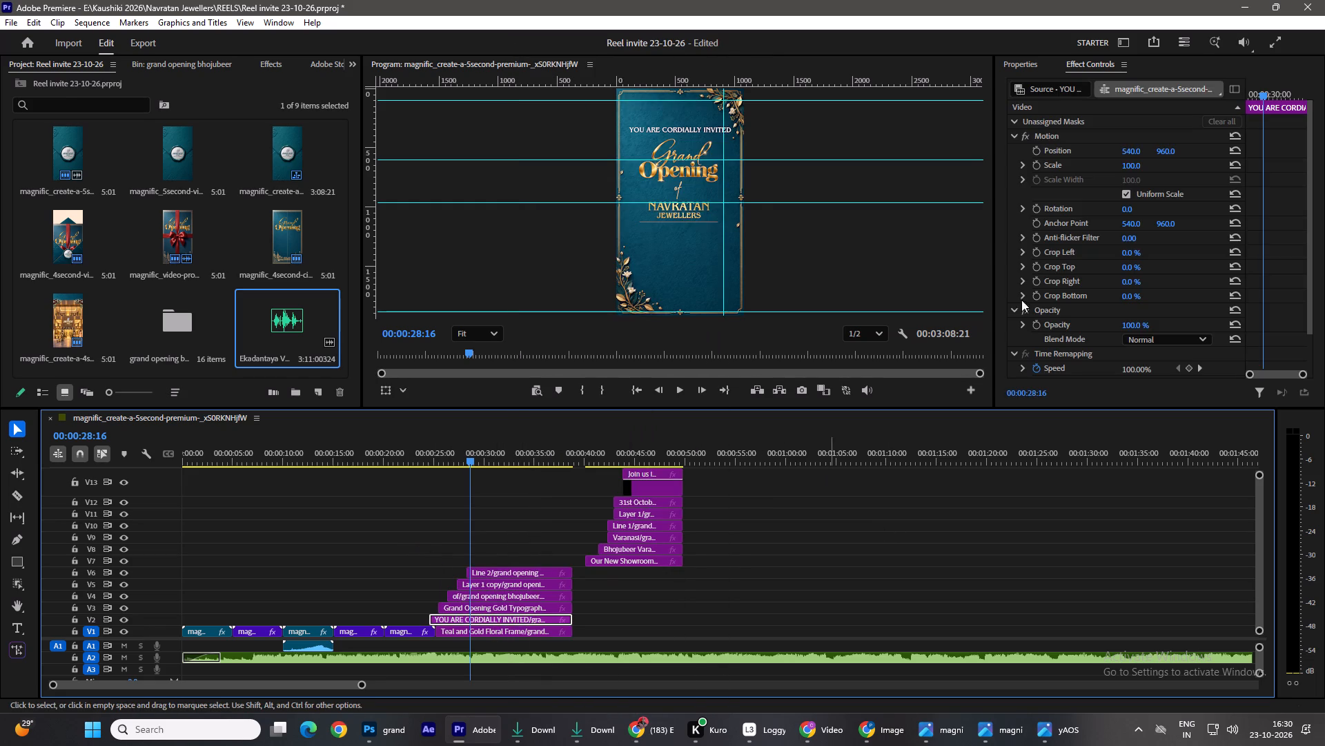
drag(1161, 154, 1154, 108)
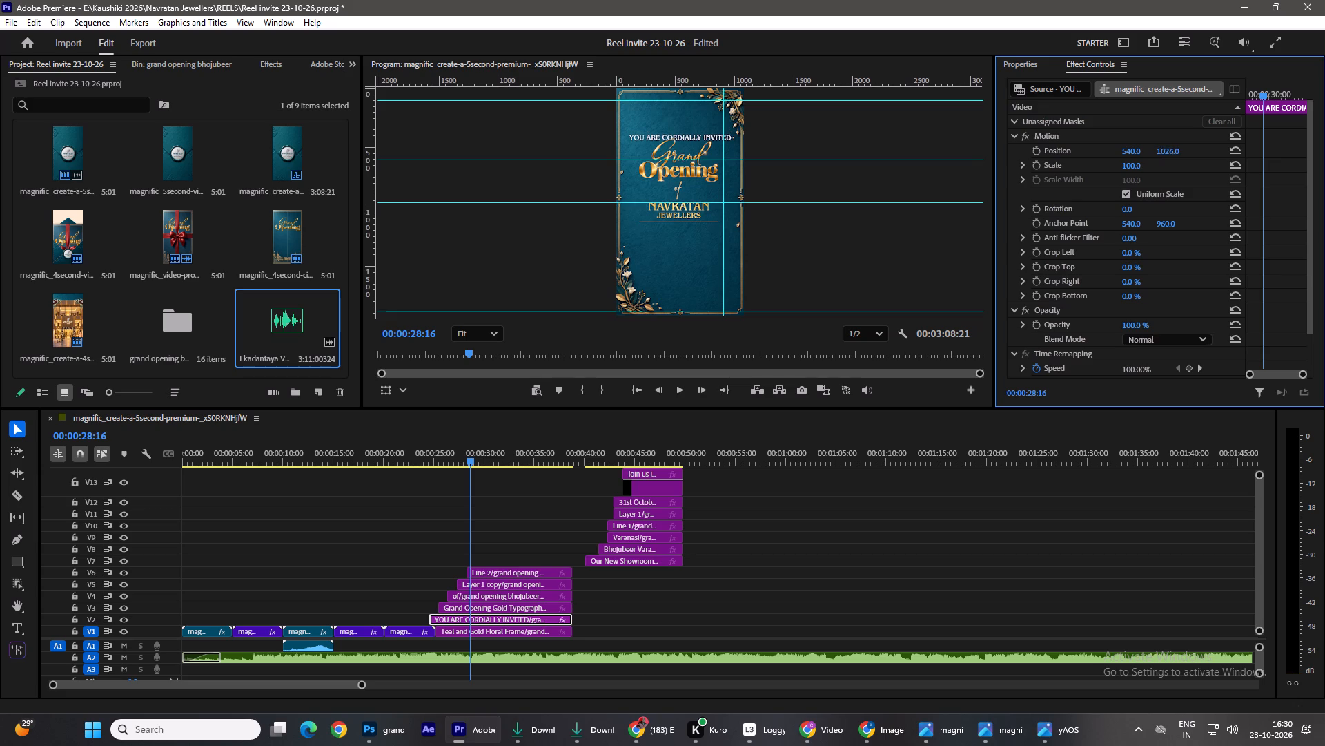
drag(1154, 108, 1154, 93)
click(490, 606)
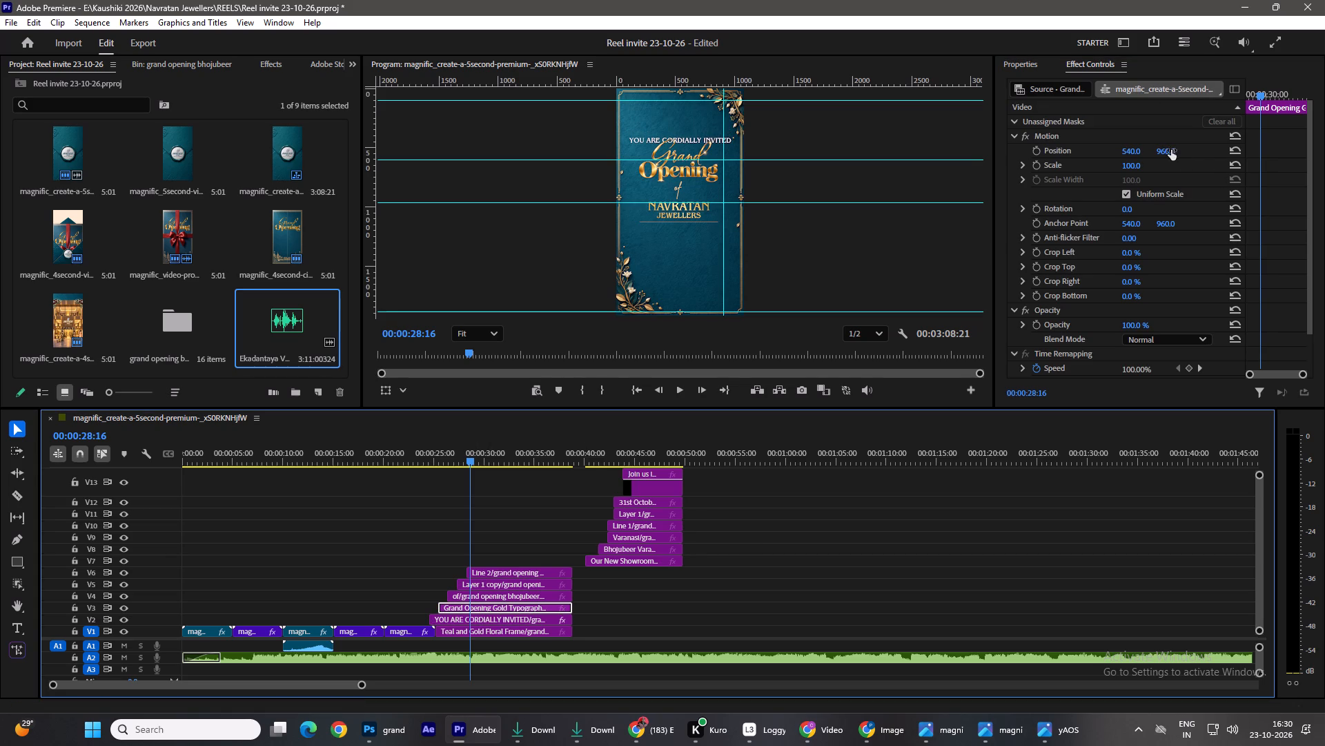
drag(1166, 148, 1153, 74)
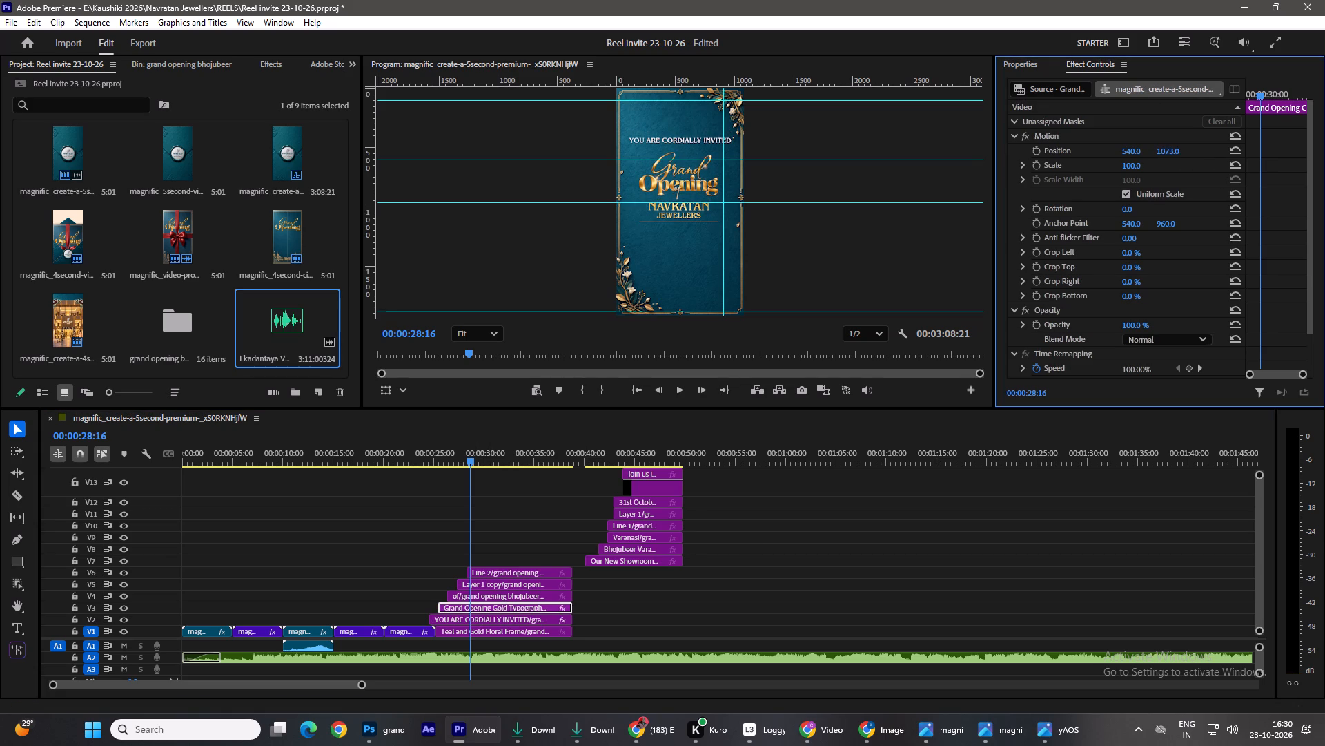
drag(1153, 74, 1159, 76)
drag(1137, 153, 1118, 157)
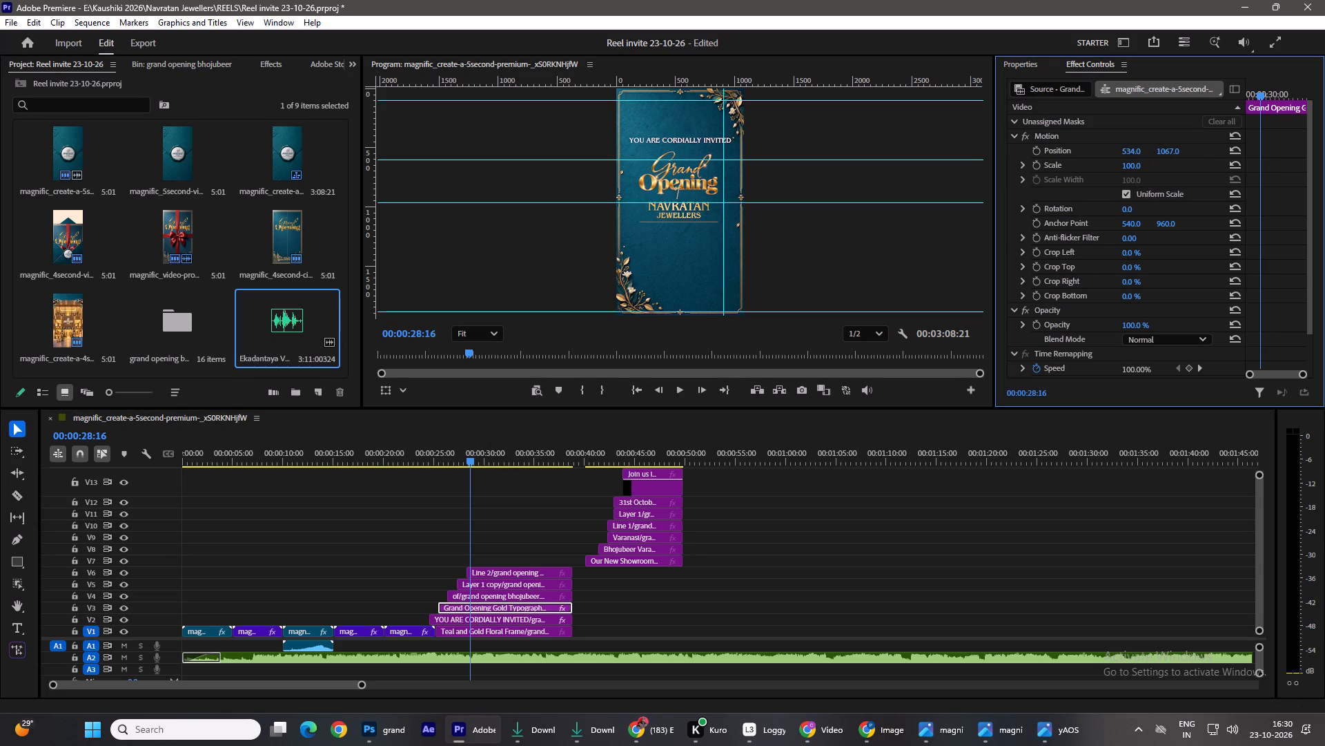
drag(1118, 157, 1135, 164)
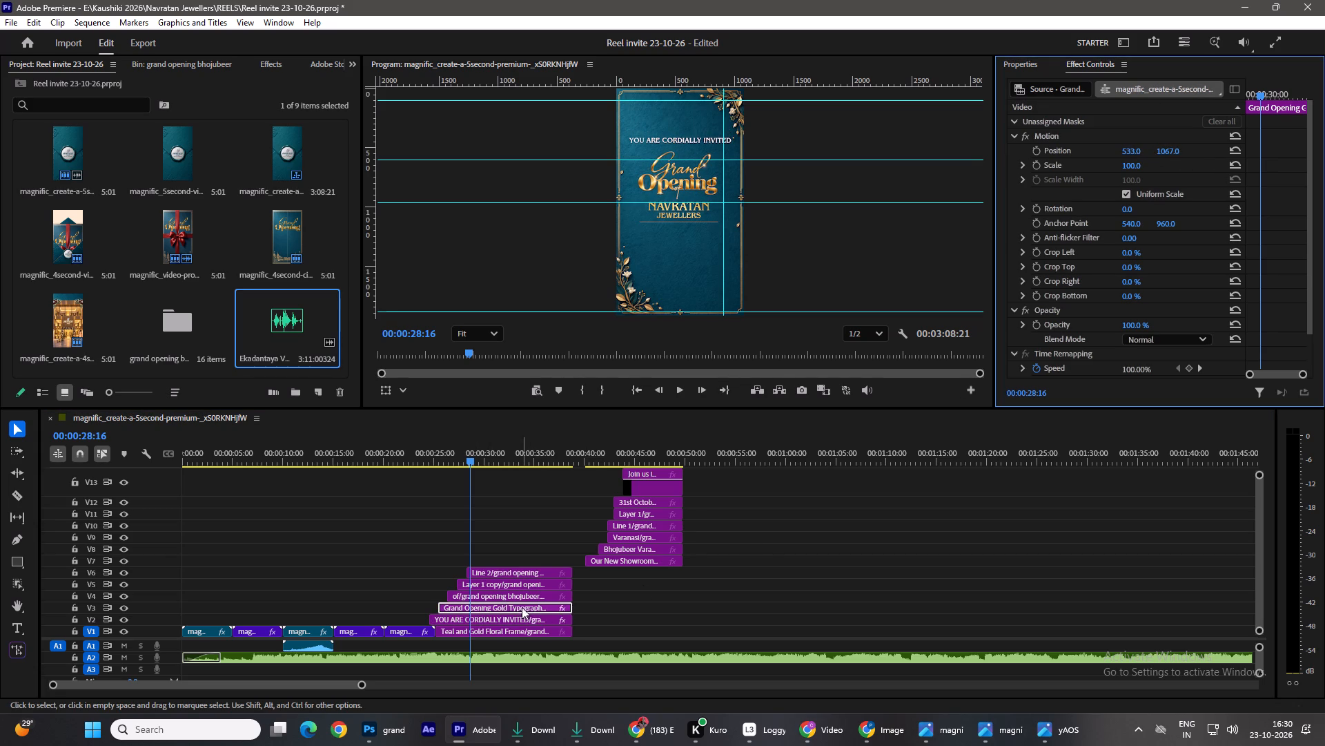
Move the divider line on V6 down to Y 1271 and the NAVRATAN JEWELLERS text on V5 down to Y 1244.
click(534, 597)
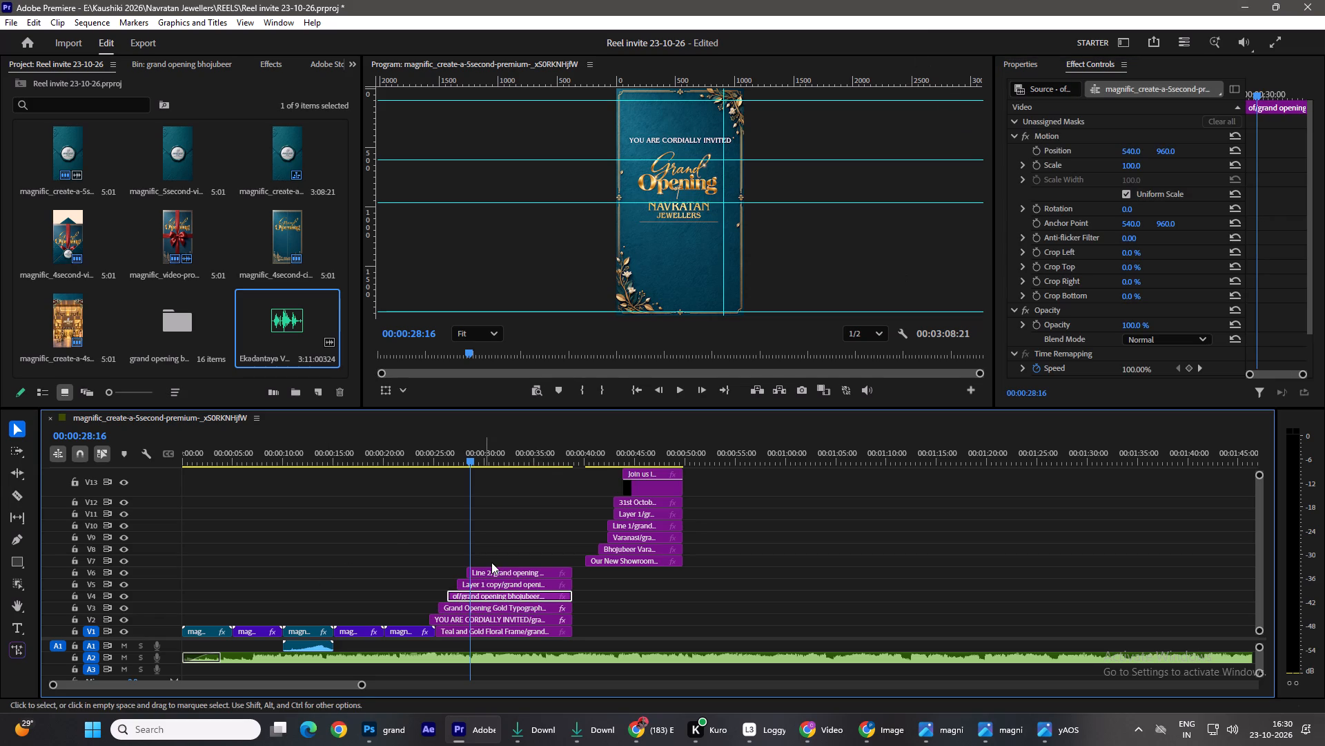
click(491, 572)
drag(1163, 155, 1158, 90)
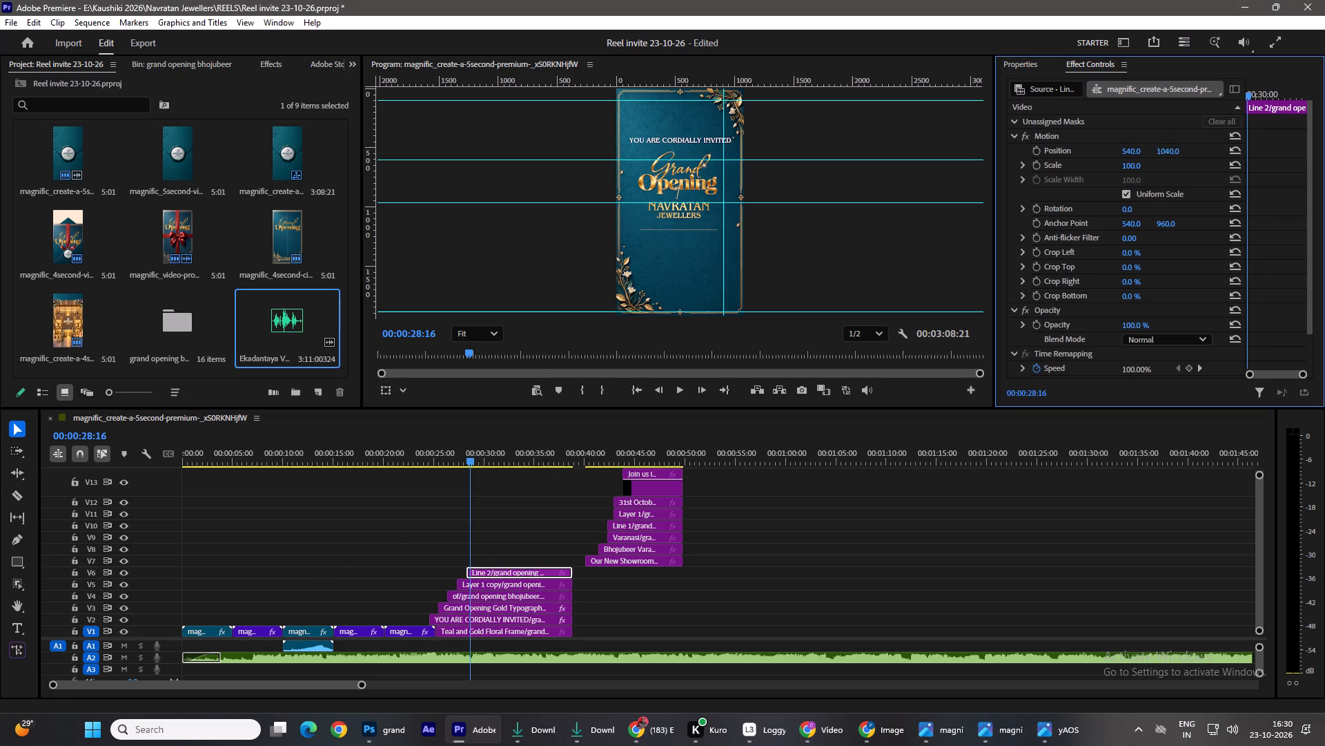
drag(1158, 90, 1166, 93)
click(513, 584)
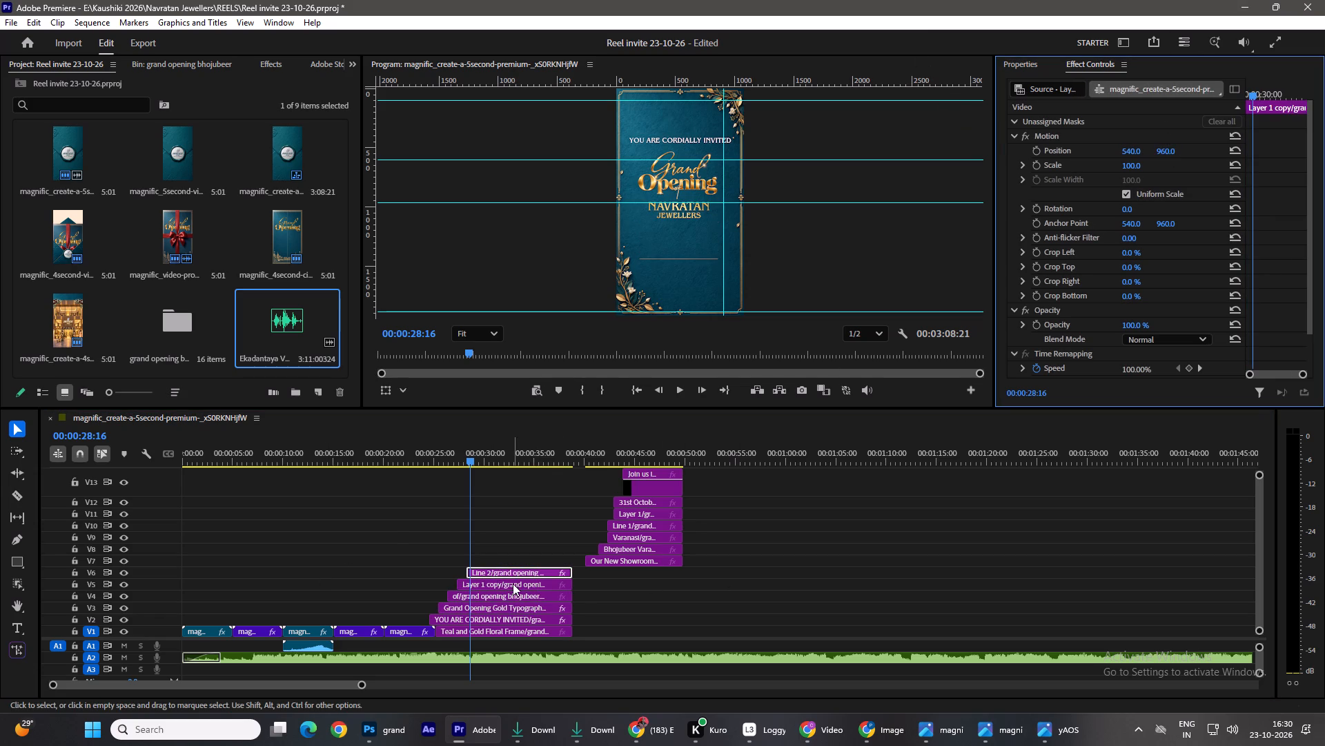
drag(1163, 151, 1166, 82)
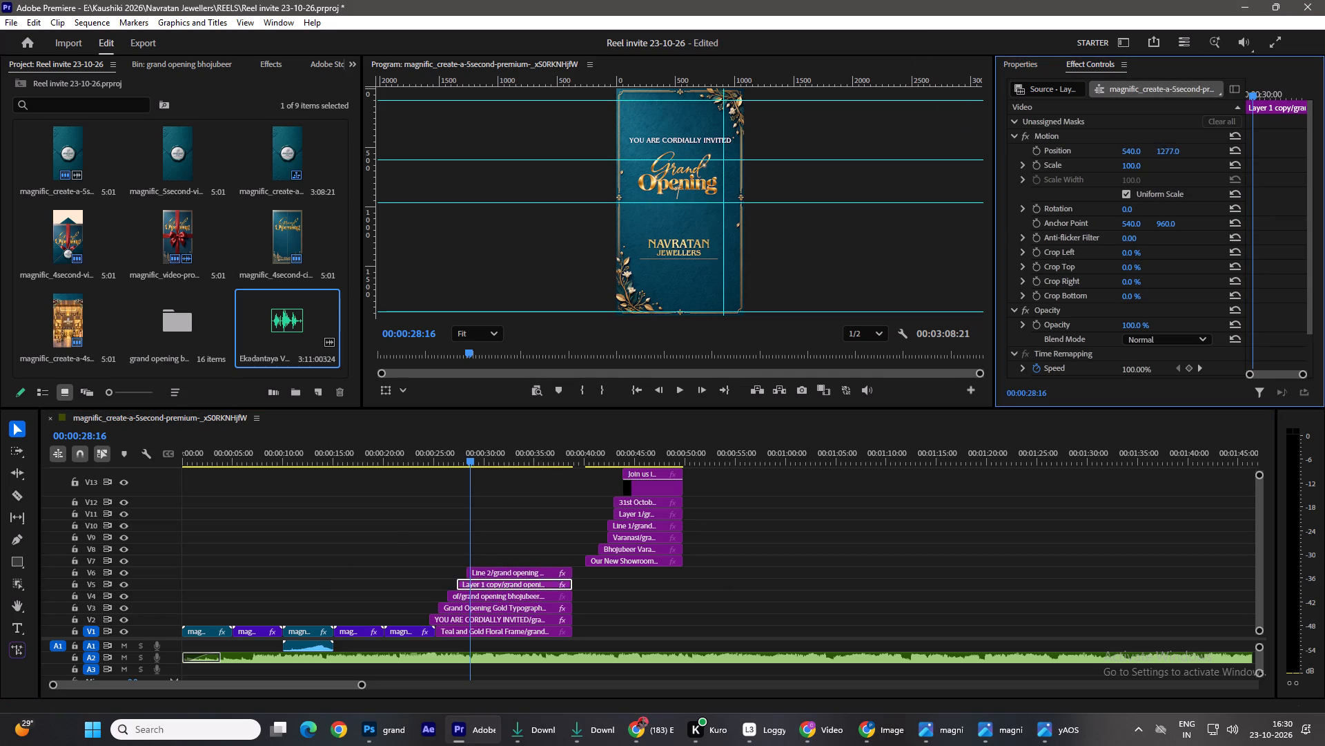
drag(1166, 82, 1174, 106)
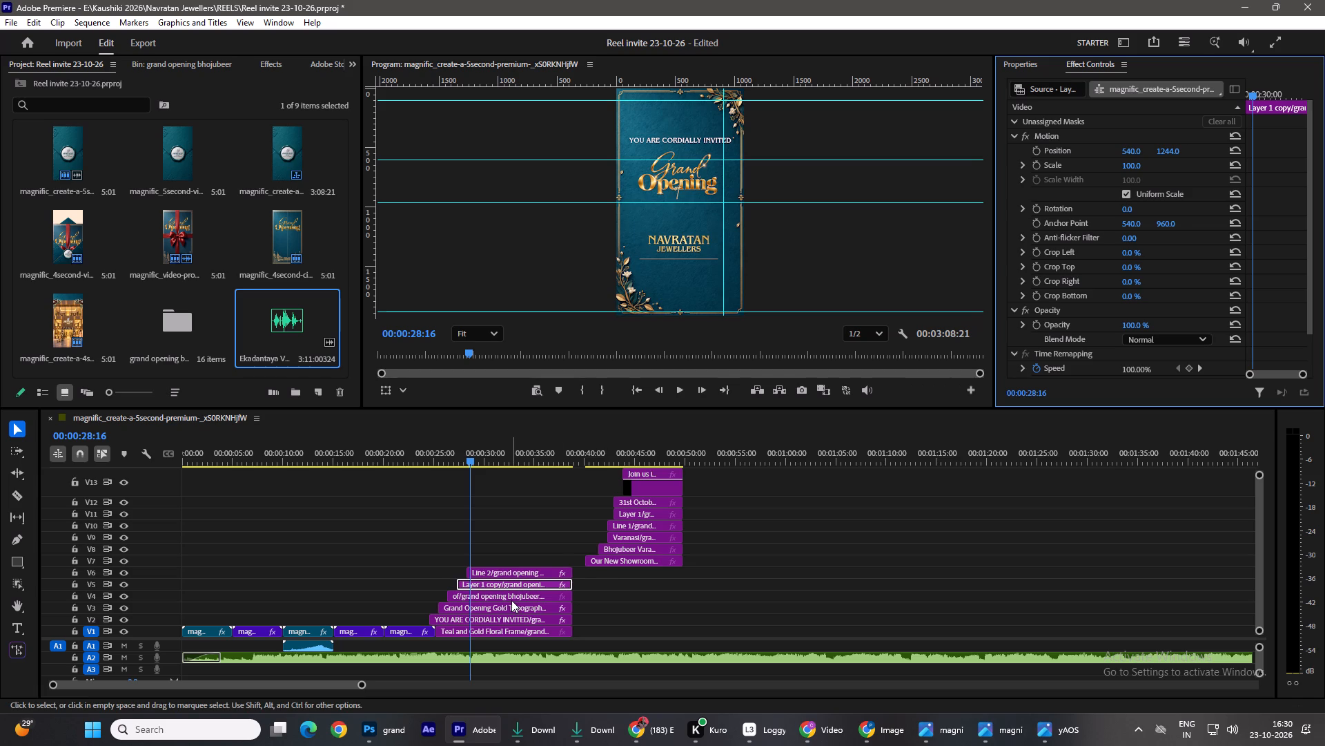
Move the word "of" on V4 down to Y 1211, between the title and the jeweller's name.
click(511, 600)
drag(1164, 153, 1151, 12)
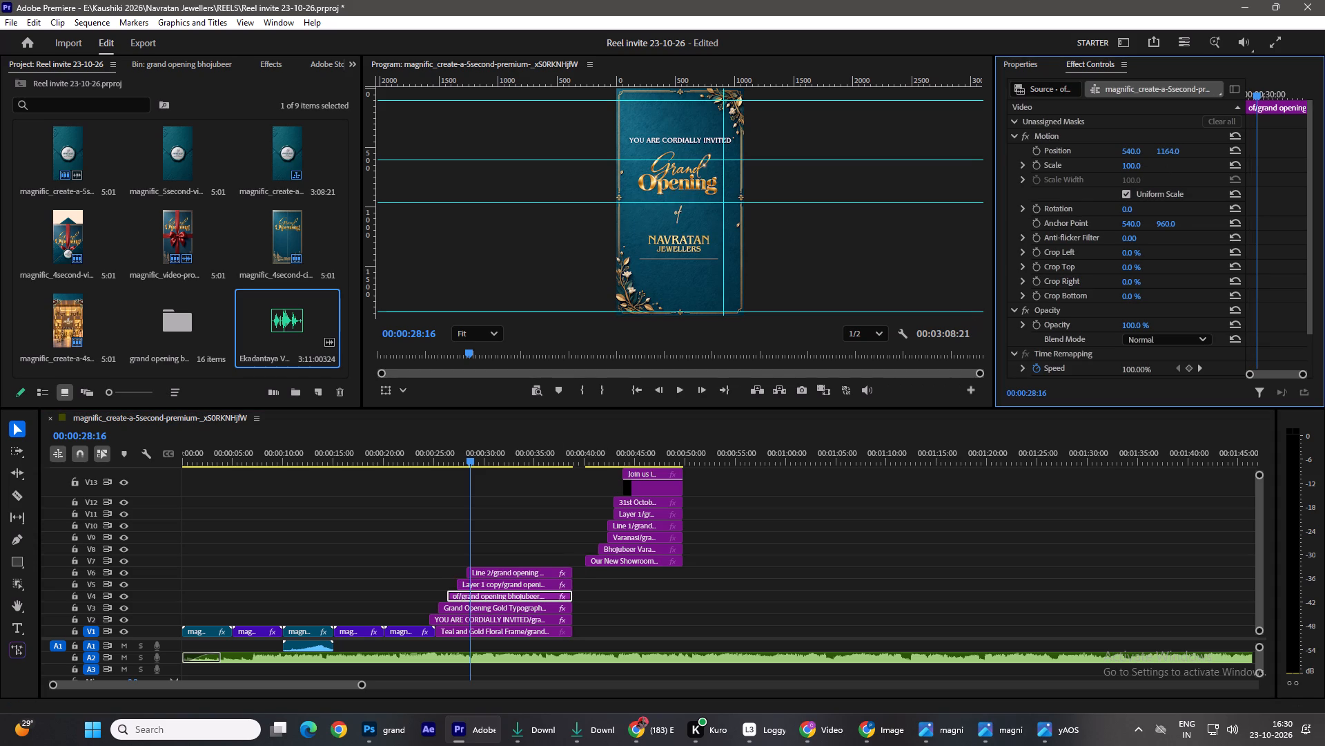
drag(1151, 12, 1166, 132)
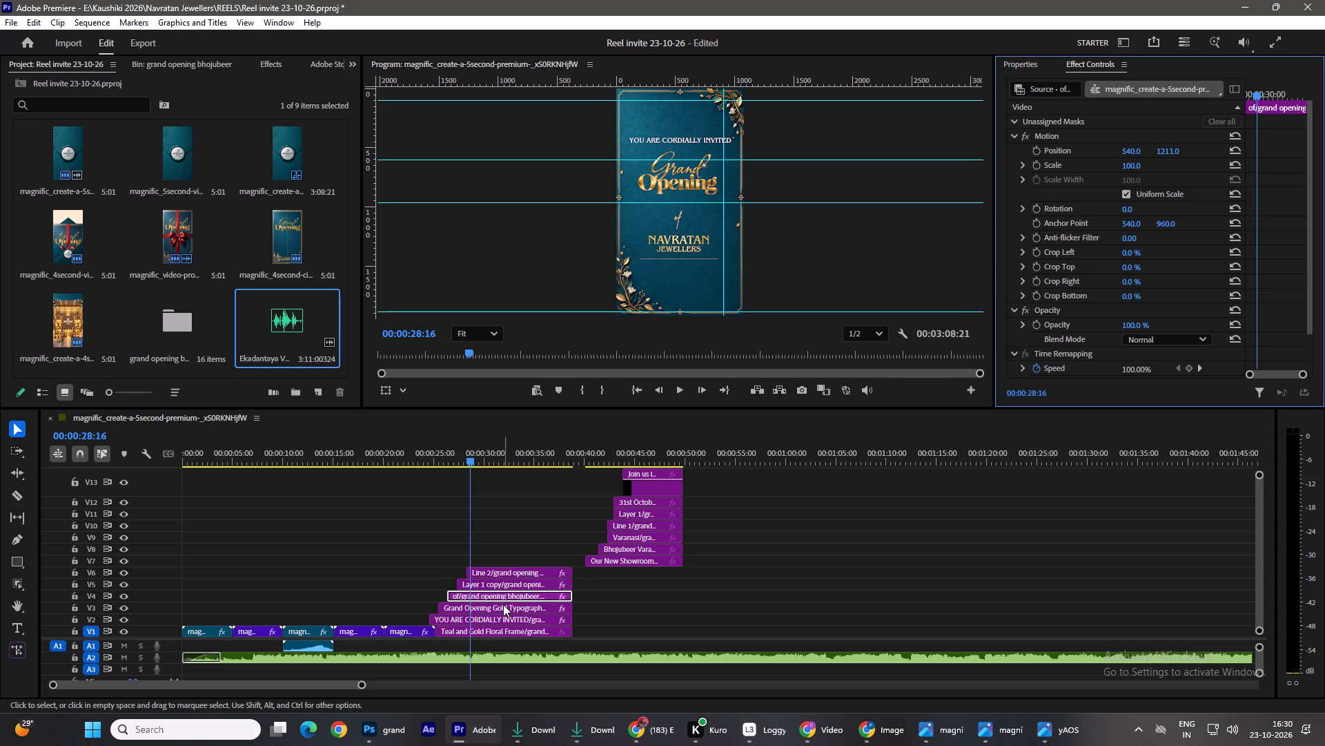
Scale the Grand Opening title on V3 to 126 and set its vertical position to 1233.
click(503, 605)
drag(1170, 151, 1178, 93)
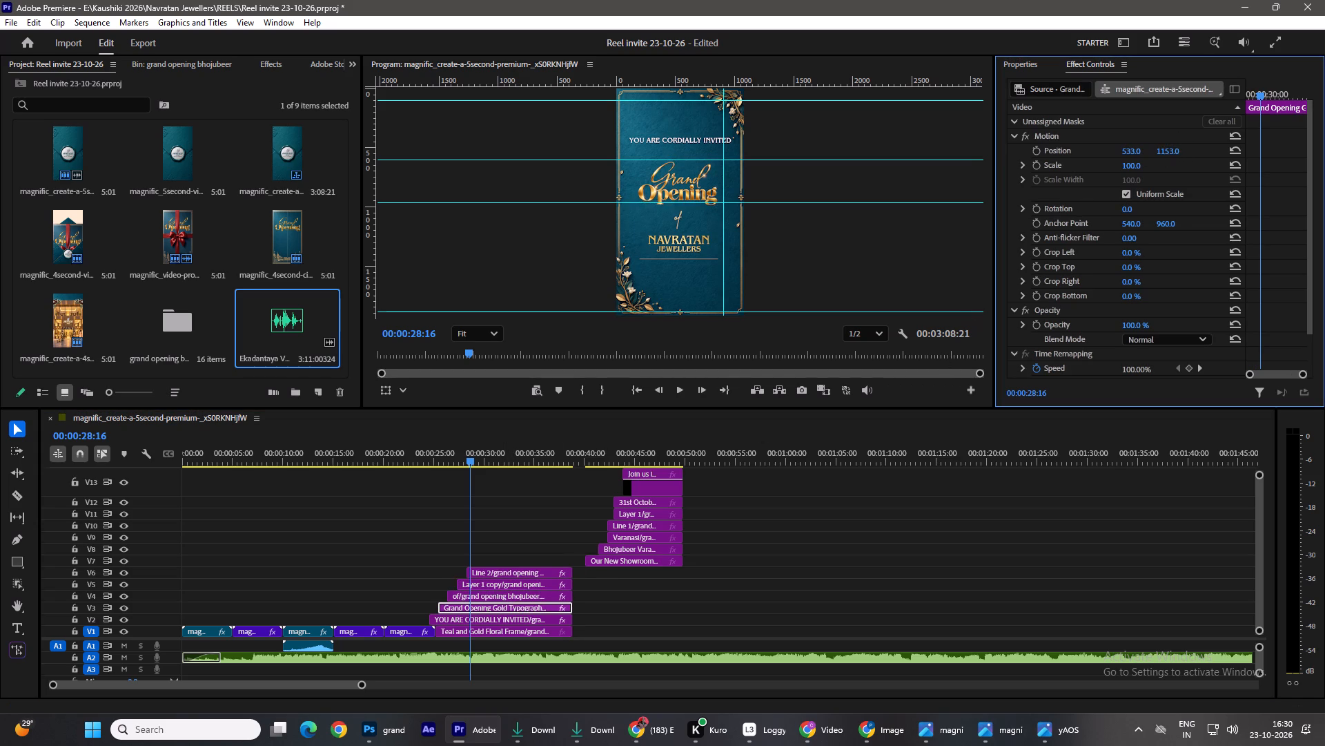
drag(1178, 93, 1181, 101)
drag(1130, 166, 1148, 166)
drag(1161, 152, 1156, 90)
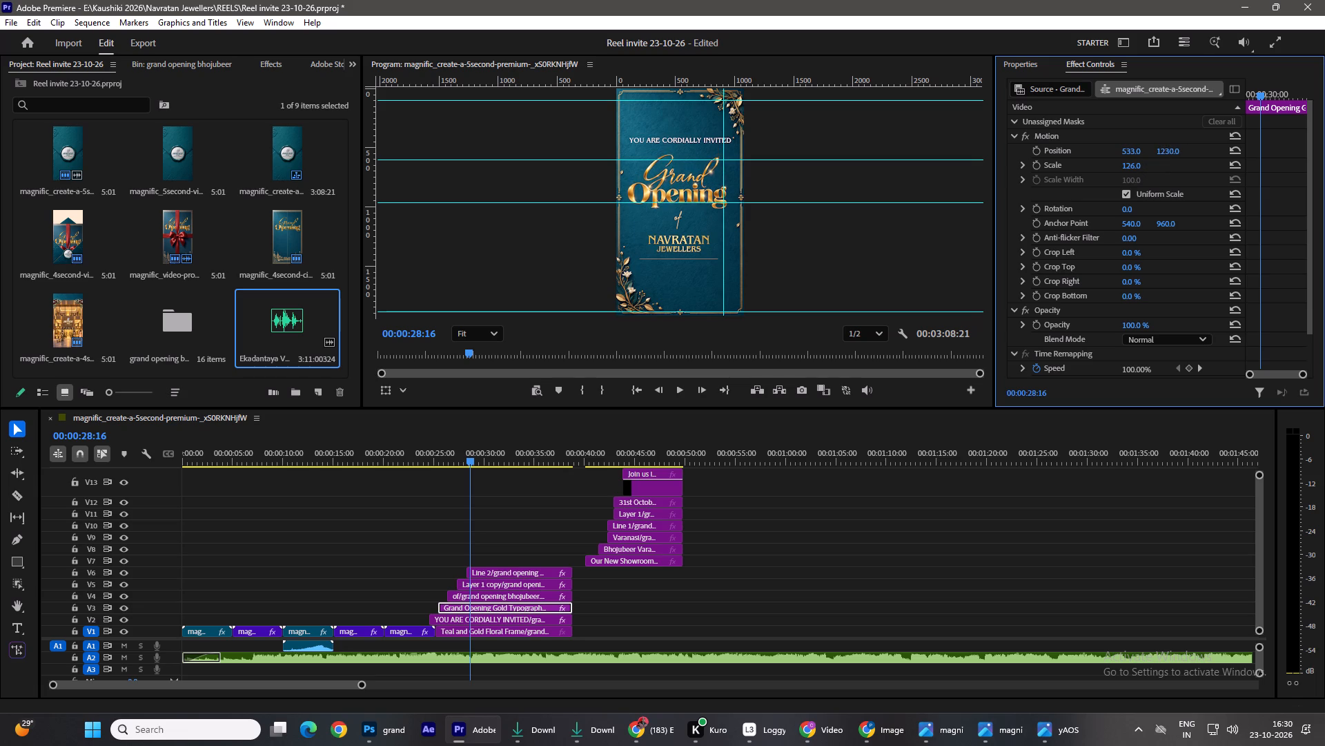
drag(1156, 90, 1157, 88)
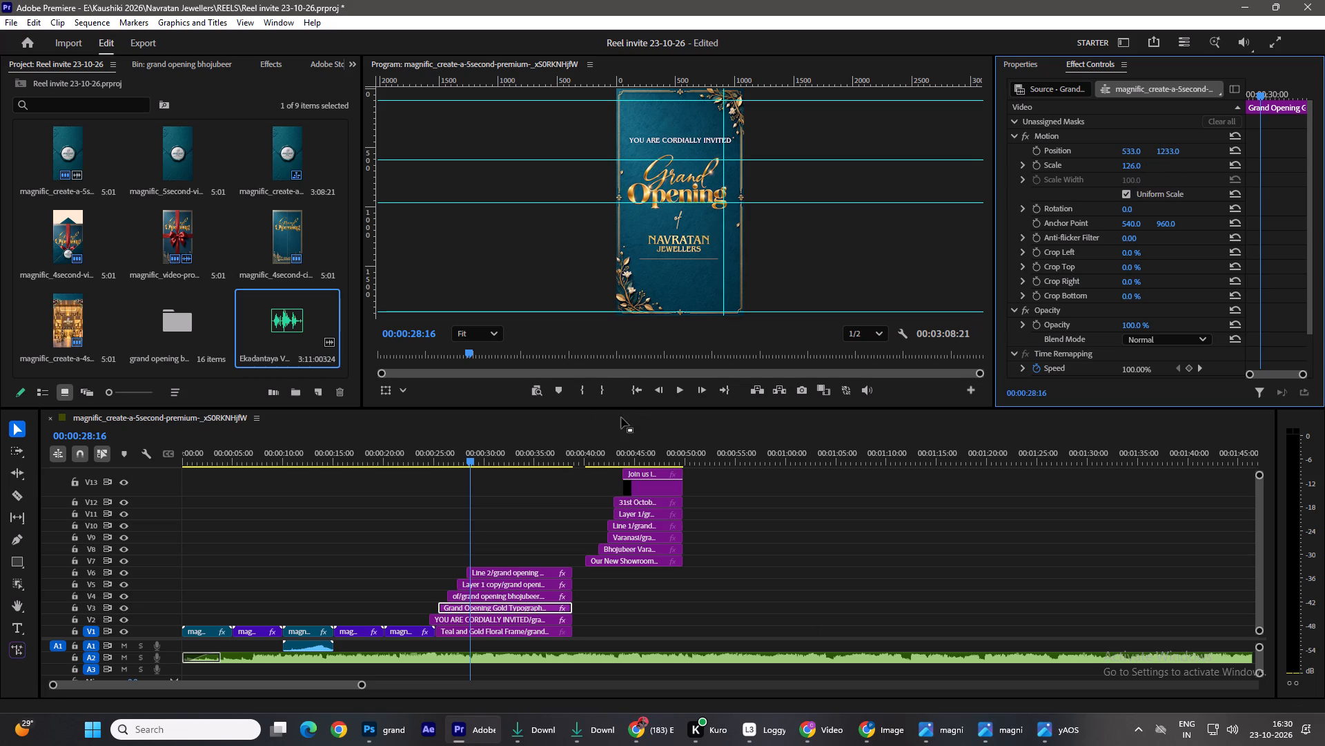
Enlarge the NAVRATAN JEWELLERS text on V5 slightly, lower the V6 divider line to Y 1299, and play back the layout.
click(492, 588)
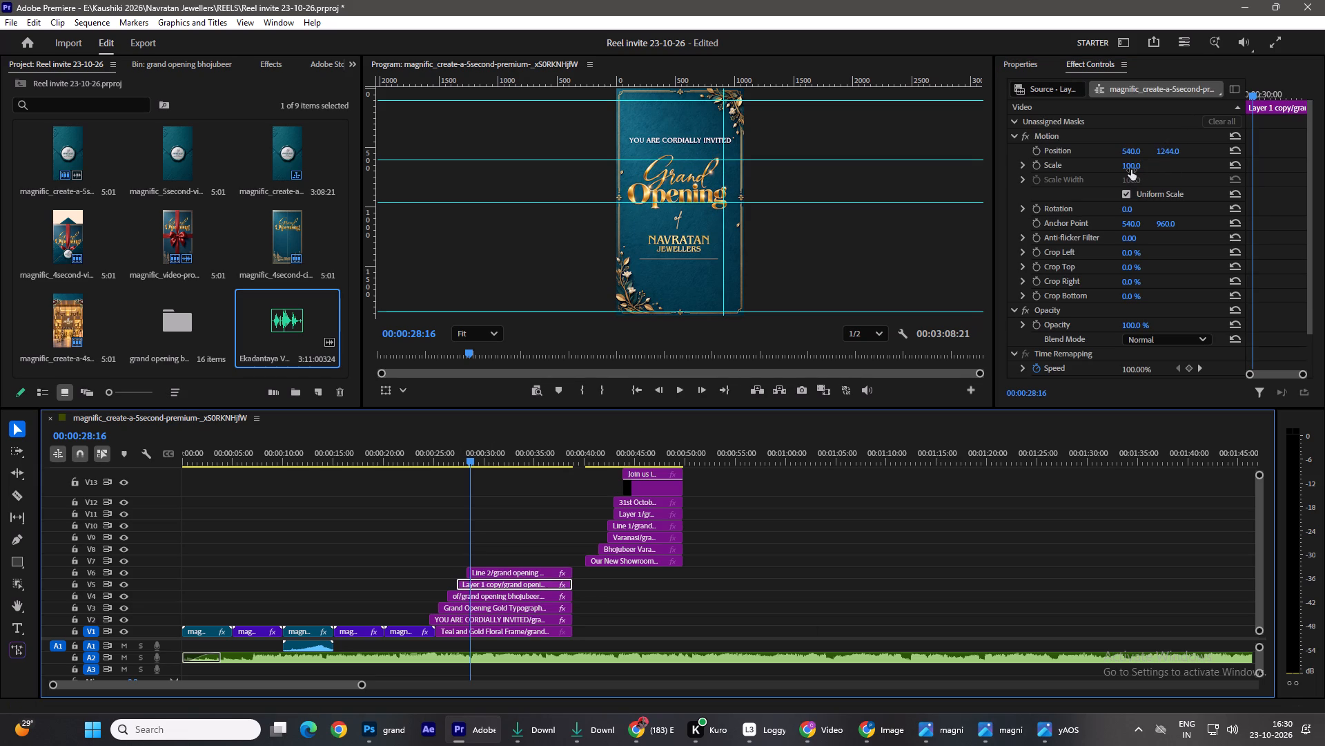
drag(1130, 170, 1162, 180)
click(498, 573)
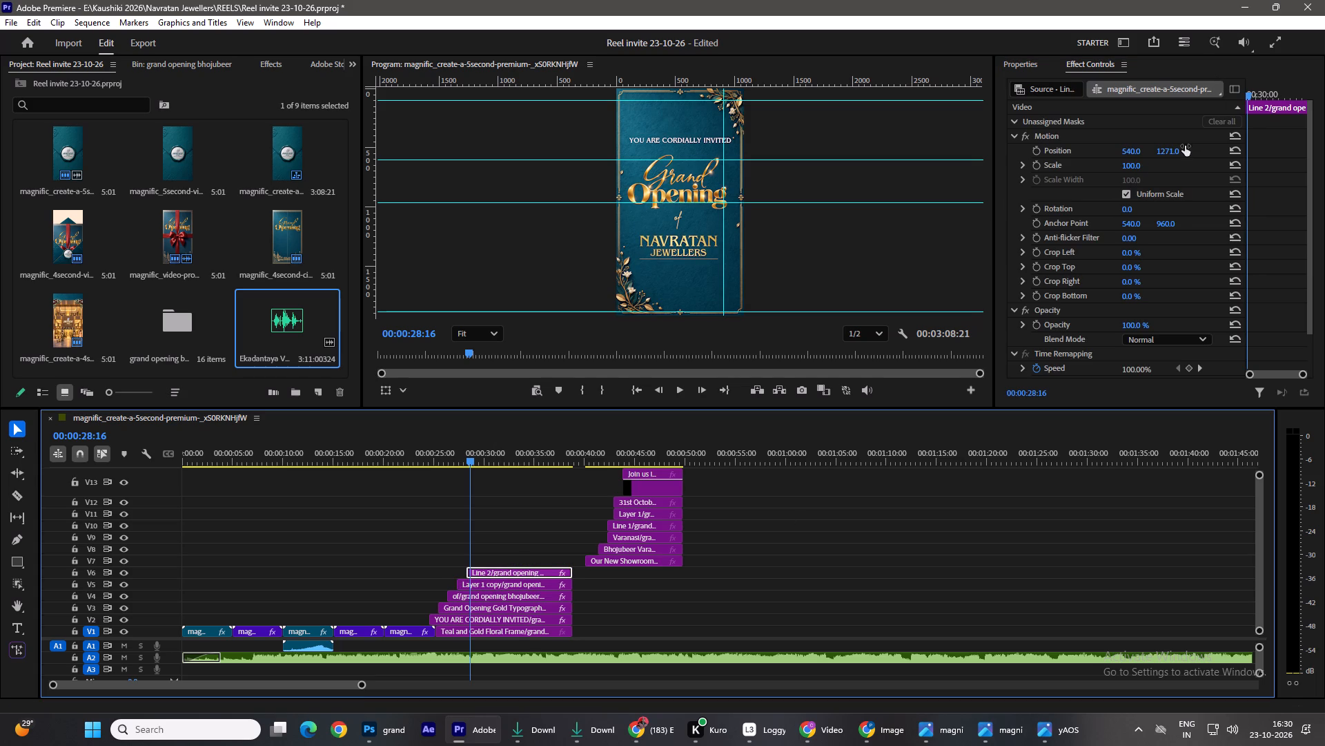
drag(1177, 152, 1170, 131)
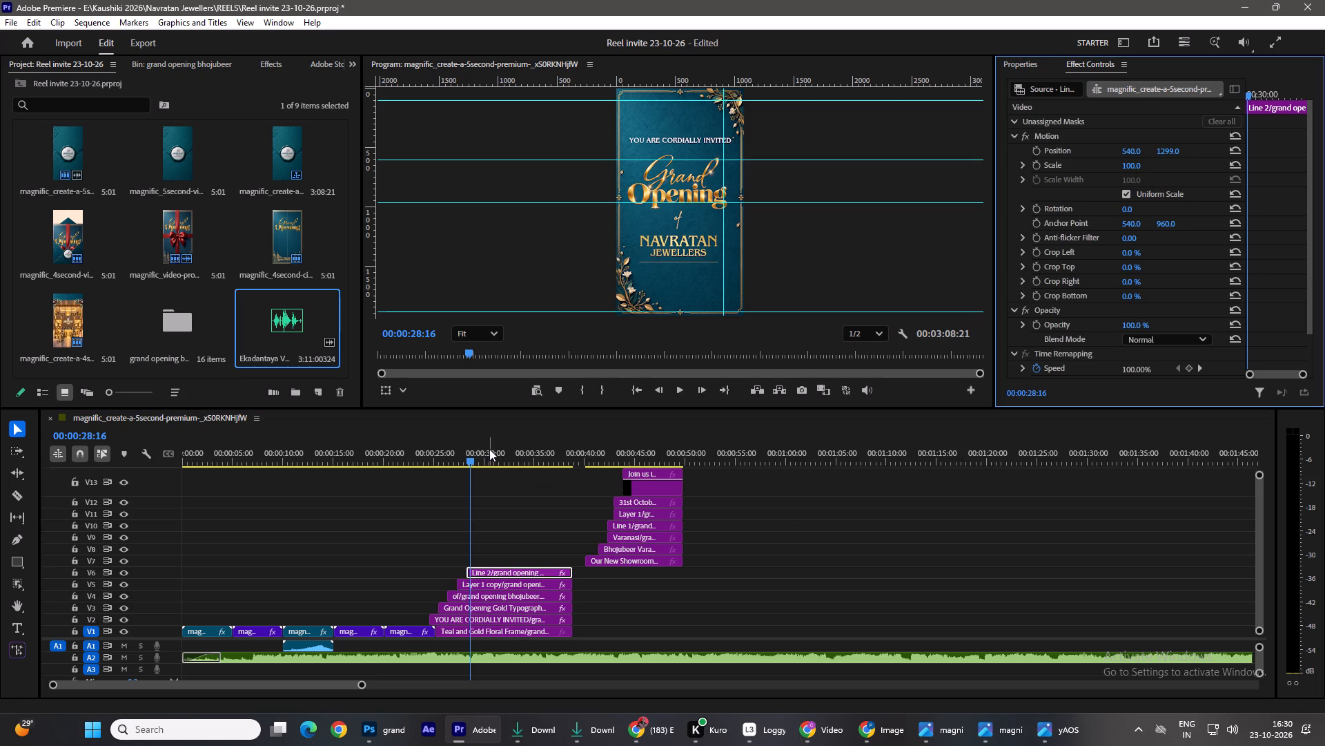
drag(477, 457, 429, 460)
key(space)
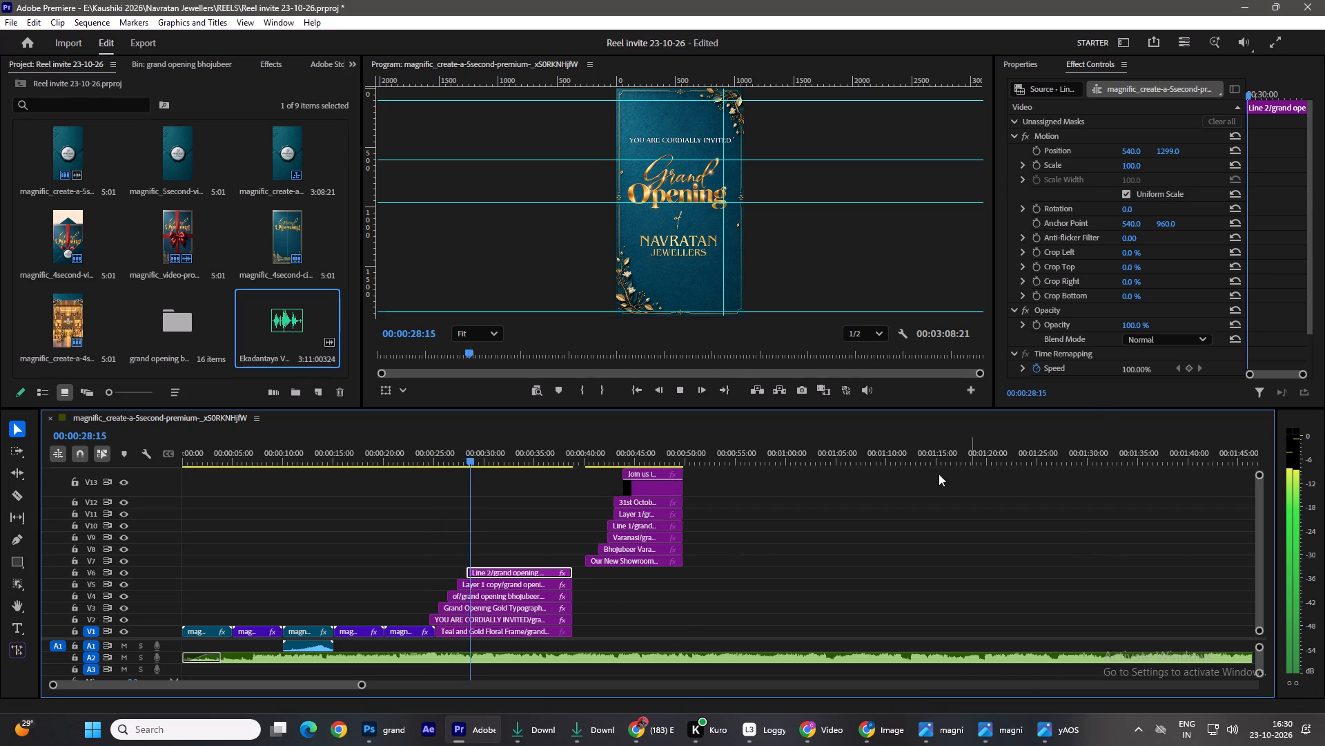
key(space)
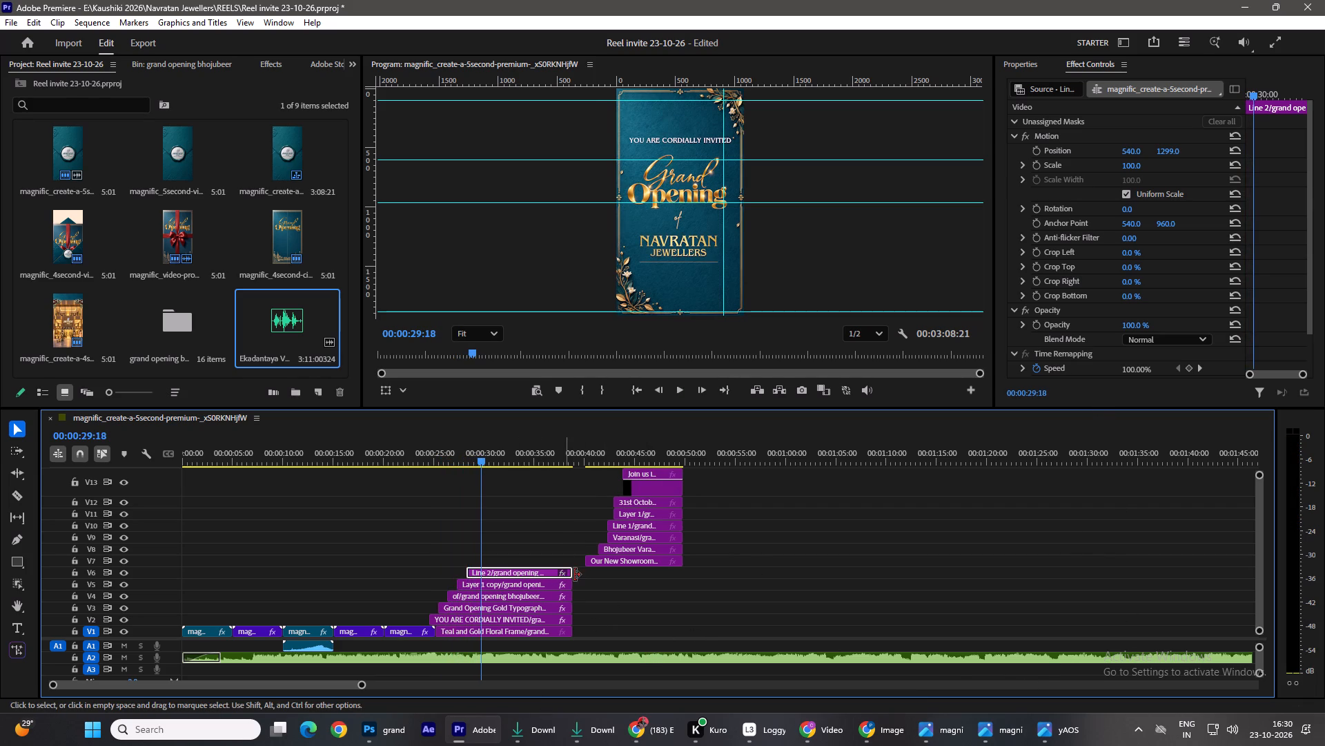
Trim the ends of the invitation clips on V2 through V6 together by 00:00:06:17, to about 00:00:32.
drag(557, 525, 547, 548)
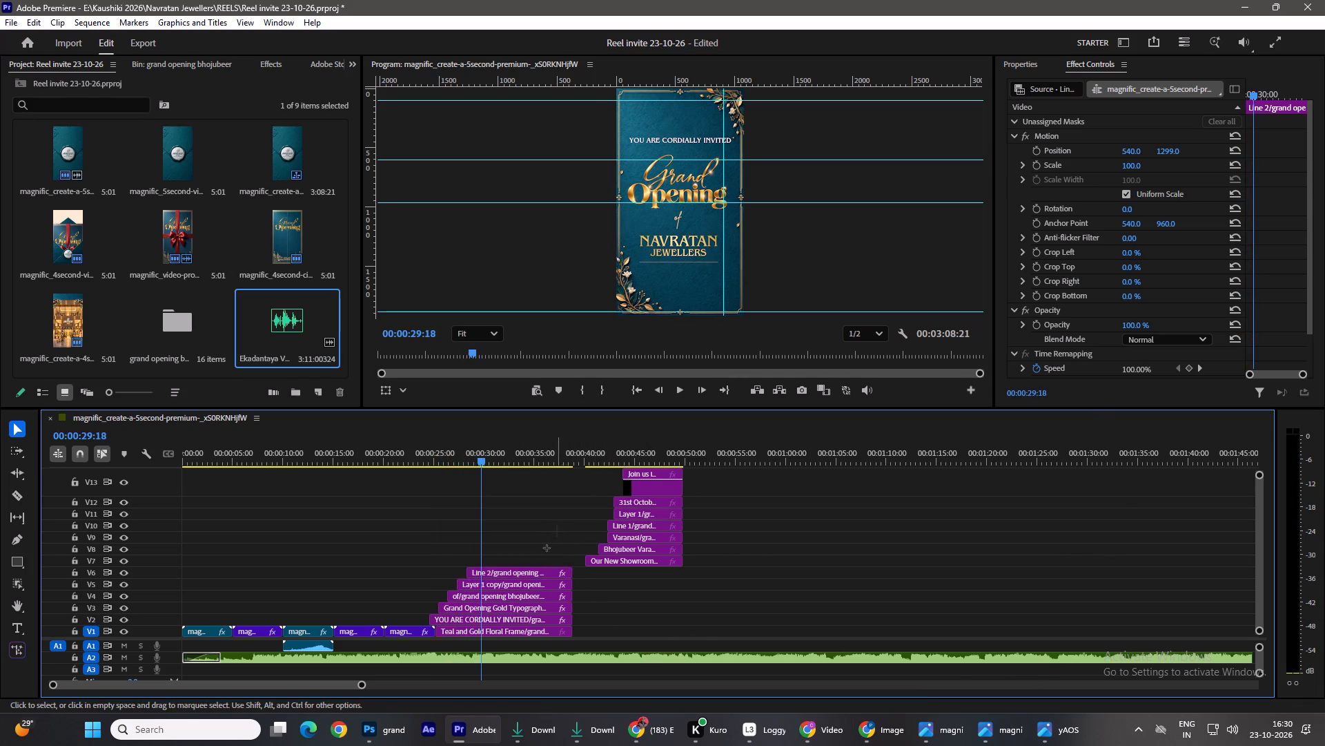
drag(547, 548, 498, 620)
drag(576, 607, 508, 613)
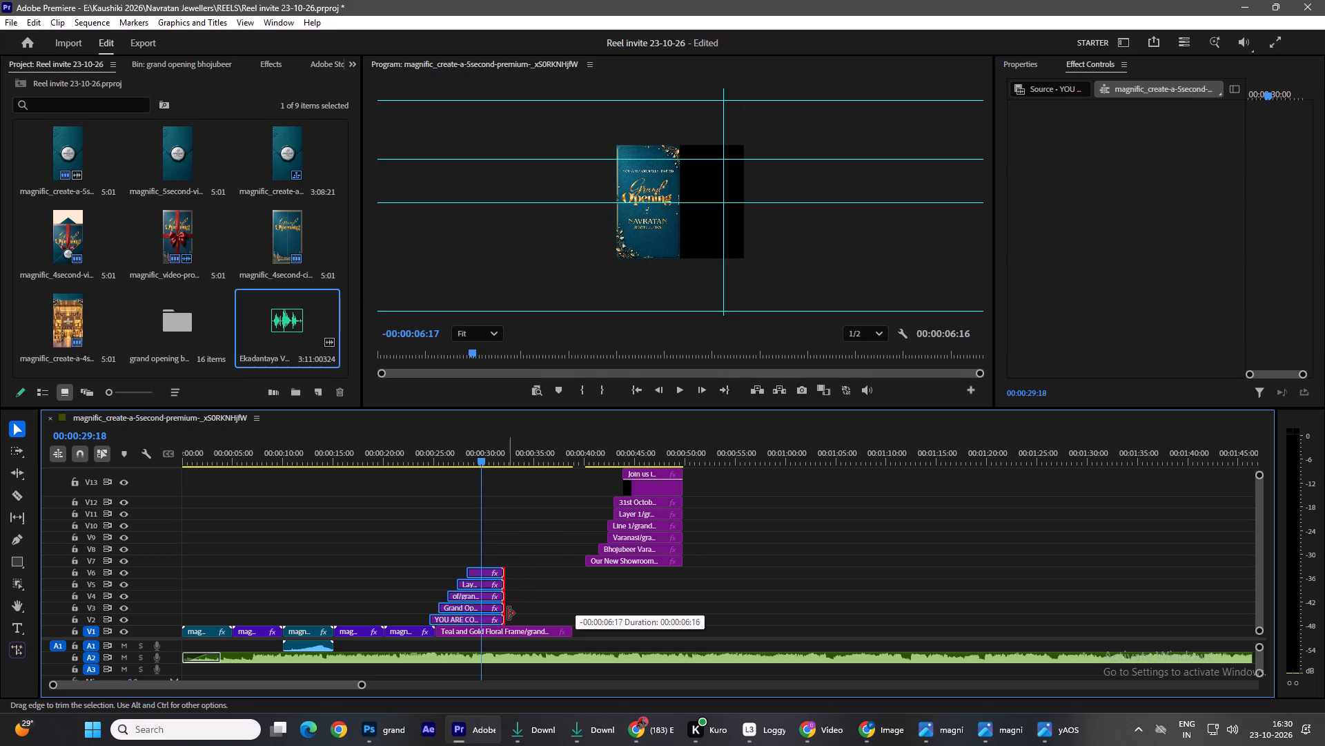
drag(508, 613, 507, 613)
click(569, 595)
Cue the playhead to the start of the V2 invitation text, about 00:00:24:20, and save the project.
drag(471, 452, 427, 453)
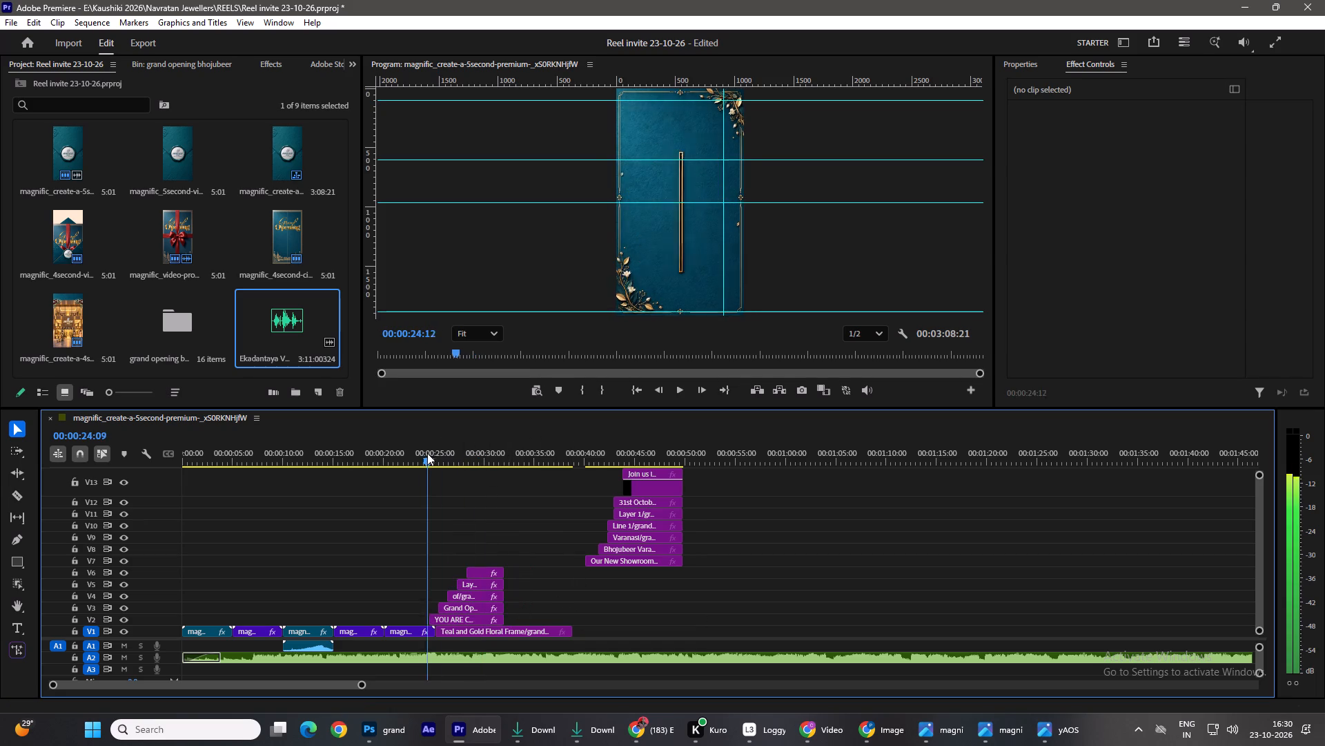
drag(427, 453, 433, 458)
click(262, 77)
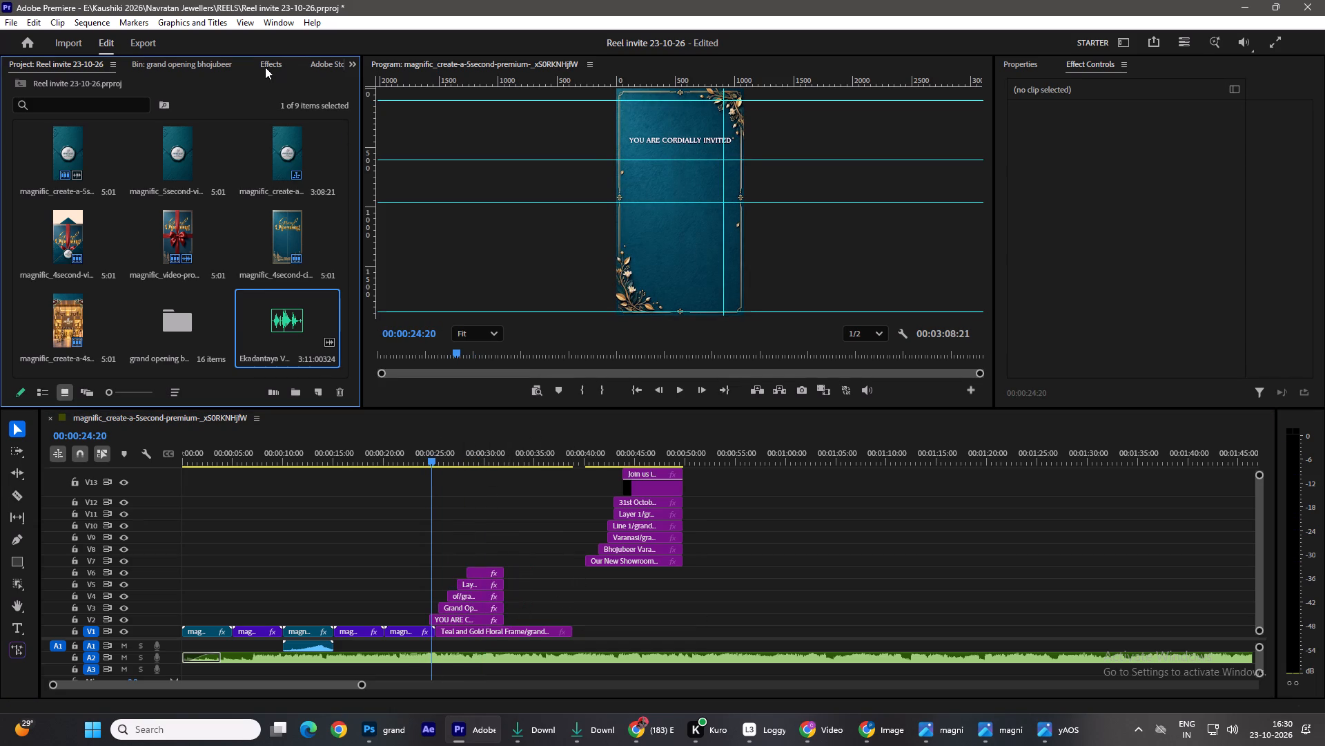
click(265, 67)
key(ctrl+s)
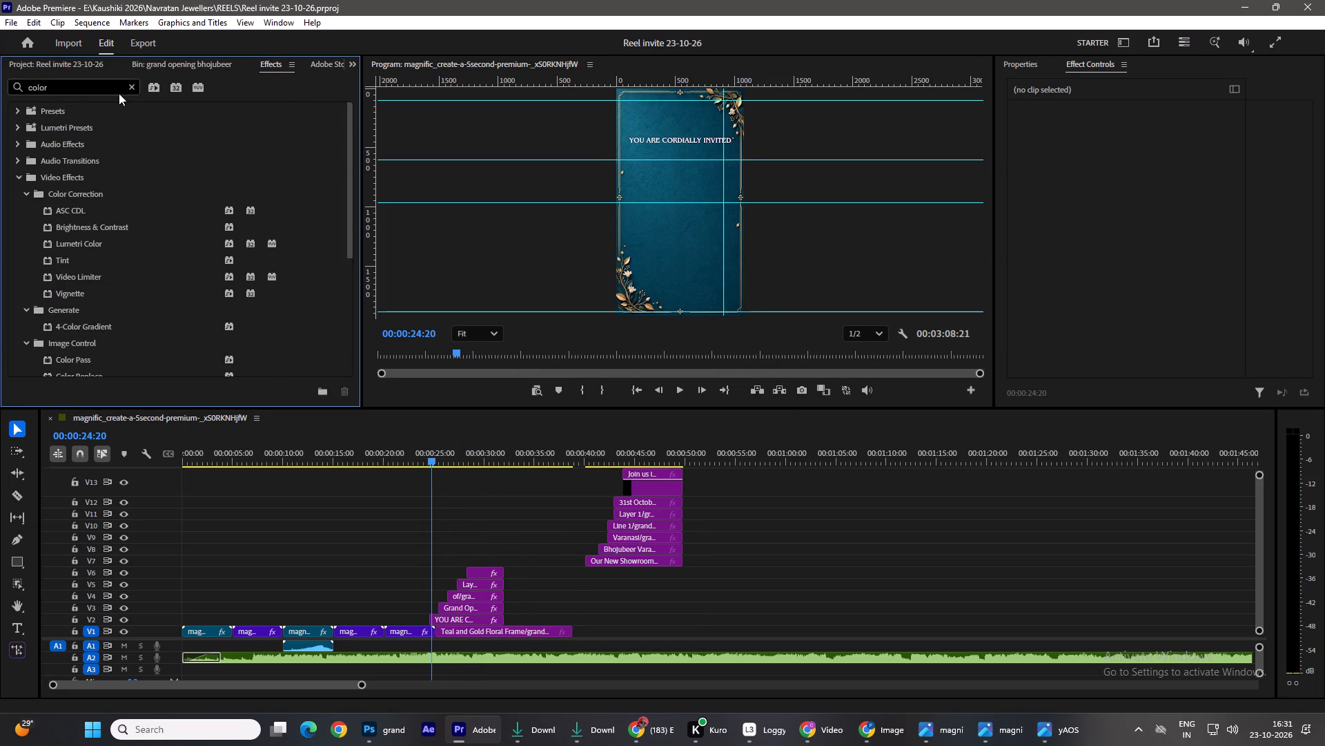
Apply the Travel Motion transition to the start of the YOU ARE CORDIALLY INVITED clip on V2 and play it back.
click(130, 85)
click(18, 175)
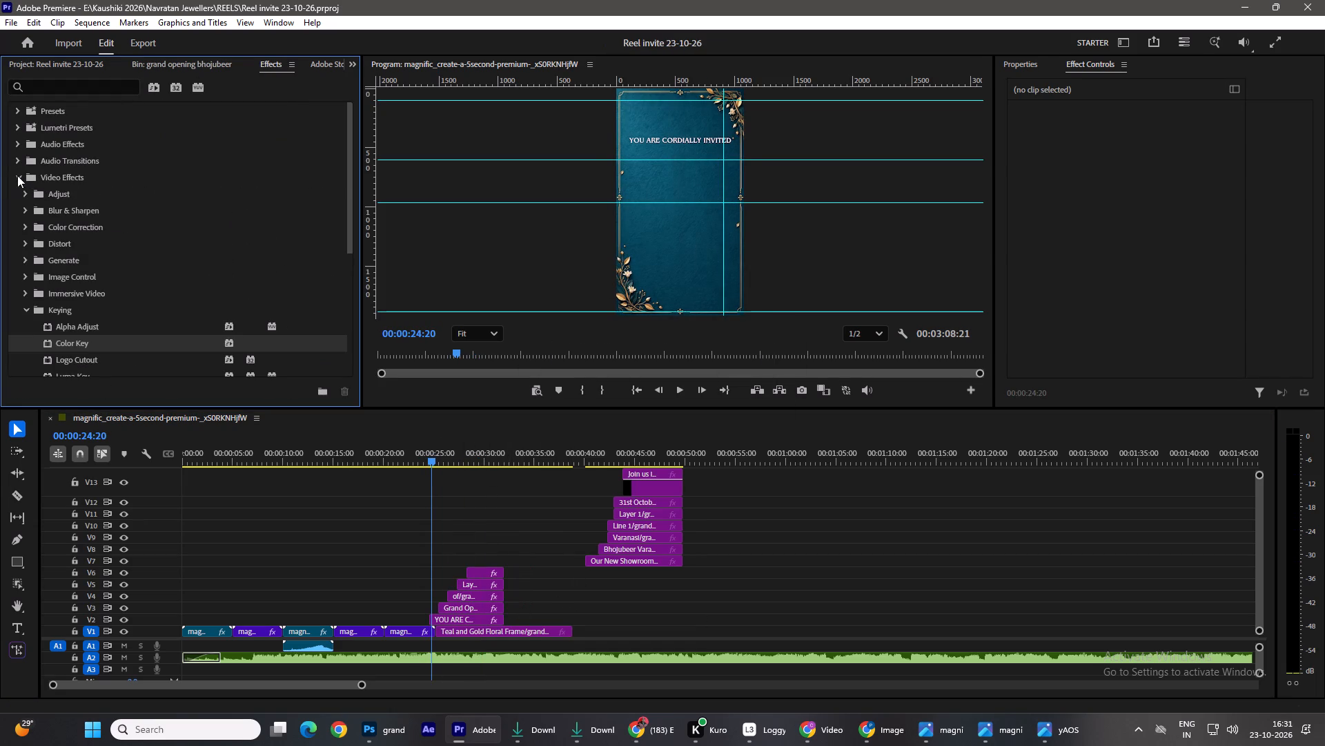
click(17, 175)
click(25, 311)
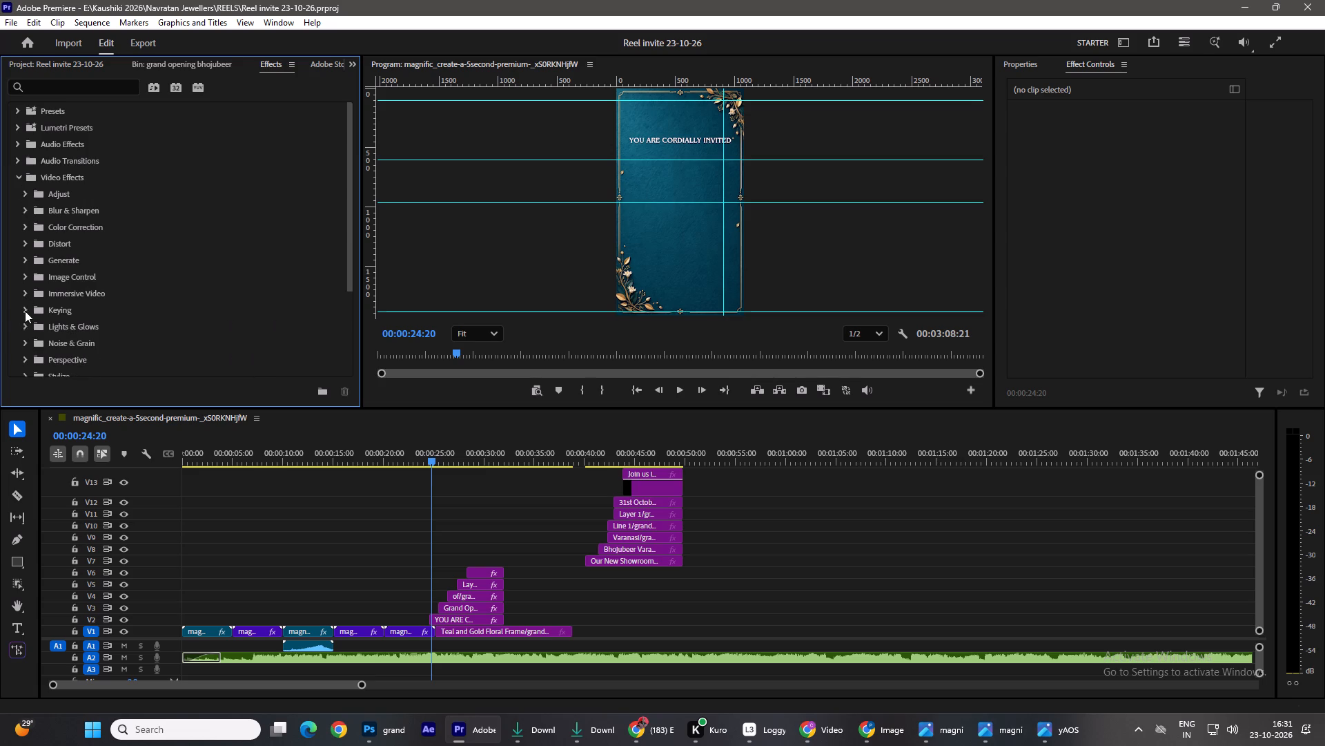
click(28, 191)
click(27, 192)
click(23, 182)
click(22, 190)
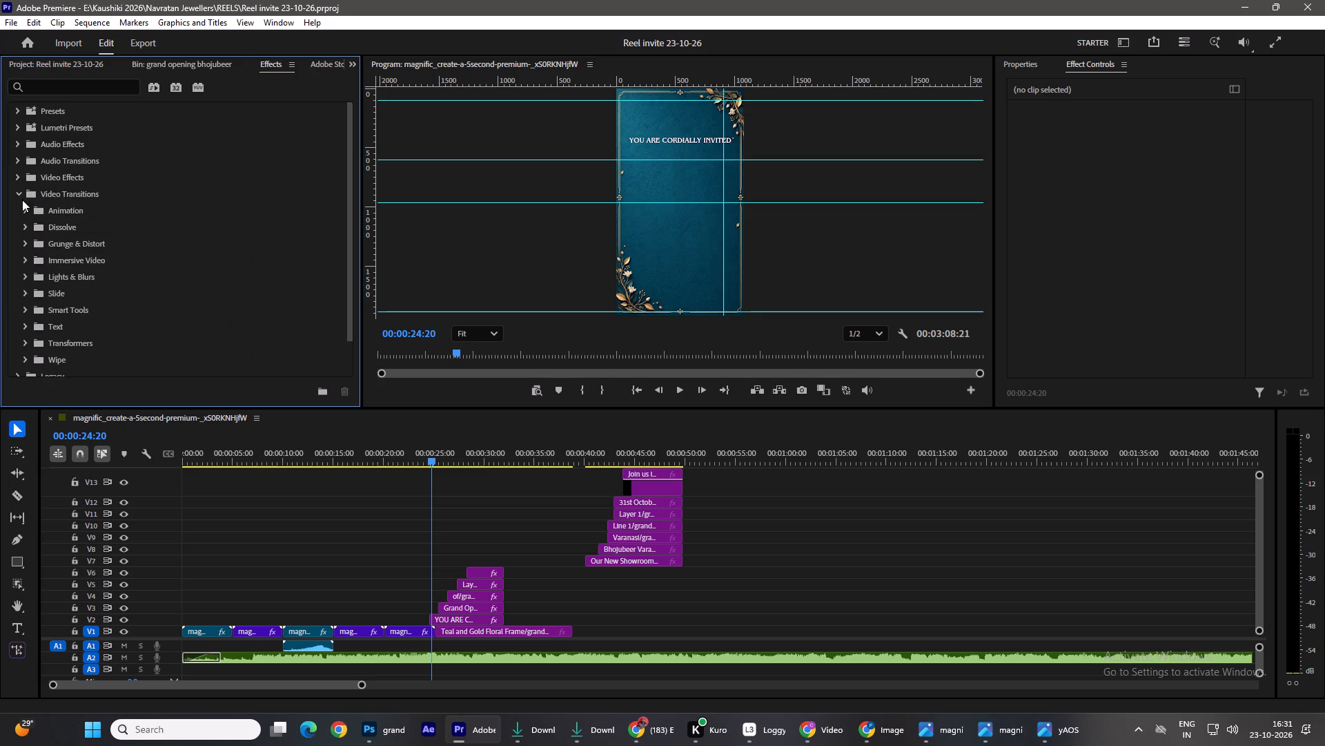
click(32, 205)
click(28, 212)
scroll(46, 327, down, 3)
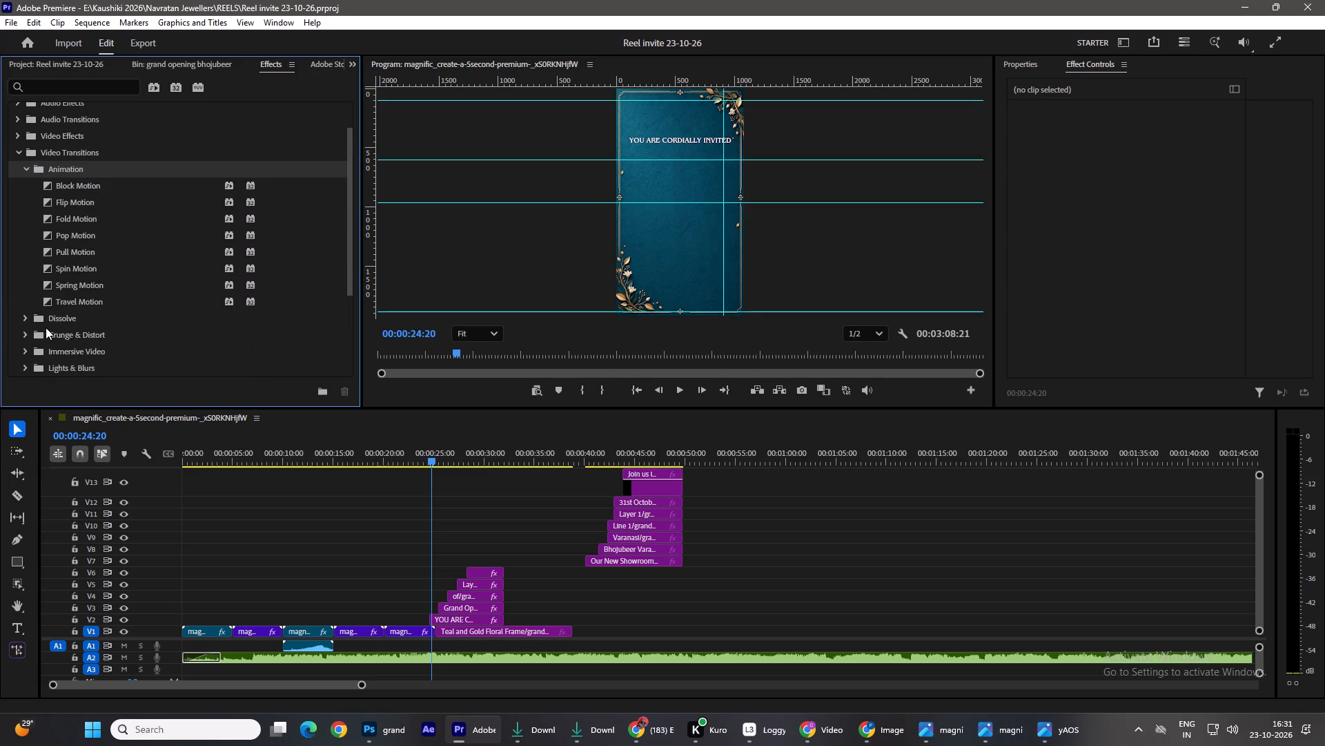
drag(48, 300, 435, 620)
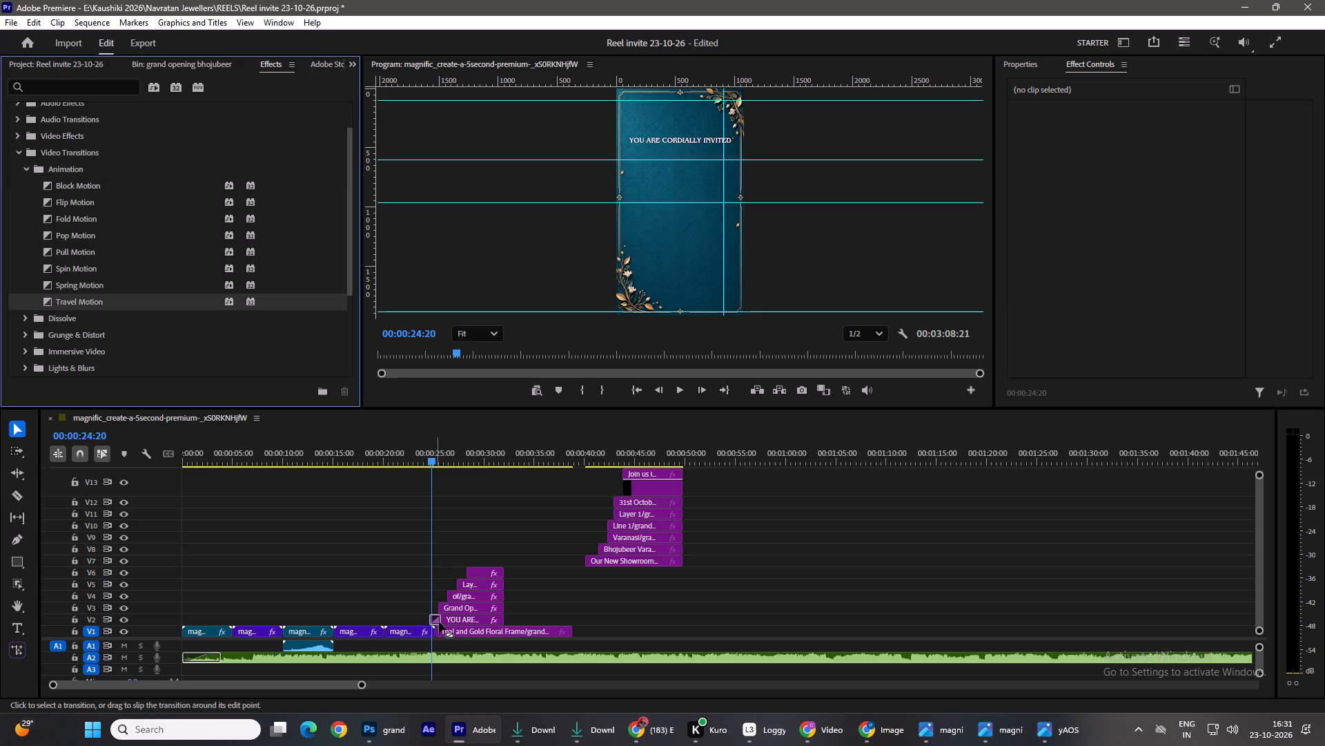
drag(433, 457, 418, 459)
key(space)
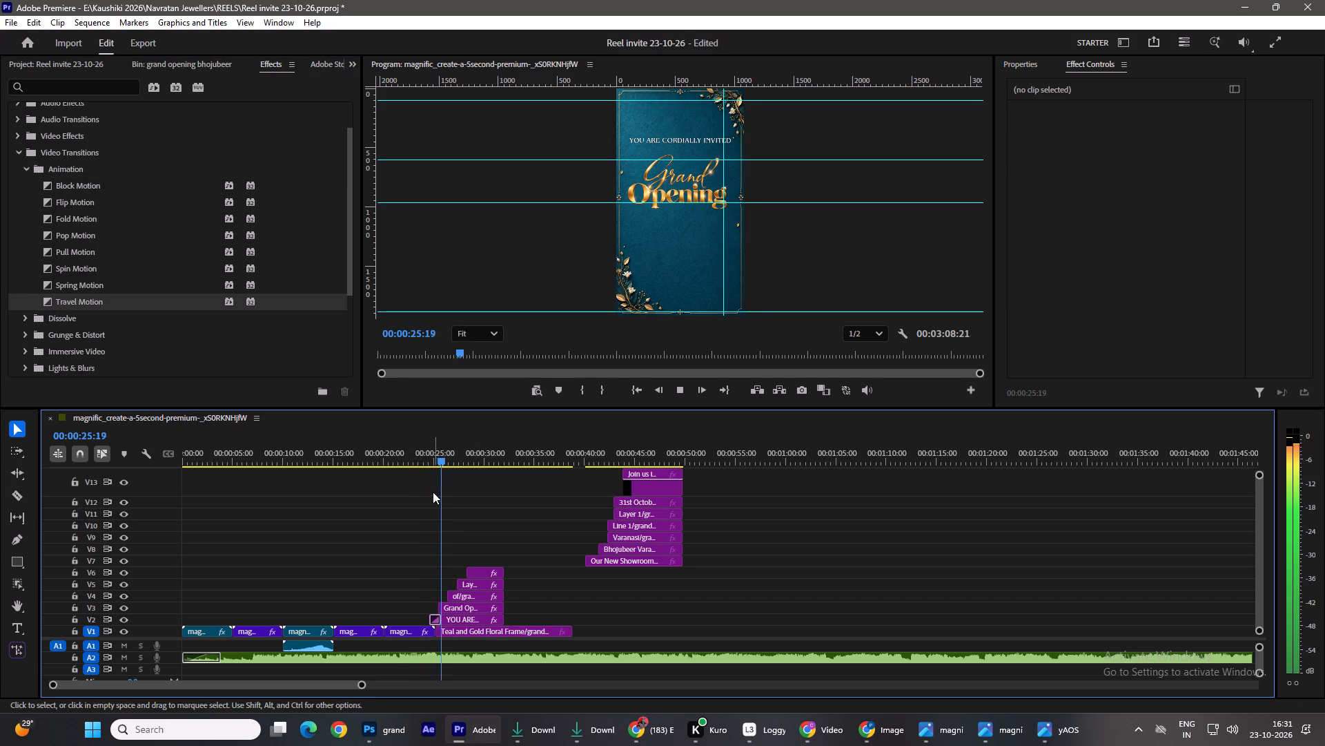
key(space)
Apply the Spring Motion transition to the start of the Grand Opening clip on V3 and cue back to about 00:00:24:12.
click(451, 607)
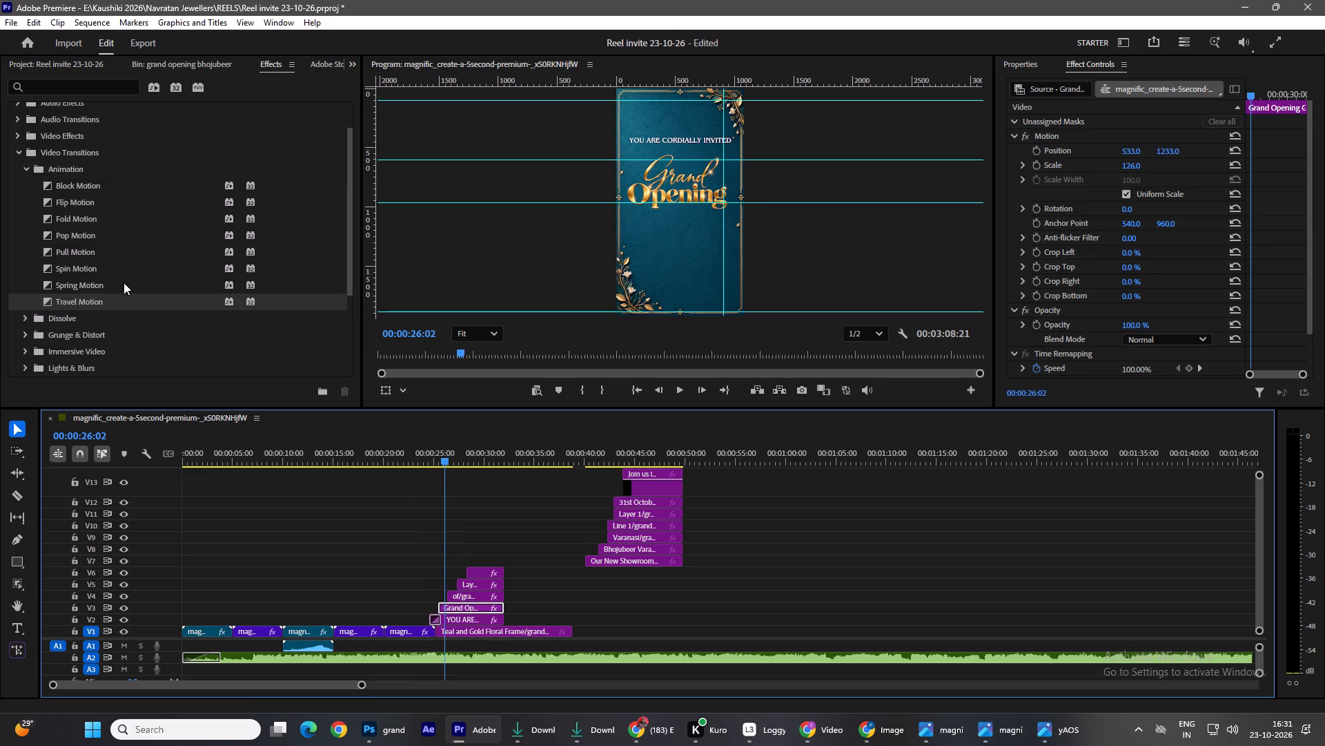
drag(50, 285, 447, 612)
drag(449, 433, 437, 439)
drag(450, 458, 430, 459)
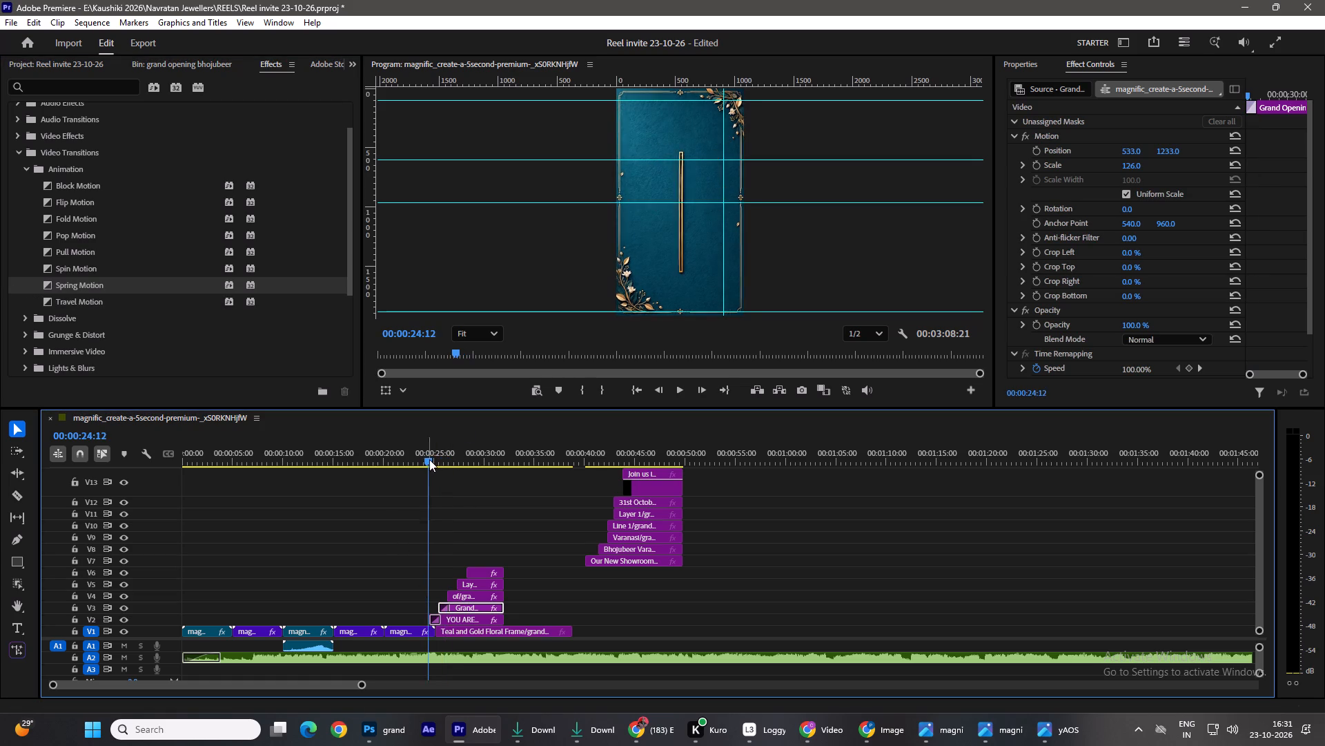
Play back the Grand Opening text animation from about 00:00:24:12.
key(space)
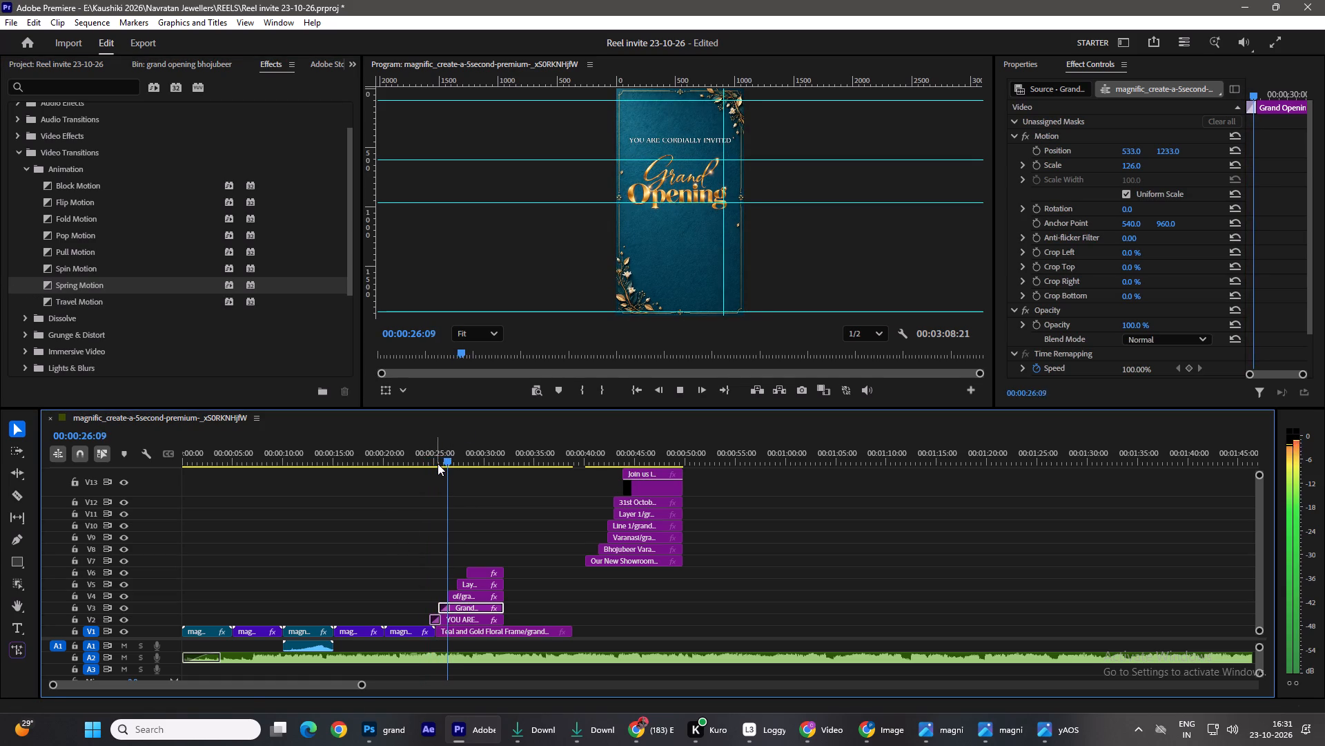
key(space)
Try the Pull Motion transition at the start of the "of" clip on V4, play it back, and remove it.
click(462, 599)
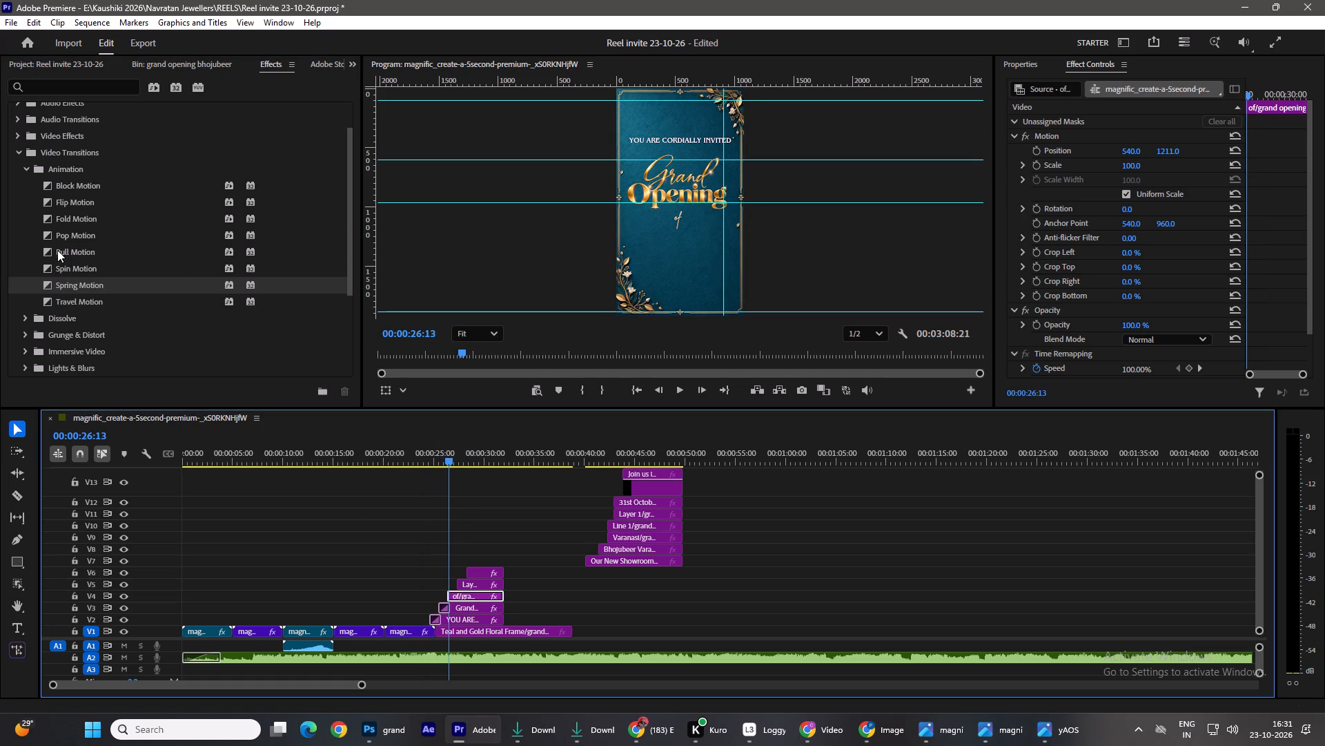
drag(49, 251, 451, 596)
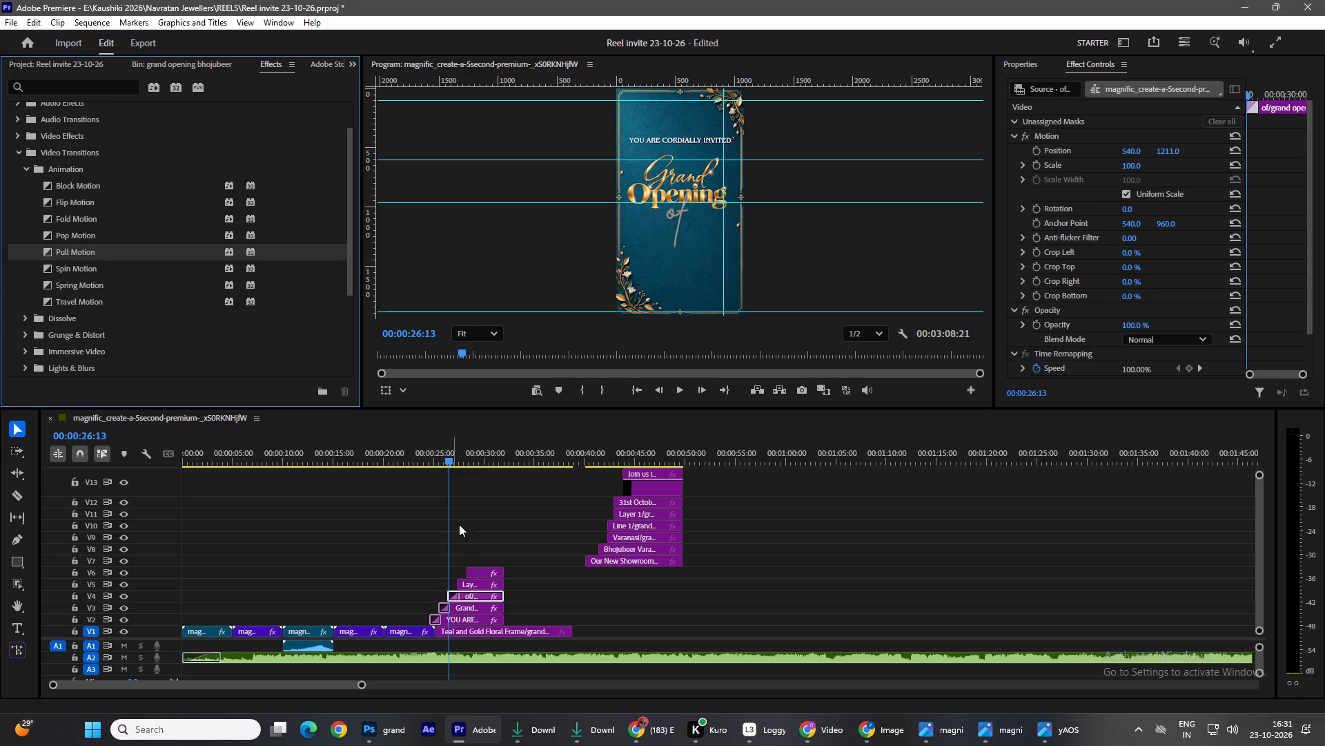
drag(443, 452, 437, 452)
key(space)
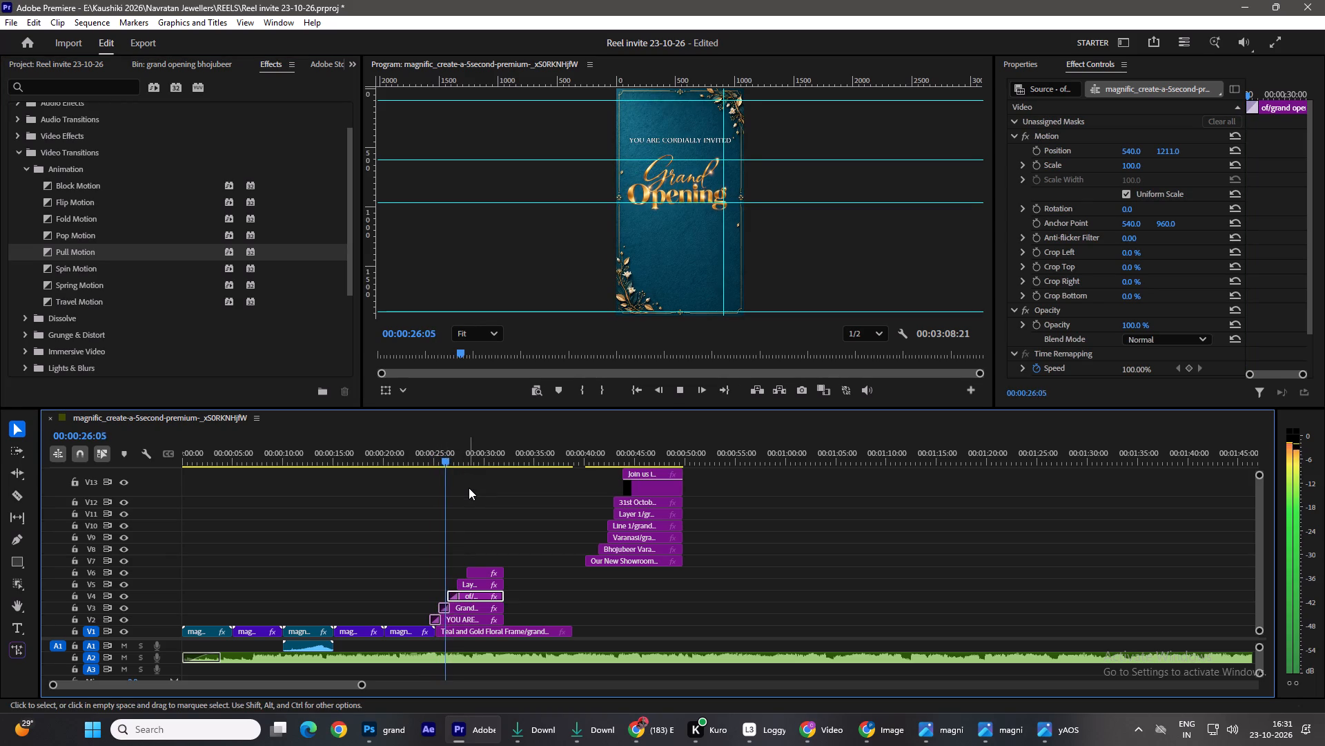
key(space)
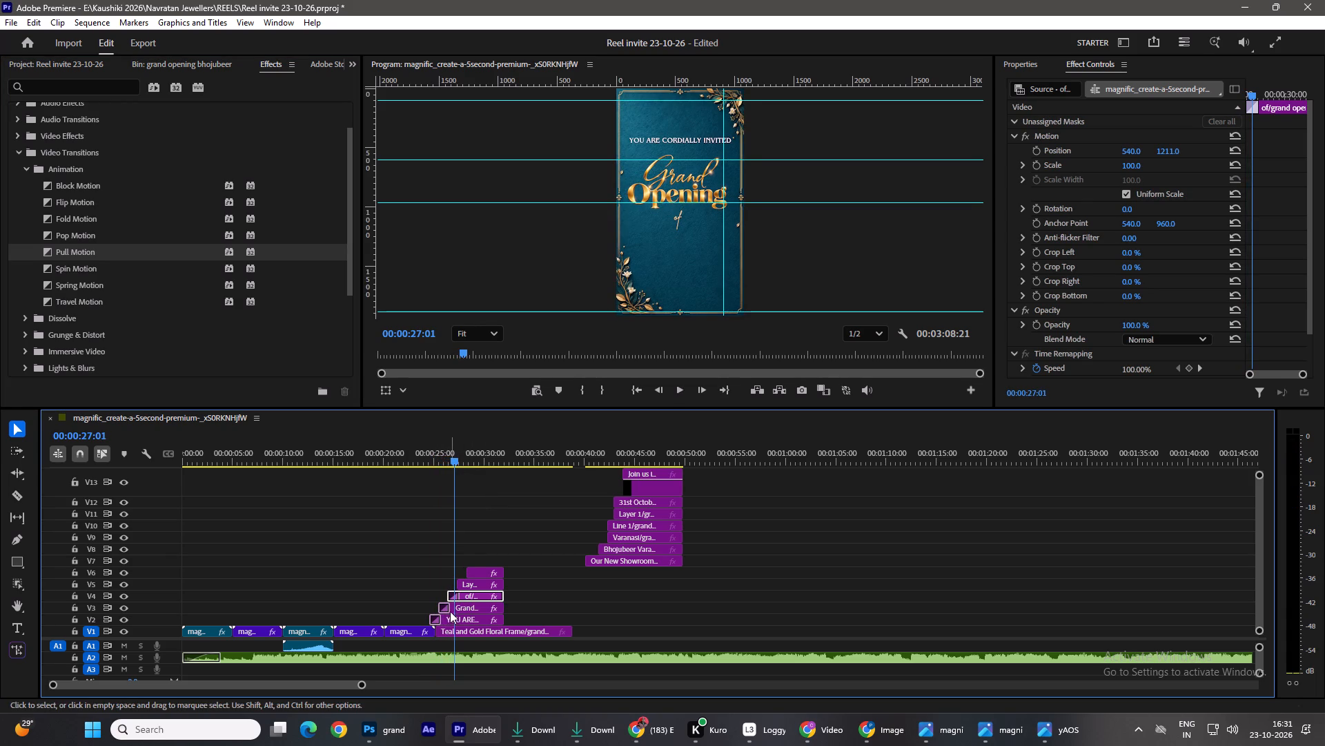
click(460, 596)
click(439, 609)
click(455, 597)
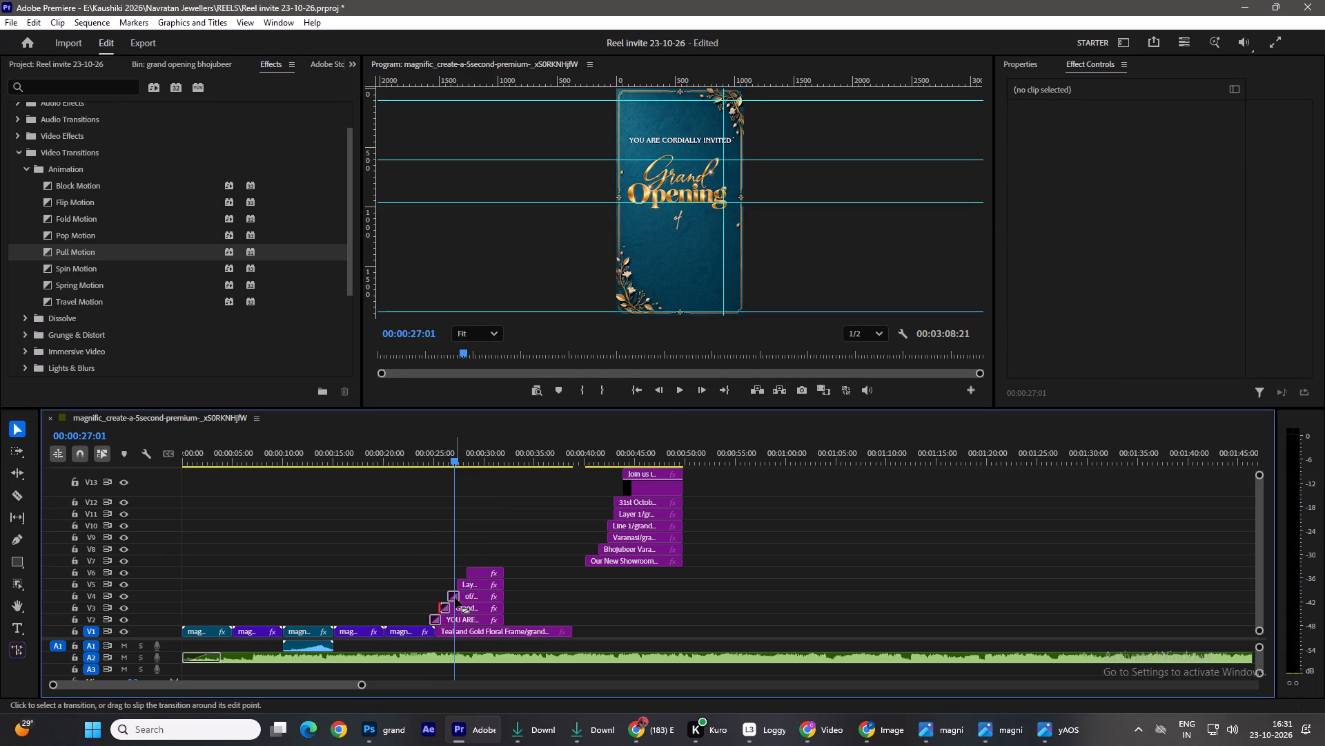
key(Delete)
Replace the transition at the start of the Grand Opening clip on V3 with Pull Motion.
click(446, 615)
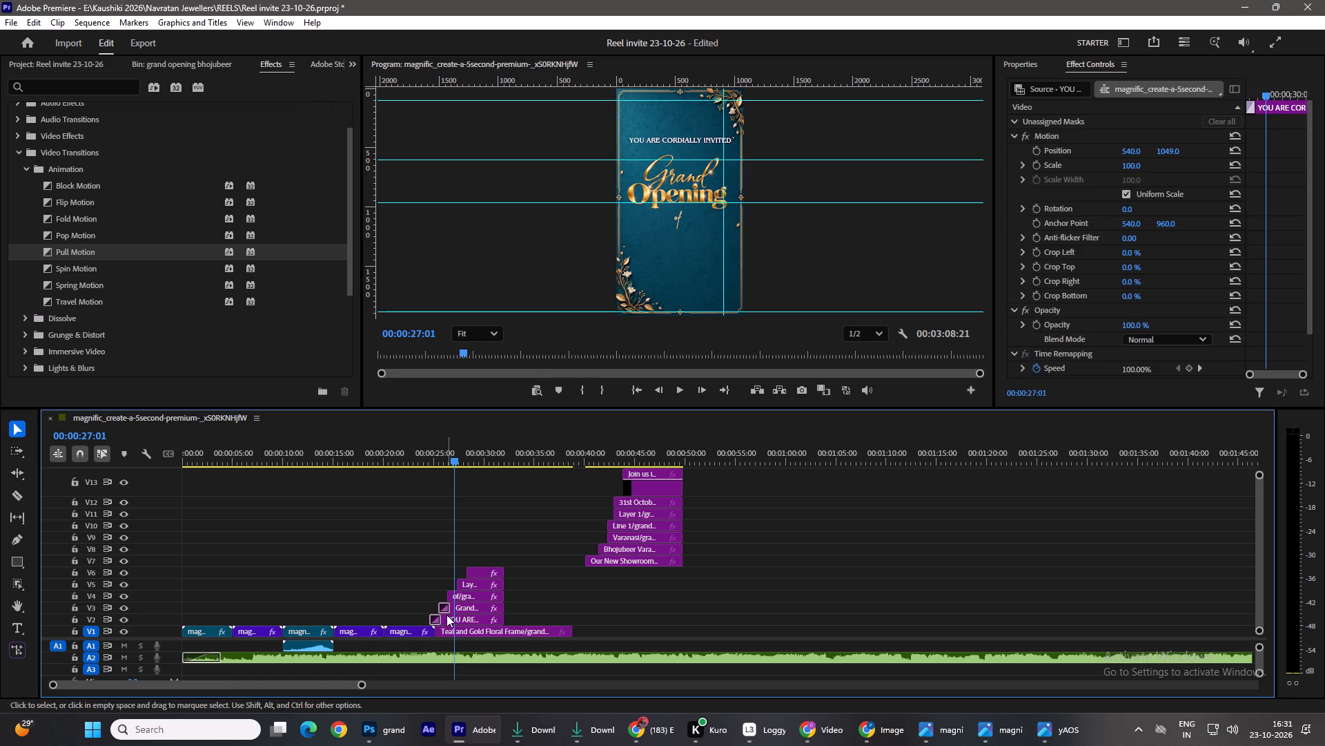
click(445, 611)
click(446, 609)
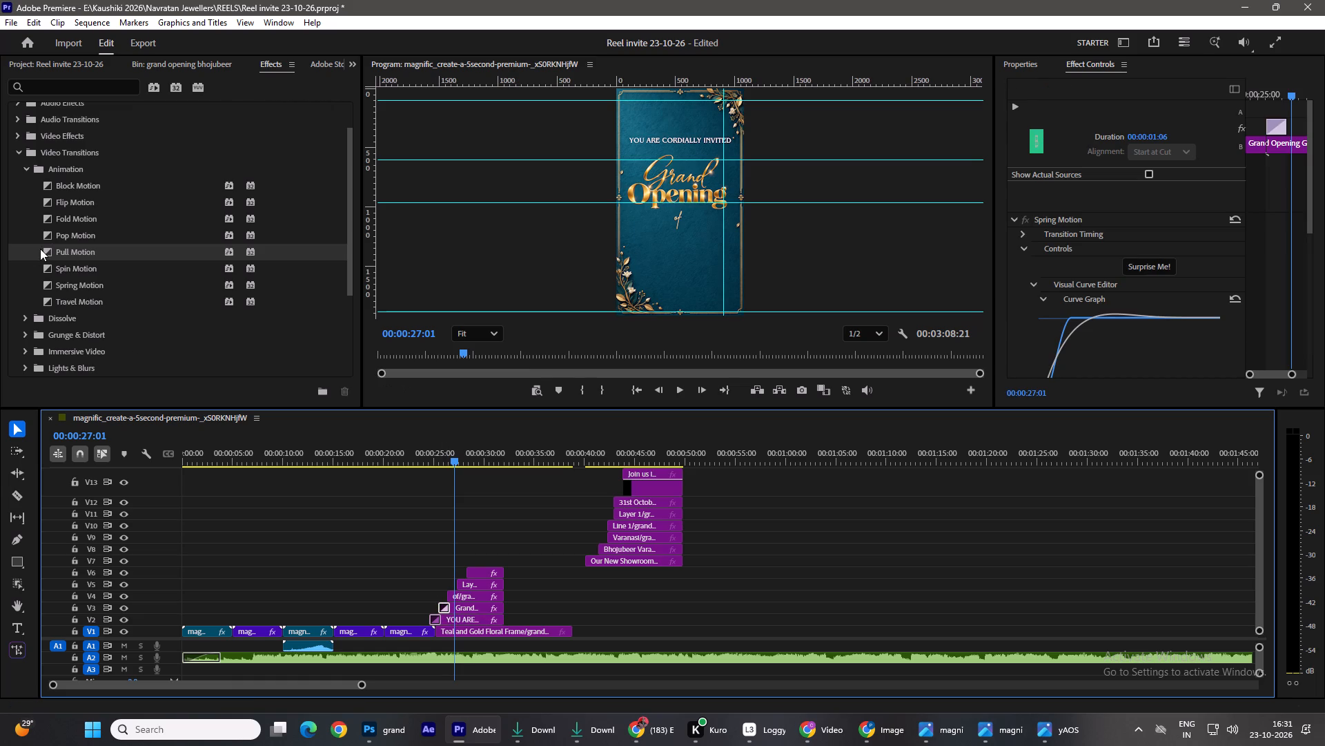
drag(44, 249, 445, 605)
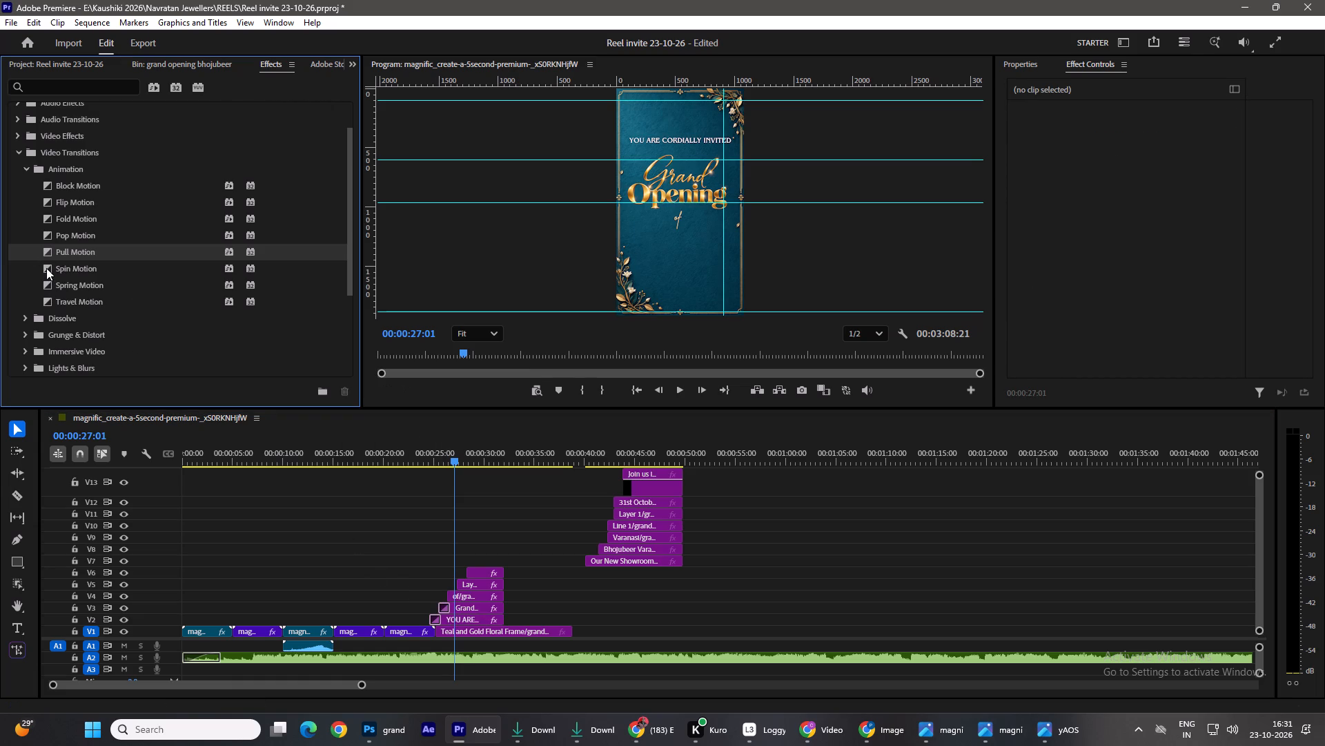
Apply the Spring Motion transition to the start of the "of" clip on V4 and play it back.
drag(46, 285, 450, 591)
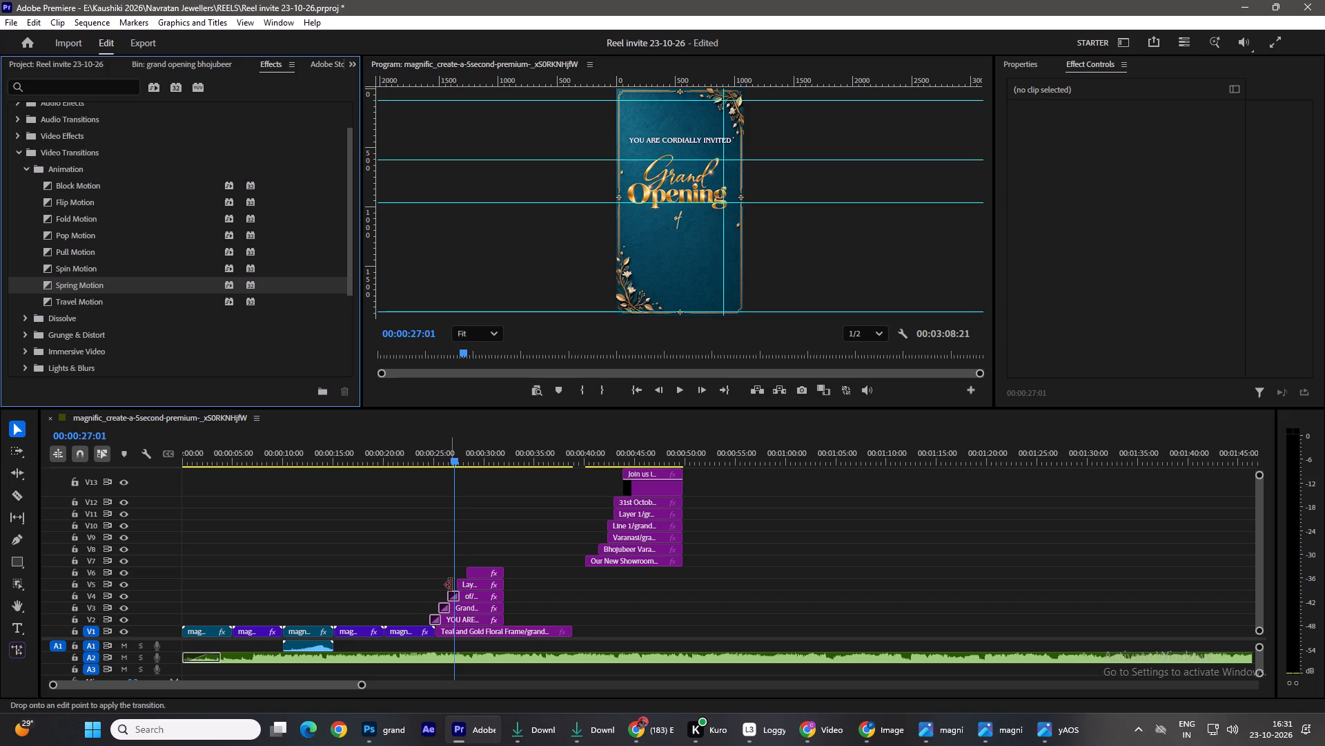
drag(447, 463, 432, 463)
key(space)
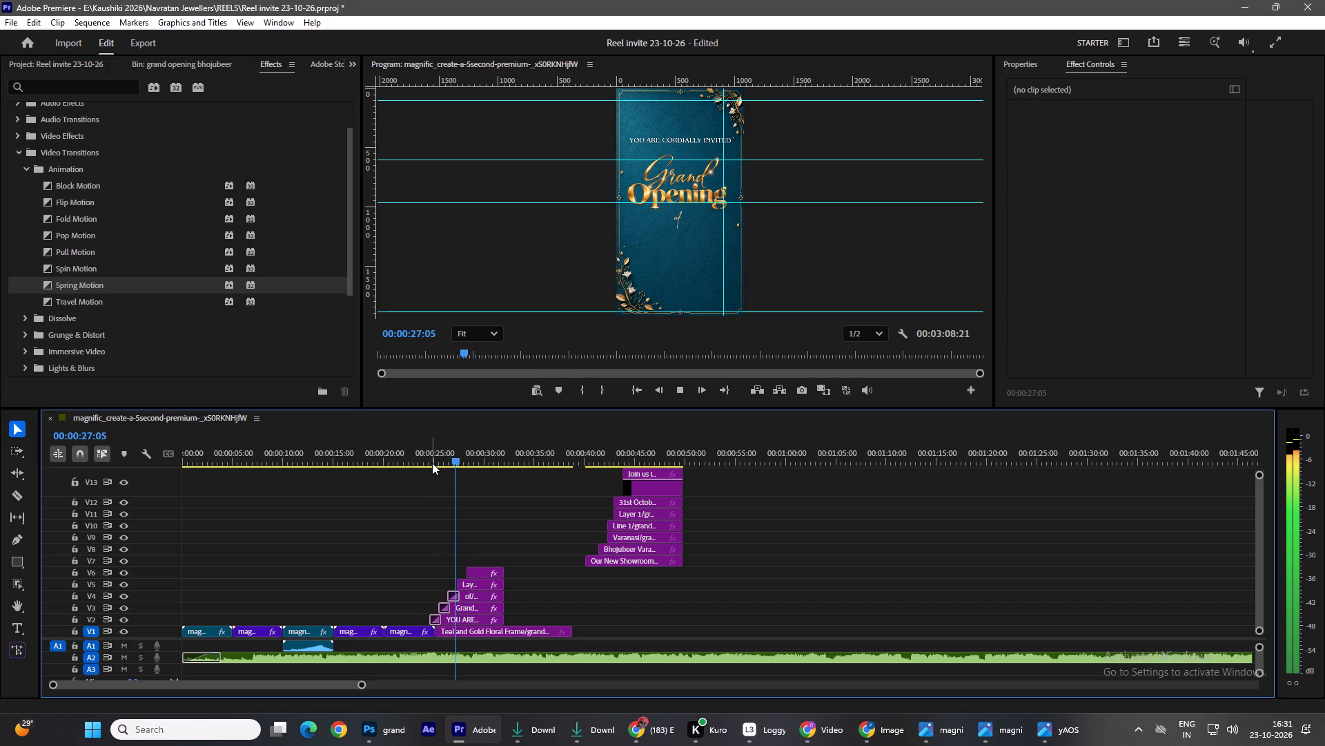
key(space)
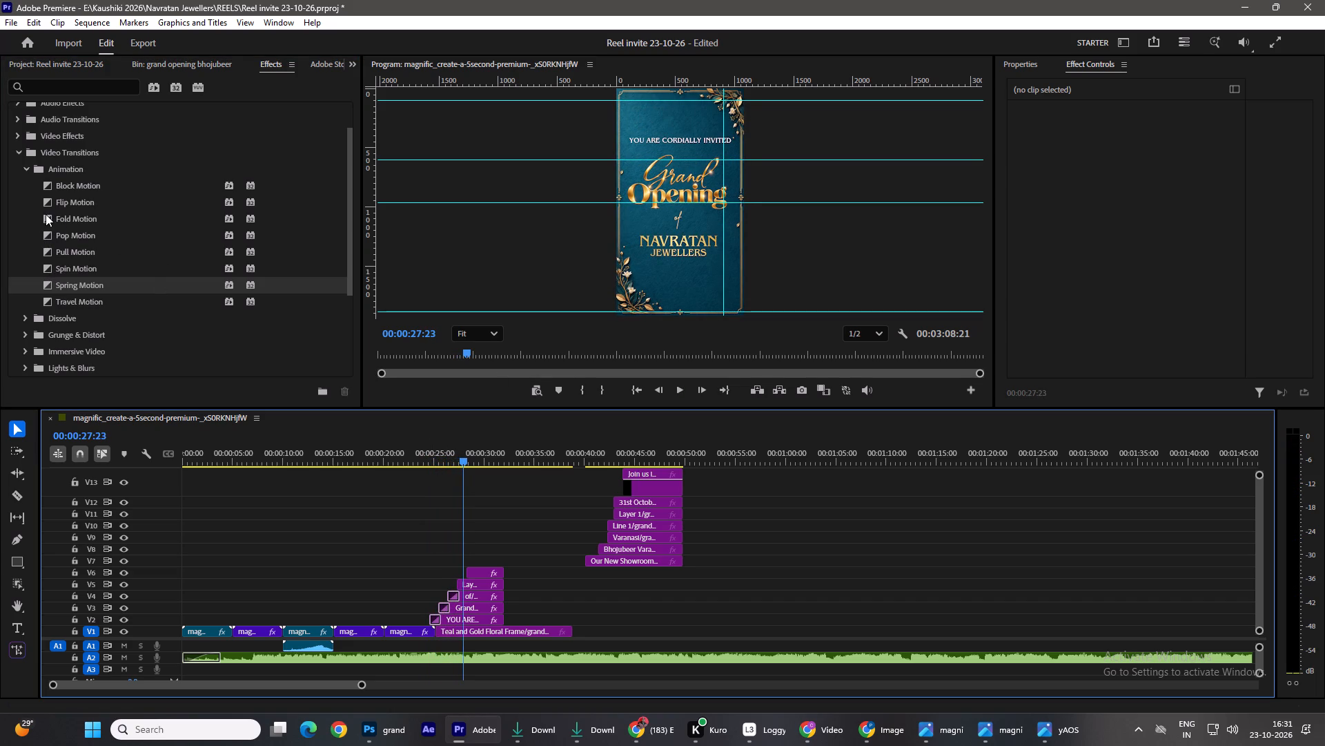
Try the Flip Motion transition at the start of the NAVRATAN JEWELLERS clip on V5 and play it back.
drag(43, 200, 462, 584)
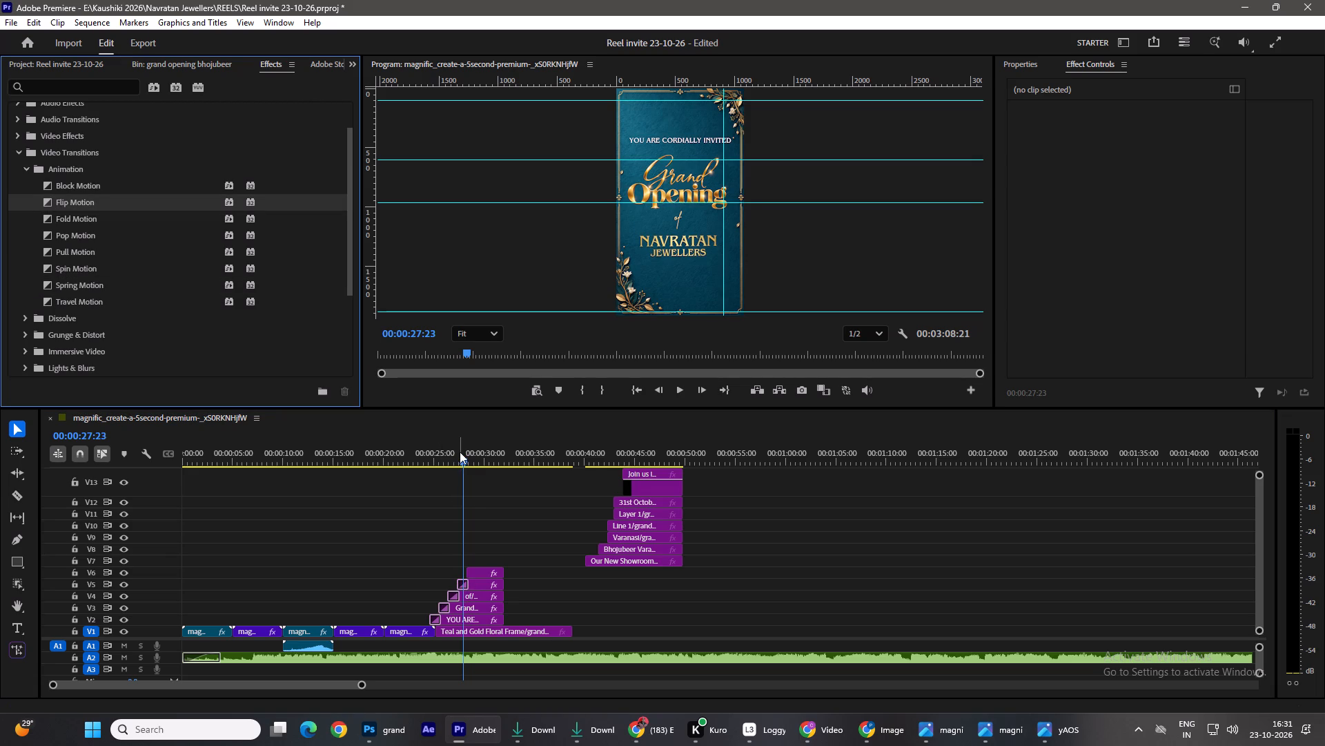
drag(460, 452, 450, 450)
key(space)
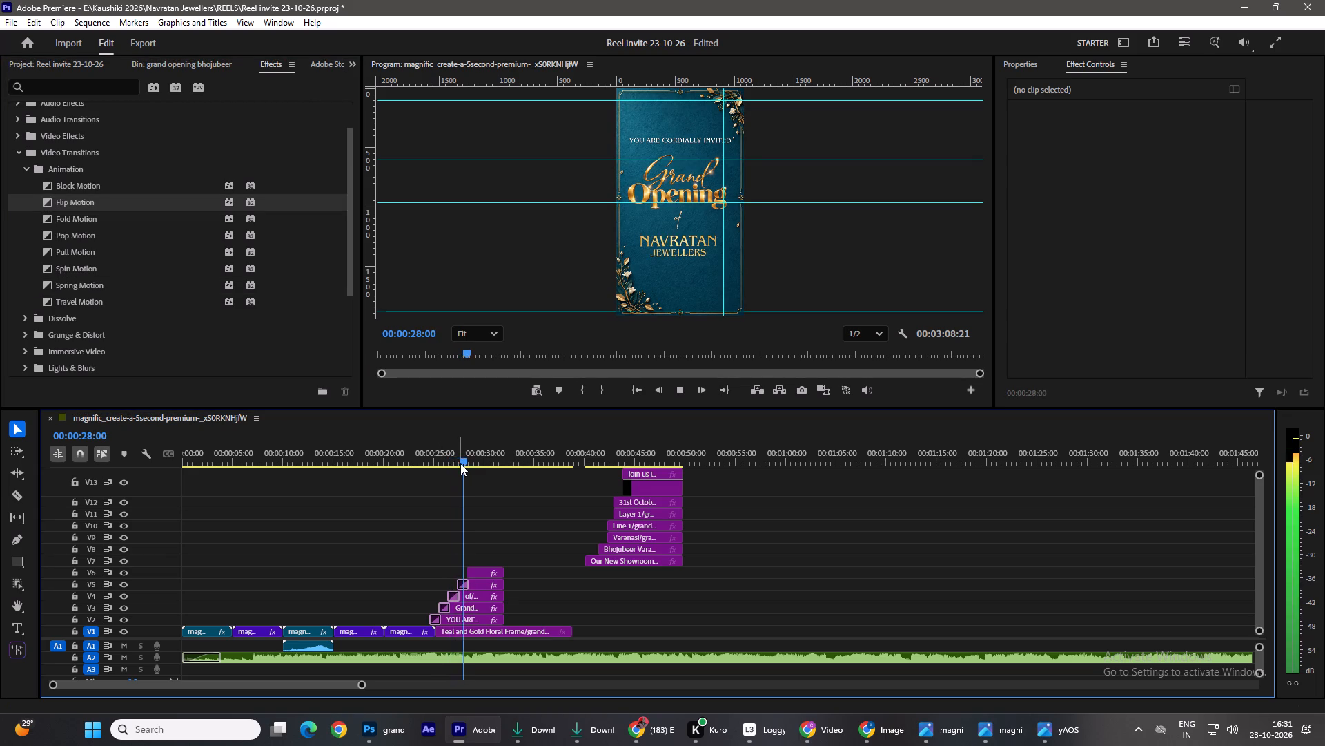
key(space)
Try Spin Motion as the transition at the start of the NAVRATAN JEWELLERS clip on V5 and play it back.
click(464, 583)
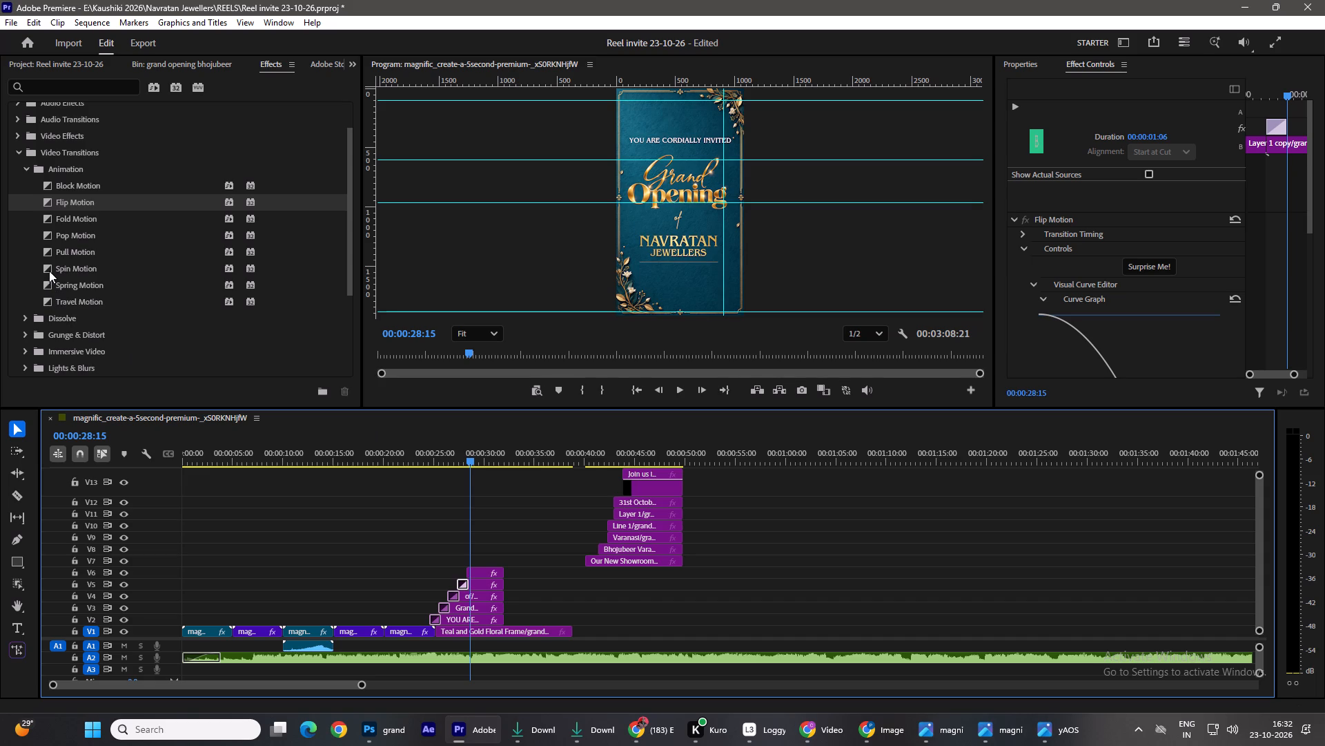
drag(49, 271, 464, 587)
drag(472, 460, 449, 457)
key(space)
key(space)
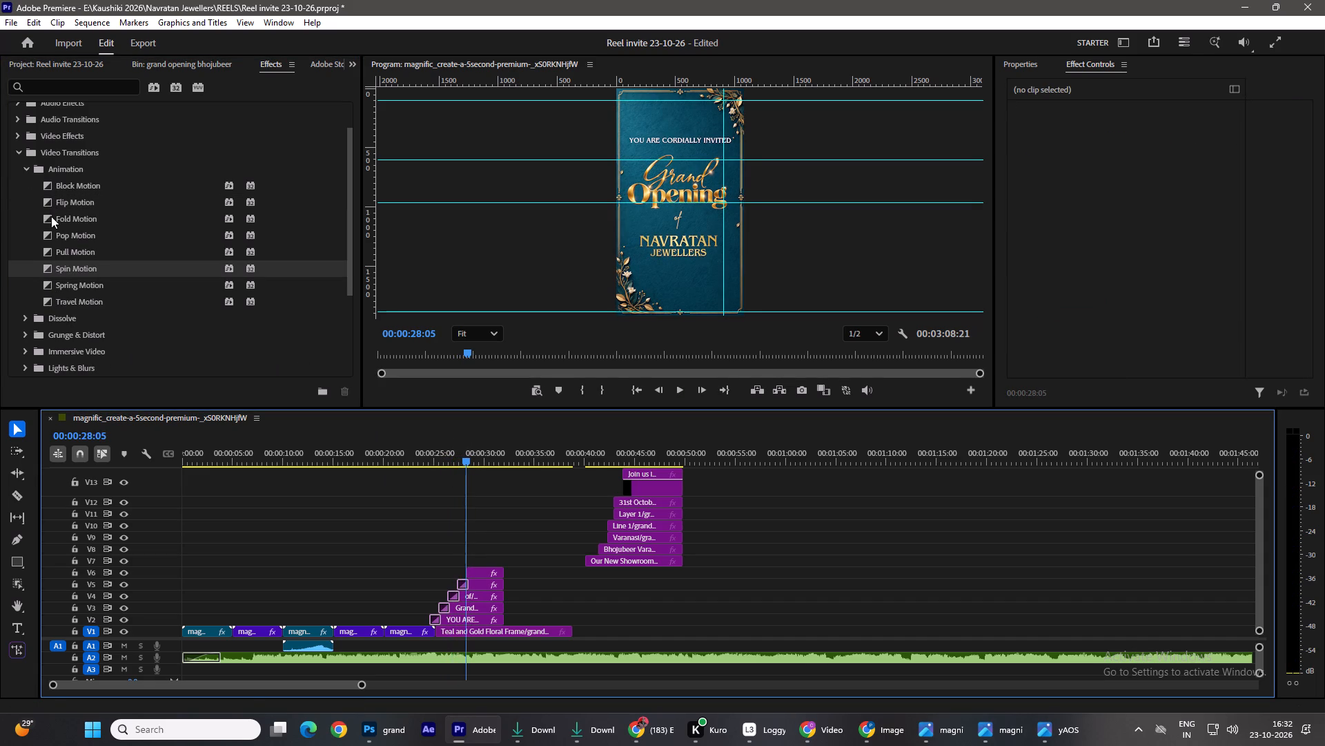
Change the transition at the start of the NAVRATAN JEWELLERS clip on V5 to Fold Motion and play it back.
drag(50, 218, 462, 582)
drag(461, 456, 447, 453)
key(space)
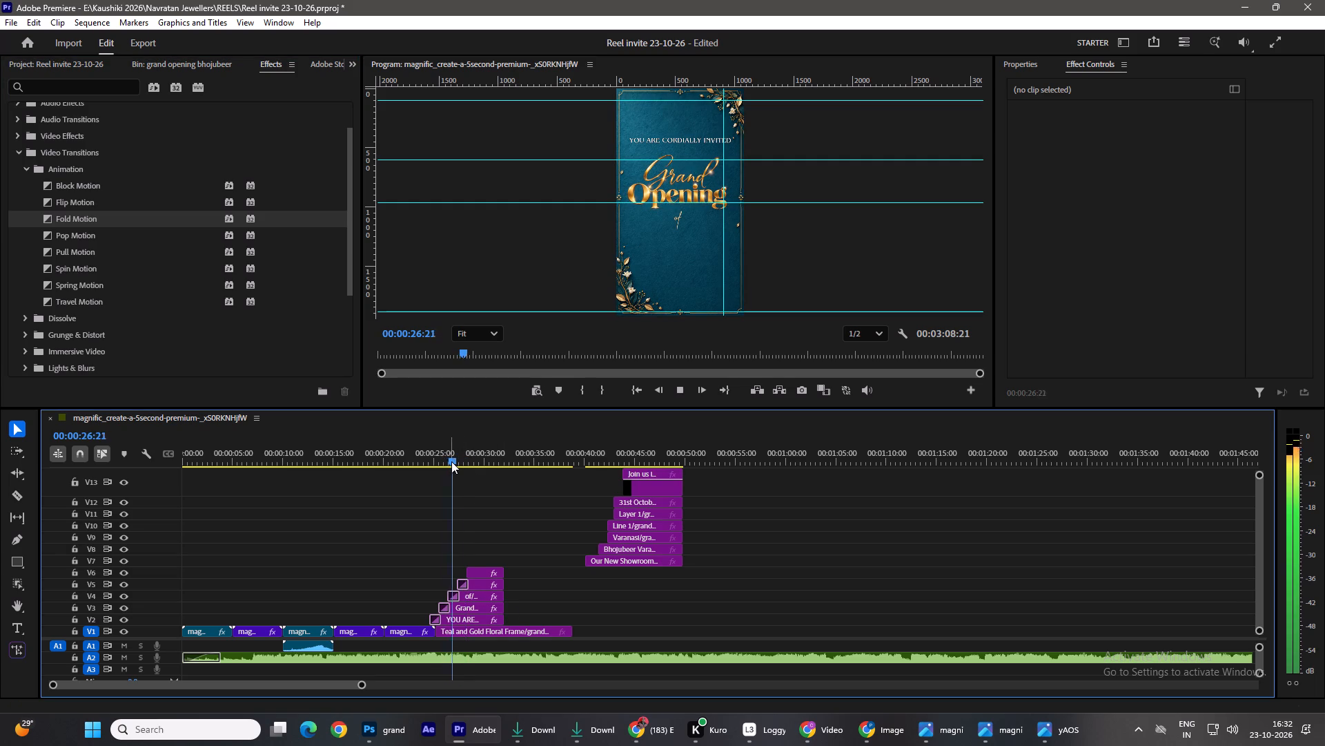
key(space)
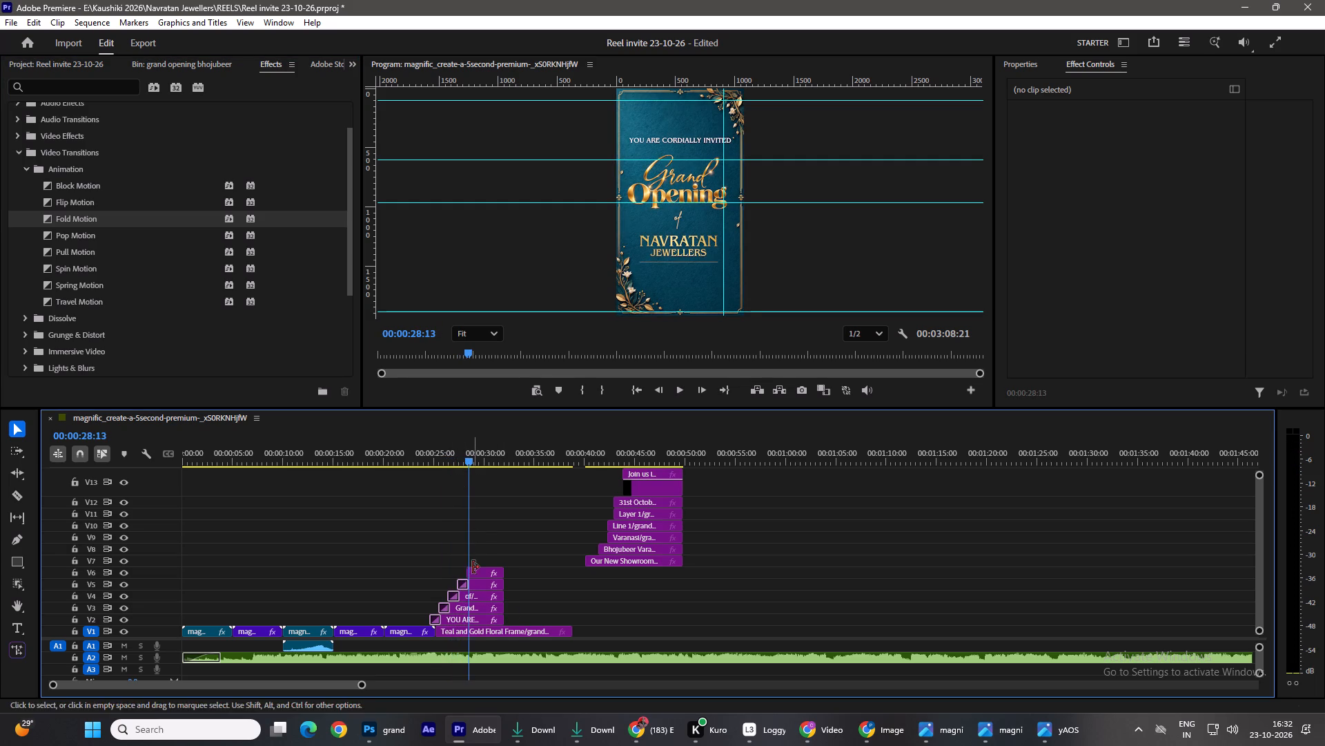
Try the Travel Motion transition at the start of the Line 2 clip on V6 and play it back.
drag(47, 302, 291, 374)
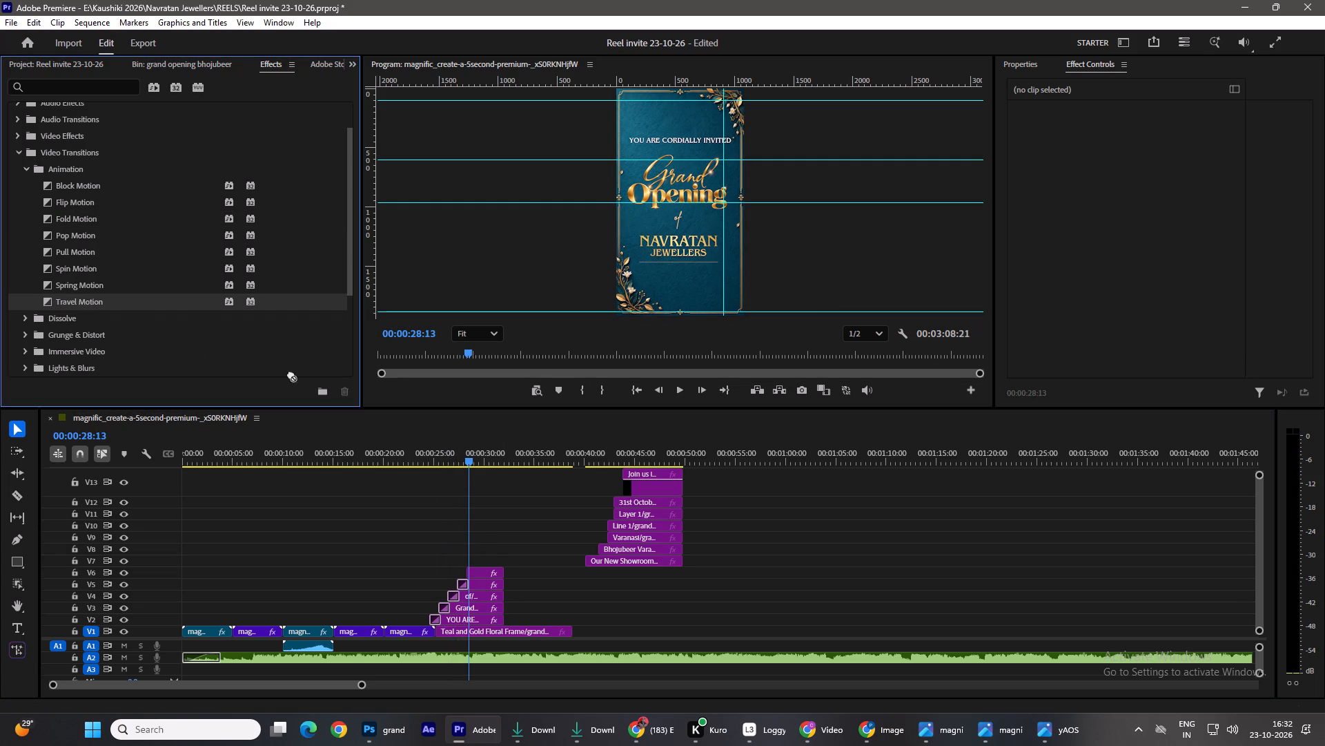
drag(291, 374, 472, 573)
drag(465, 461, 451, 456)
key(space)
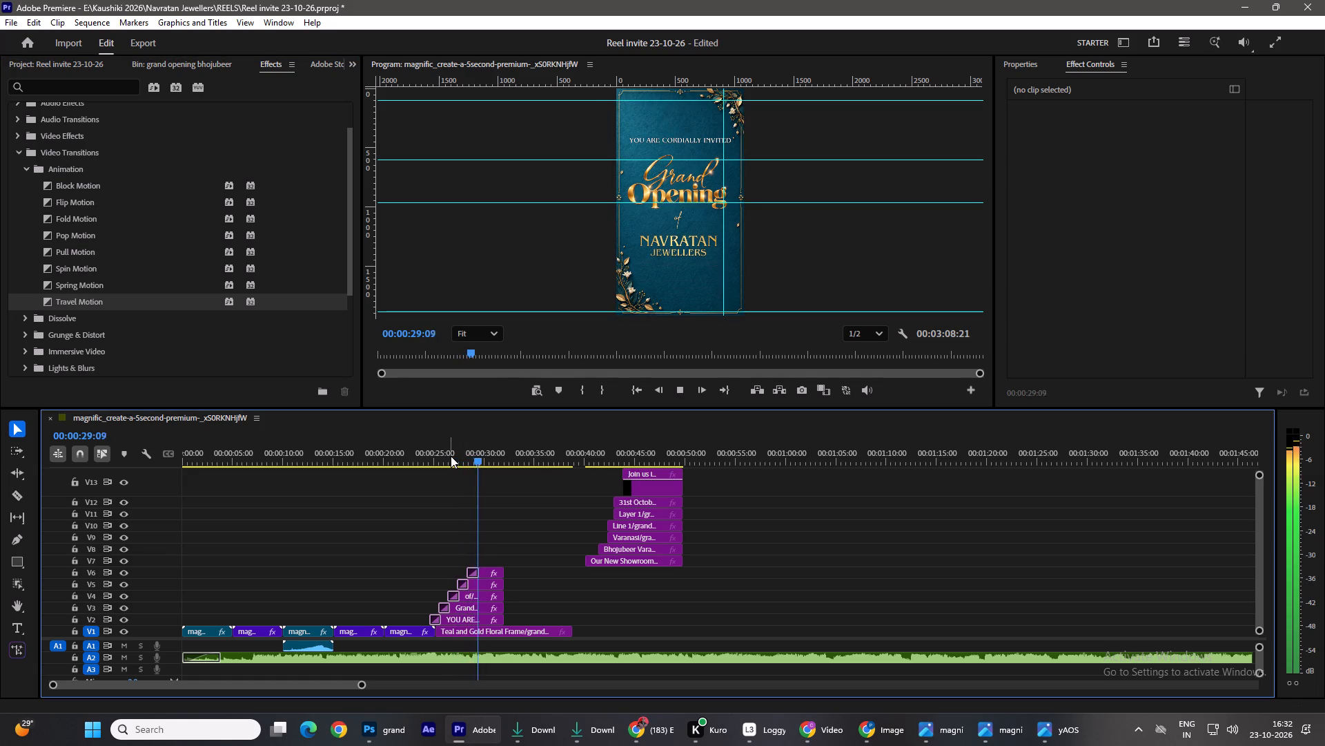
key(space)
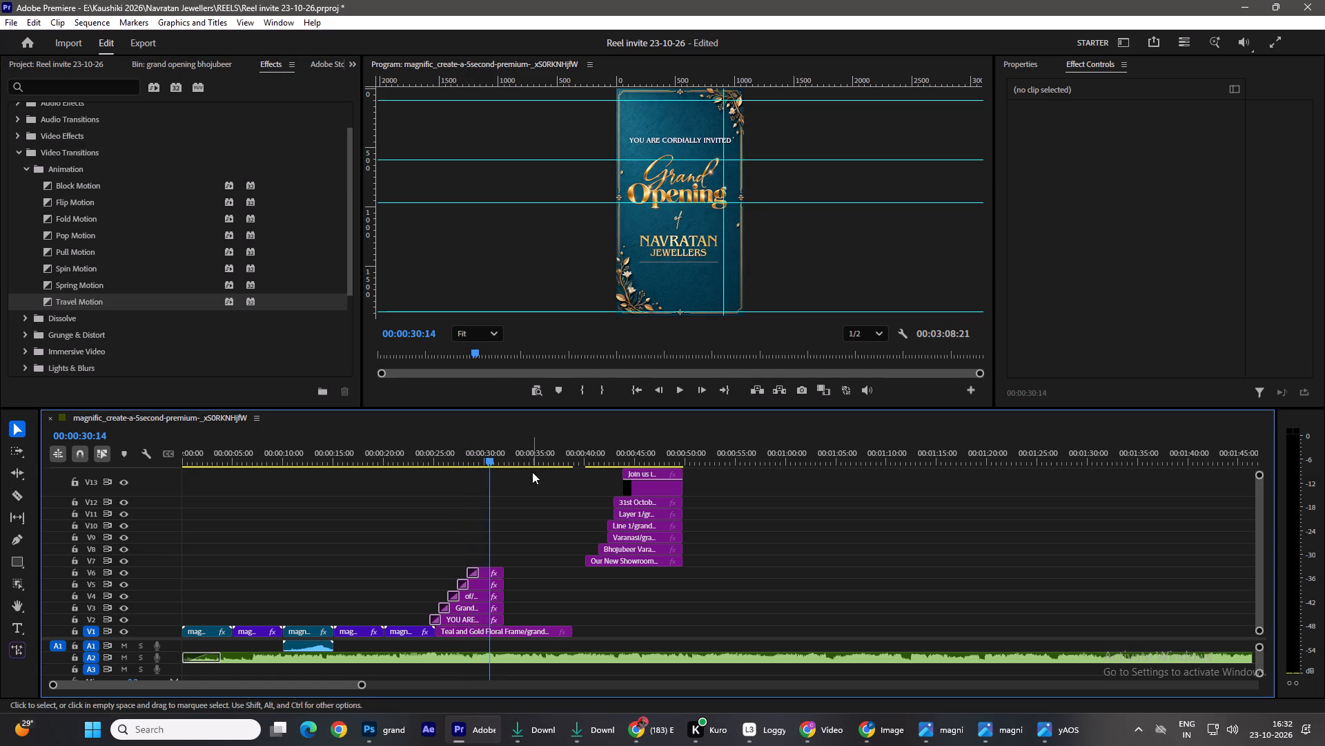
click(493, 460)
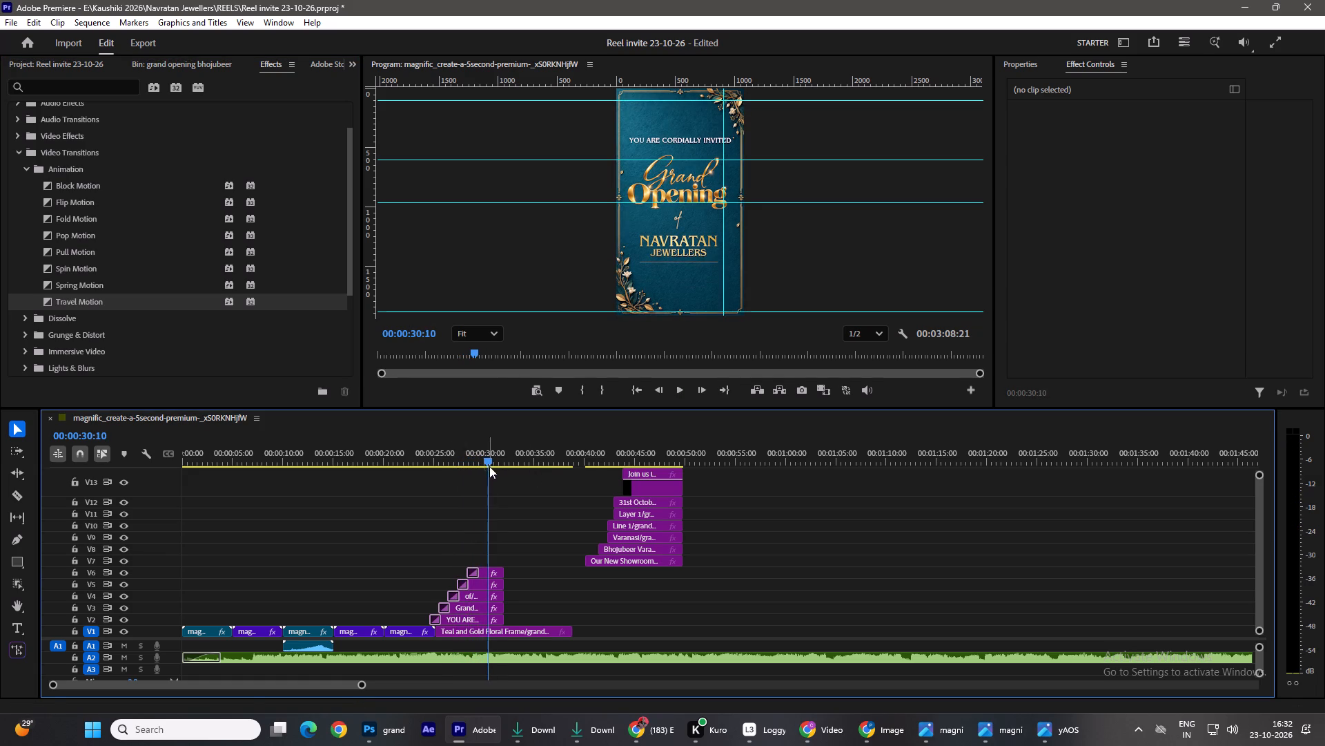
Change the transition at the start of the Line 2 clip on V6 to Pop Motion.
click(475, 569)
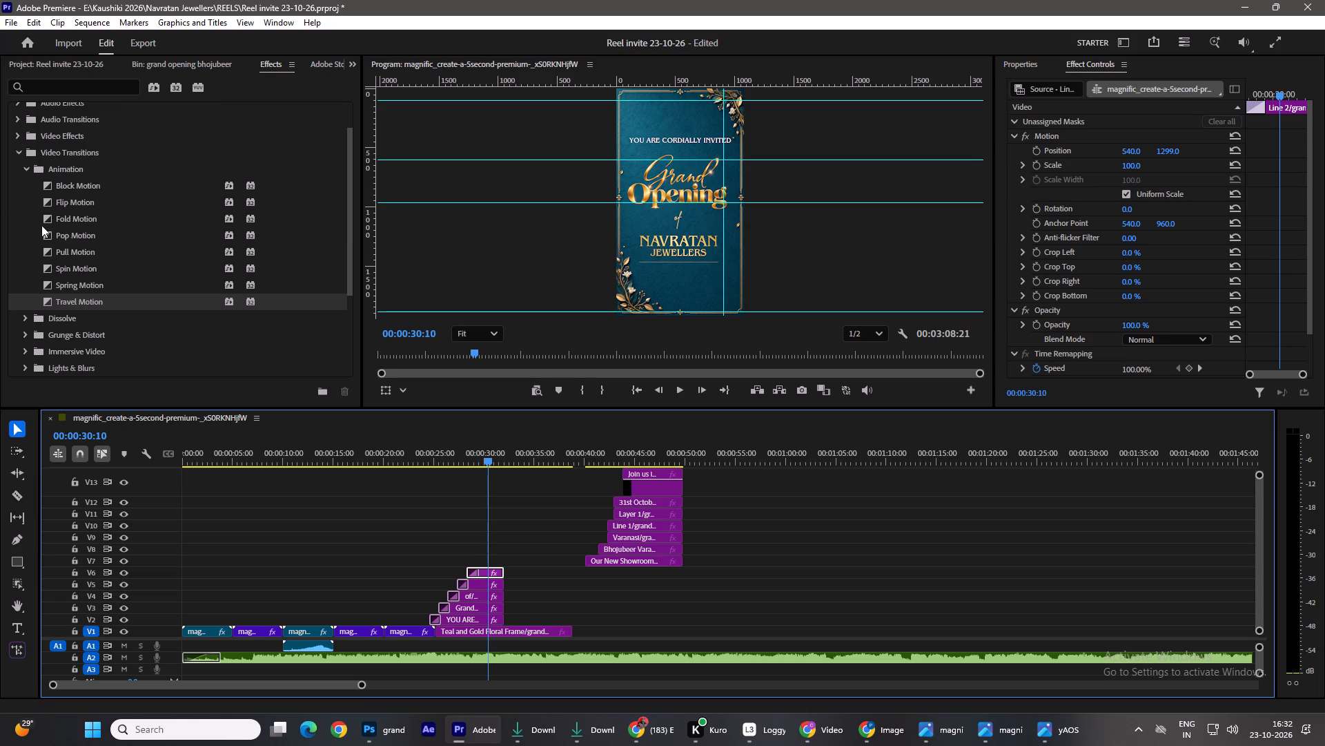
drag(52, 239, 473, 564)
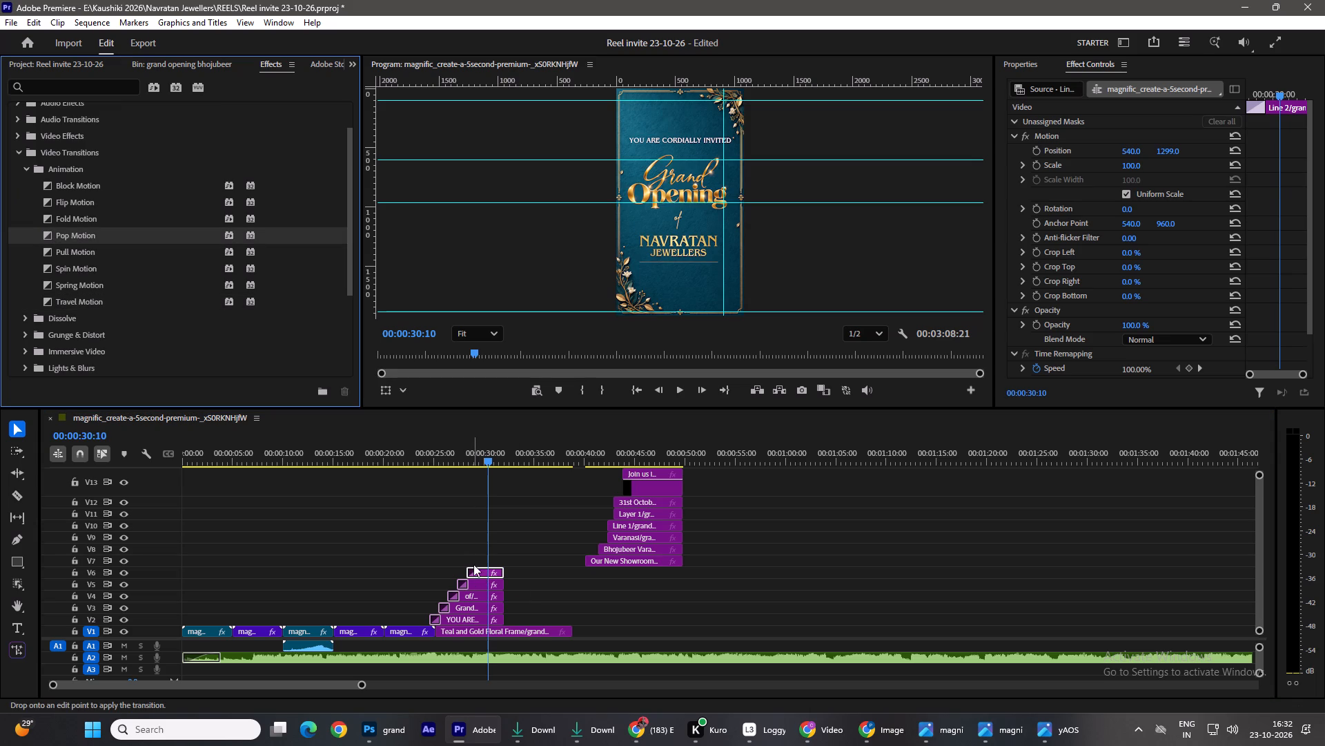
drag(473, 564, 474, 568)
Extend the start of the Line 2 clip on V6 back to line up with the V5 clip's start, and save the project.
drag(480, 461, 443, 452)
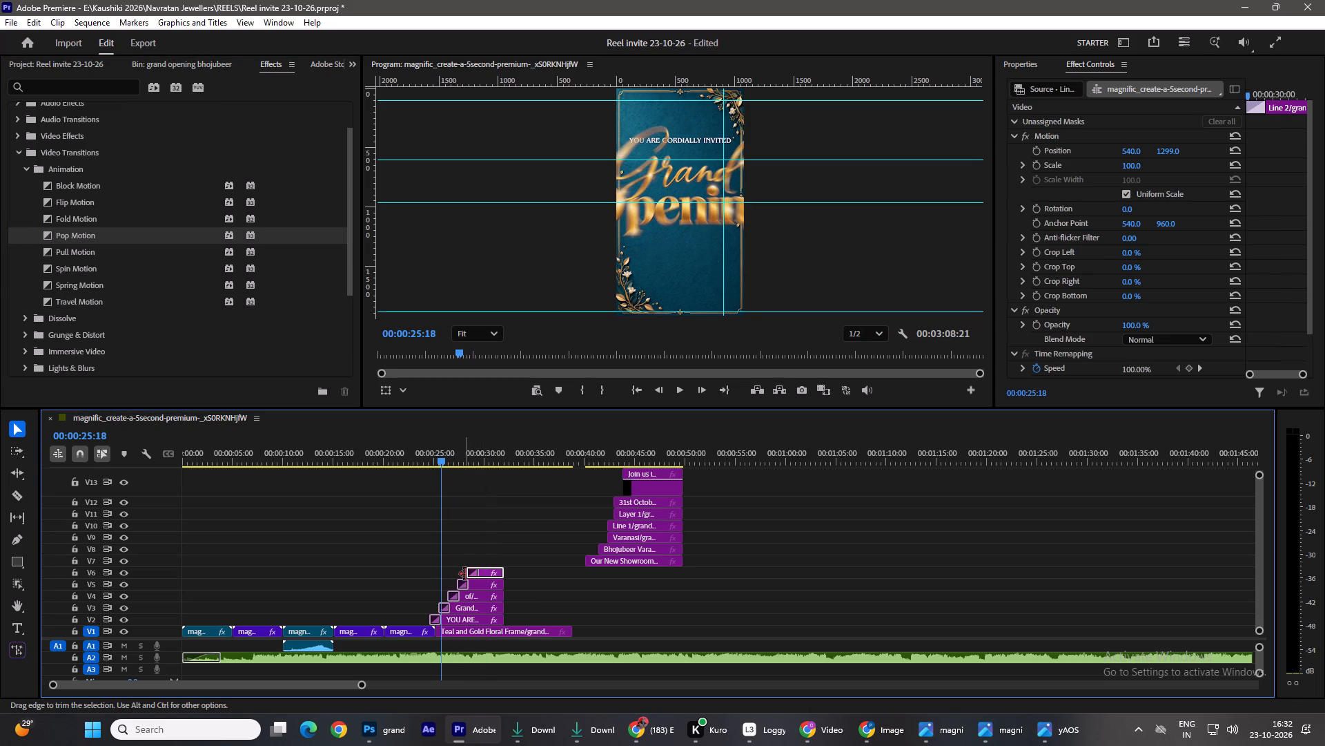
drag(469, 574, 460, 573)
key(space)
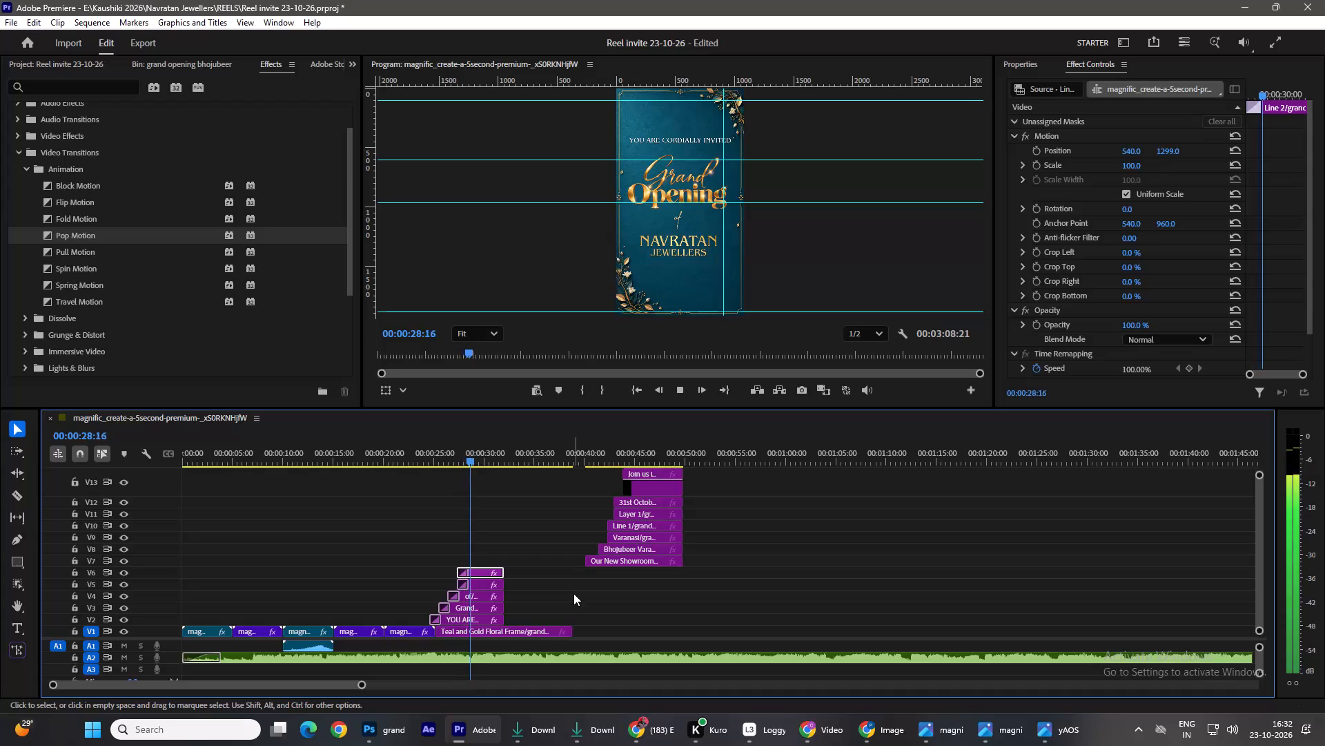
key(space)
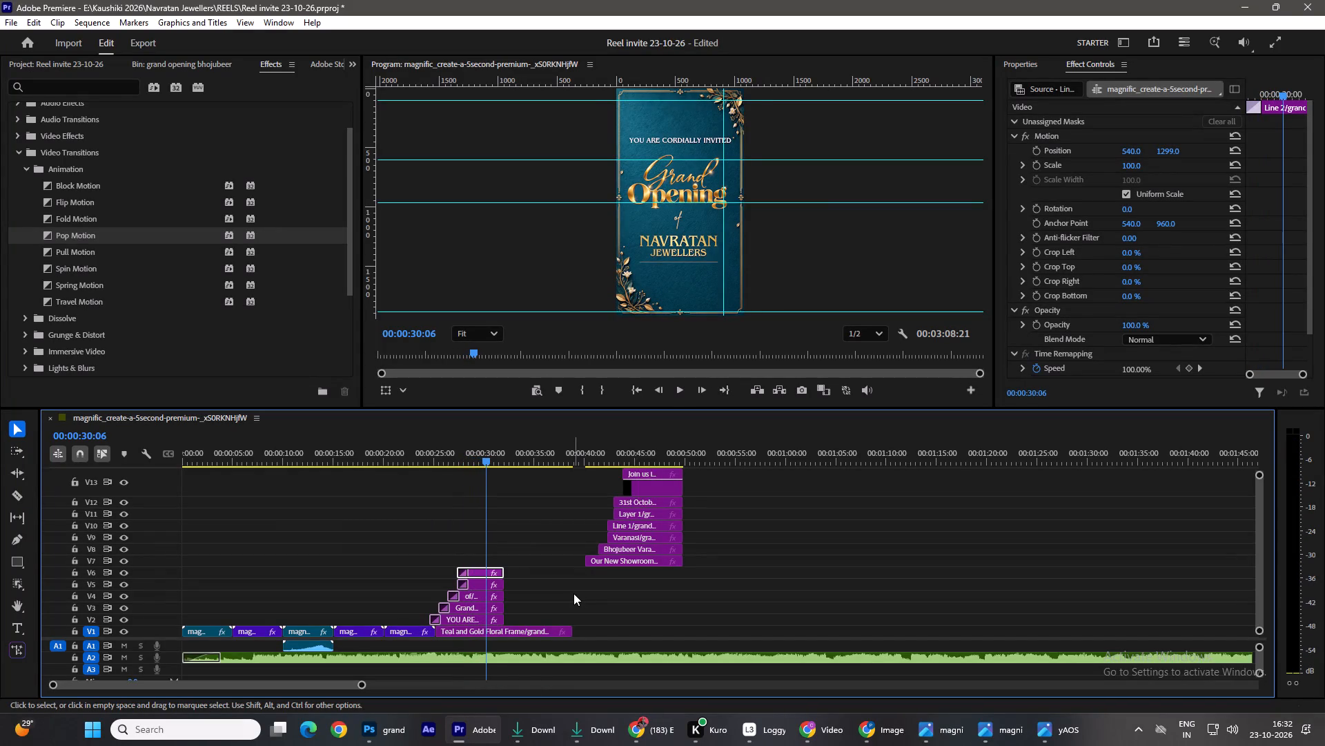
key(ctrl+s)
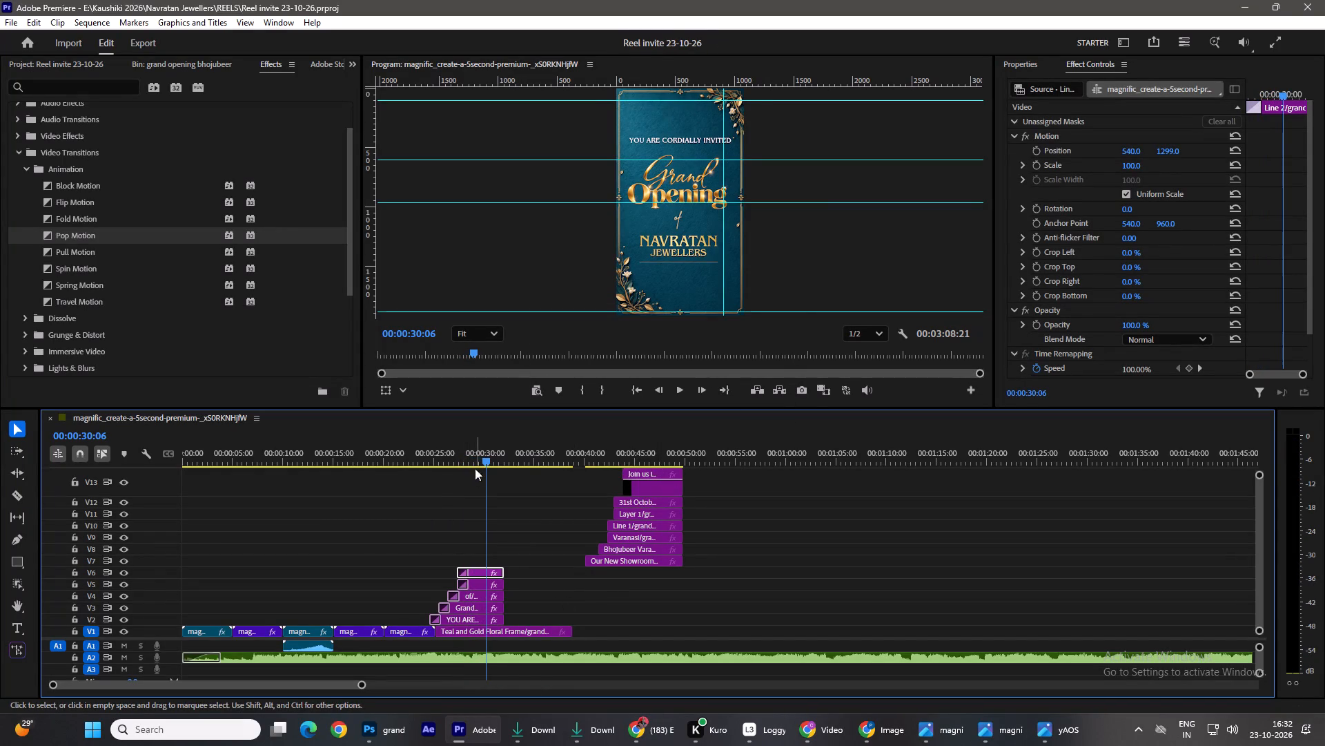
Play back the animated invitation text from about 00:00:23:15 to review the entrance transitions.
drag(486, 449, 422, 454)
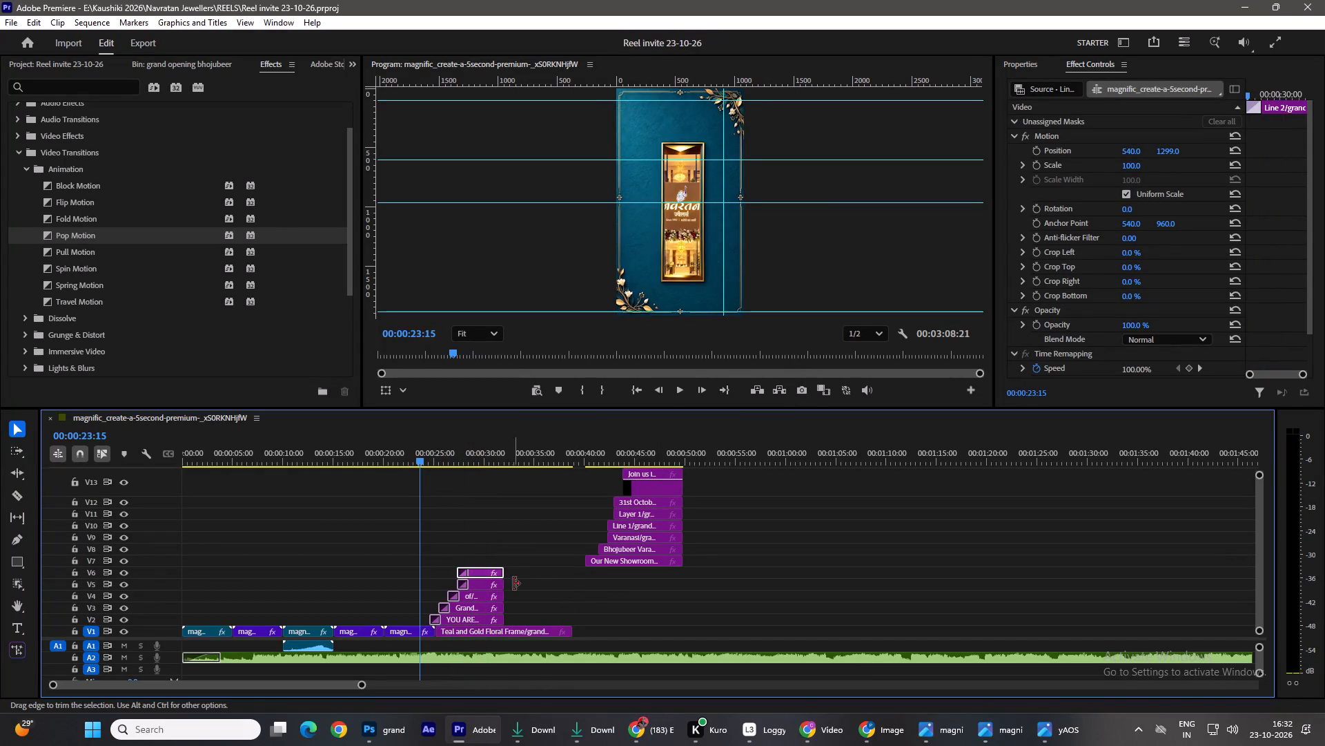
key(space)
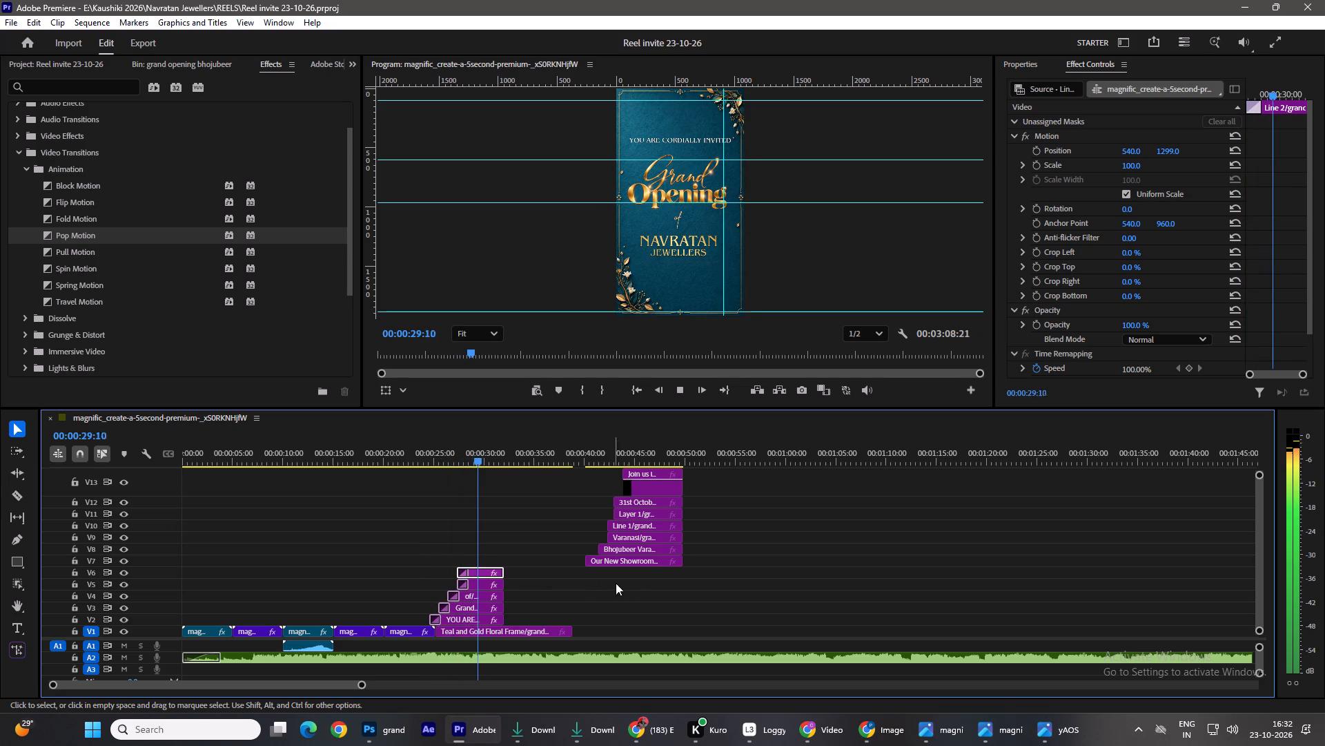
key(space)
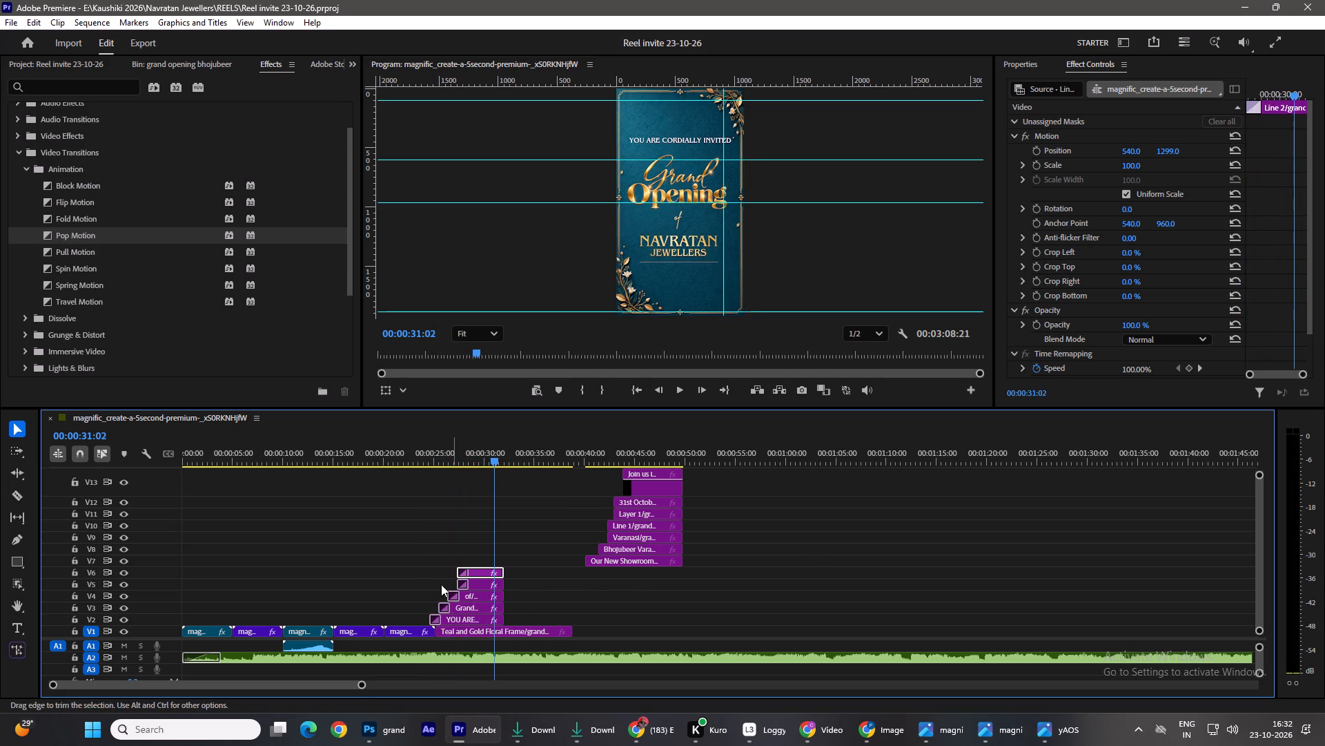
Apply the Travel Motion transition to the end of the YOU ARE CORDIALLY INVITED clip on V2, matching its start transition.
click(436, 622)
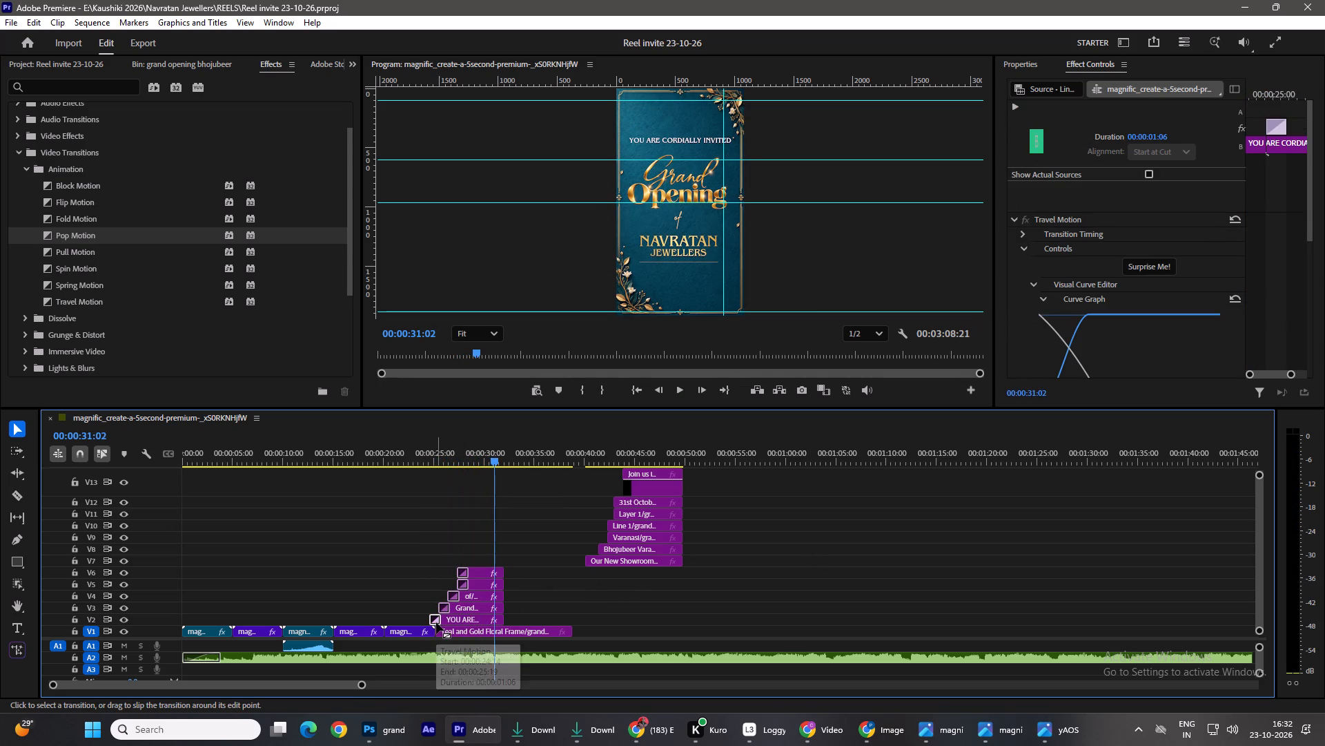
drag(225, 302, 536, 602)
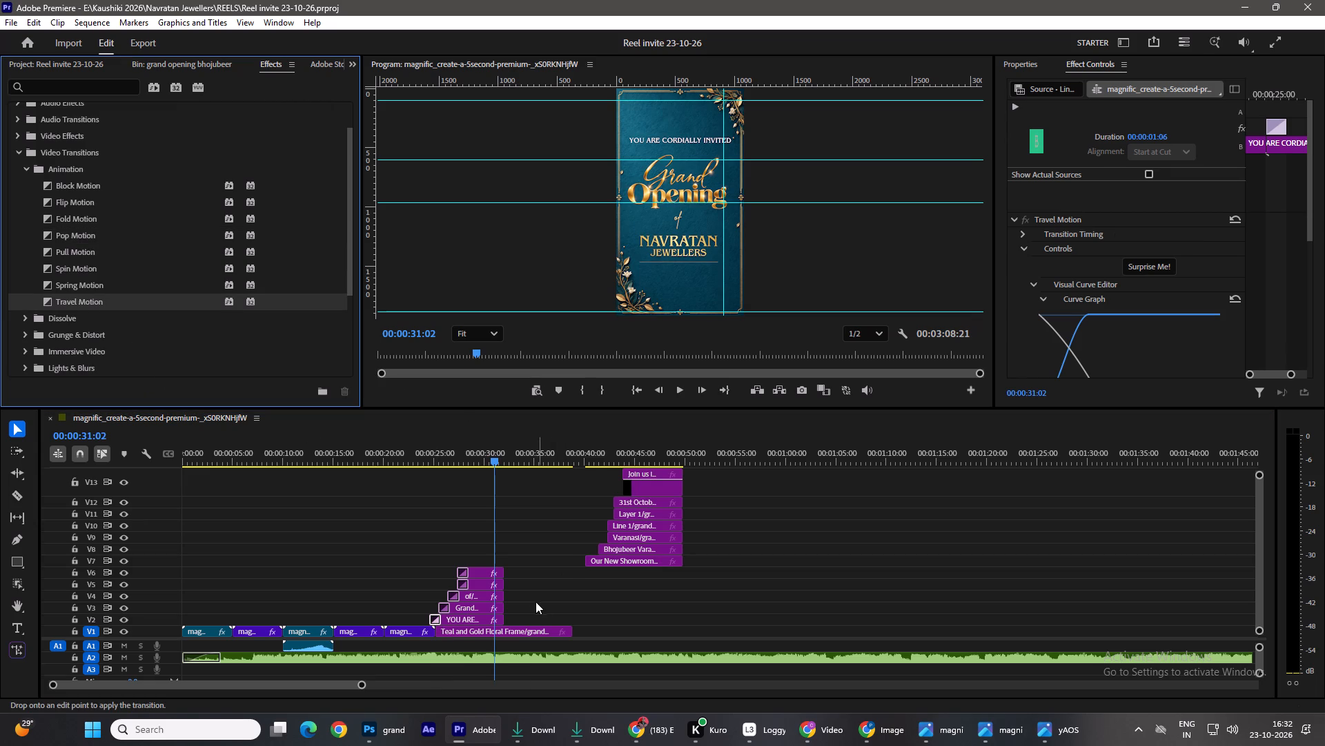
drag(536, 602, 498, 623)
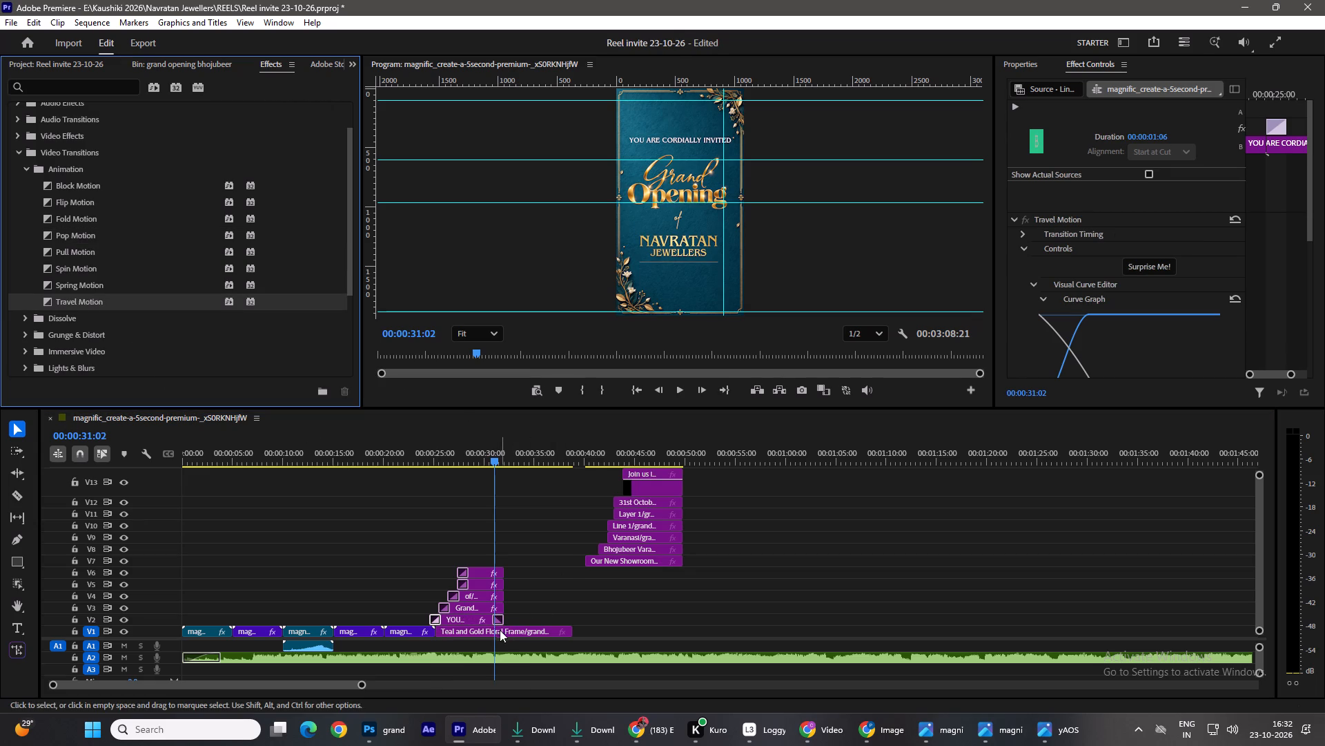
Apply Pull Motion to the end of the Grand Opening clip on V3 and Spring Motion to the end of the "of" clip on V4.
click(442, 609)
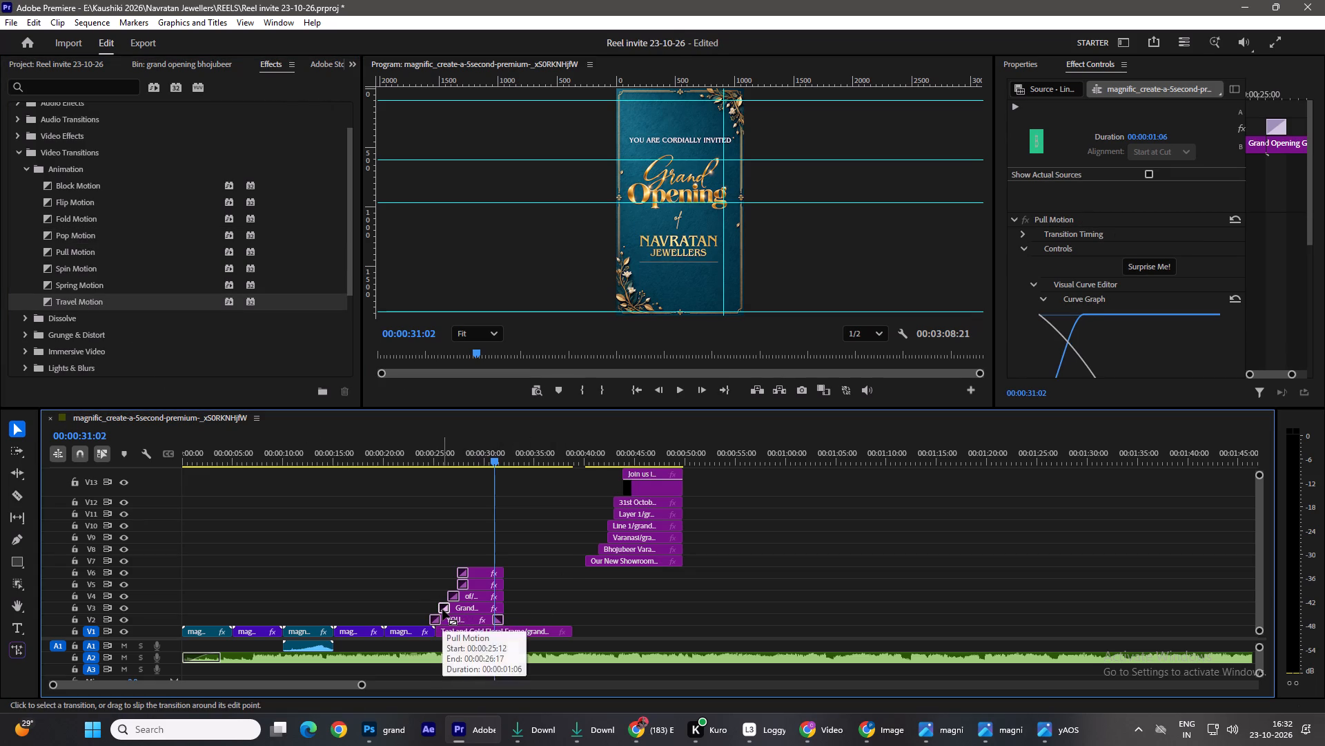
drag(49, 250, 500, 601)
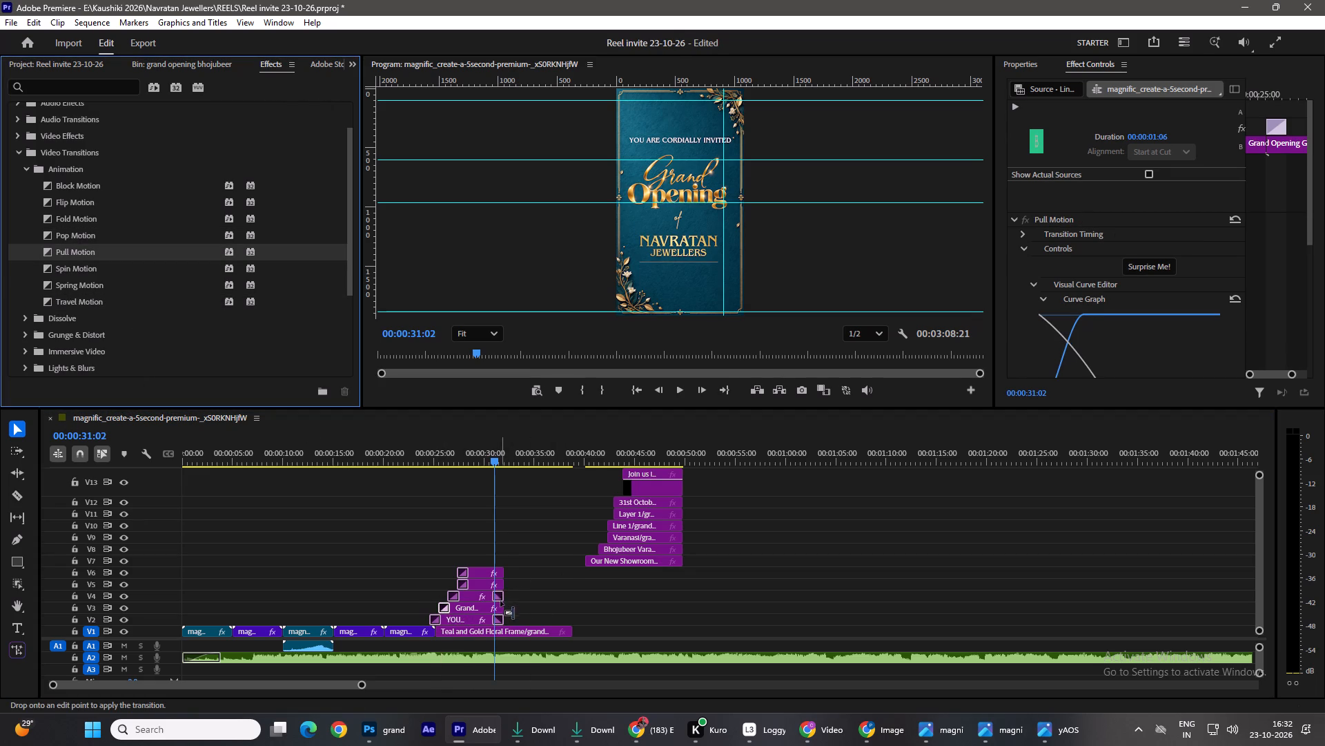
drag(500, 601, 498, 609)
click(458, 597)
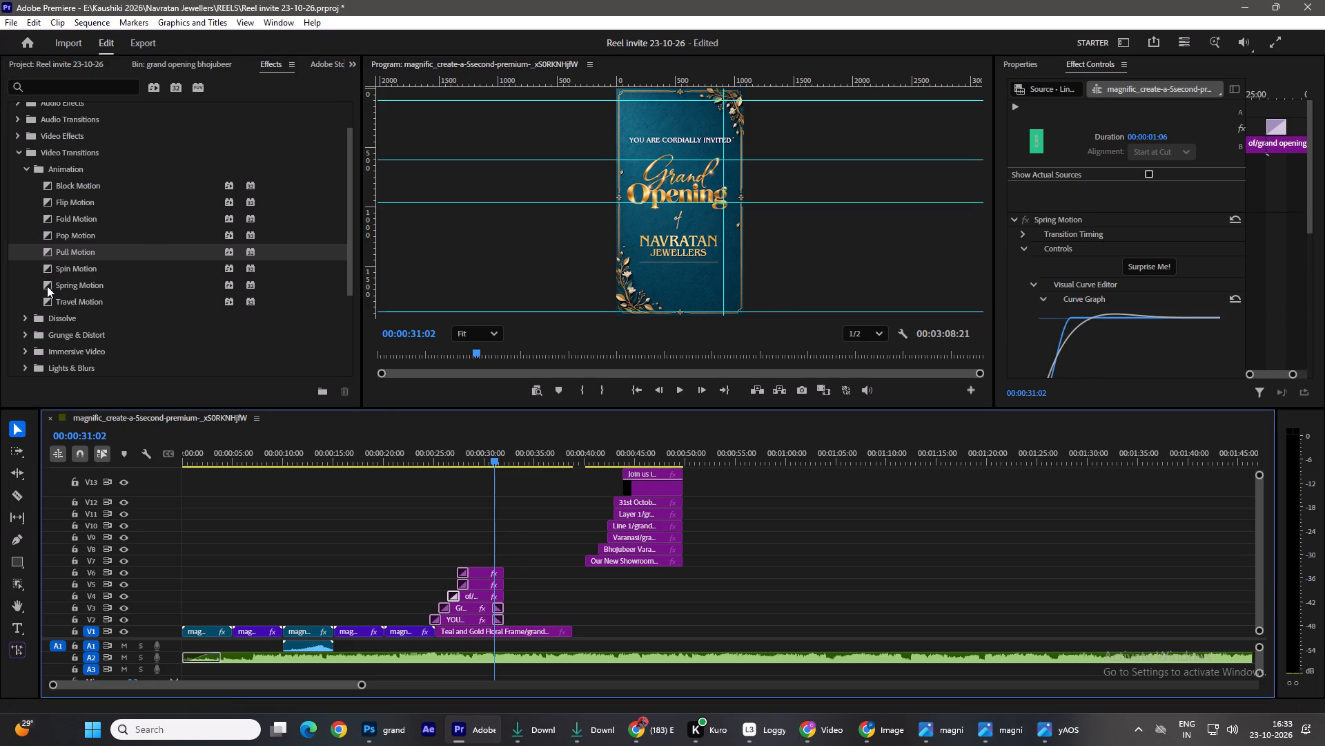
drag(47, 286, 496, 597)
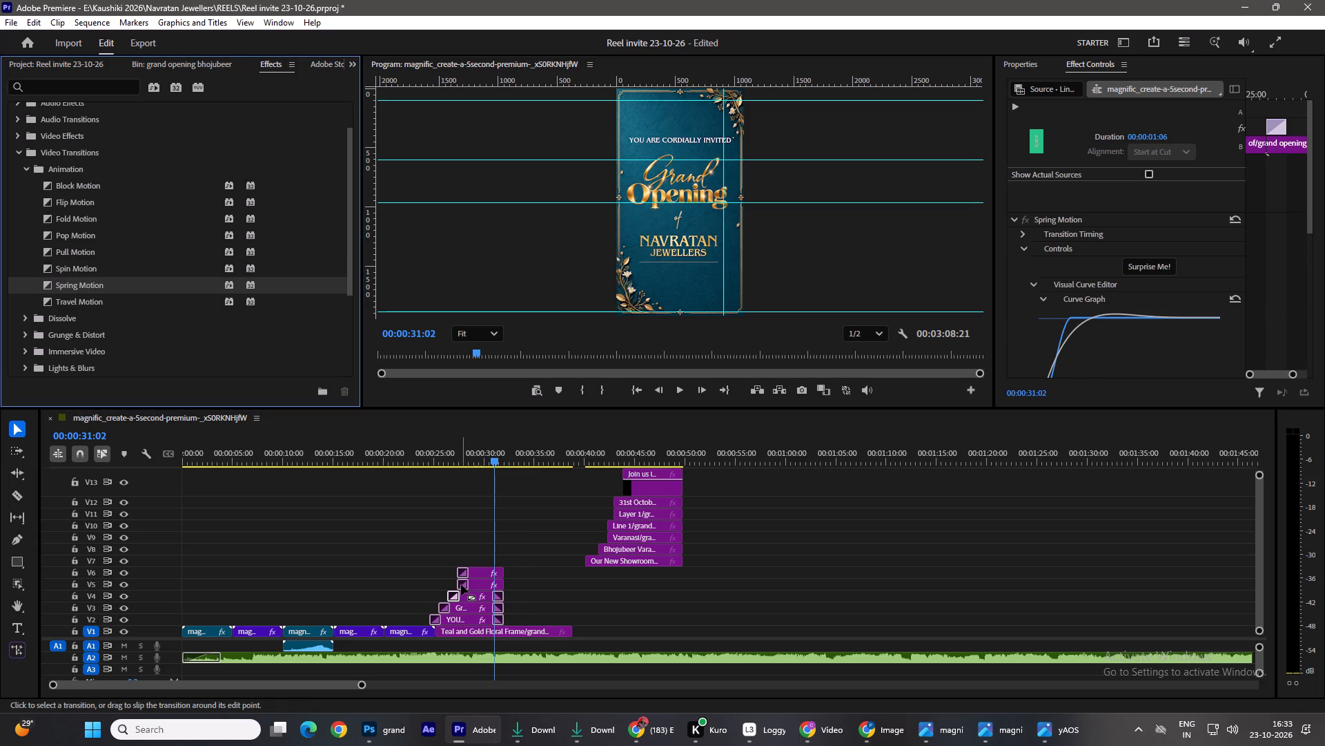
Apply Fold Motion to the end of the Layer 1 copy clip on V5 and Pop Motion to the end of the Line 2 clip on V6.
click(465, 585)
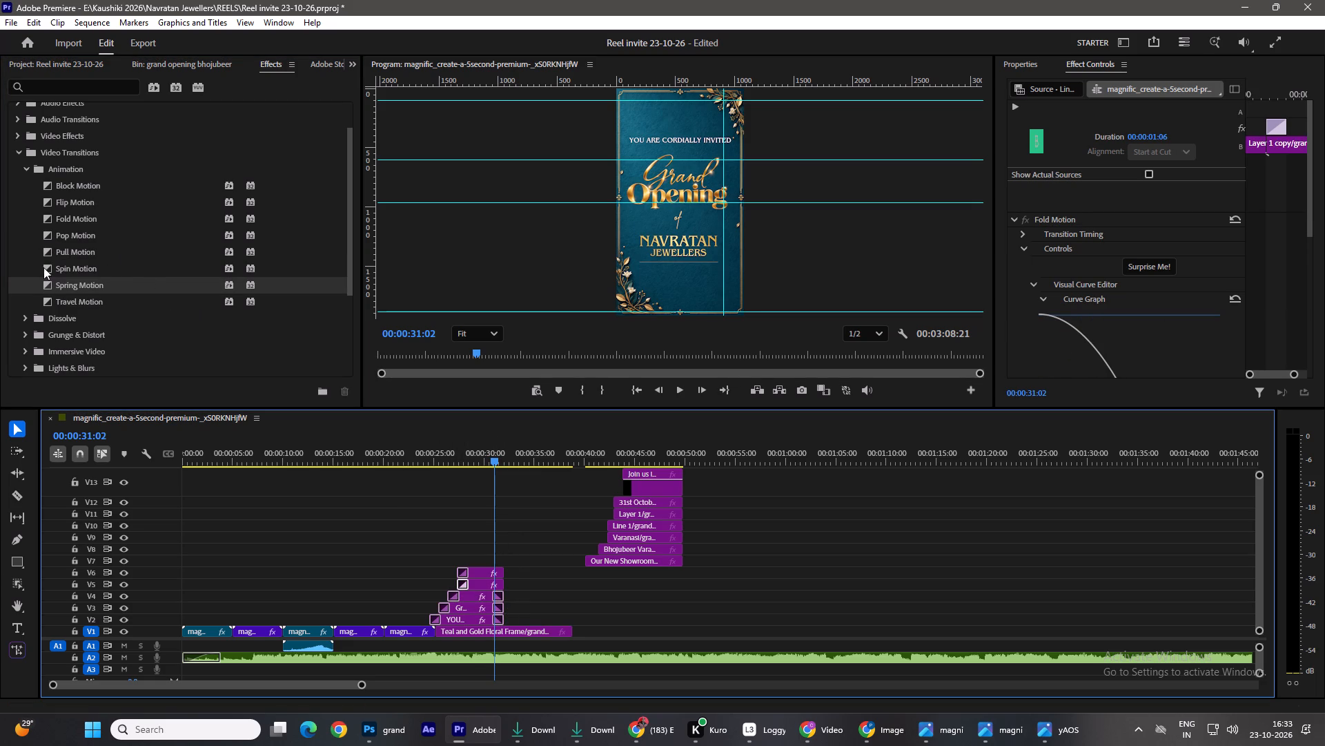
drag(47, 216, 499, 582)
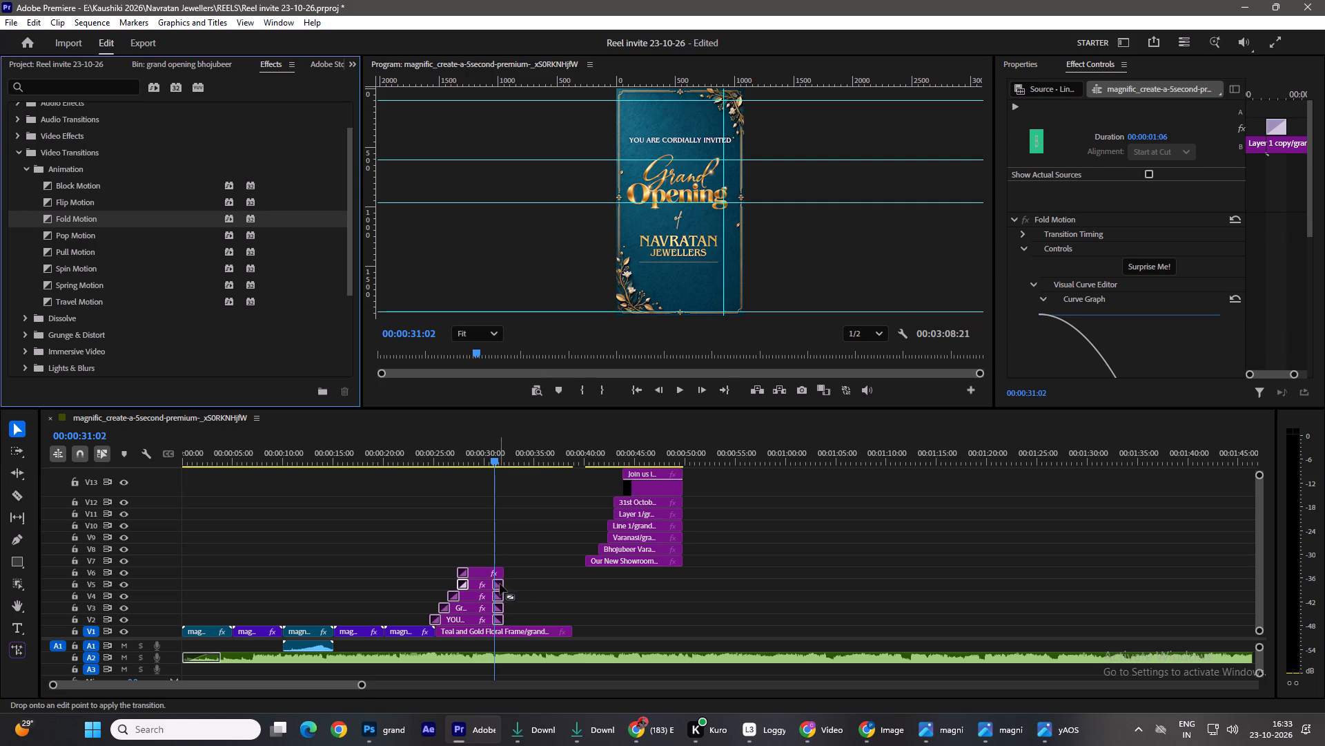
click(467, 573)
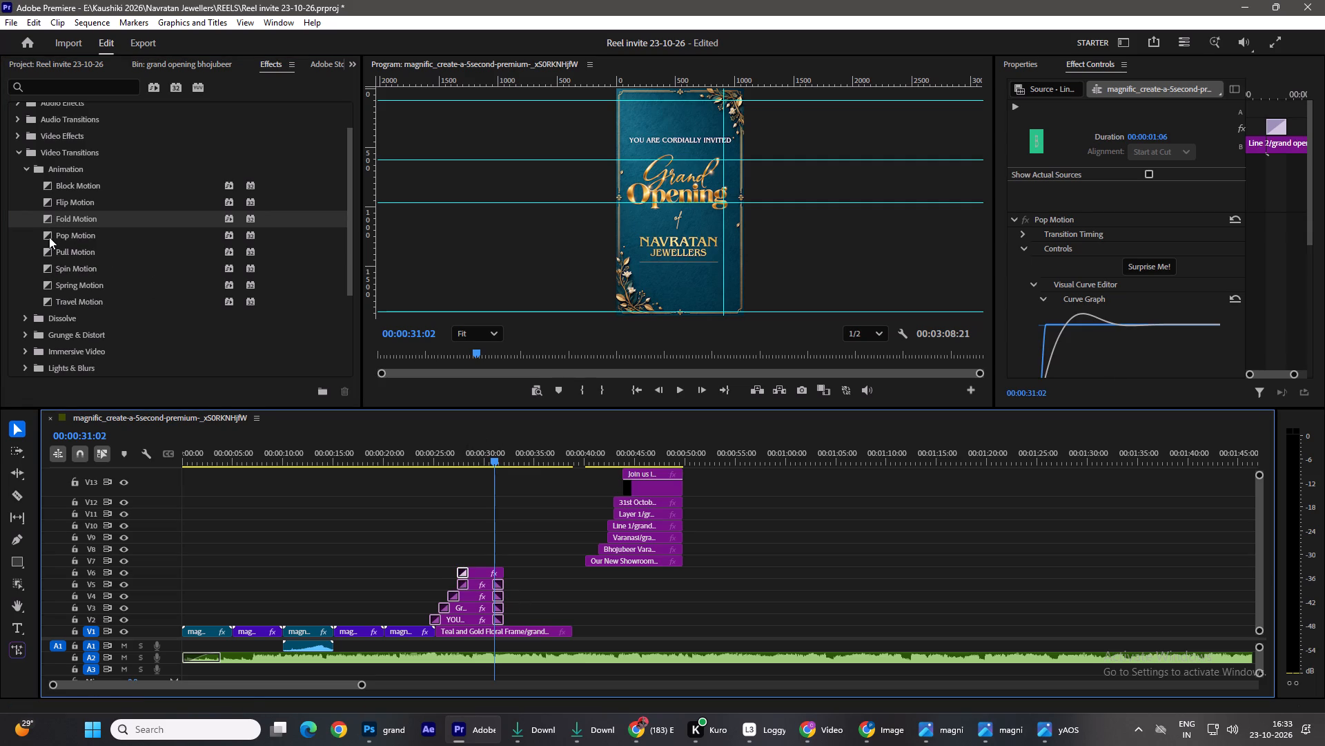
drag(48, 235, 499, 576)
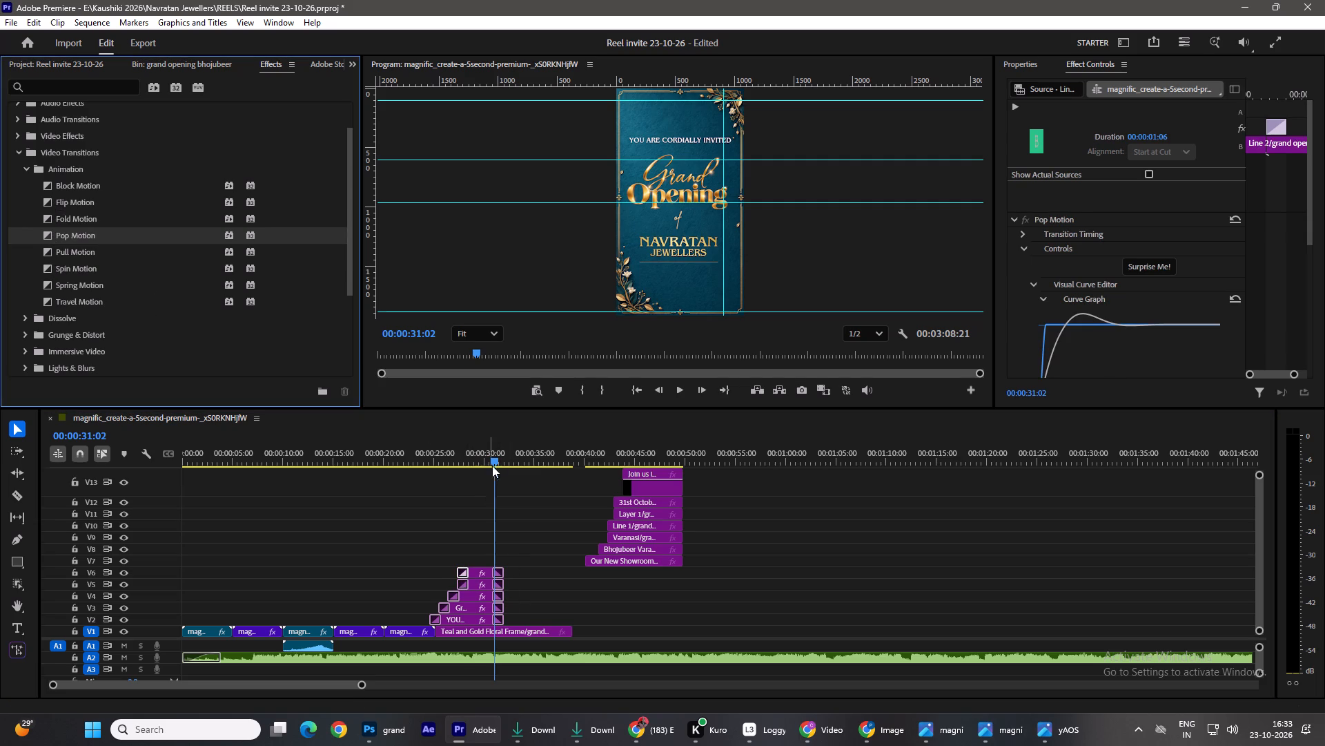
Play back the end of the invitation text stack to review the exit transitions.
drag(492, 455, 475, 454)
key(space)
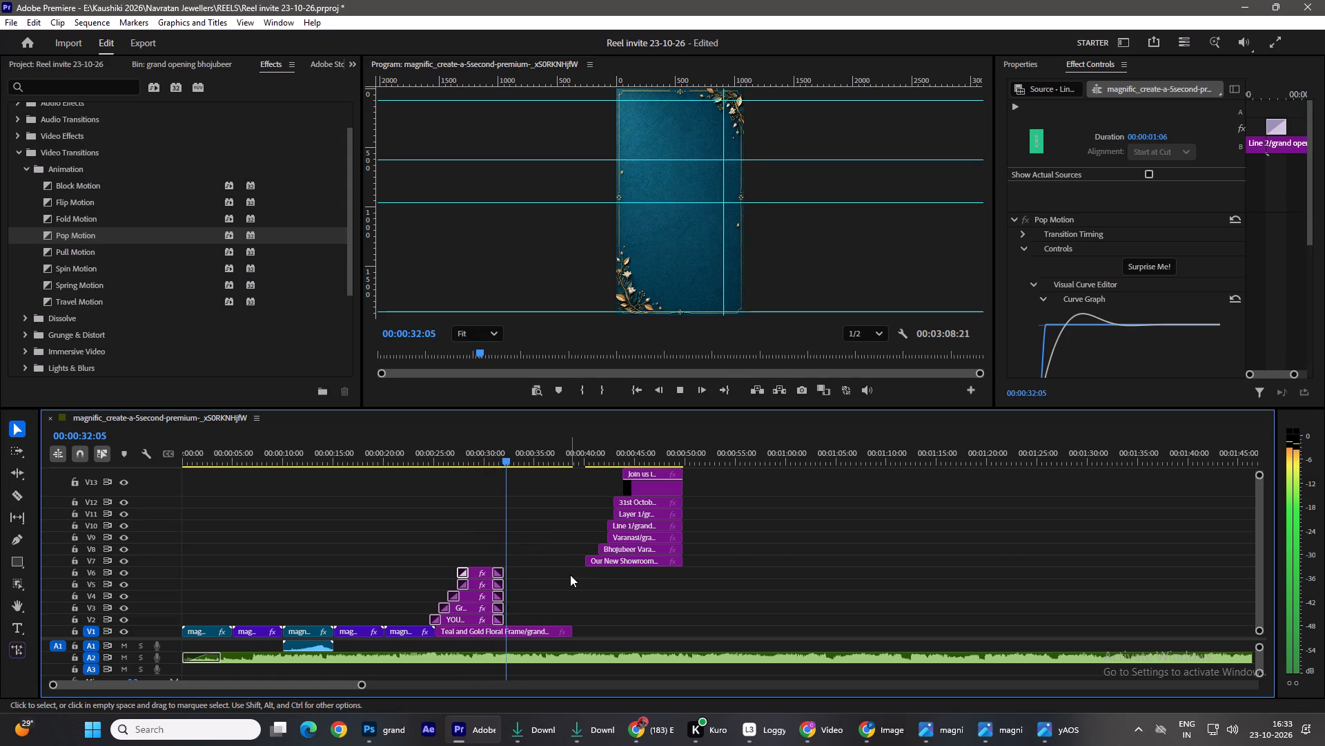
key(space)
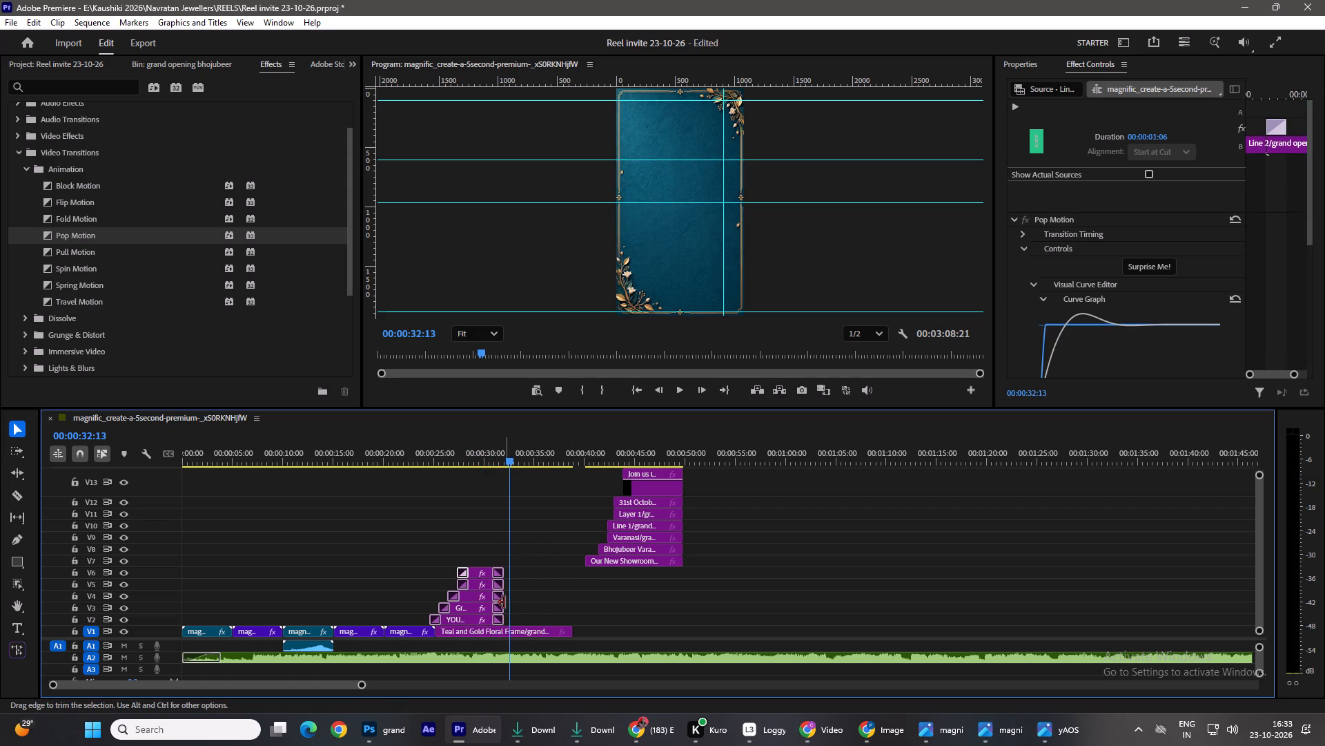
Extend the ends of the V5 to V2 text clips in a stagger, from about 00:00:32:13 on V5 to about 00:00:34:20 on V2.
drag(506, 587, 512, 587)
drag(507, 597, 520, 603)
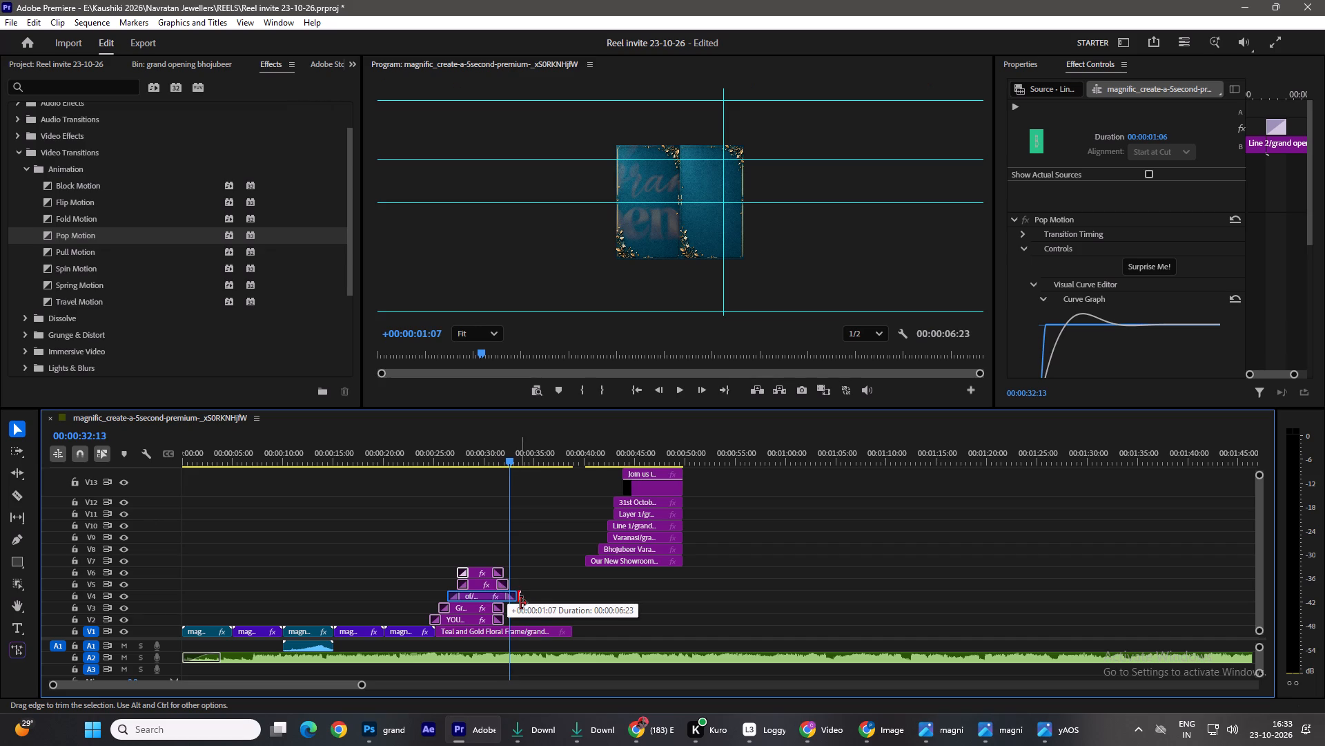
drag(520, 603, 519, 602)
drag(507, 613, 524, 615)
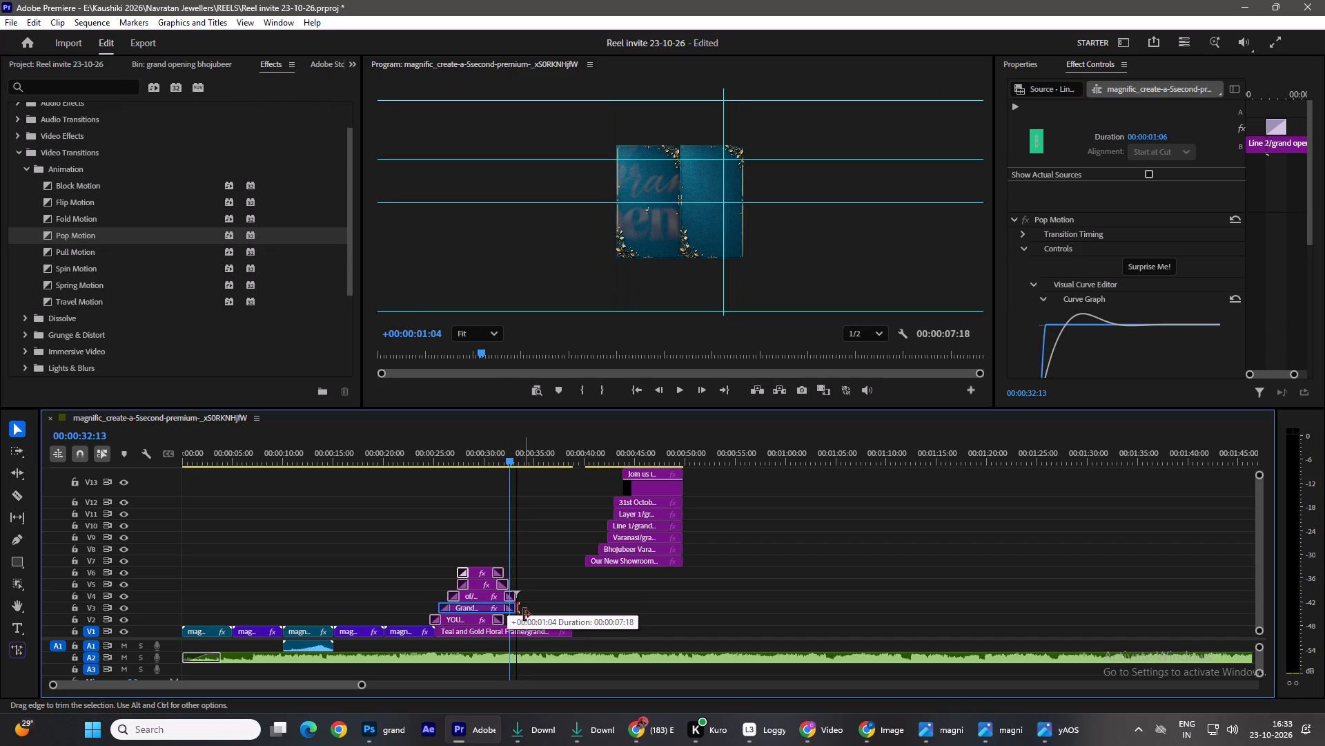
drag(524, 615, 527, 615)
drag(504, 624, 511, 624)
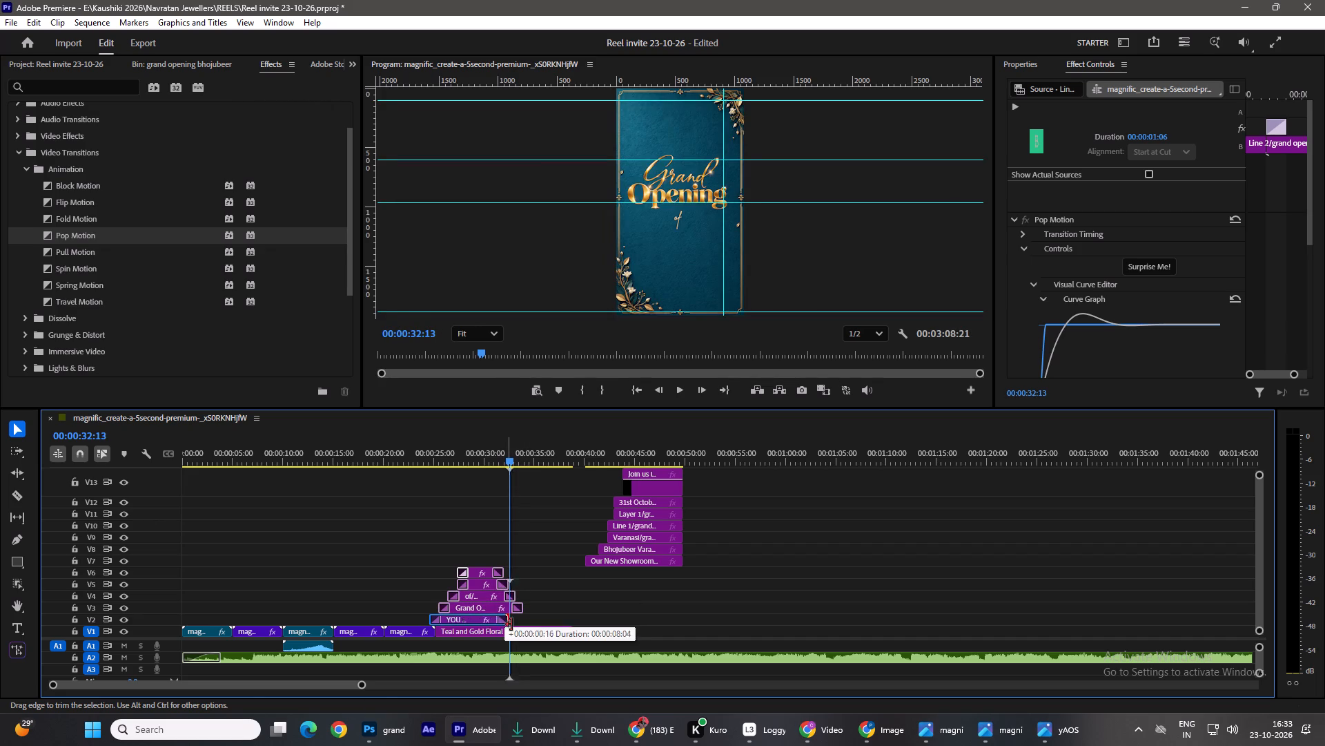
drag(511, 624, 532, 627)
Play back the staggered text exits twice to review their timing.
drag(509, 457, 509, 457)
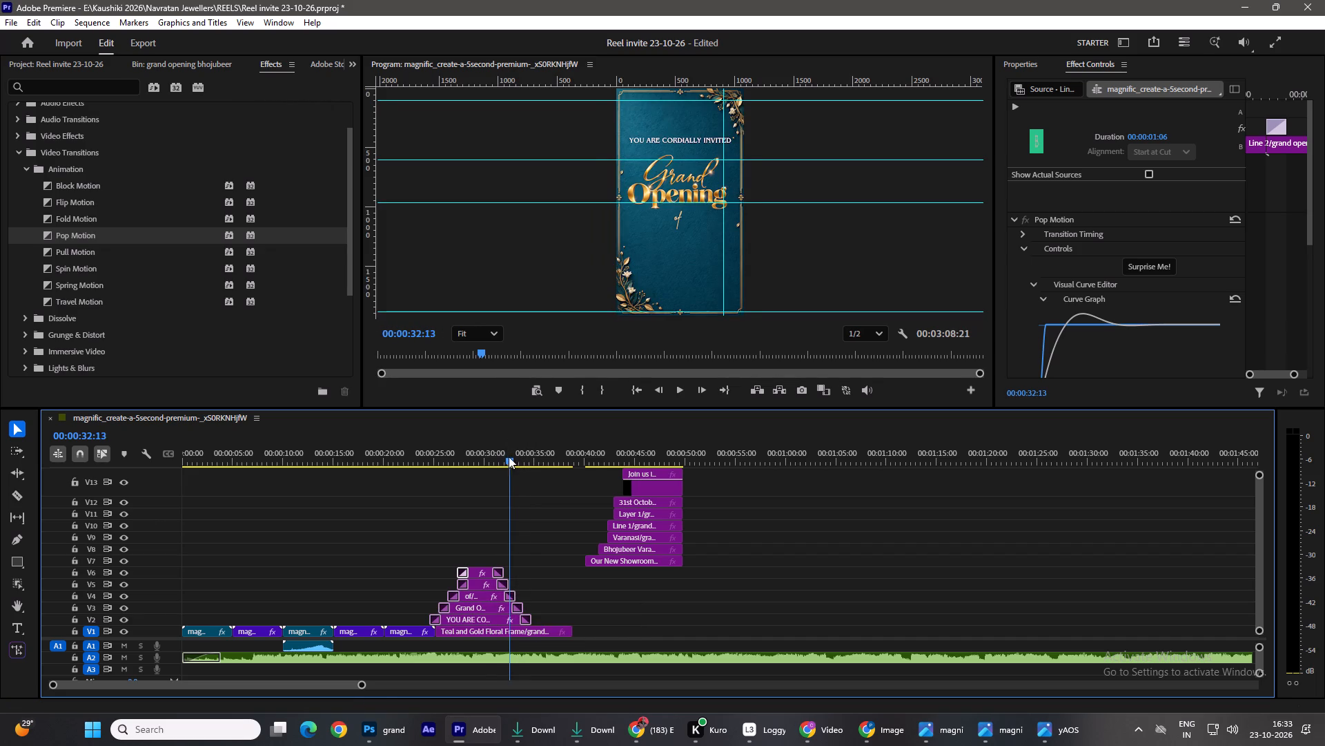
drag(509, 457, 494, 454)
key(space)
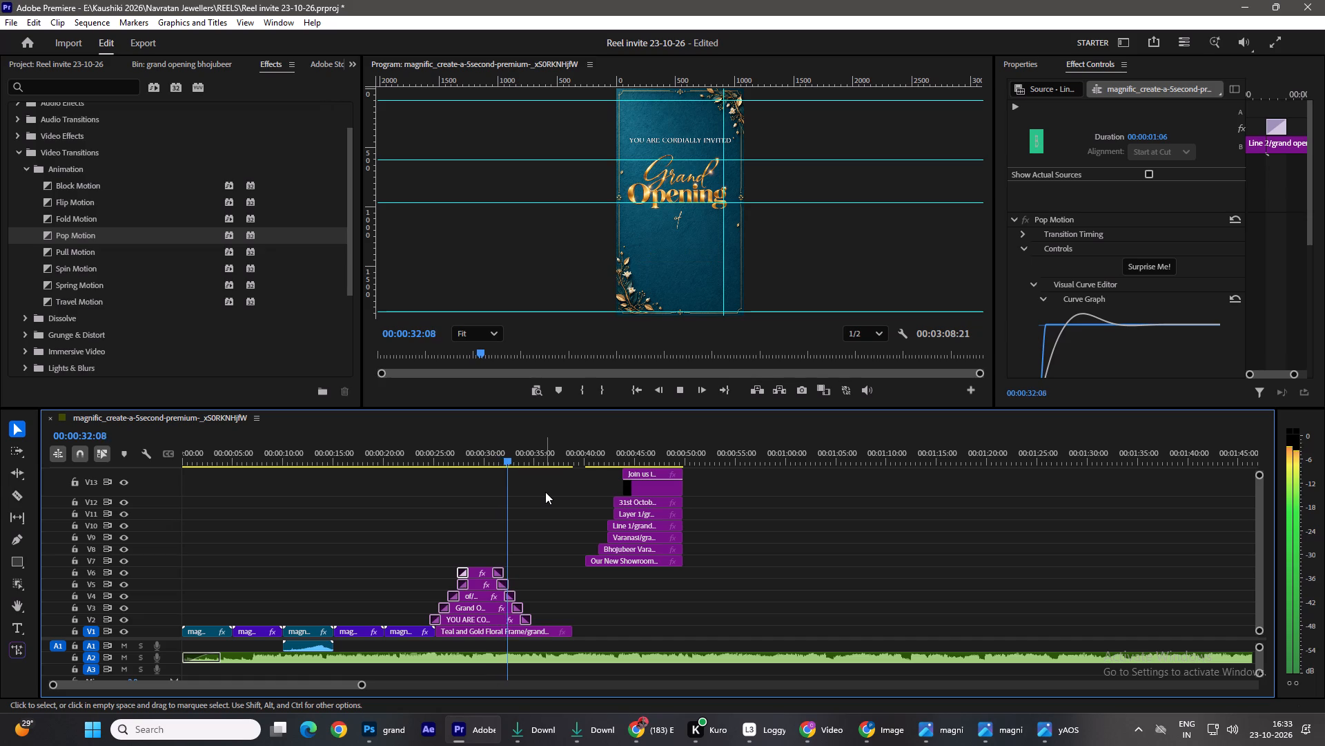
key(space)
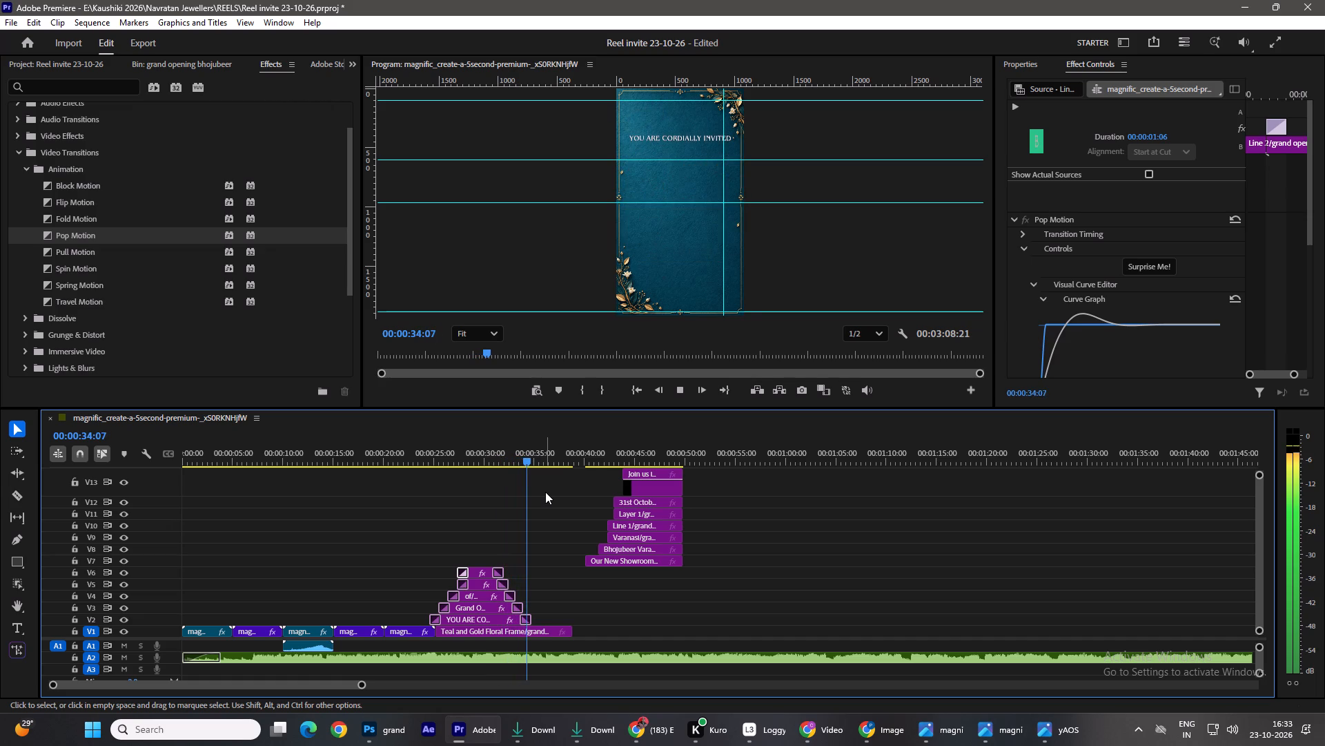
drag(528, 463, 481, 467)
key(space)
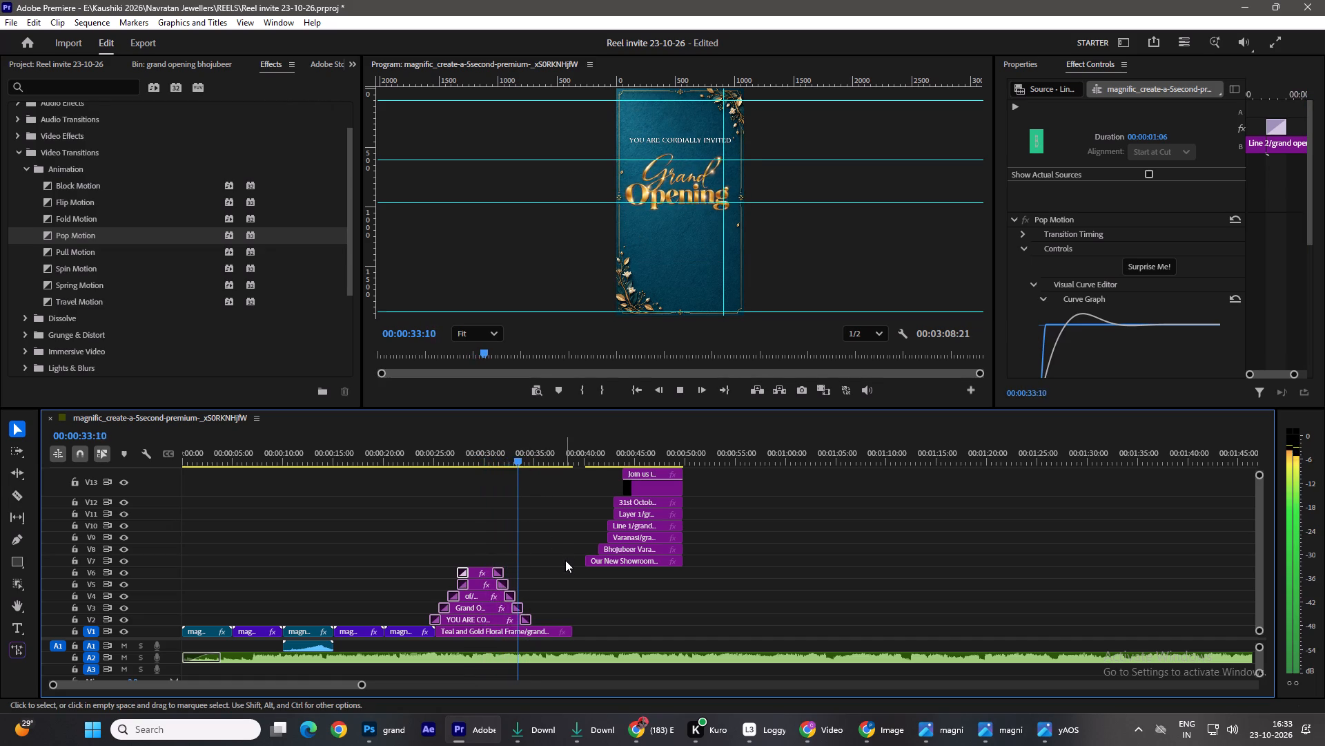
key(space)
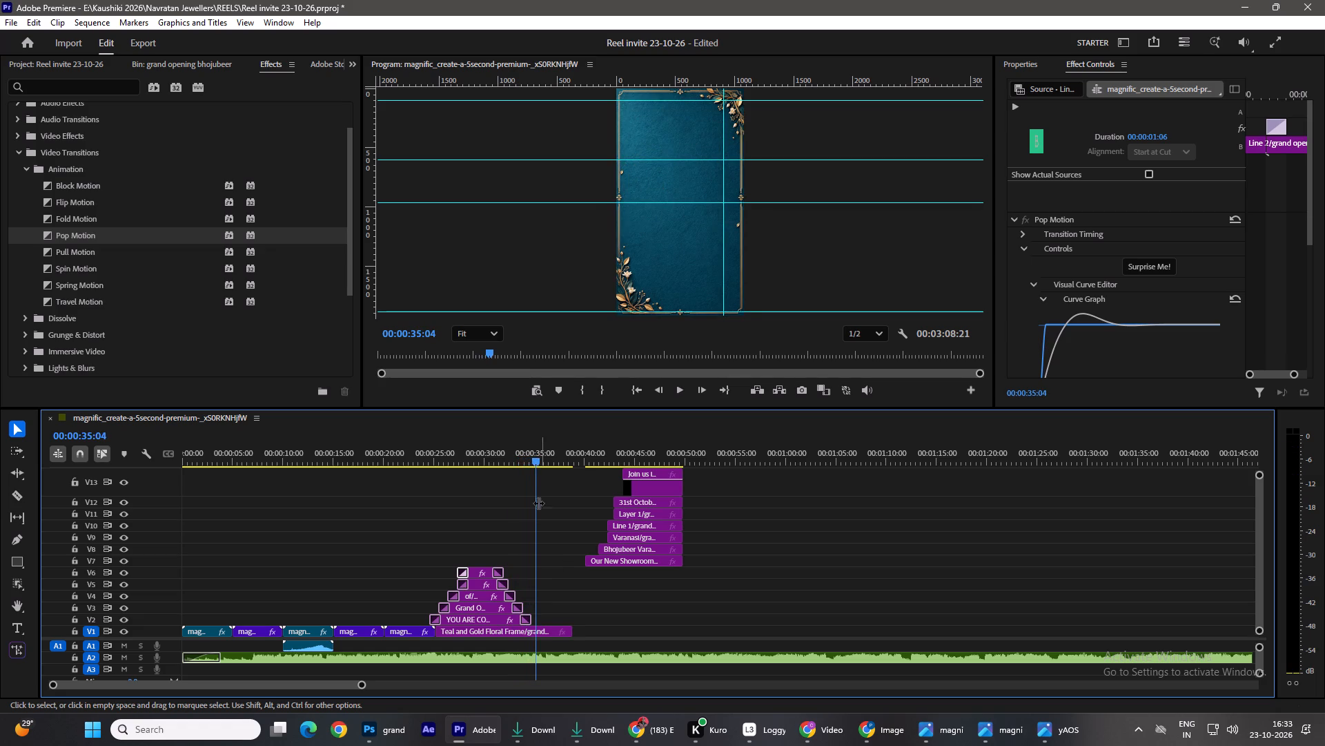
Tighten the stagger of the V5 to V2 text clip ends, from about 00:00:32:07 on V5 to about 00:00:33:00 on V2.
drag(535, 458, 498, 468)
drag(368, 682, 335, 687)
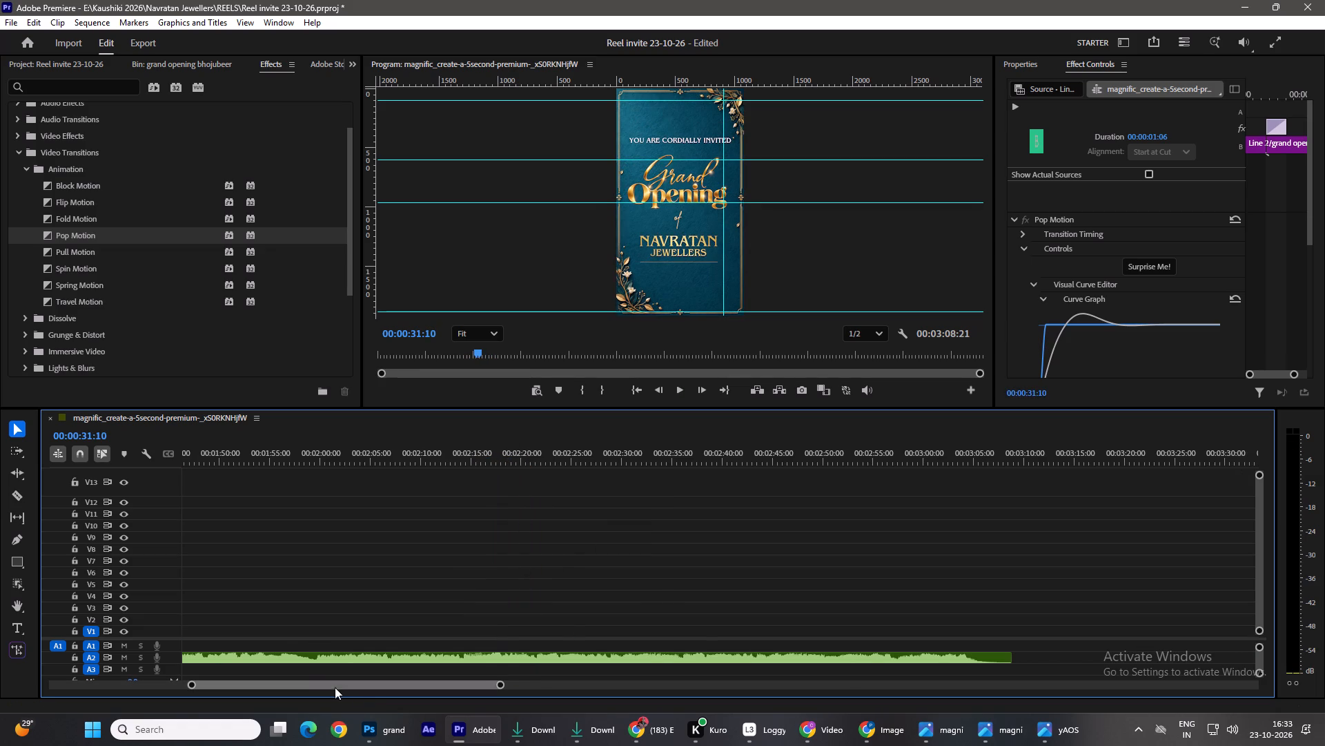
drag(309, 689, 240, 687)
drag(257, 686, 81, 685)
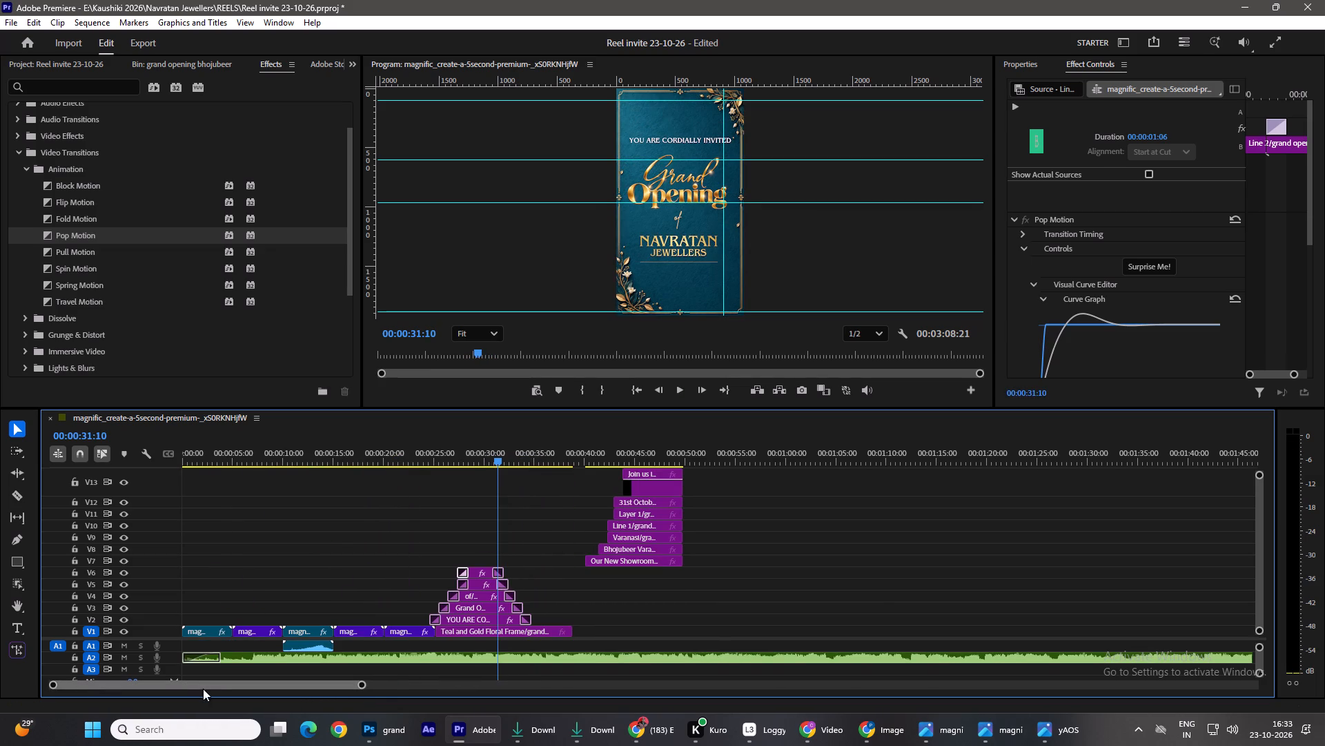
drag(364, 685, 159, 669)
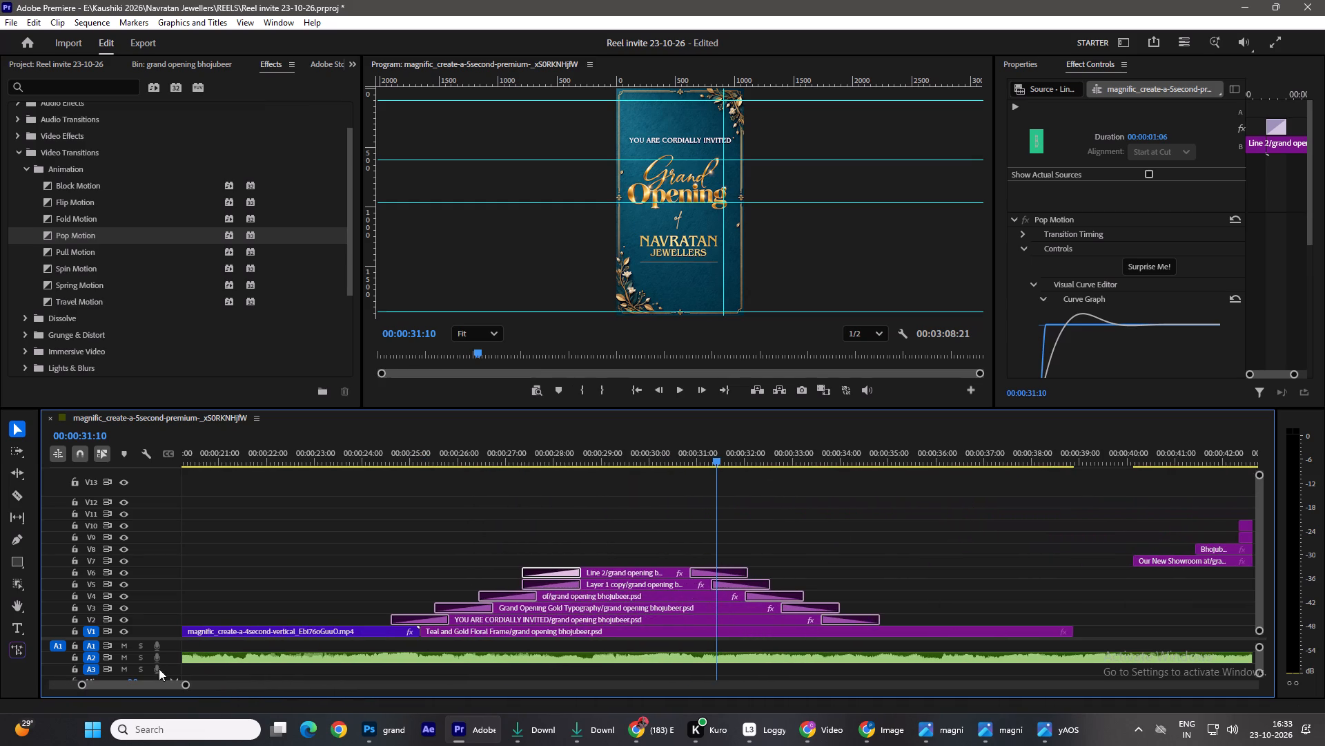
drag(776, 584, 766, 586)
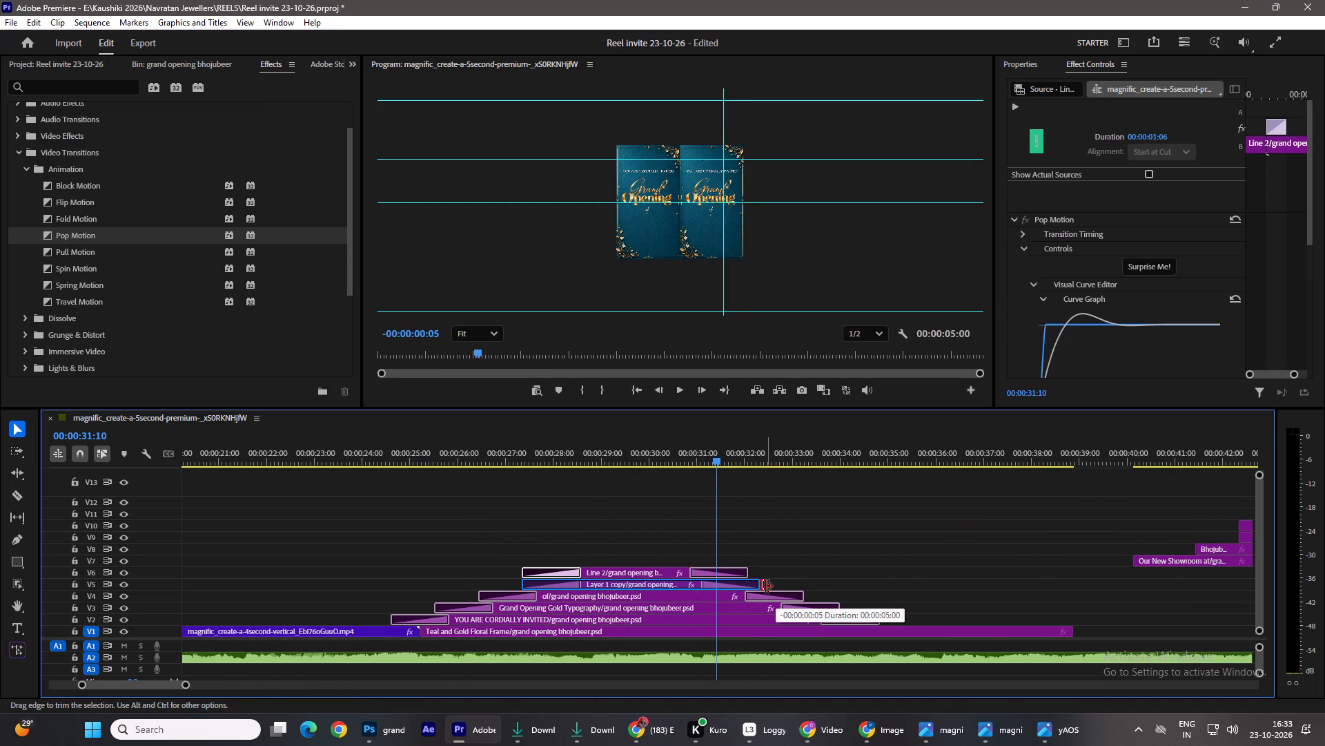
drag(766, 586, 765, 586)
drag(810, 600, 778, 600)
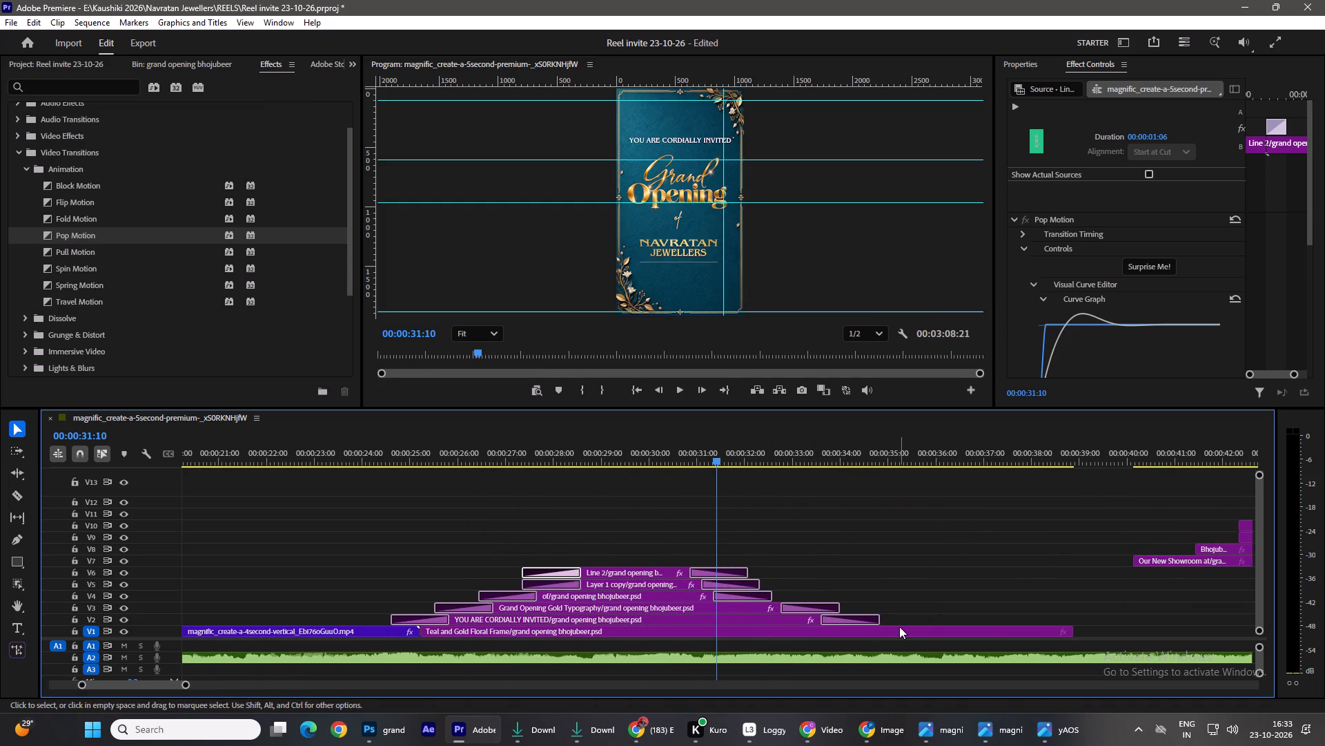
drag(845, 606, 786, 605)
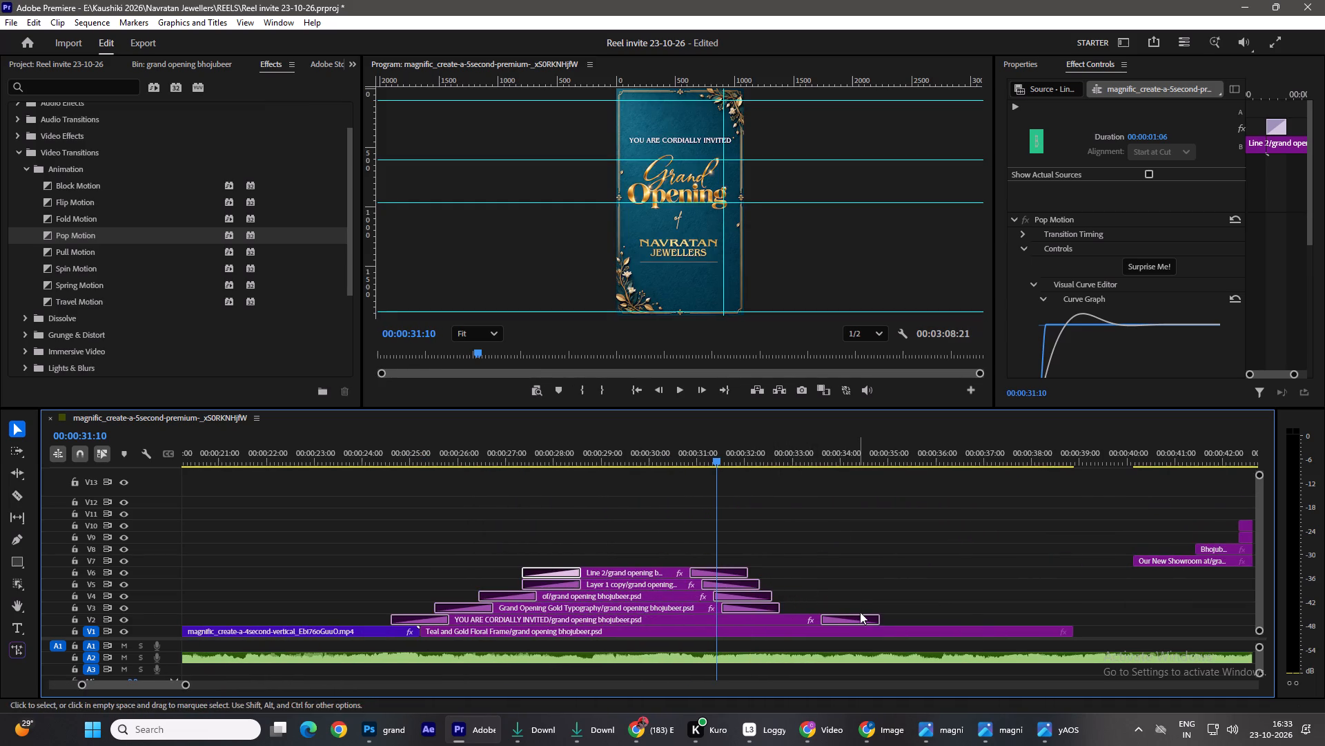
drag(885, 618, 798, 620)
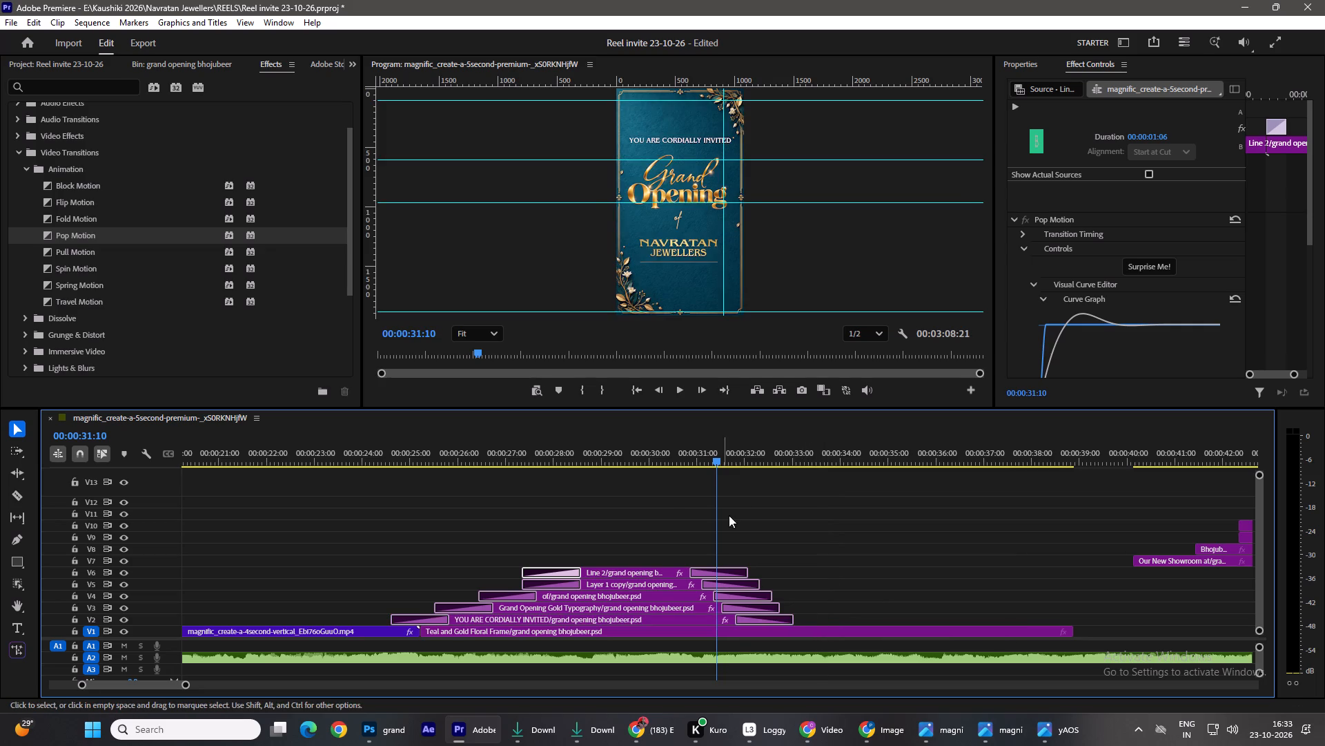
Play back the tightened text exits to review their timing.
drag(709, 452, 667, 457)
key(space)
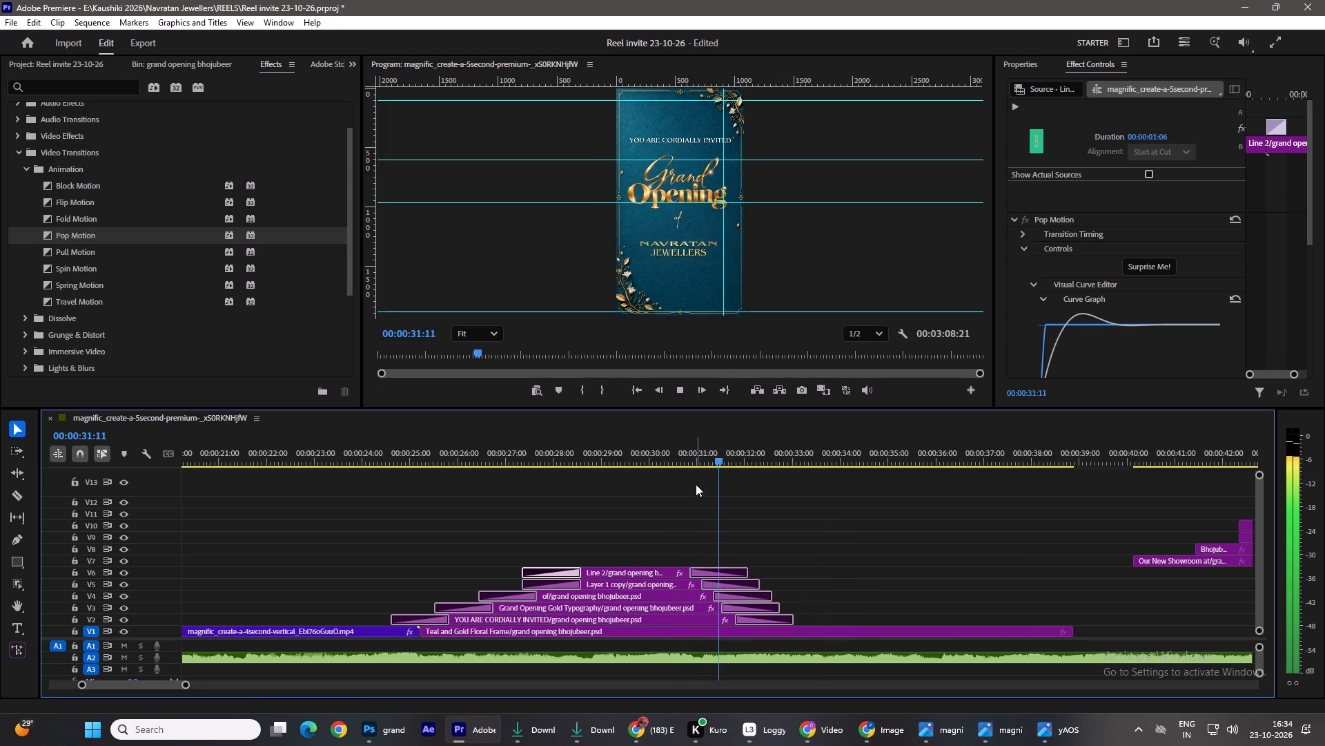
key(space)
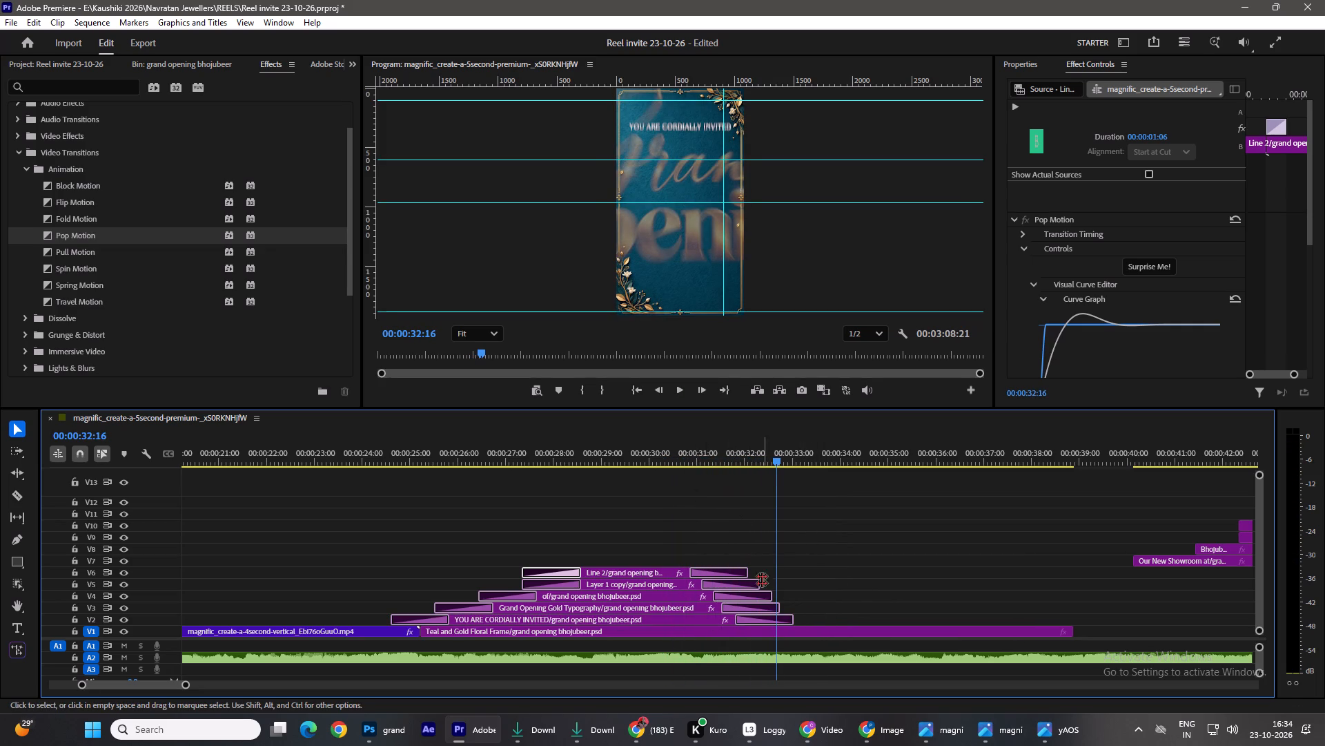
Undo the last trim of the YOU ARE CORDIALLY INVITED clip on V2 and trim its end to about 00:00:32:22 instead.
key(ctrl+z)
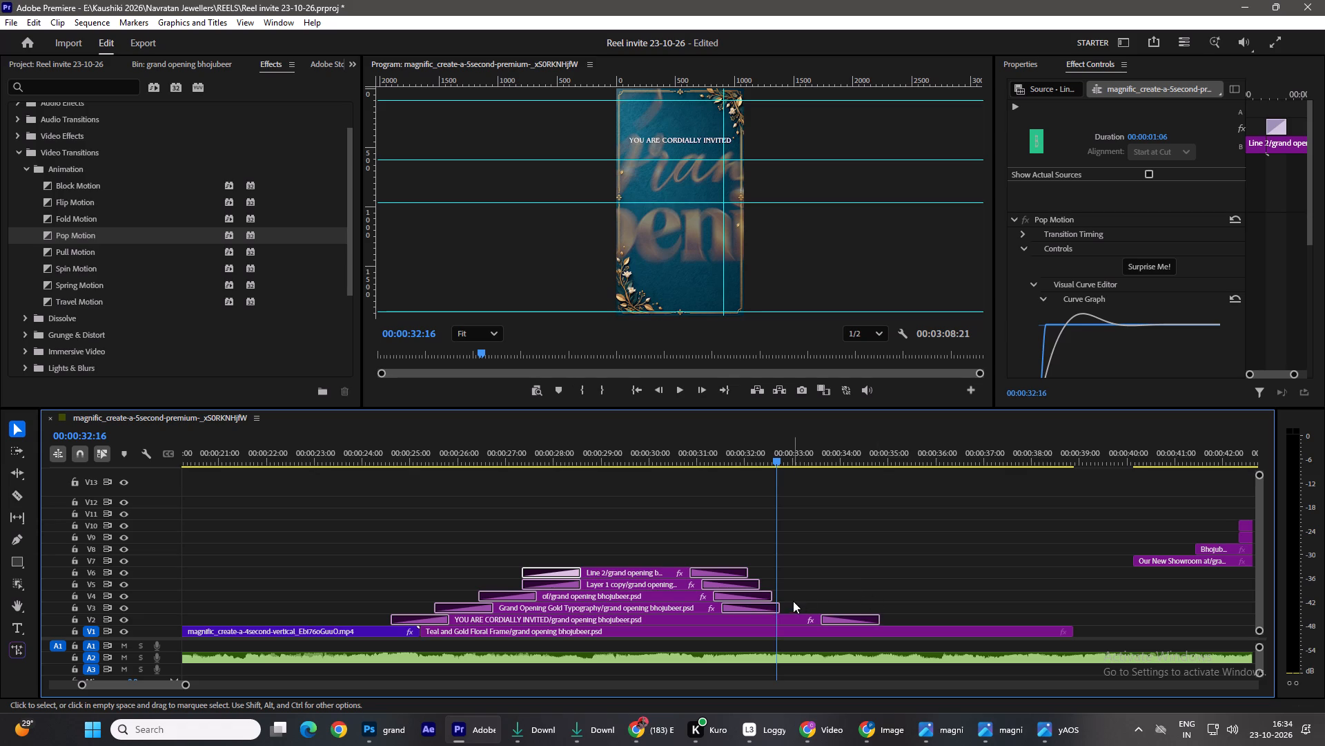
drag(886, 618, 795, 618)
Toggle the visibility of tracks V2 and V3 off and back on to check which text each one carries.
click(861, 534)
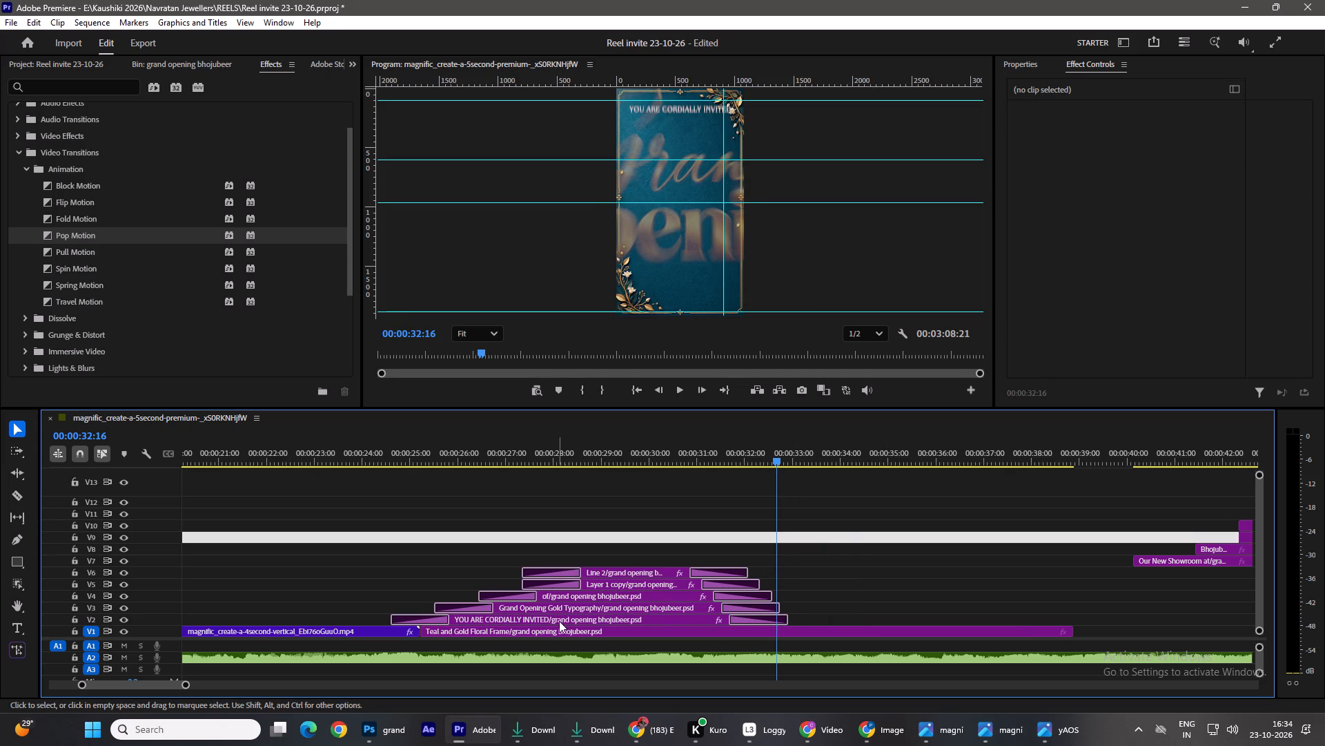
click(694, 618)
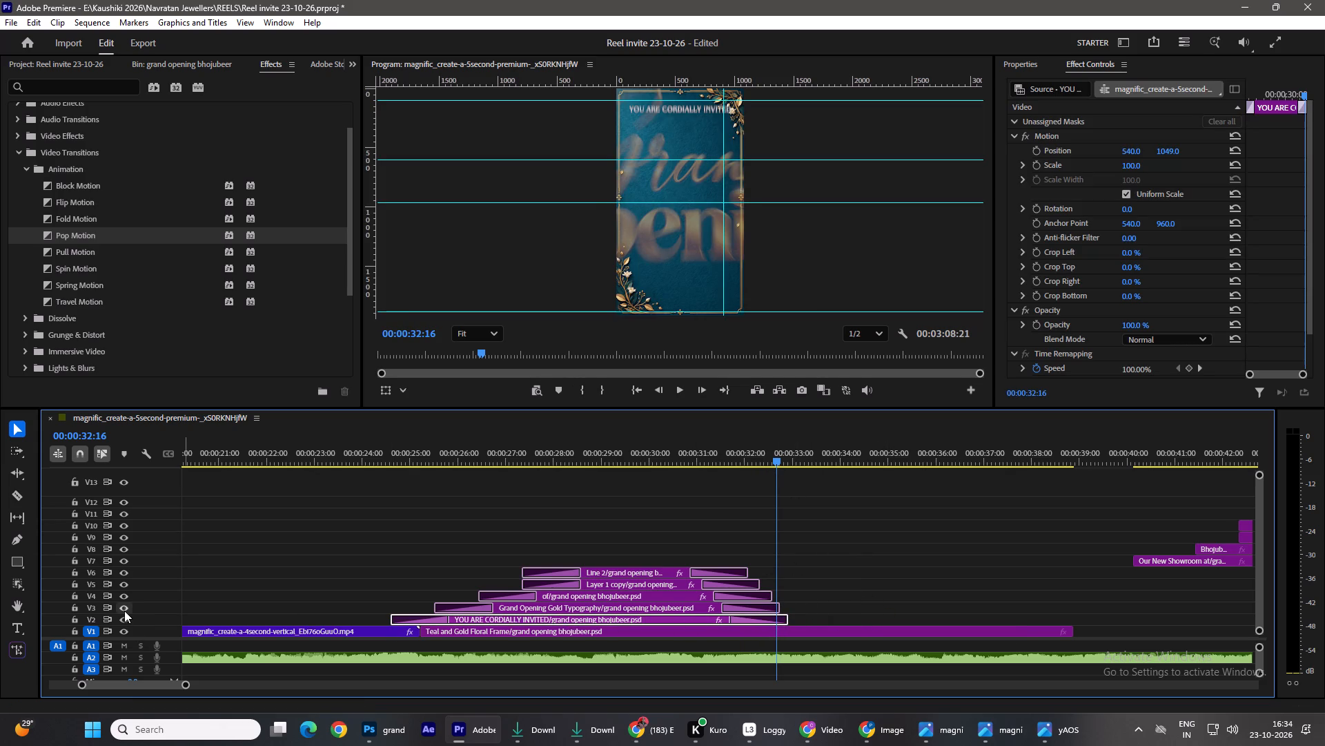
click(124, 618)
click(124, 618)
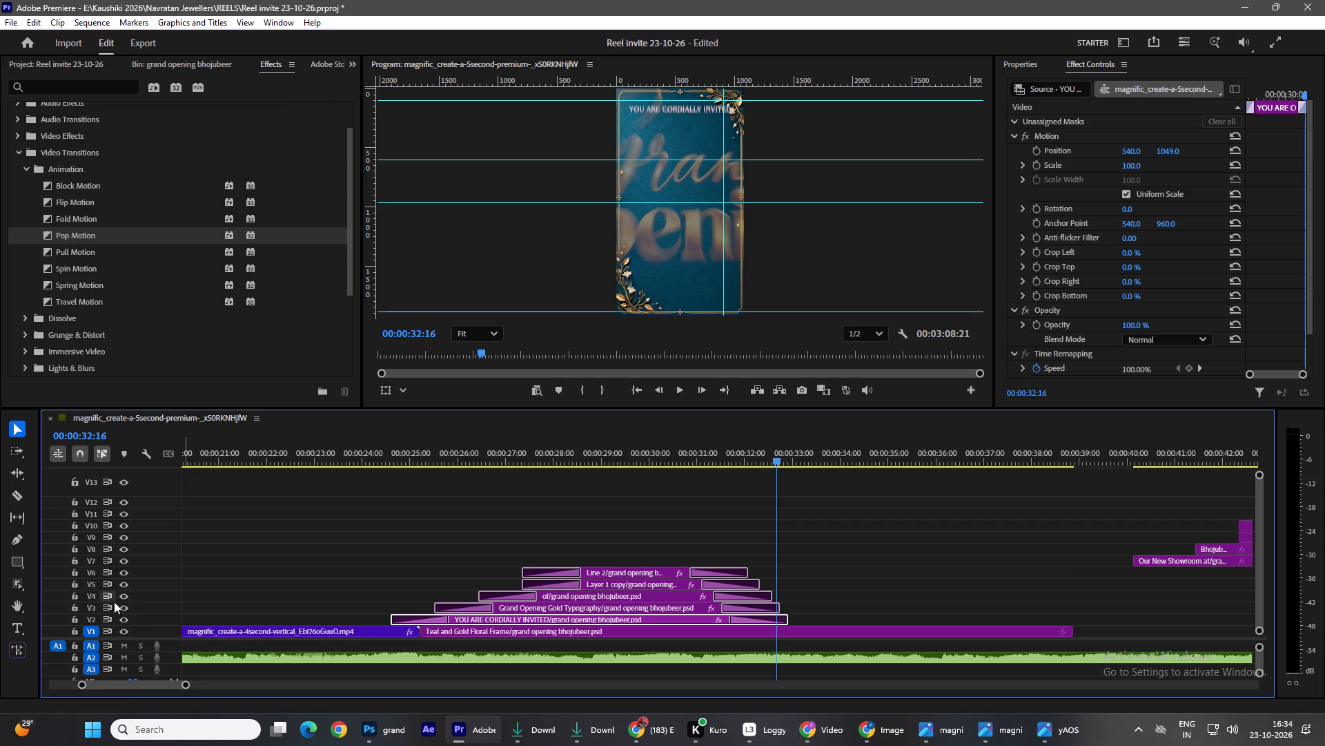
click(120, 609)
click(120, 609)
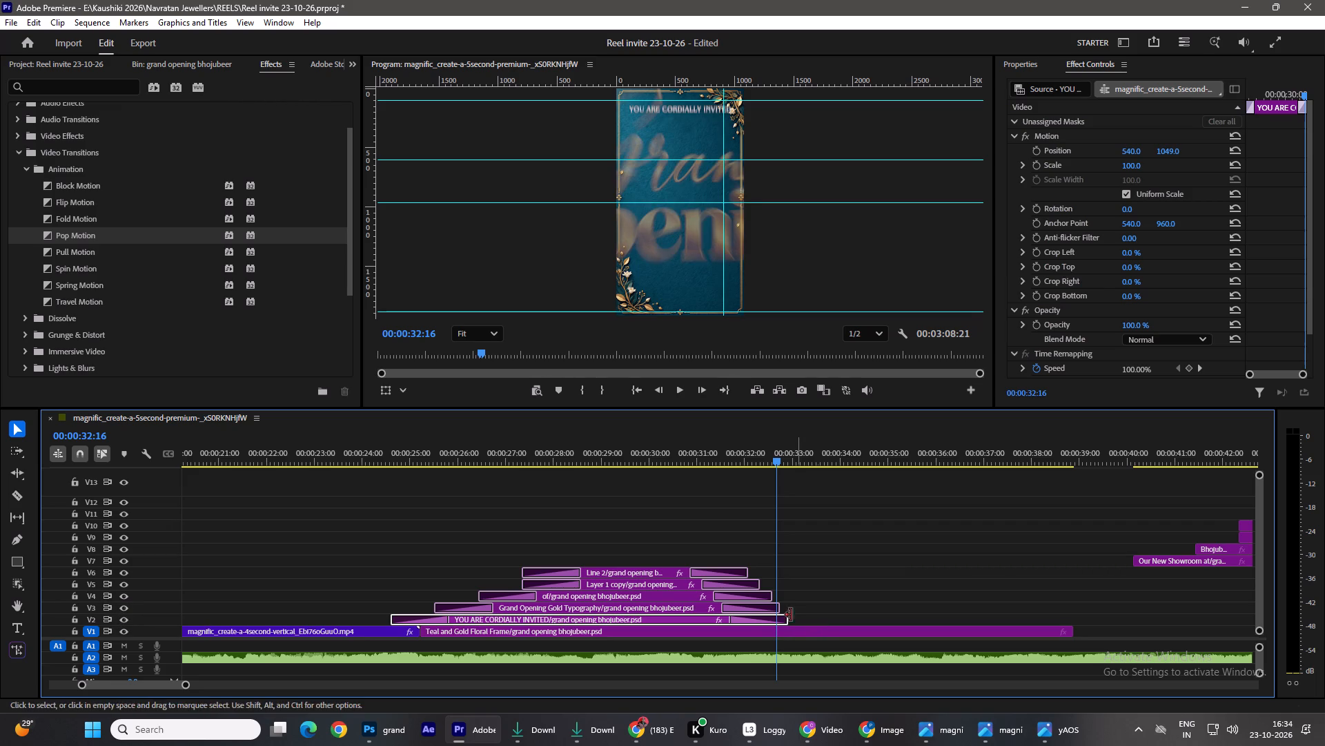
Delete the Pull Motion transition at the end of the Grand Opening clip on V3 after trying it at a 14-frame duration.
click(743, 610)
drag(723, 609, 755, 609)
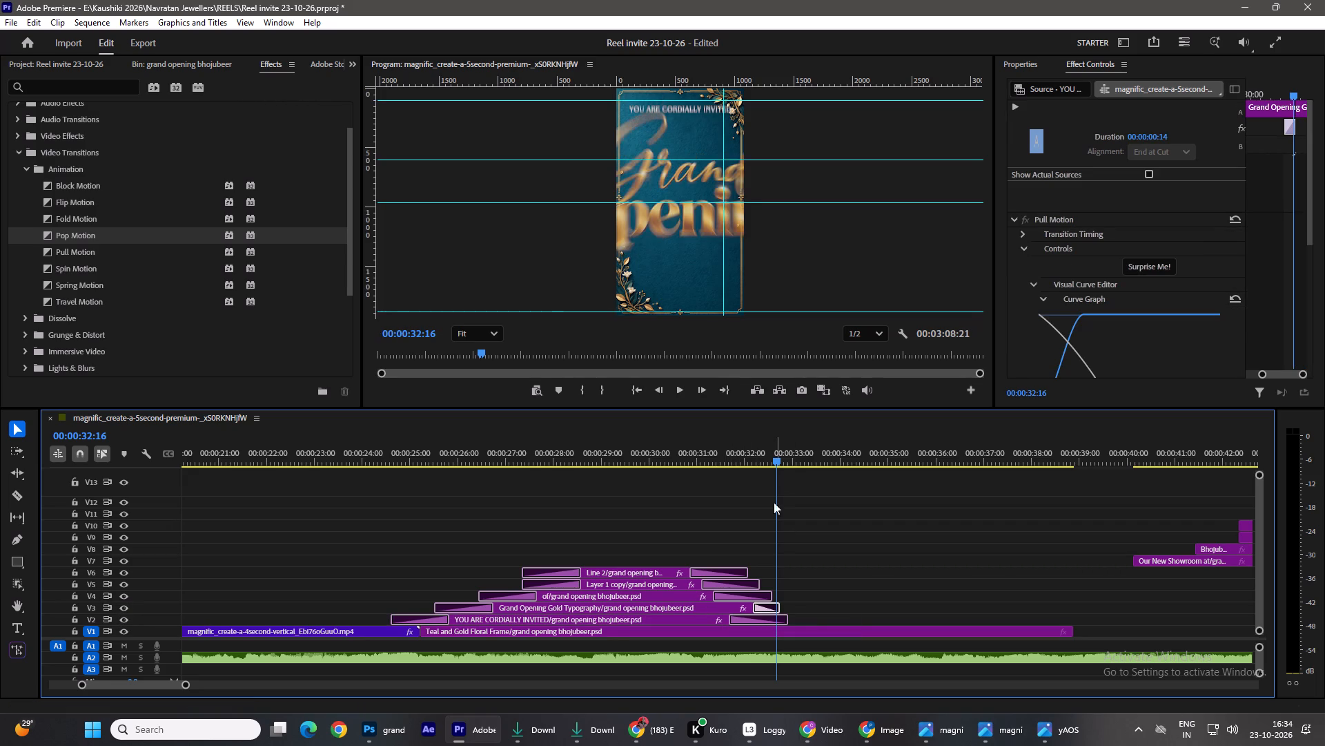
drag(779, 453, 767, 468)
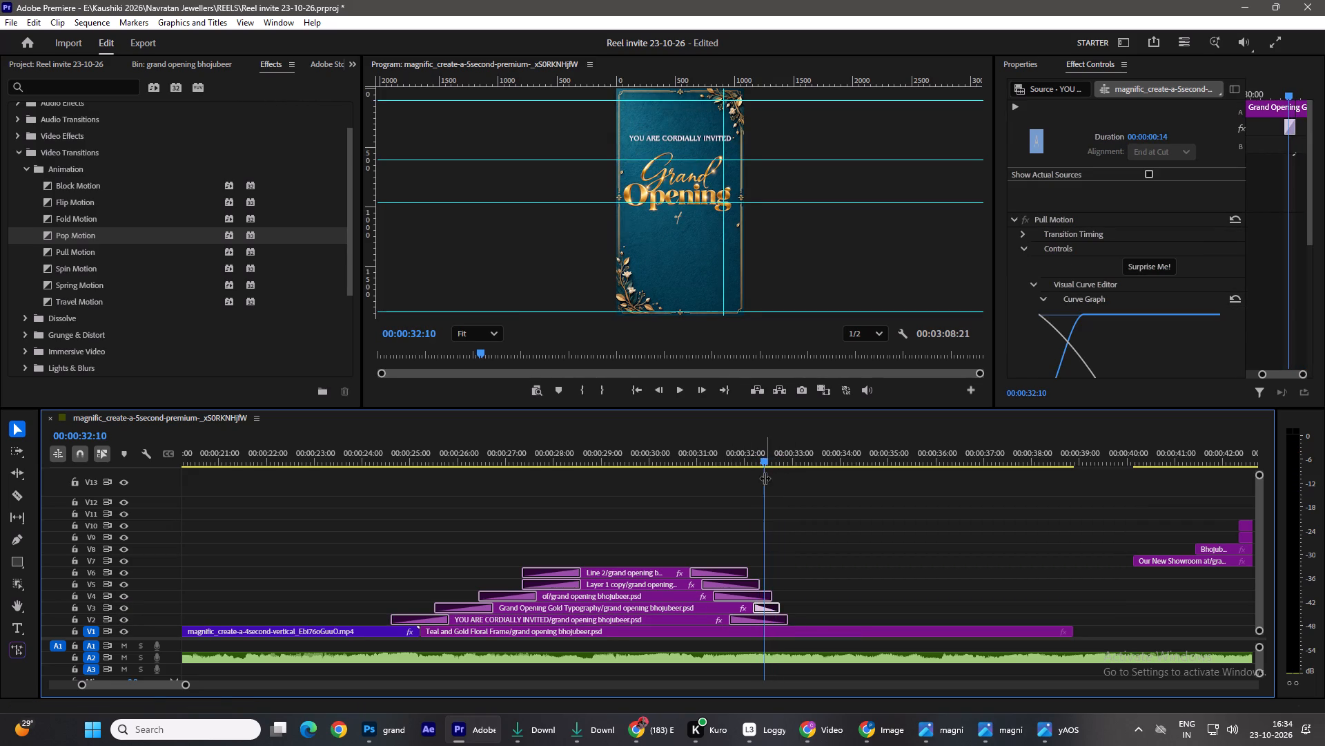
key(Delete)
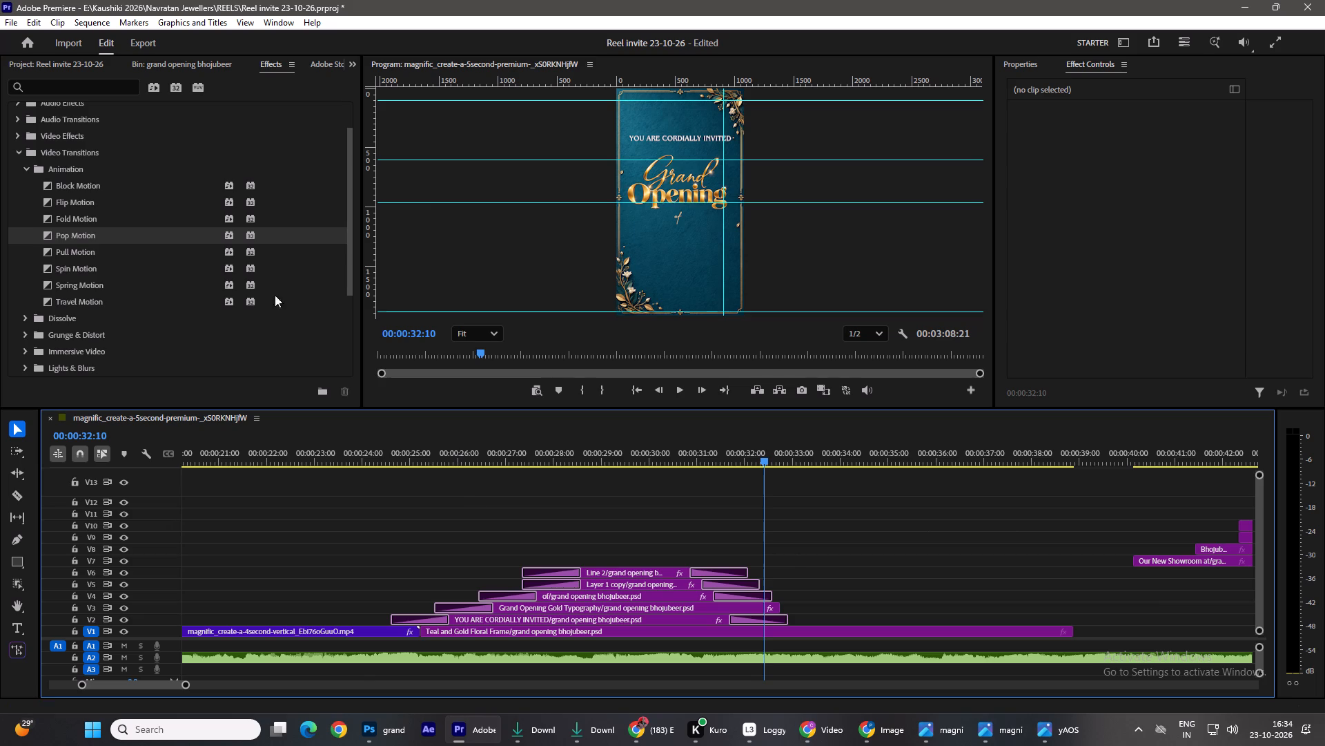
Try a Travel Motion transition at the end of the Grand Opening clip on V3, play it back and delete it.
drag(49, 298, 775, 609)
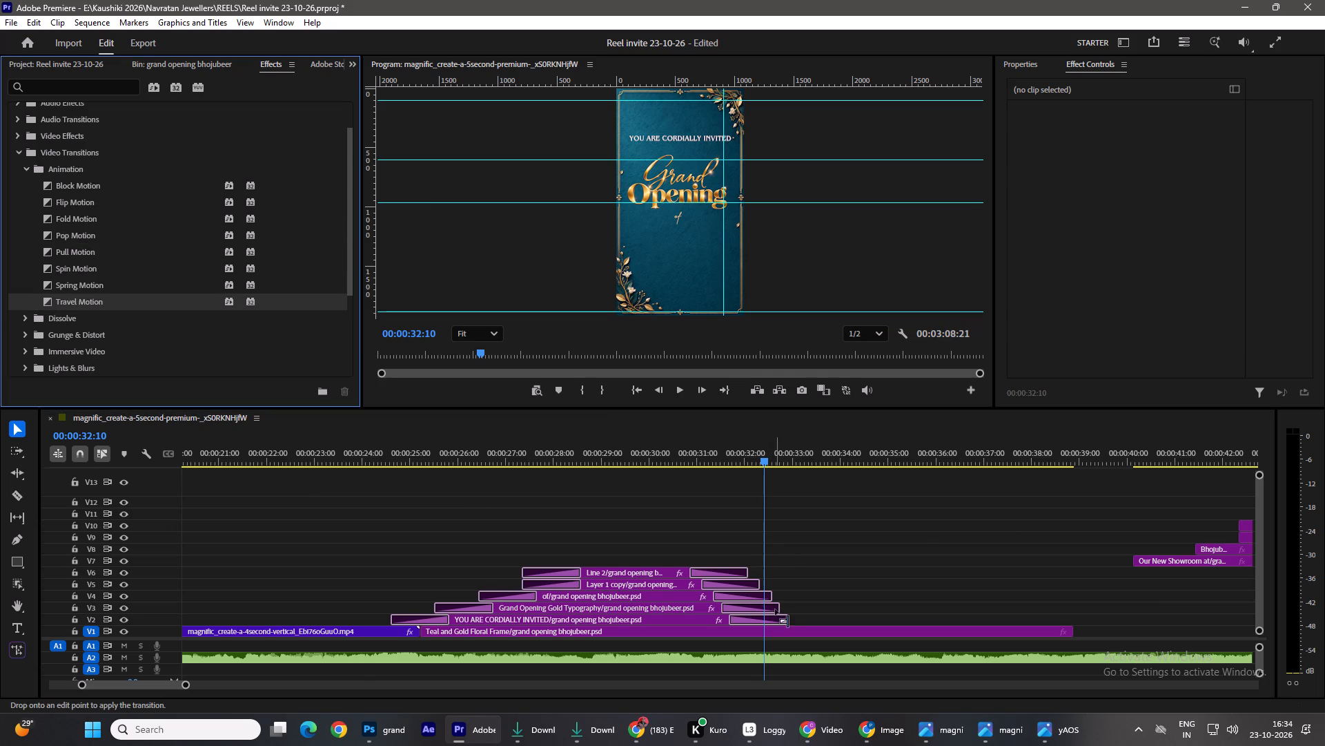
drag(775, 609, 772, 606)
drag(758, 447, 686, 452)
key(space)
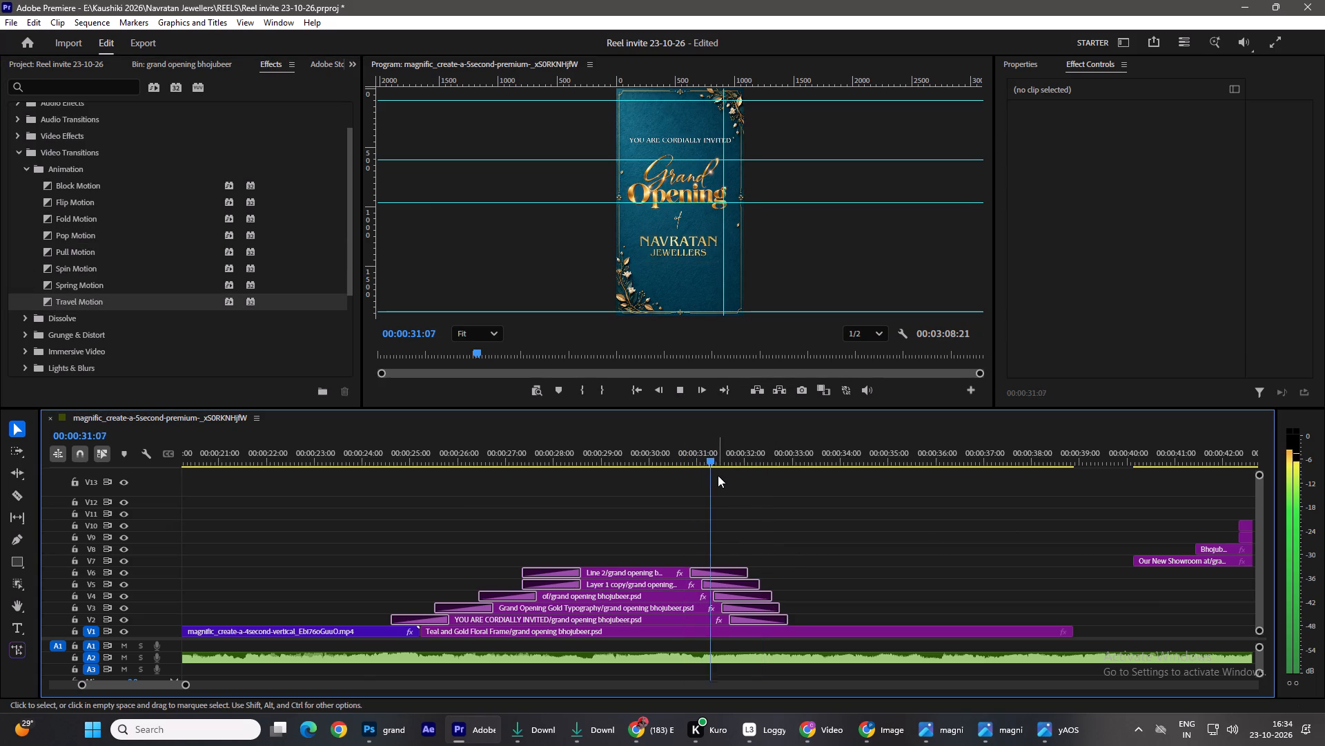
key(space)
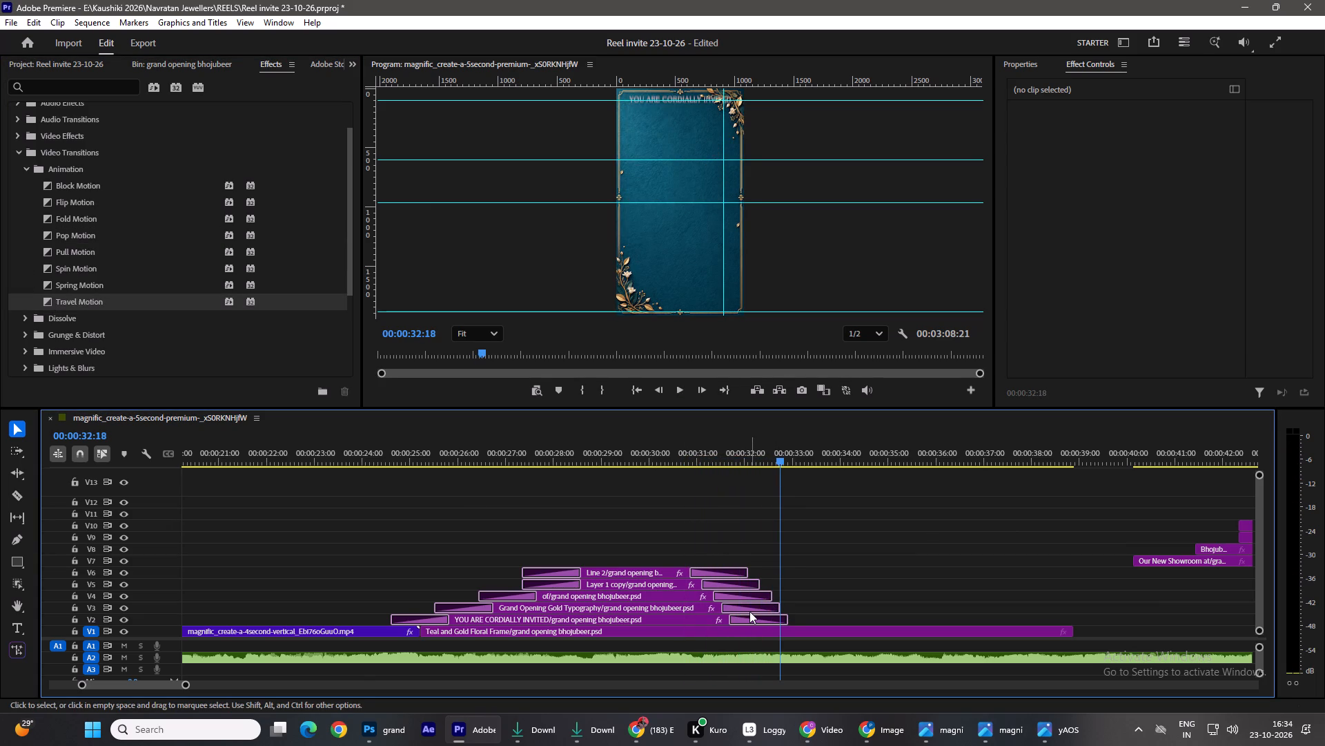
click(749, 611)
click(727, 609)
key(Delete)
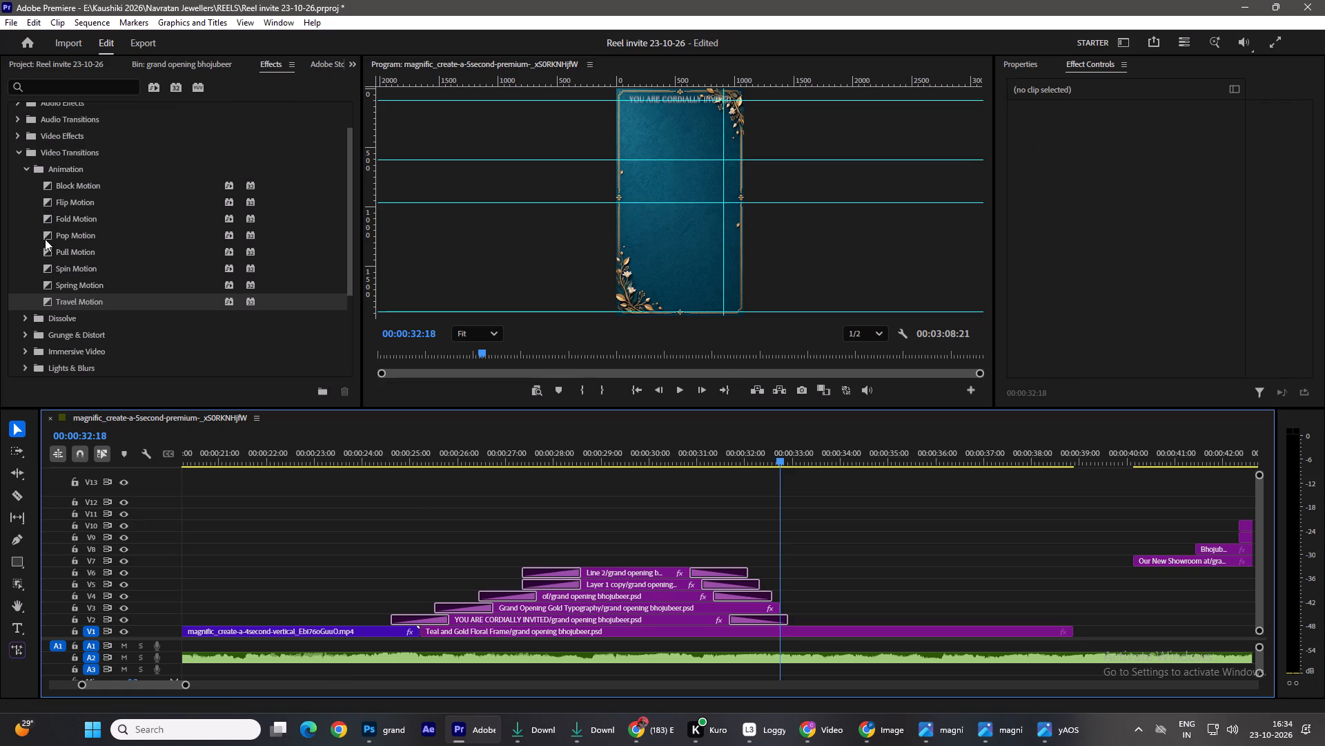
Apply a Pop Motion transition to the end of the Grand Opening clip on V3, preview it and save the project.
drag(48, 232, 772, 608)
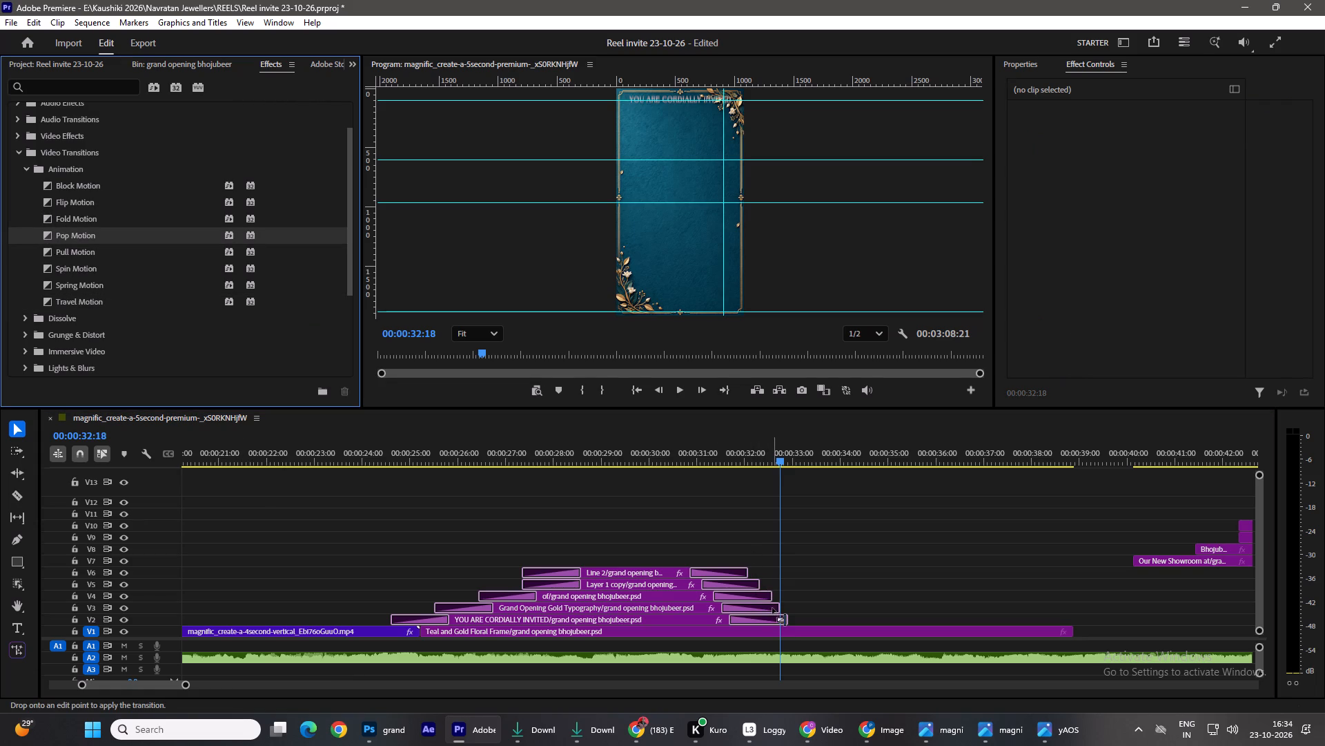
drag(772, 608, 772, 605)
drag(785, 454, 690, 463)
key(space)
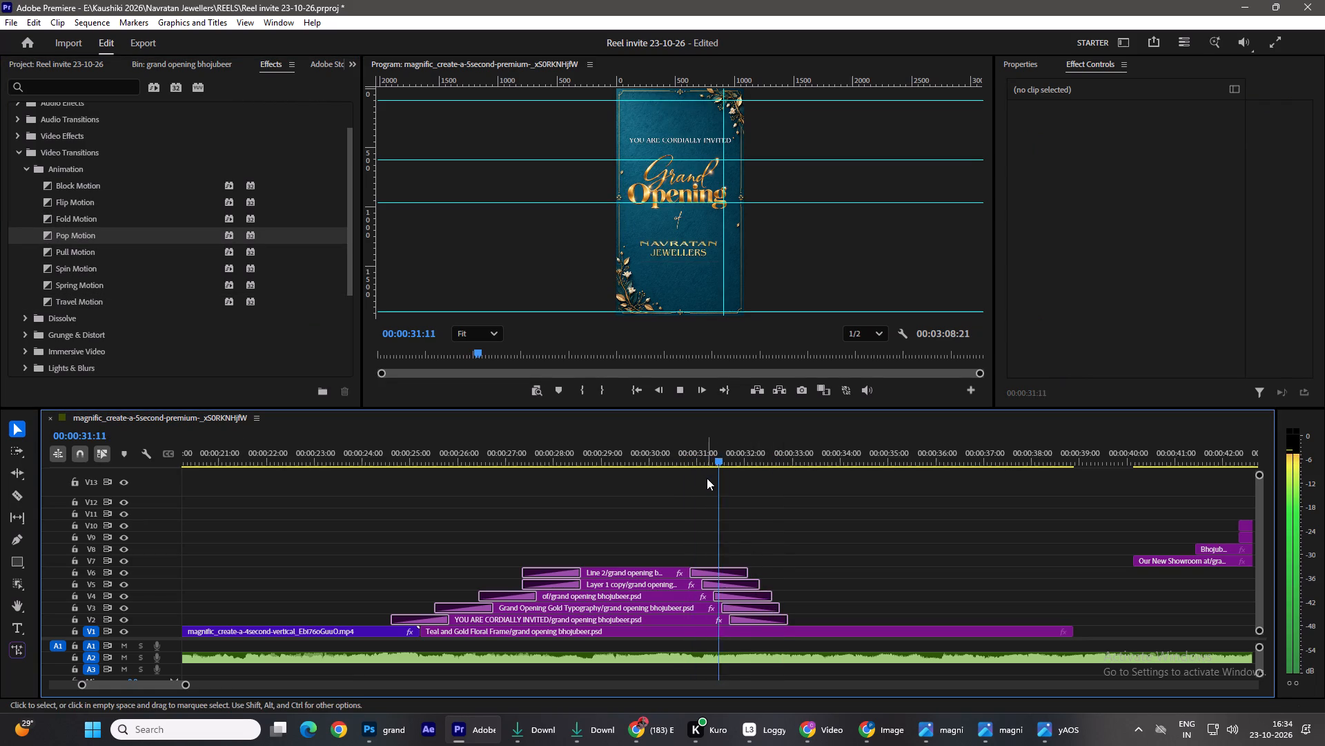
key(space)
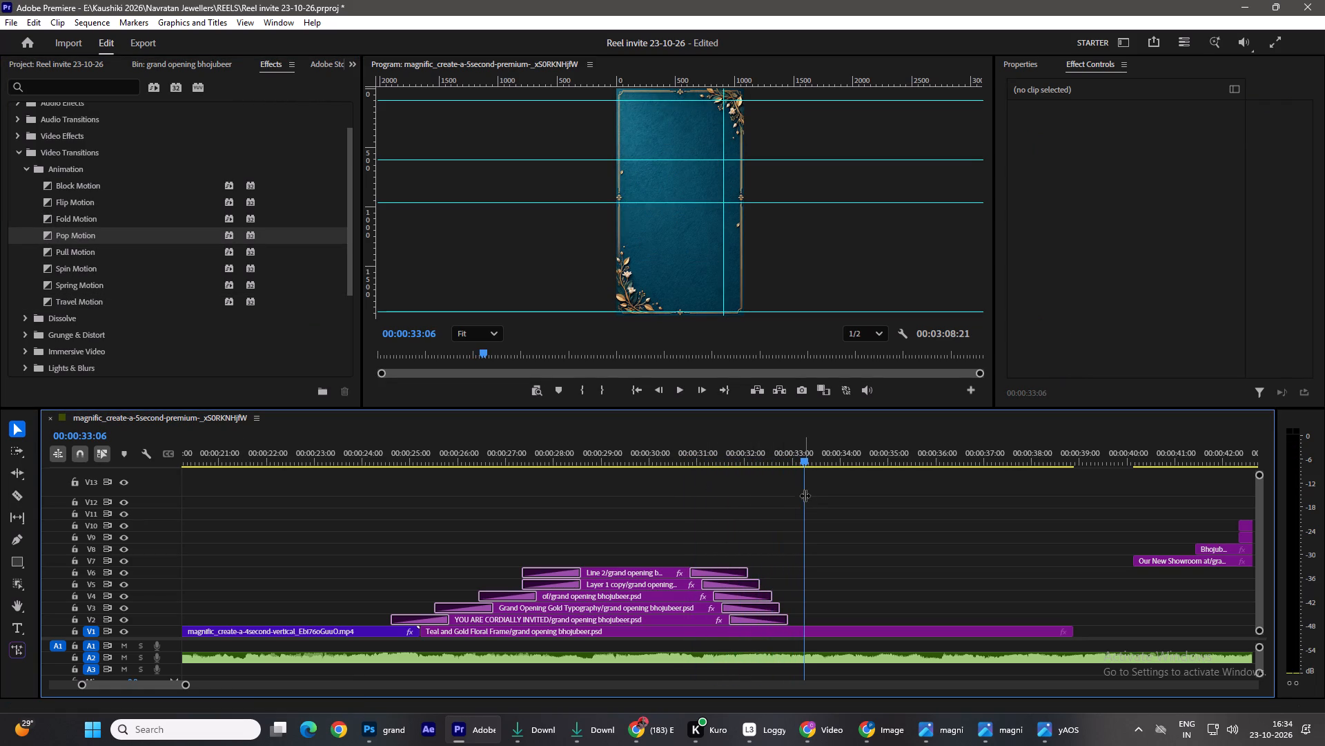
drag(805, 452, 782, 526)
key(ctrl+s)
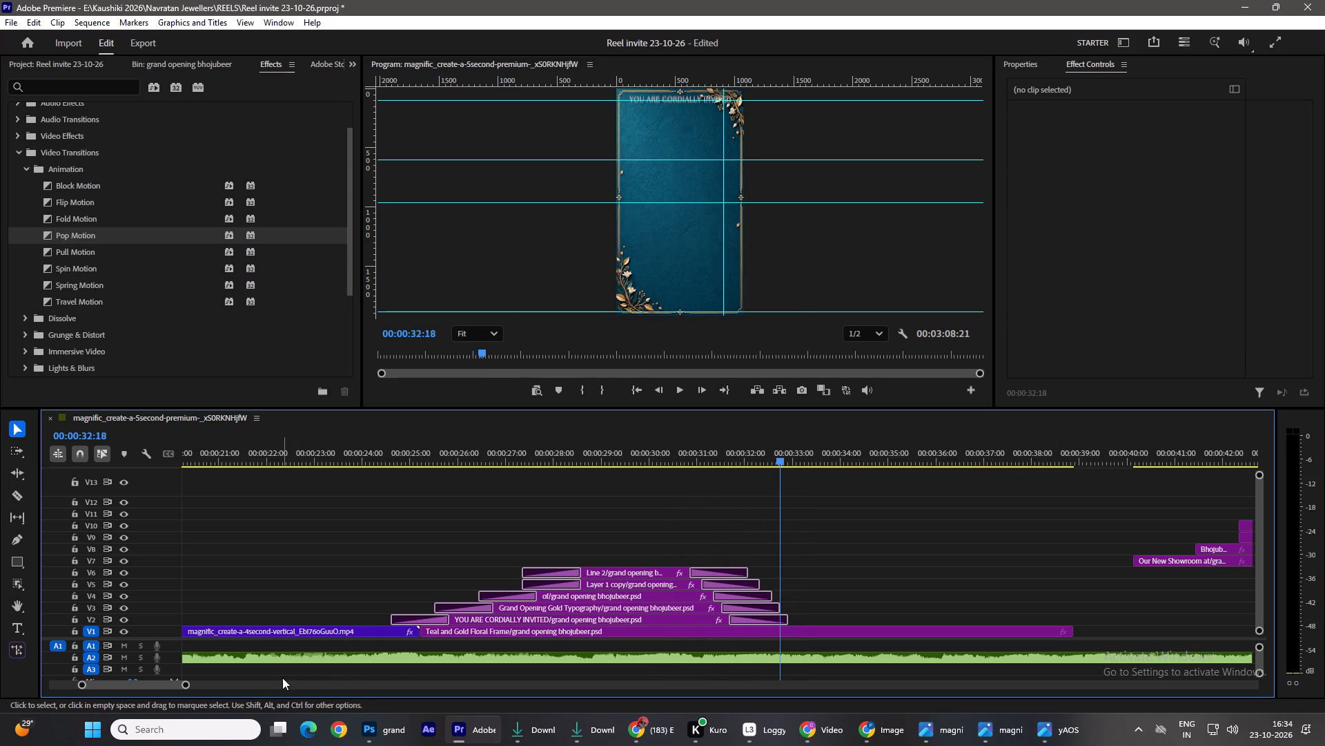
Play back the first invitation text group from about 00:00:27 to check its animation in and out.
drag(184, 684, 366, 678)
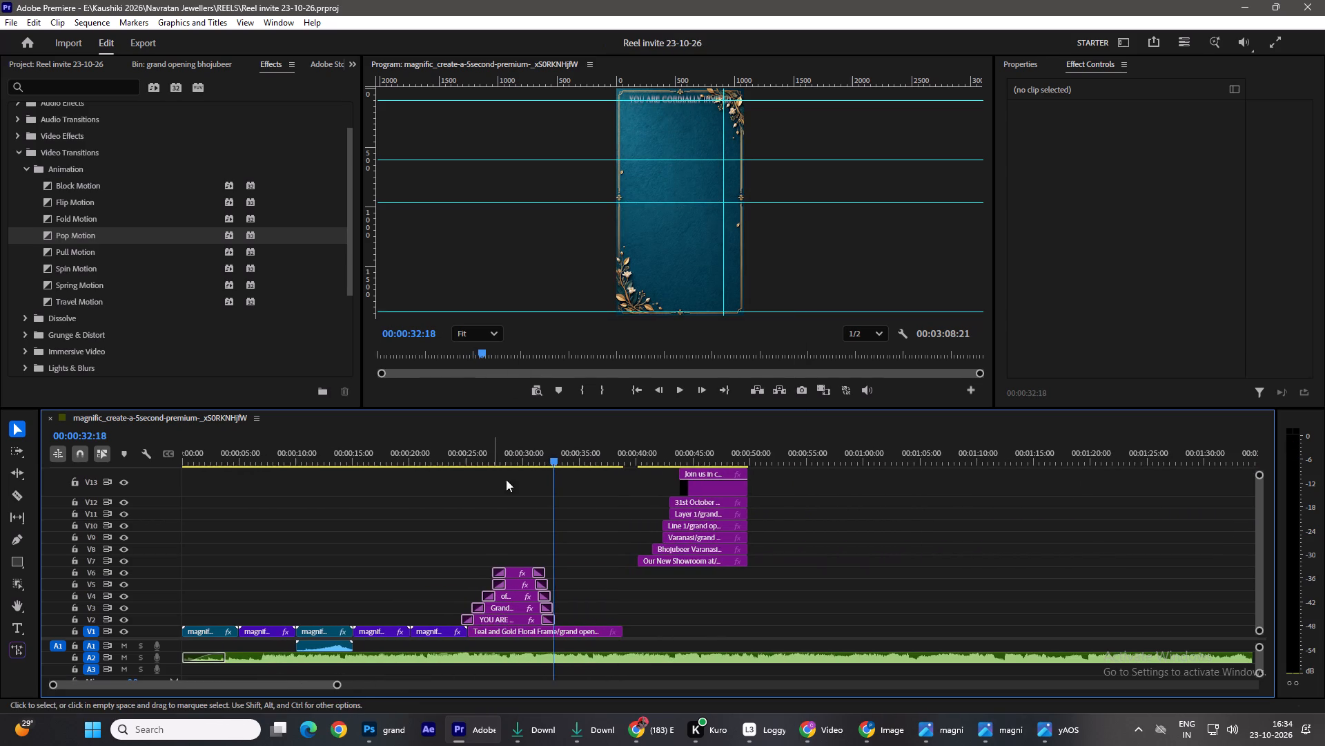
drag(550, 457, 488, 459)
key(space)
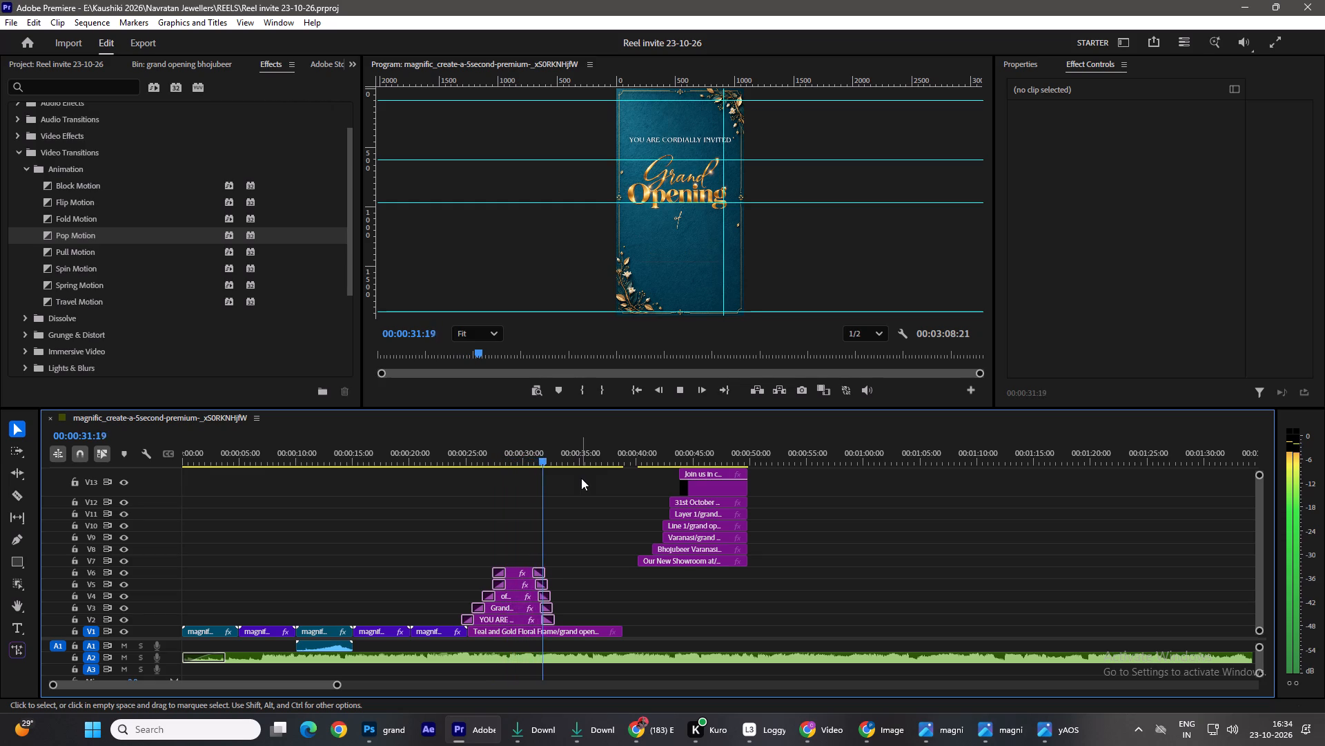
key(space)
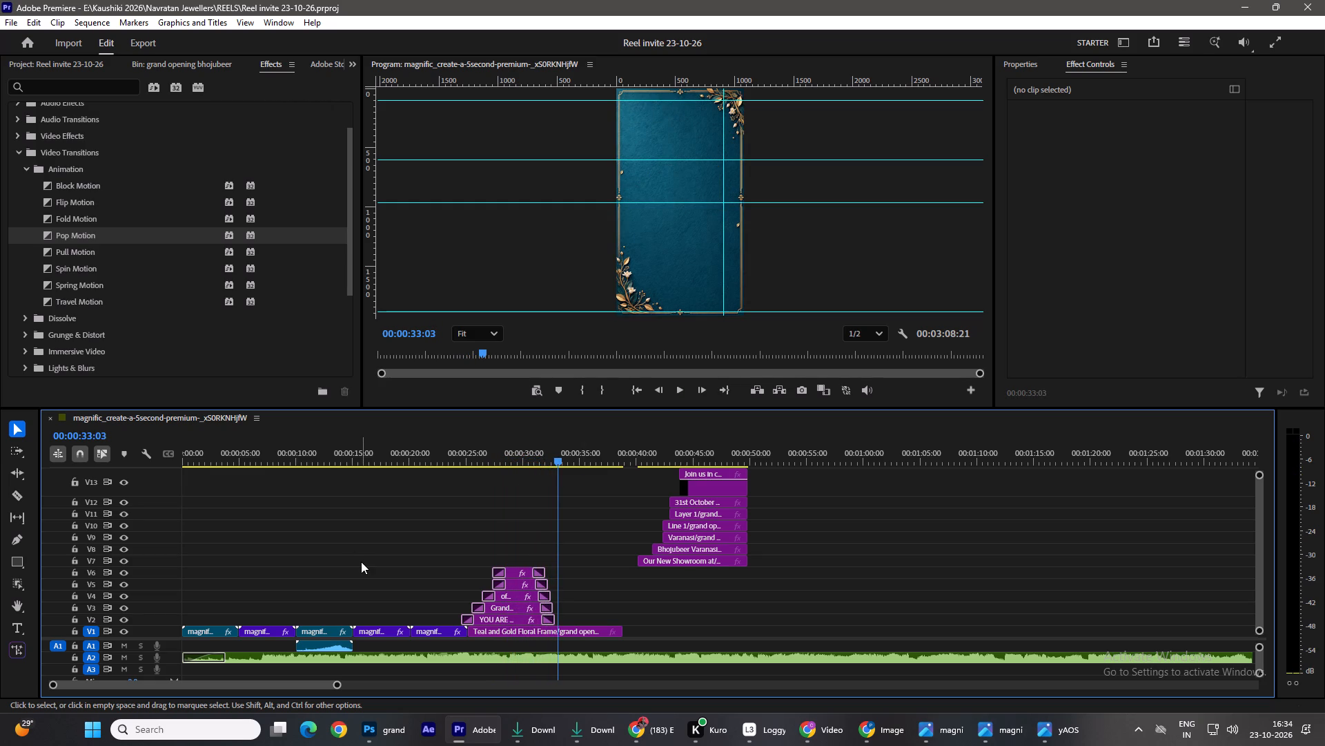
drag(557, 461, 537, 459)
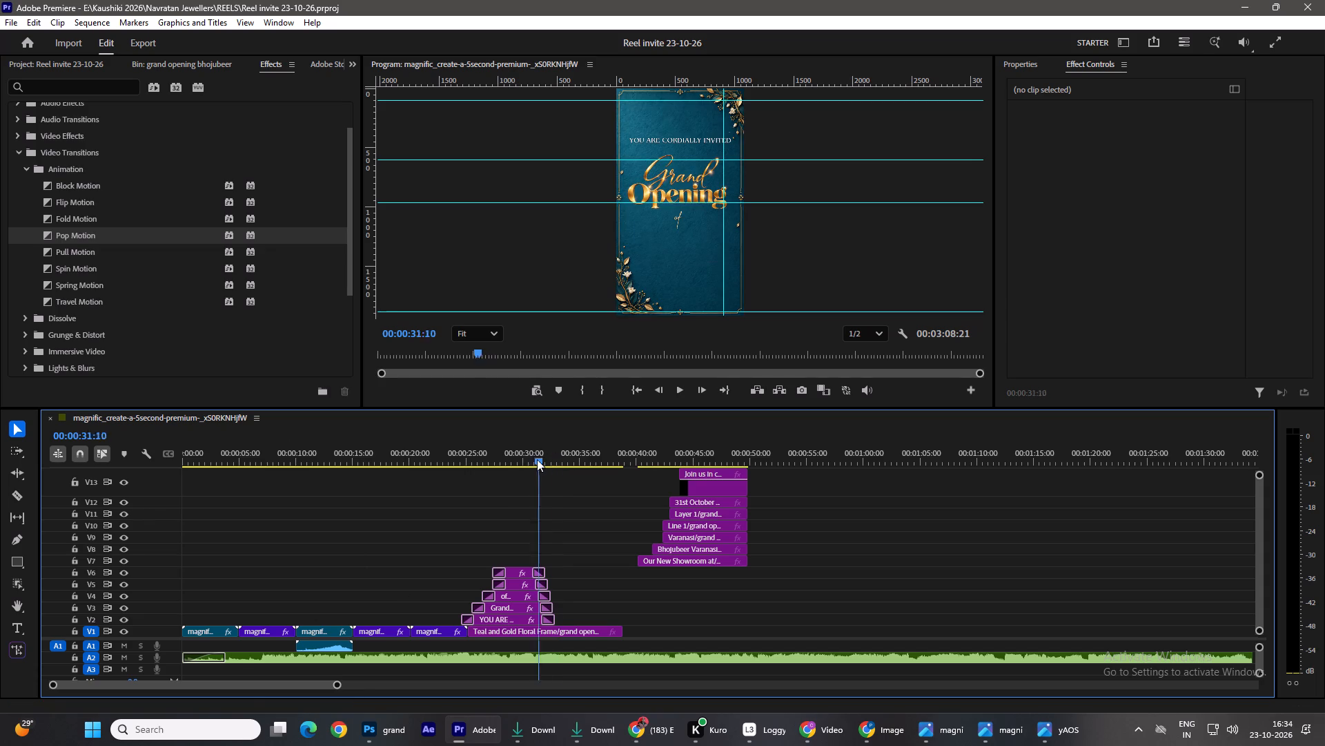
drag(537, 459, 529, 459)
Scrub and replay the first text group on V2 to V6, examining the pace of the exit transitions.
drag(334, 687, 157, 695)
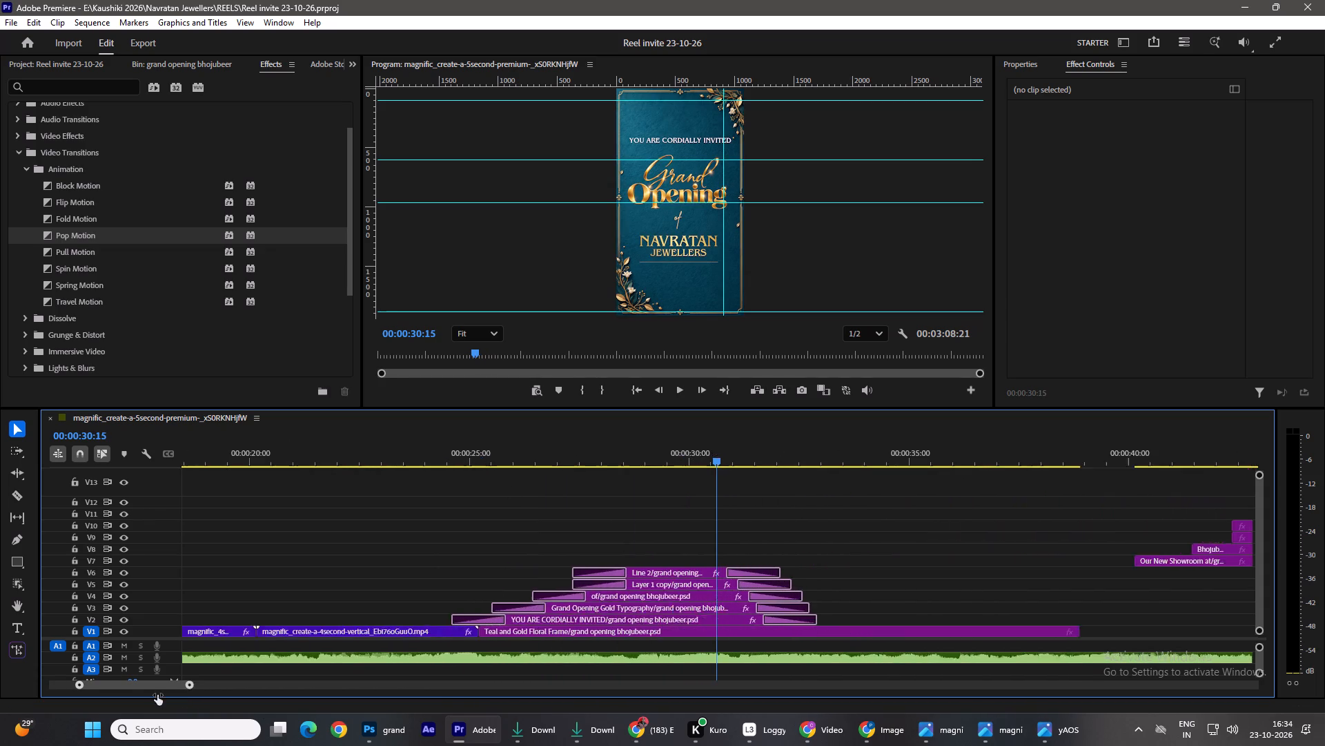
drag(157, 695, 175, 705)
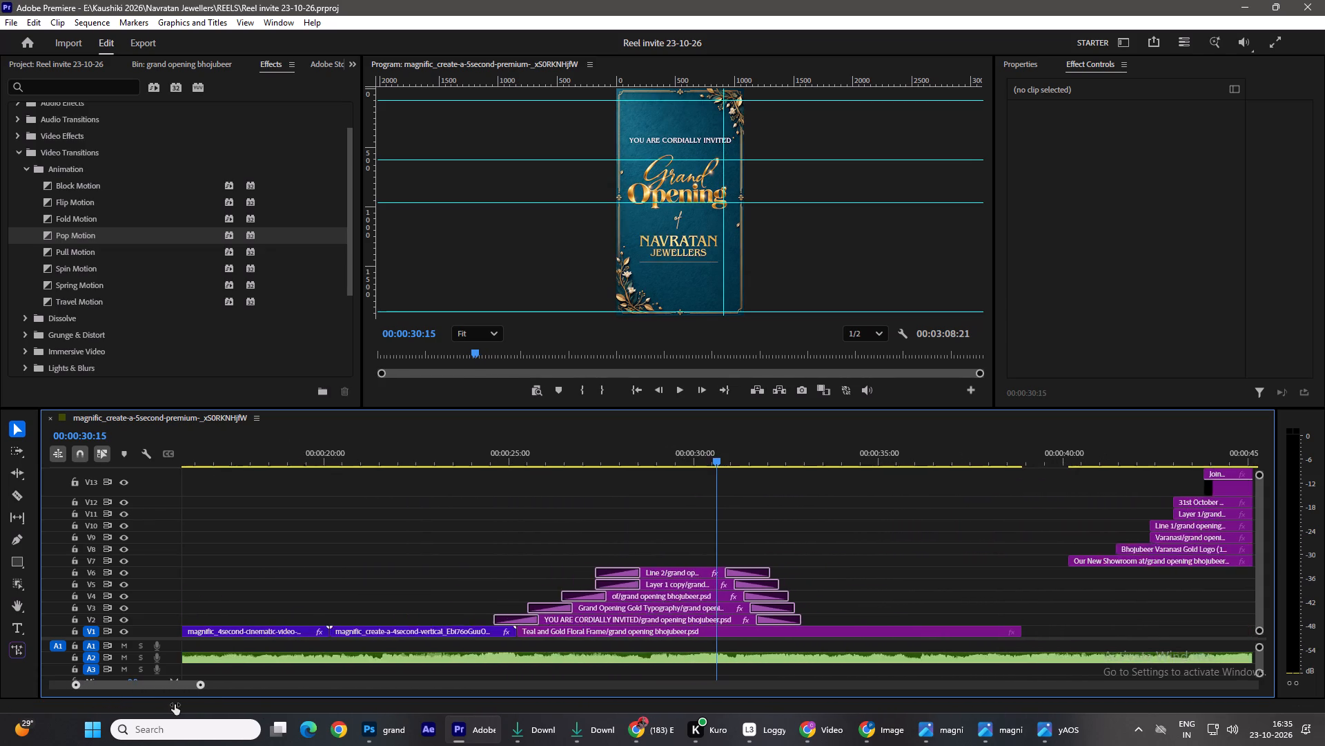
drag(175, 705, 199, 709)
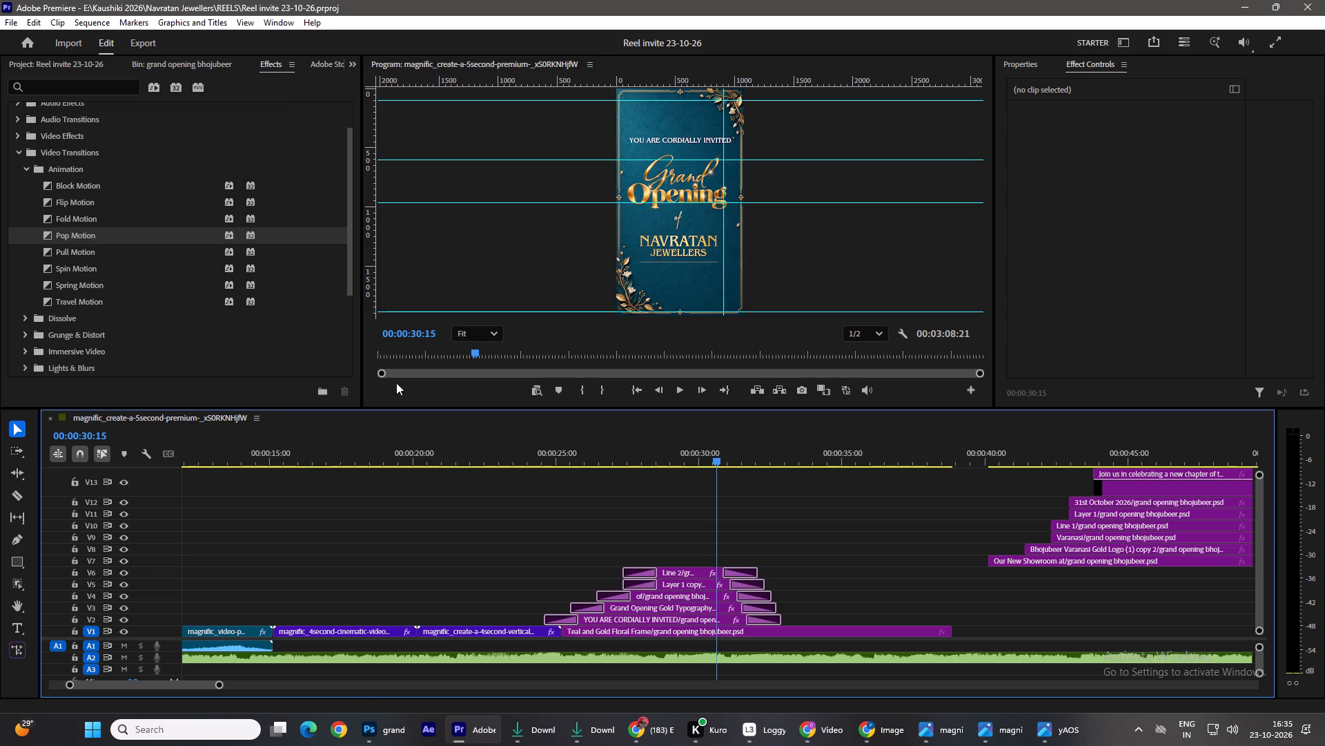
drag(722, 459, 732, 463)
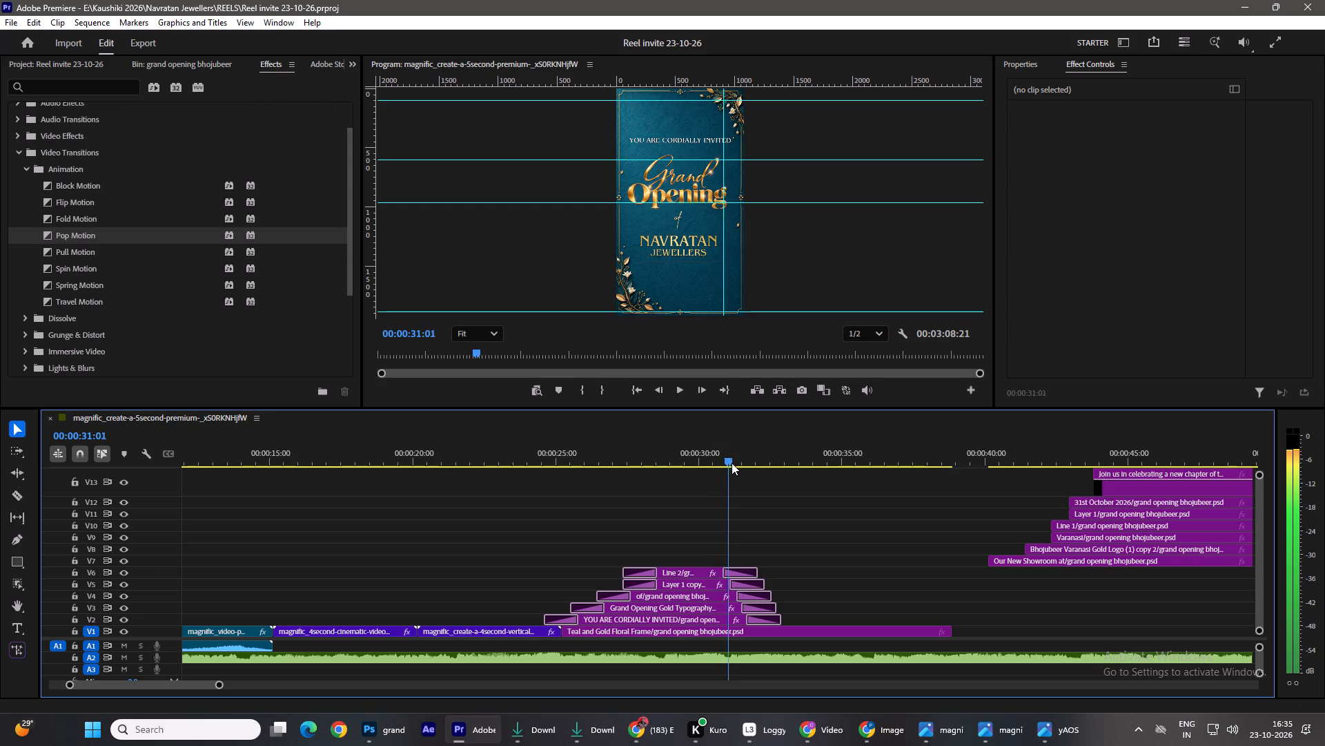
drag(732, 463, 754, 466)
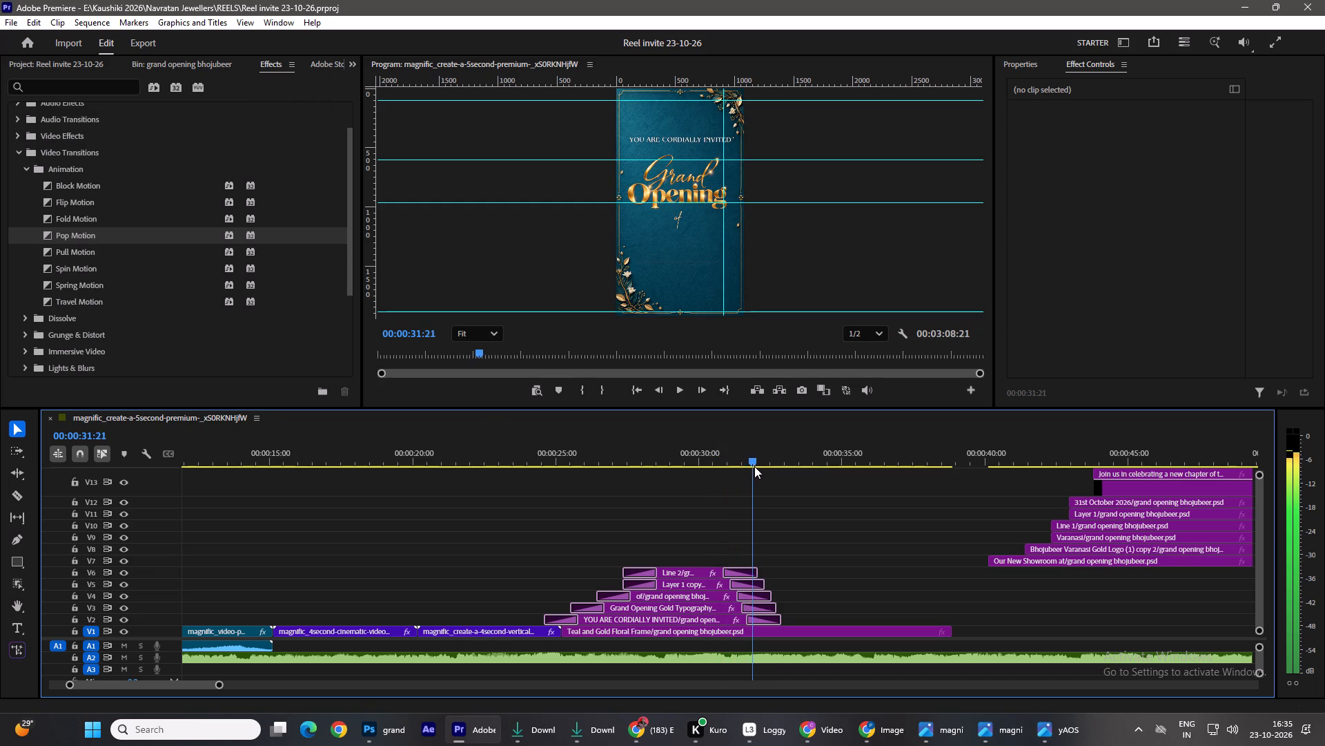
drag(754, 466, 676, 481)
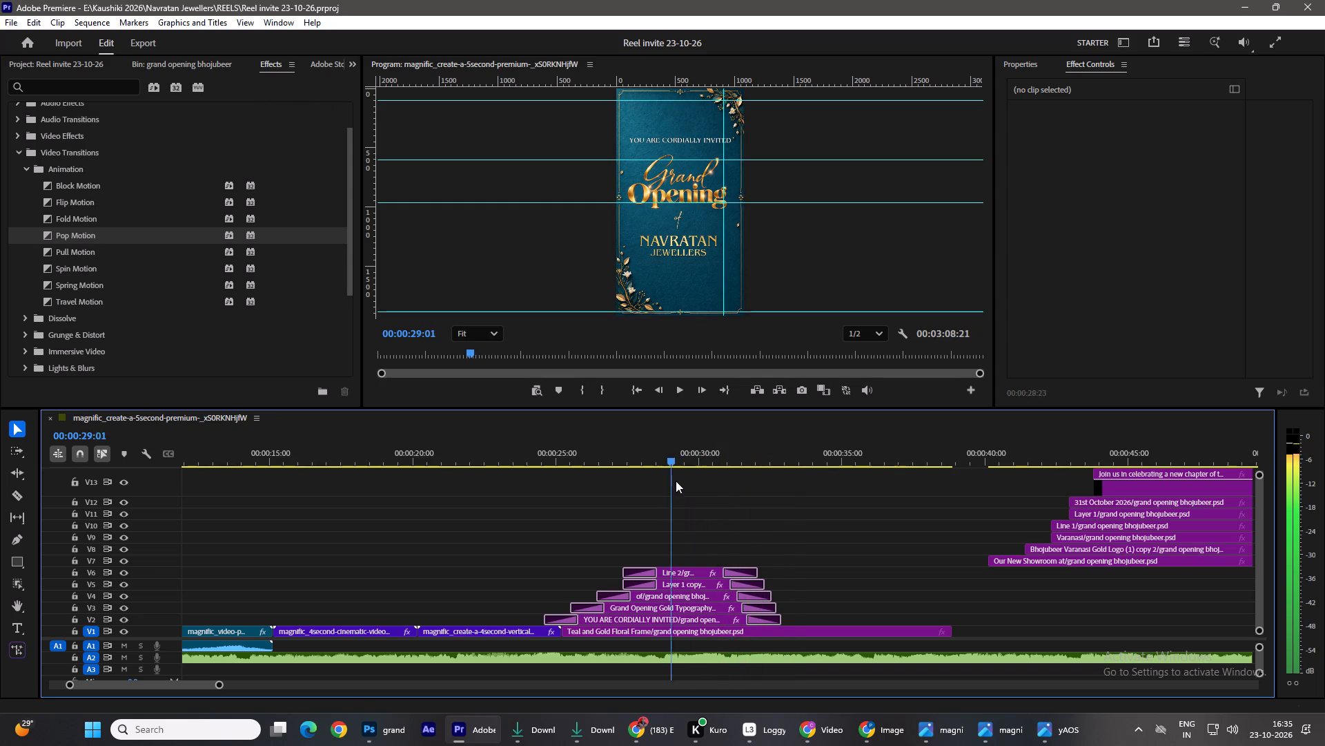
drag(676, 481, 720, 485)
key(space)
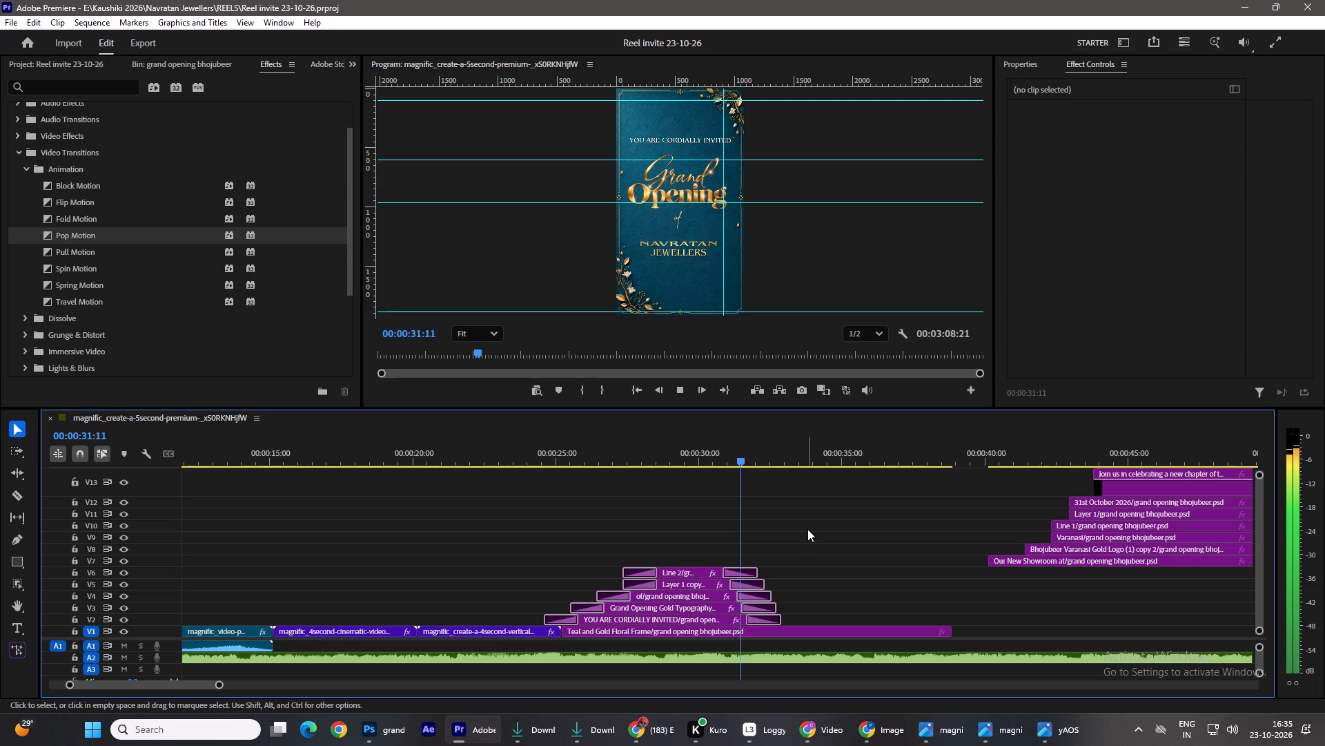
key(space)
drag(780, 457, 776, 457)
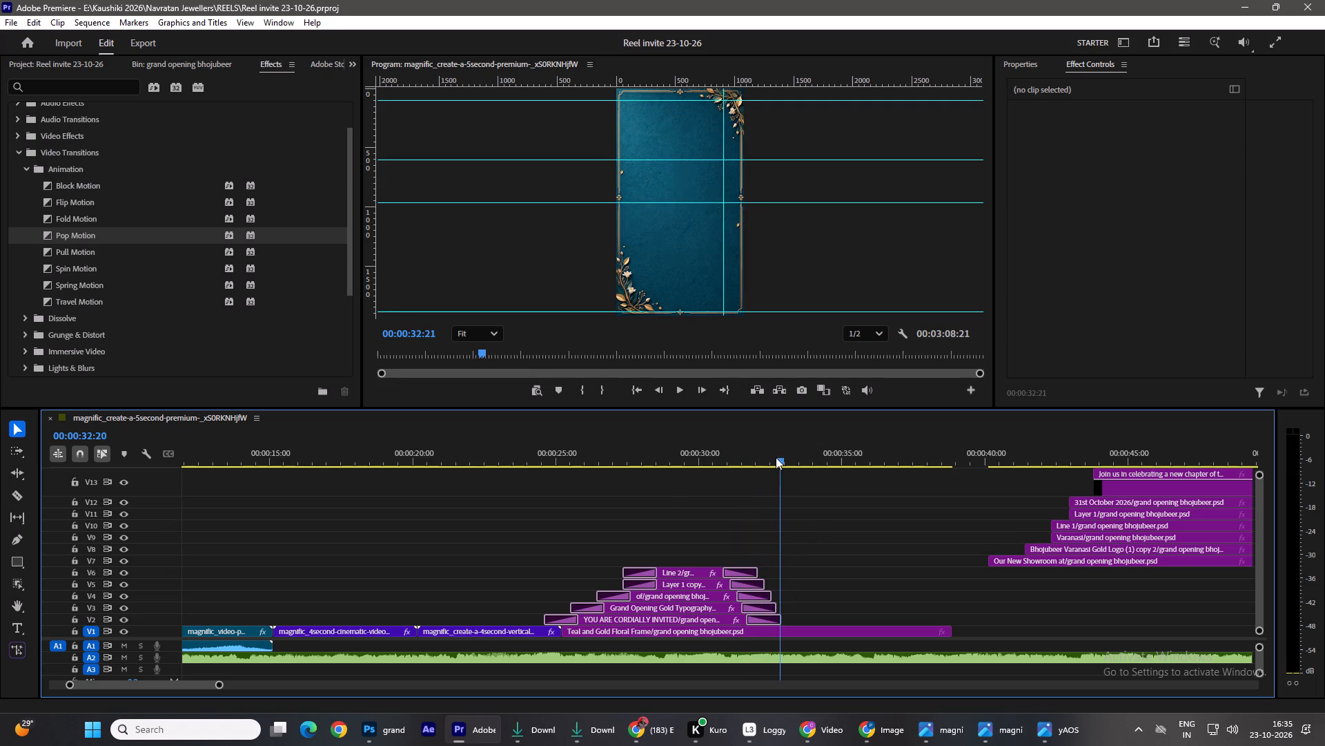
drag(776, 457, 536, 483)
key(space)
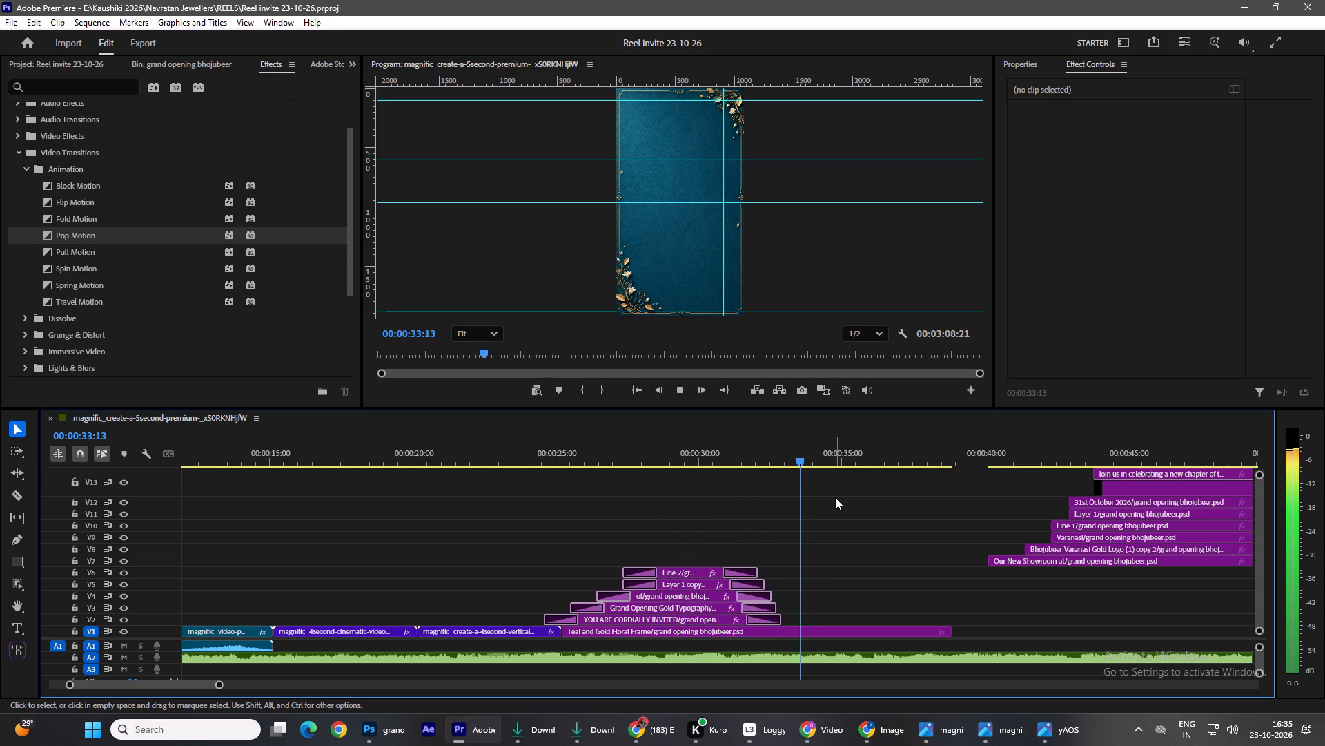
key(space)
Shorten the exit transitions of the text clips on V2 to V6 to about half a second each and preview them.
drag(725, 572, 746, 574)
drag(732, 583, 749, 583)
drag(738, 598, 758, 597)
drag(743, 608, 763, 607)
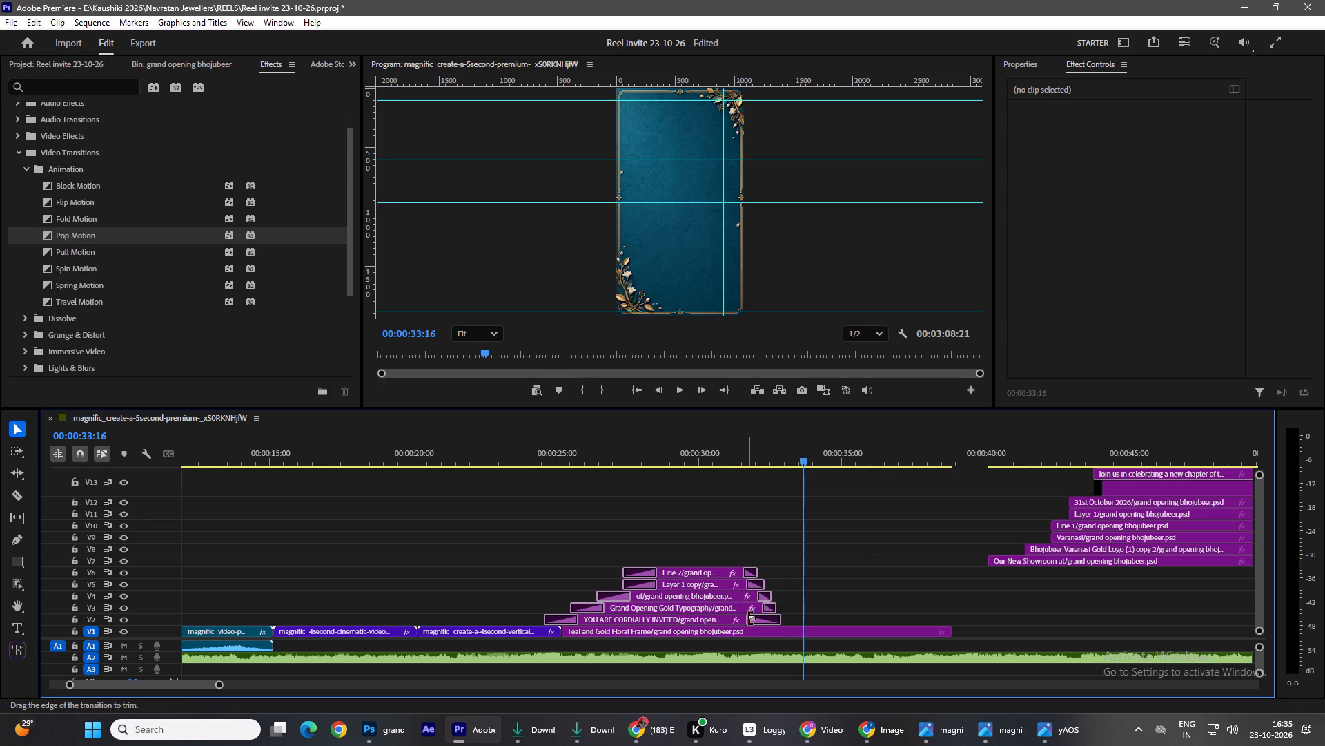
drag(747, 618, 770, 618)
drag(803, 455, 729, 458)
key(space)
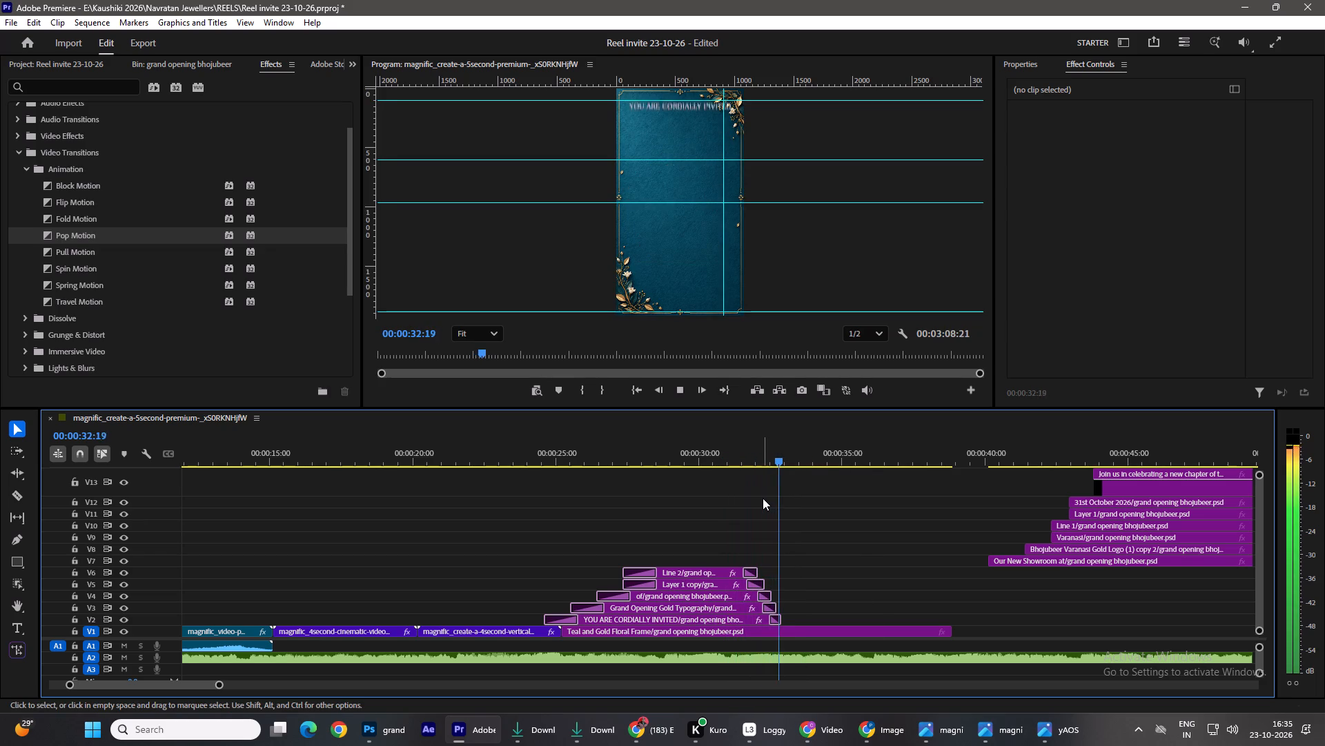
key(space)
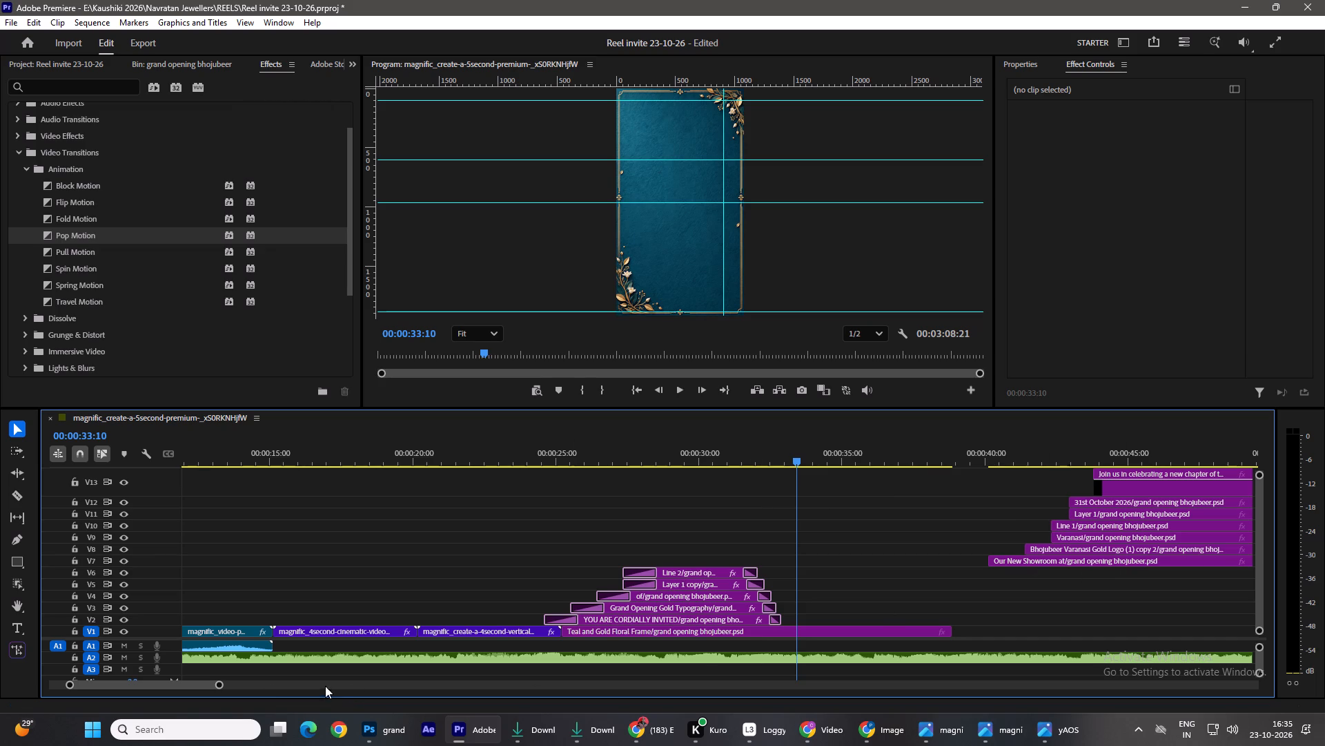
Move the second text group on V7 to V13 earlier to start at 00:00:33:10 and reduce the V13 track height.
drag(222, 681, 369, 700)
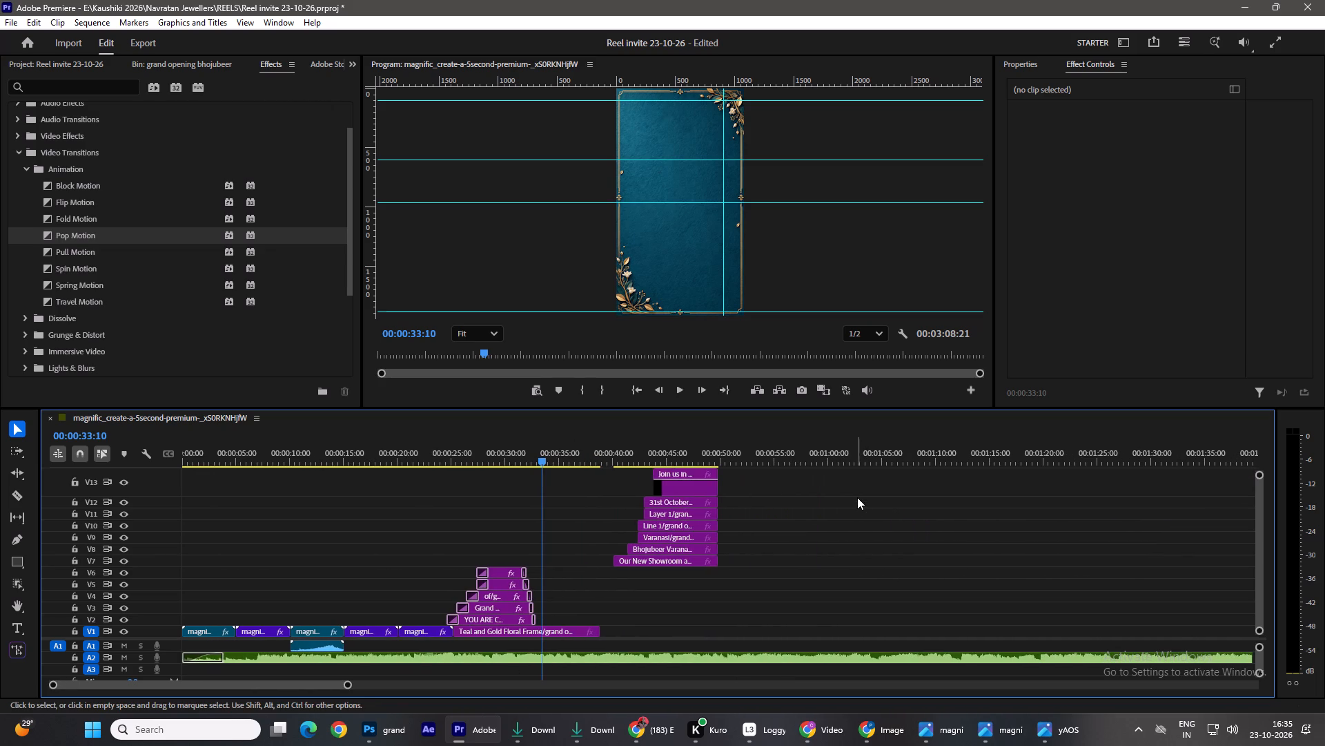
drag(808, 471, 645, 562)
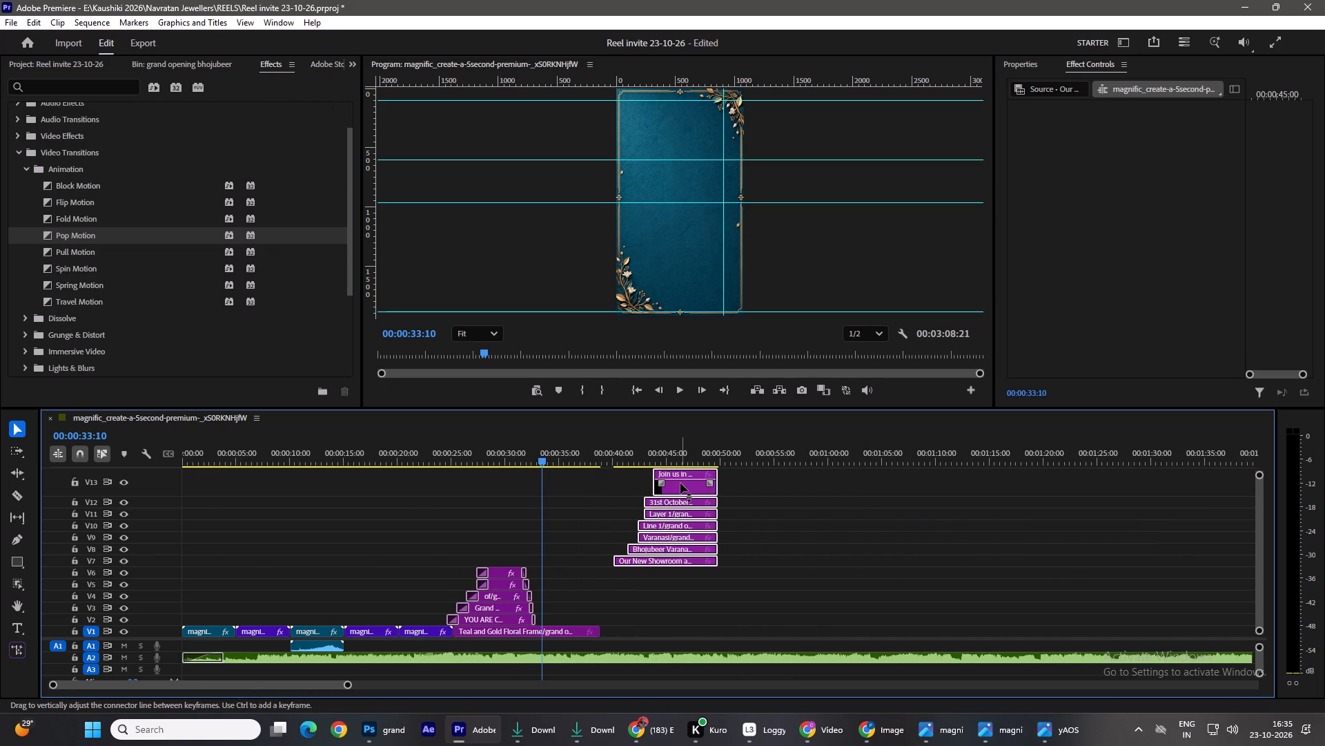
drag(681, 488, 611, 493)
drag(1259, 475, 1257, 448)
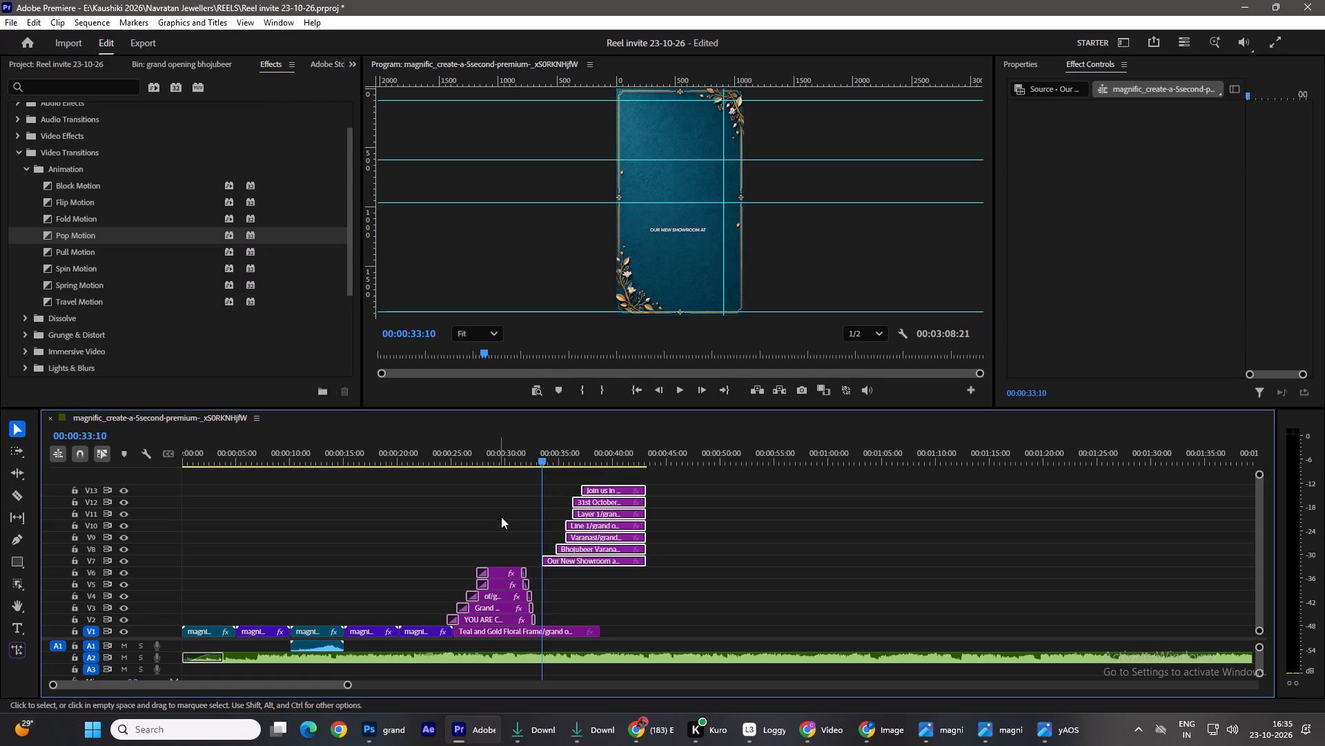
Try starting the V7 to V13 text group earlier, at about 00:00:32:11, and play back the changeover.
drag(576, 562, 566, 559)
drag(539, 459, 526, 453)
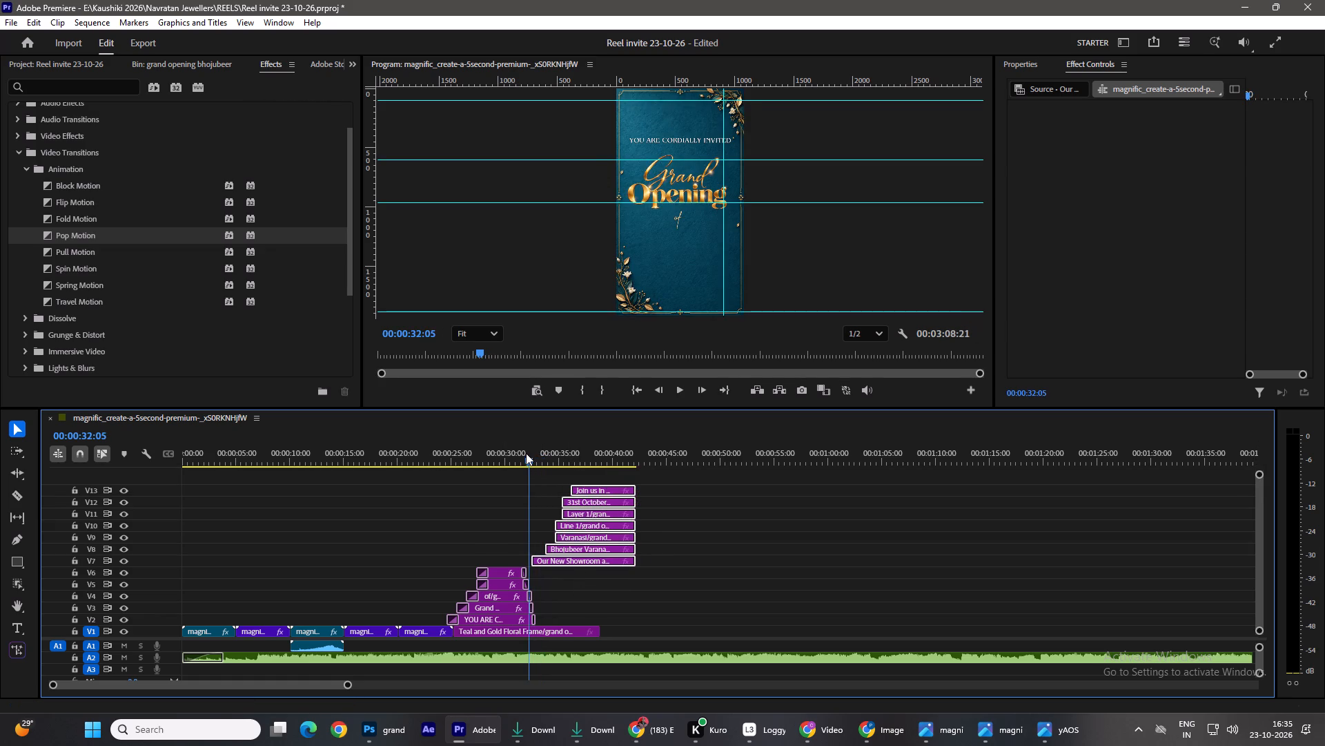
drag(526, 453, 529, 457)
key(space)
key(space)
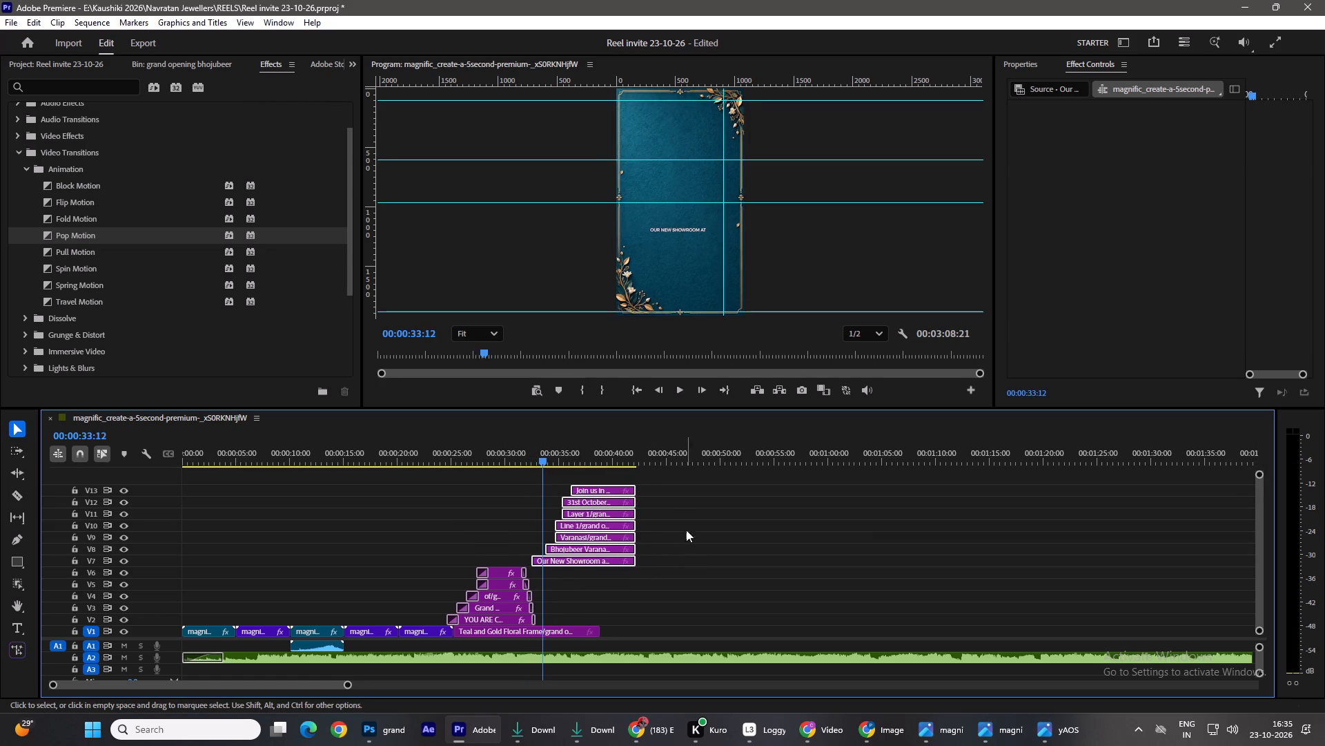
Move the V7 to V13 text group to start at 00:00:33:12 and play back the changeover from the first text group.
drag(578, 561, 584, 561)
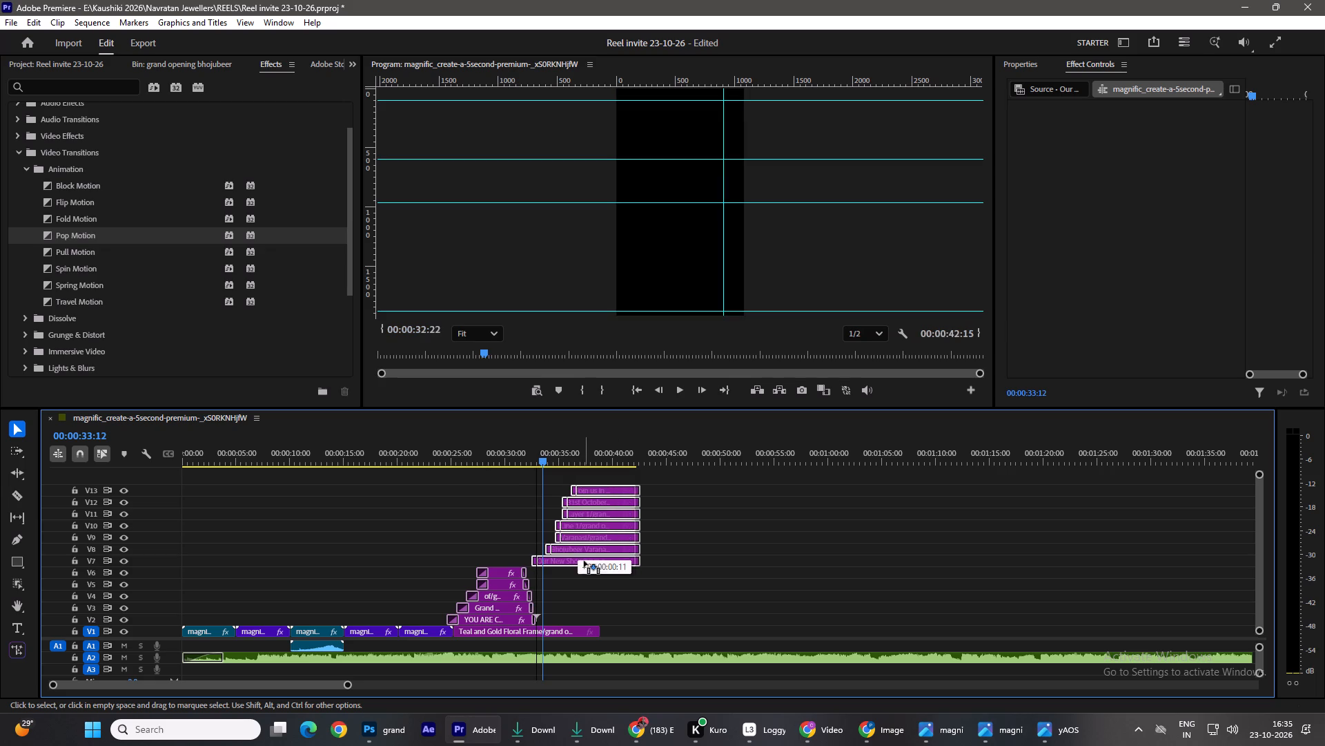
drag(584, 561, 587, 561)
drag(544, 455, 507, 450)
key(space)
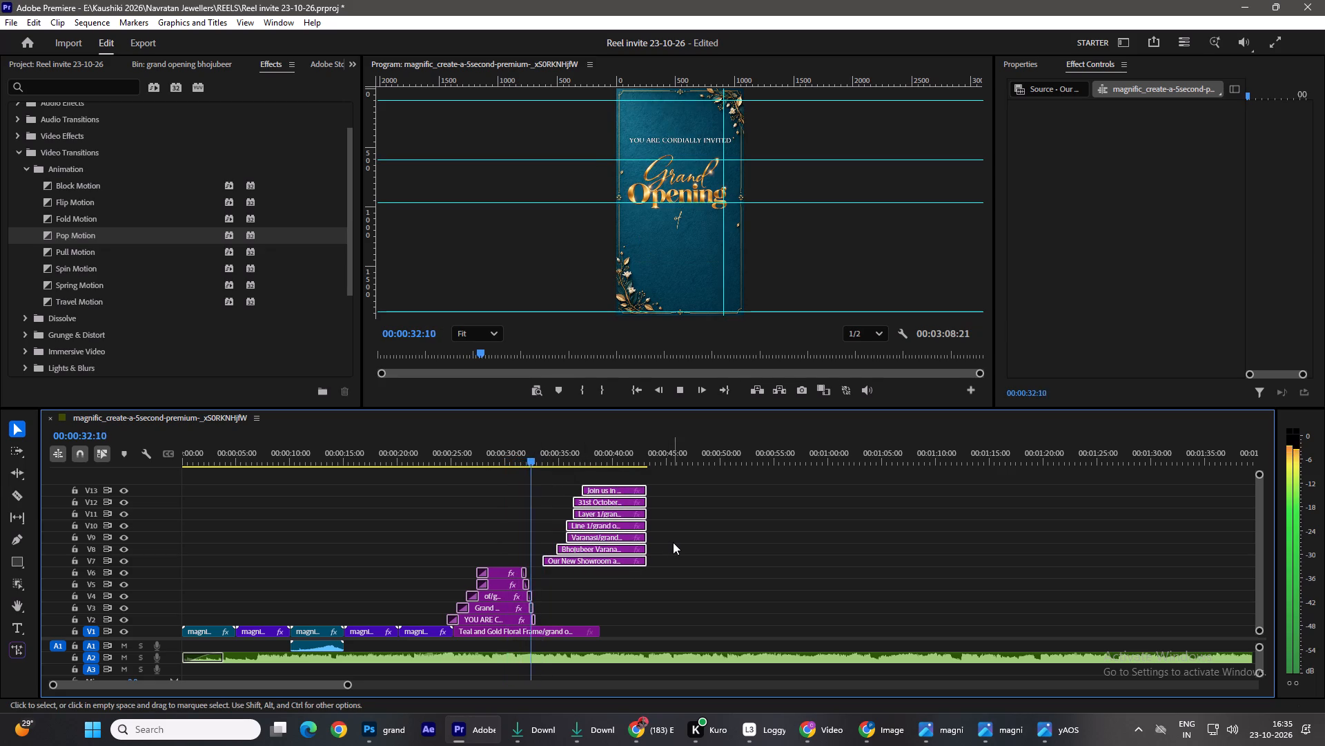
key(space)
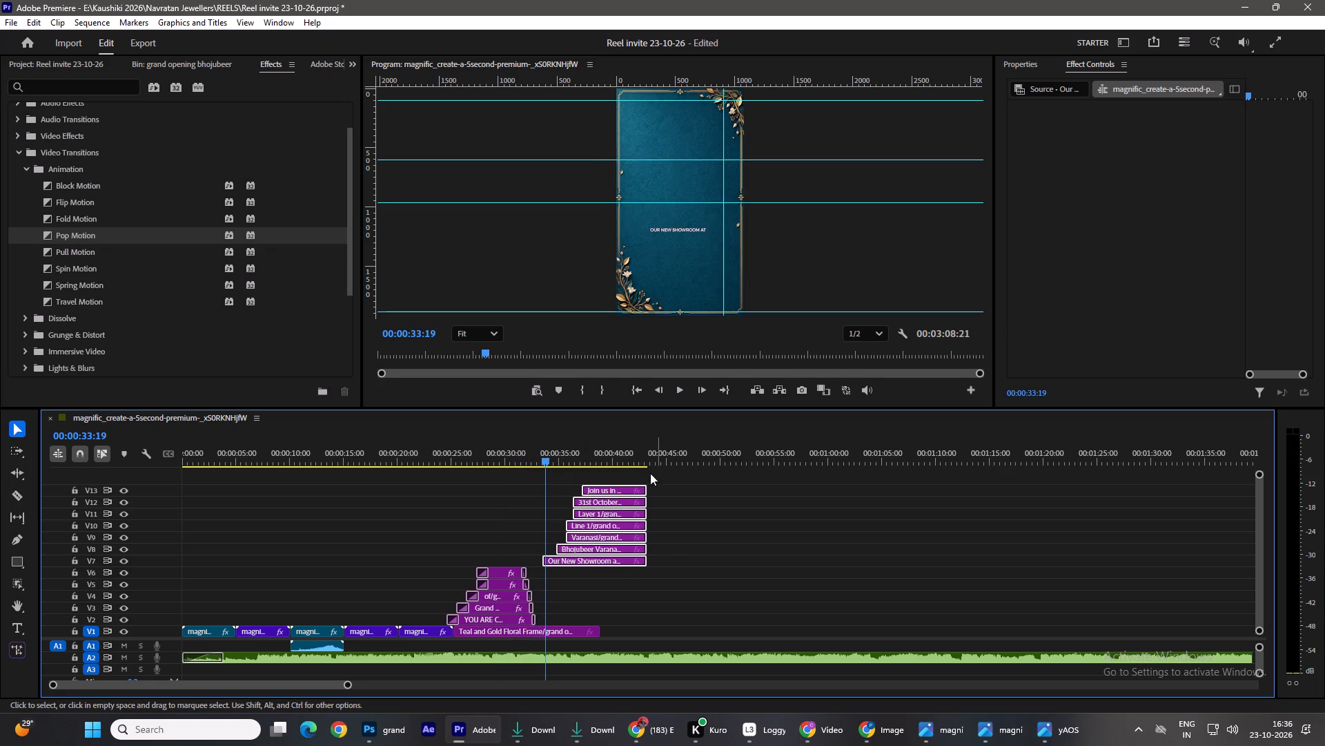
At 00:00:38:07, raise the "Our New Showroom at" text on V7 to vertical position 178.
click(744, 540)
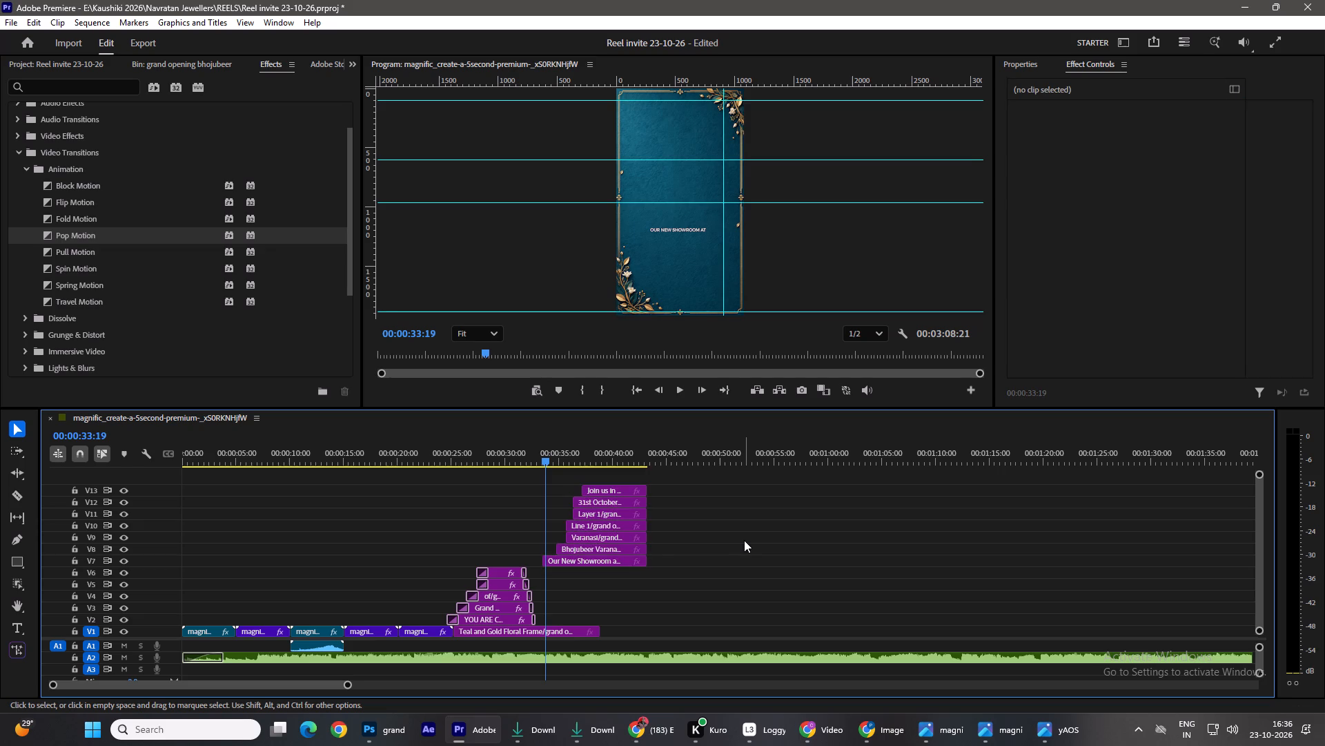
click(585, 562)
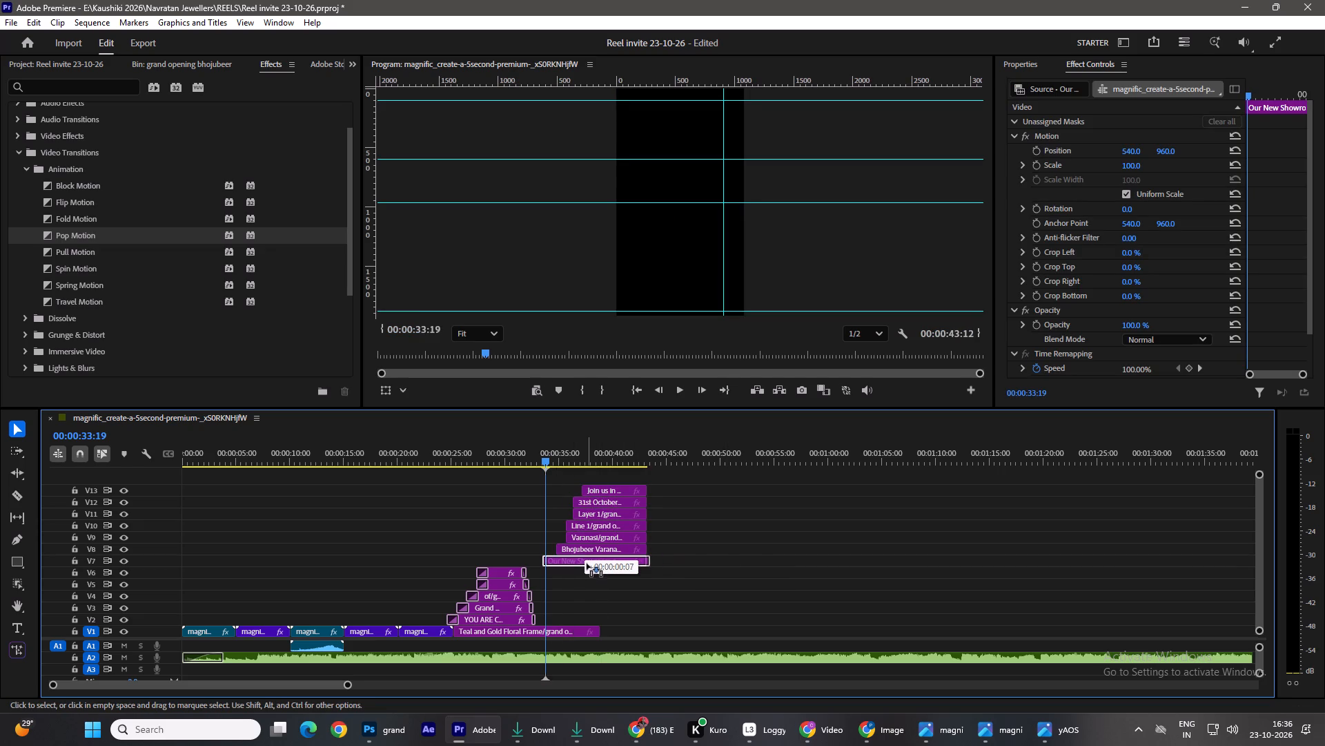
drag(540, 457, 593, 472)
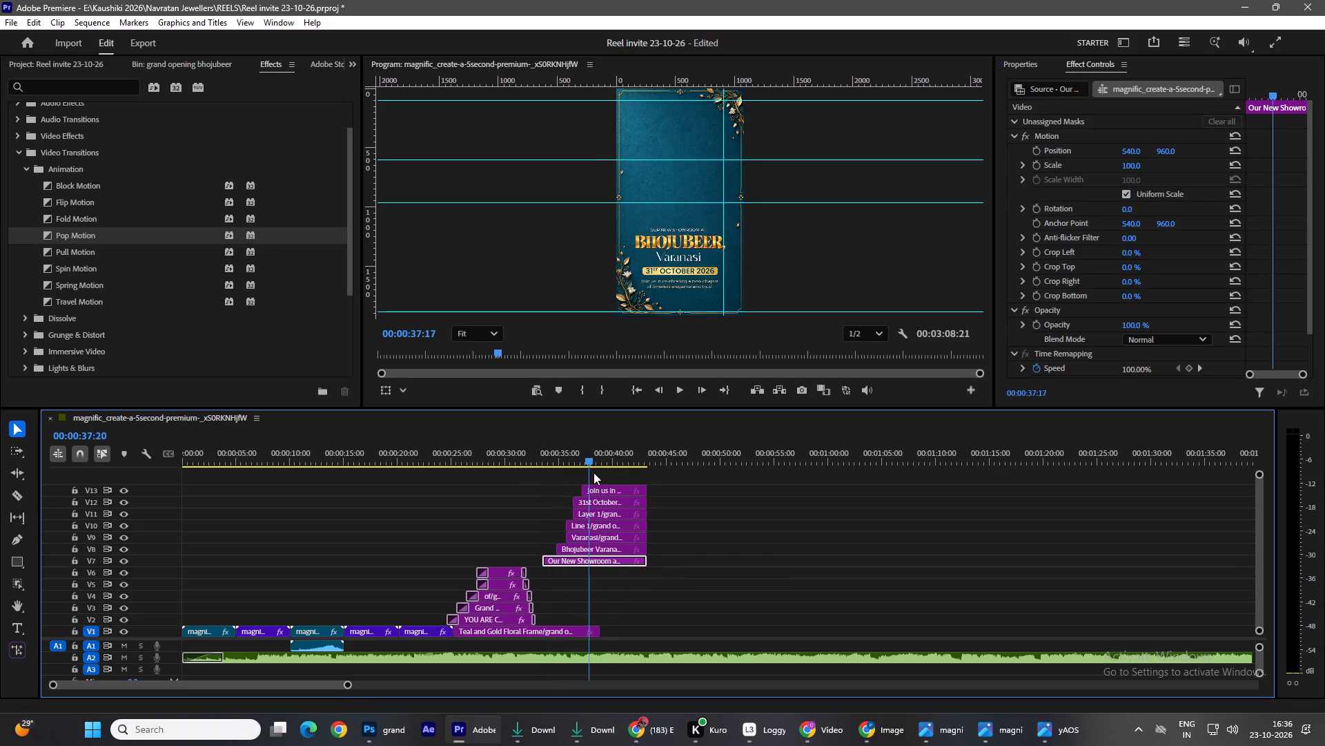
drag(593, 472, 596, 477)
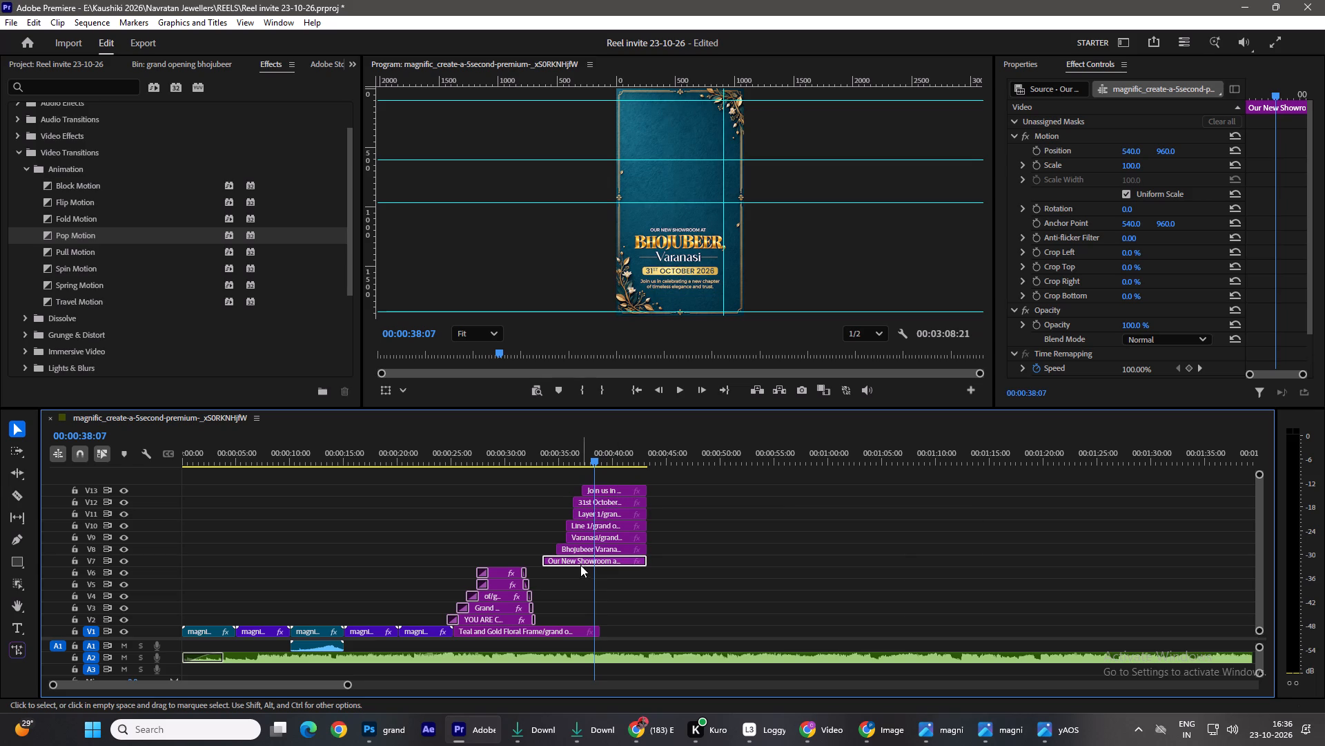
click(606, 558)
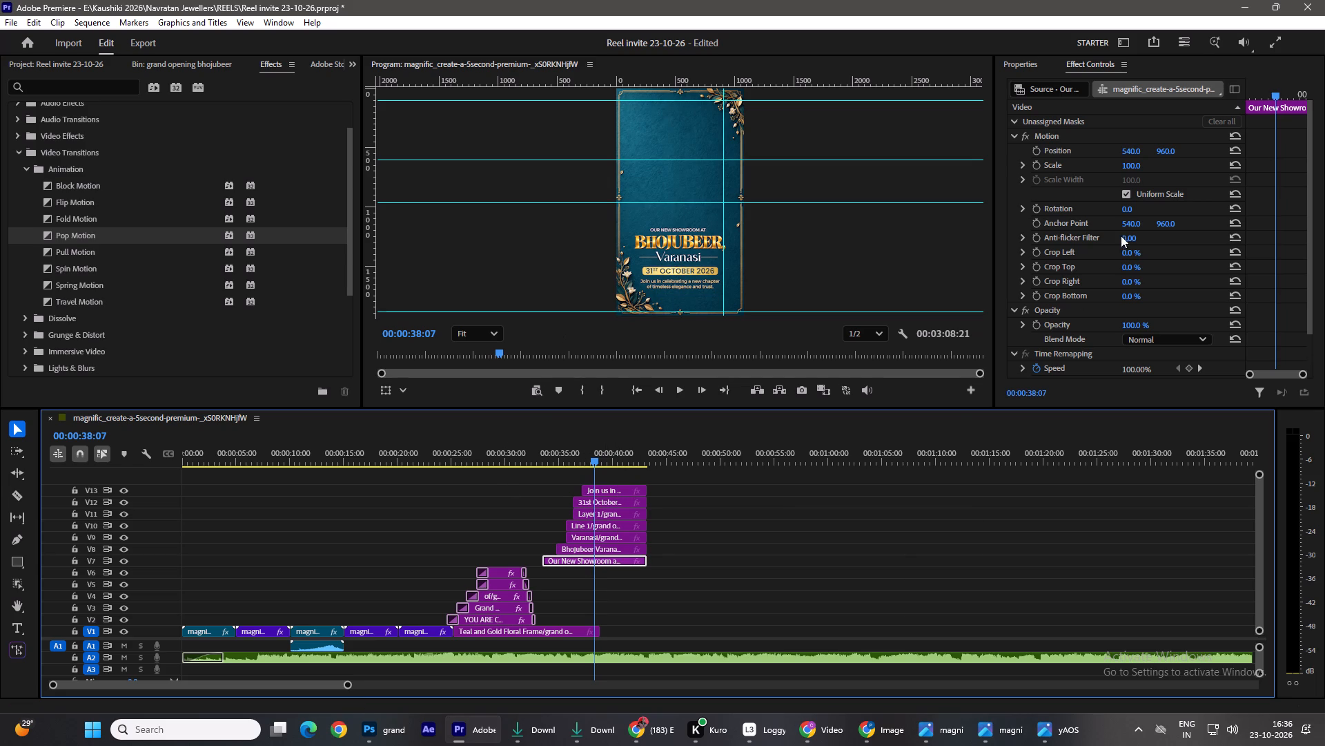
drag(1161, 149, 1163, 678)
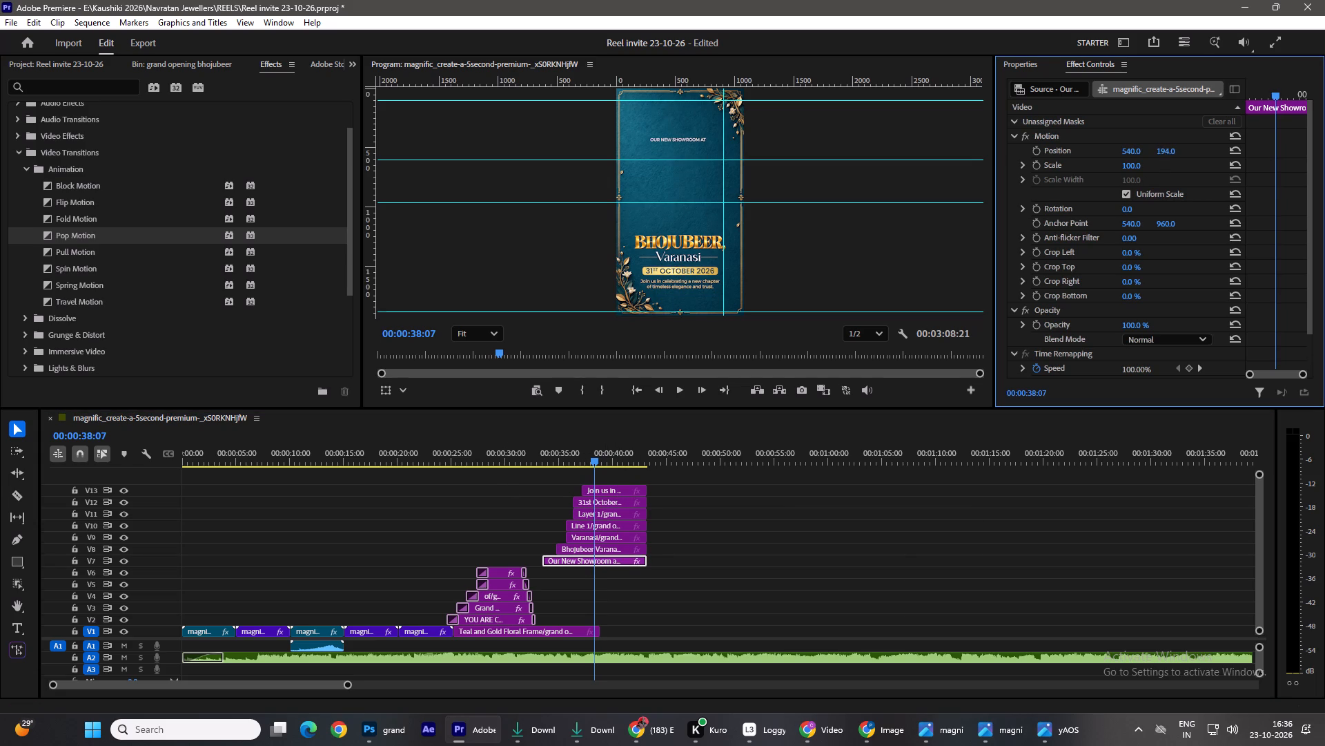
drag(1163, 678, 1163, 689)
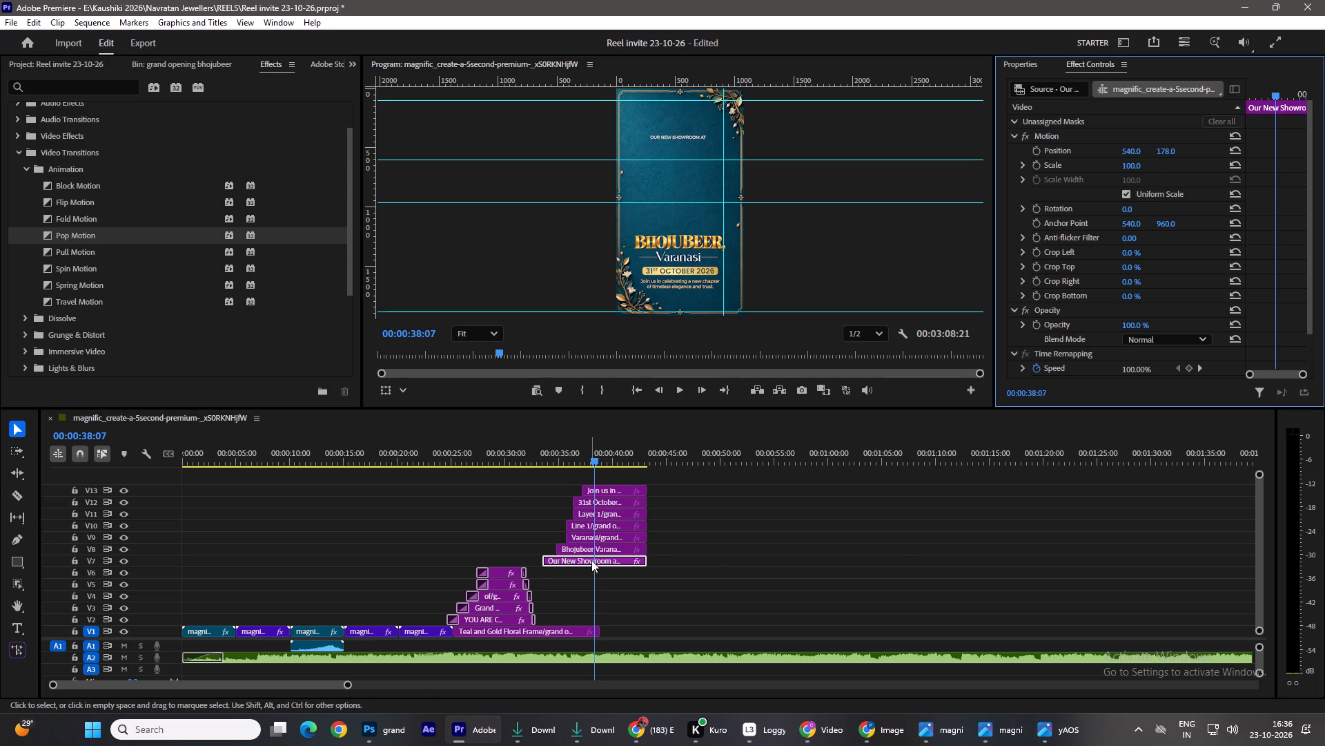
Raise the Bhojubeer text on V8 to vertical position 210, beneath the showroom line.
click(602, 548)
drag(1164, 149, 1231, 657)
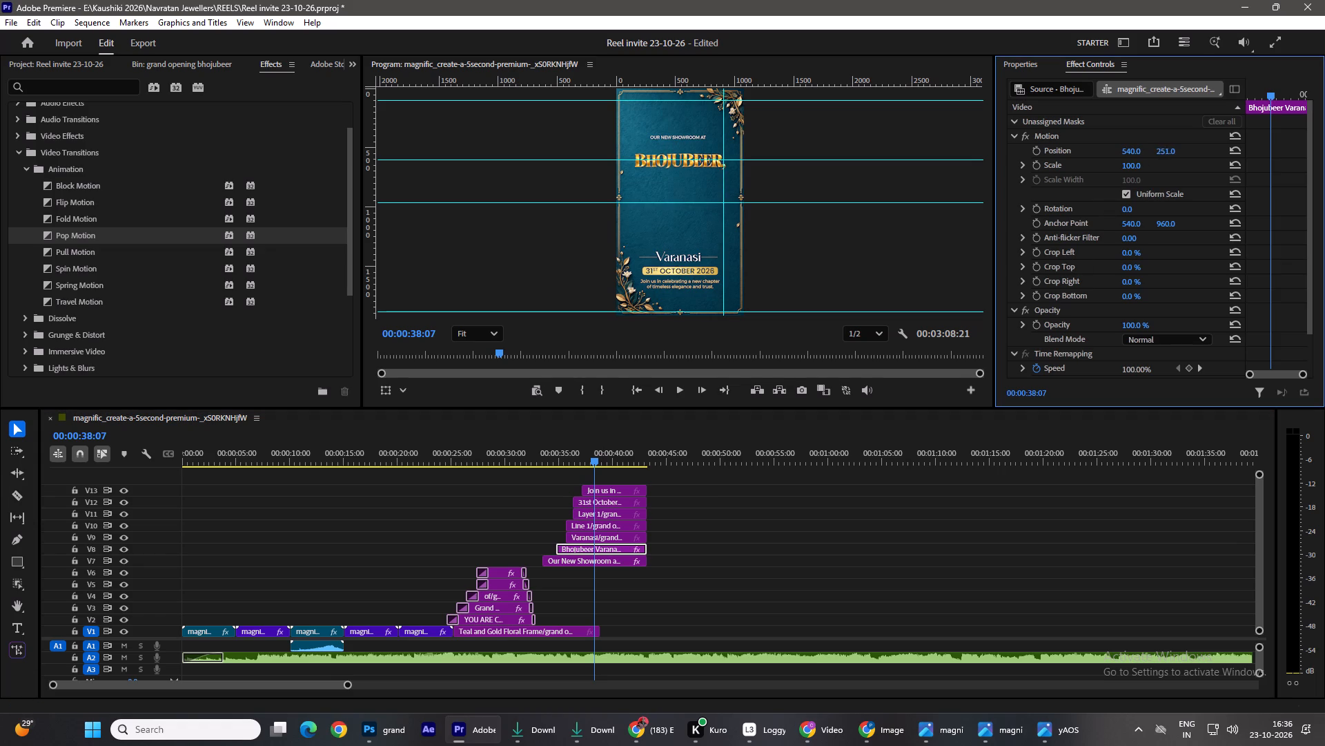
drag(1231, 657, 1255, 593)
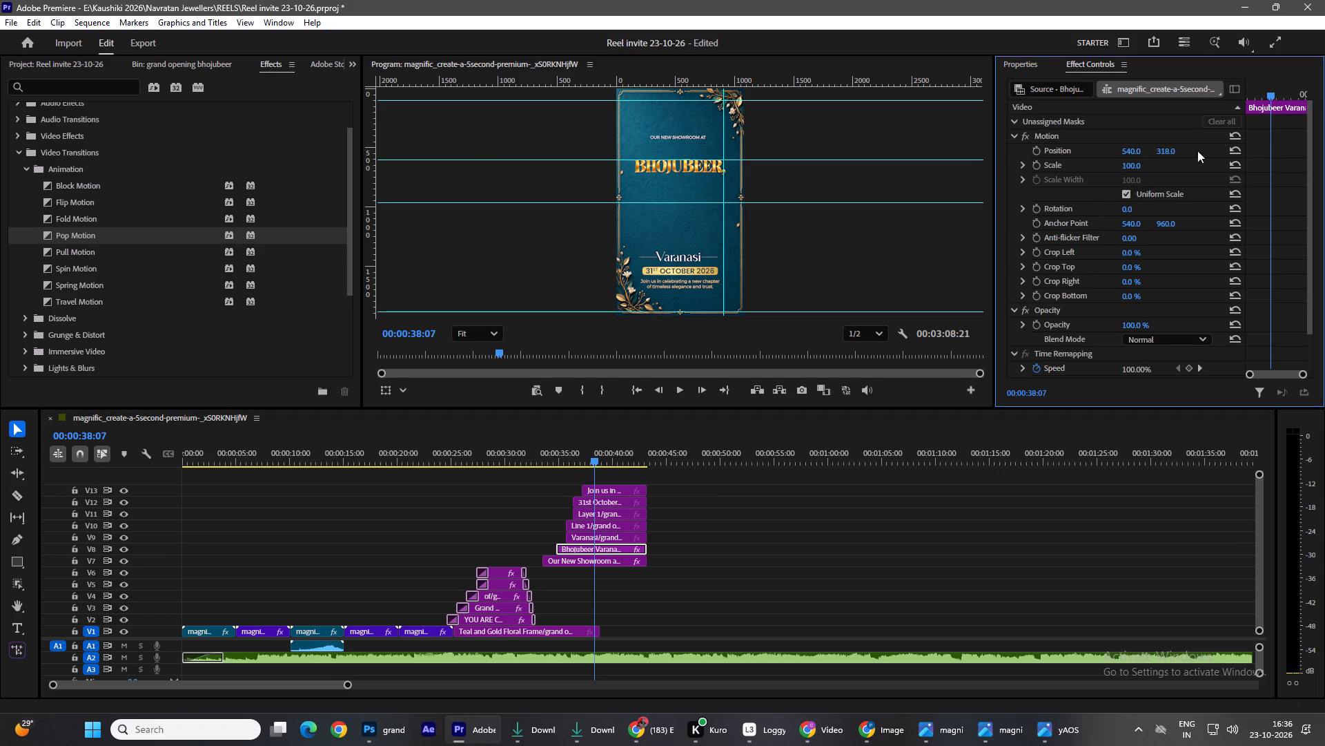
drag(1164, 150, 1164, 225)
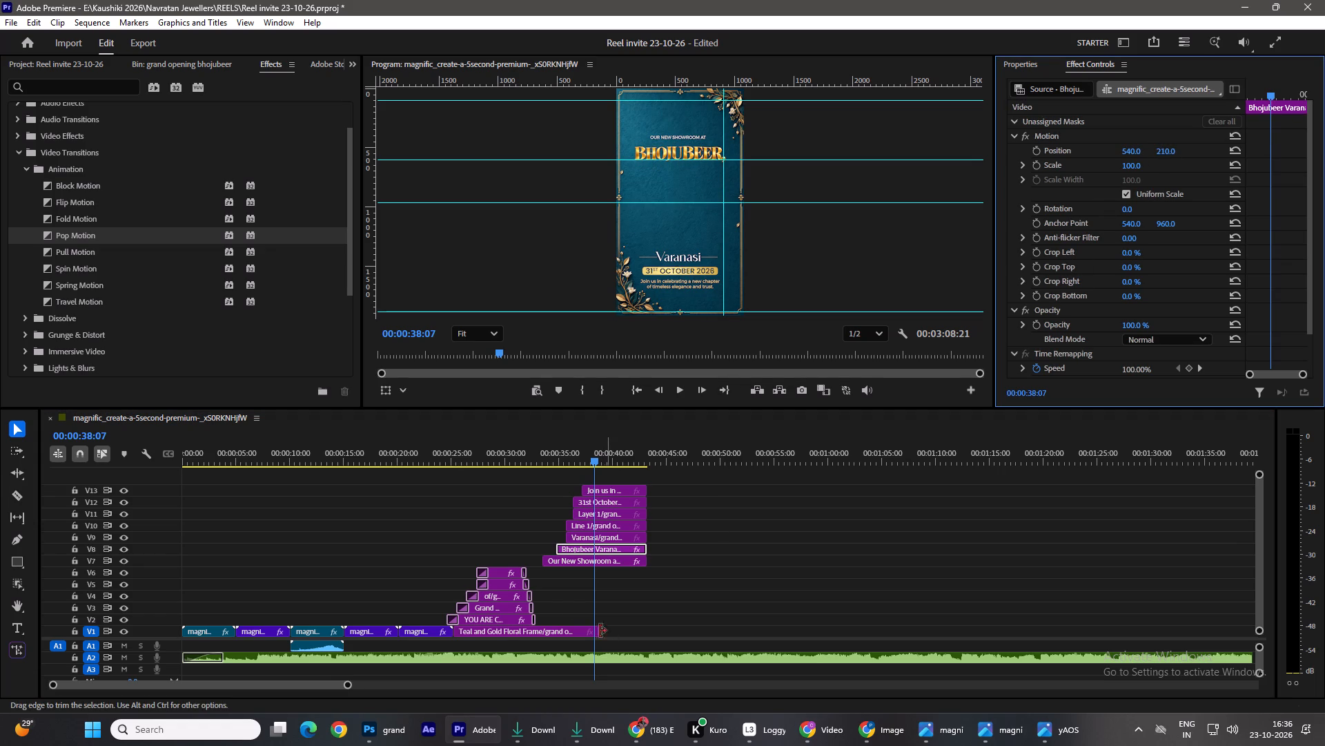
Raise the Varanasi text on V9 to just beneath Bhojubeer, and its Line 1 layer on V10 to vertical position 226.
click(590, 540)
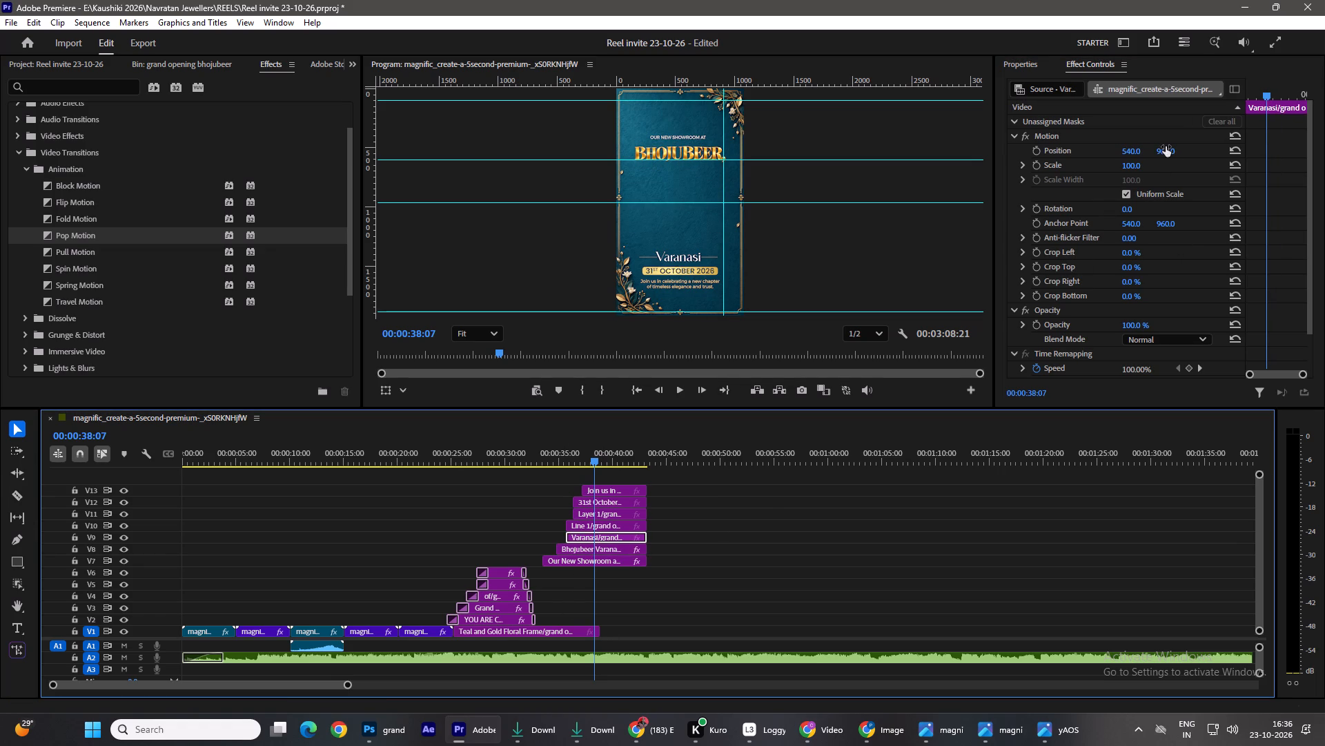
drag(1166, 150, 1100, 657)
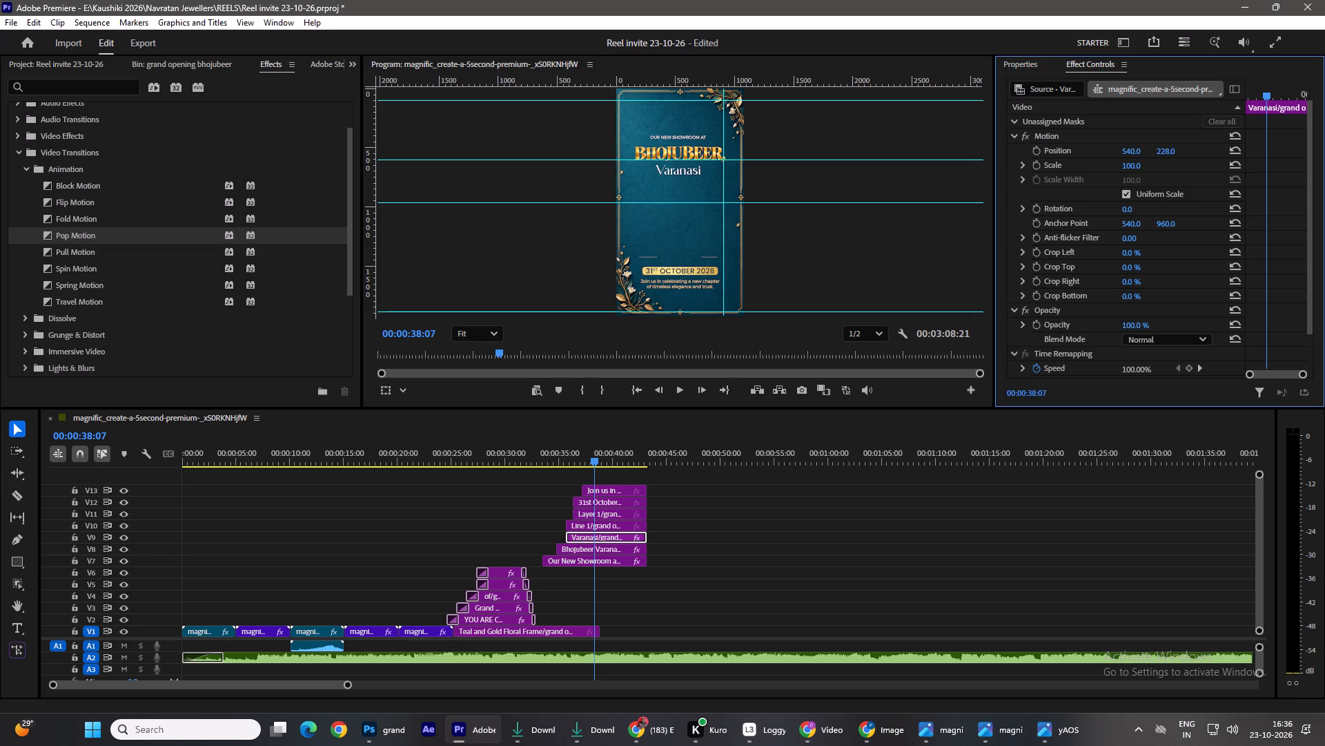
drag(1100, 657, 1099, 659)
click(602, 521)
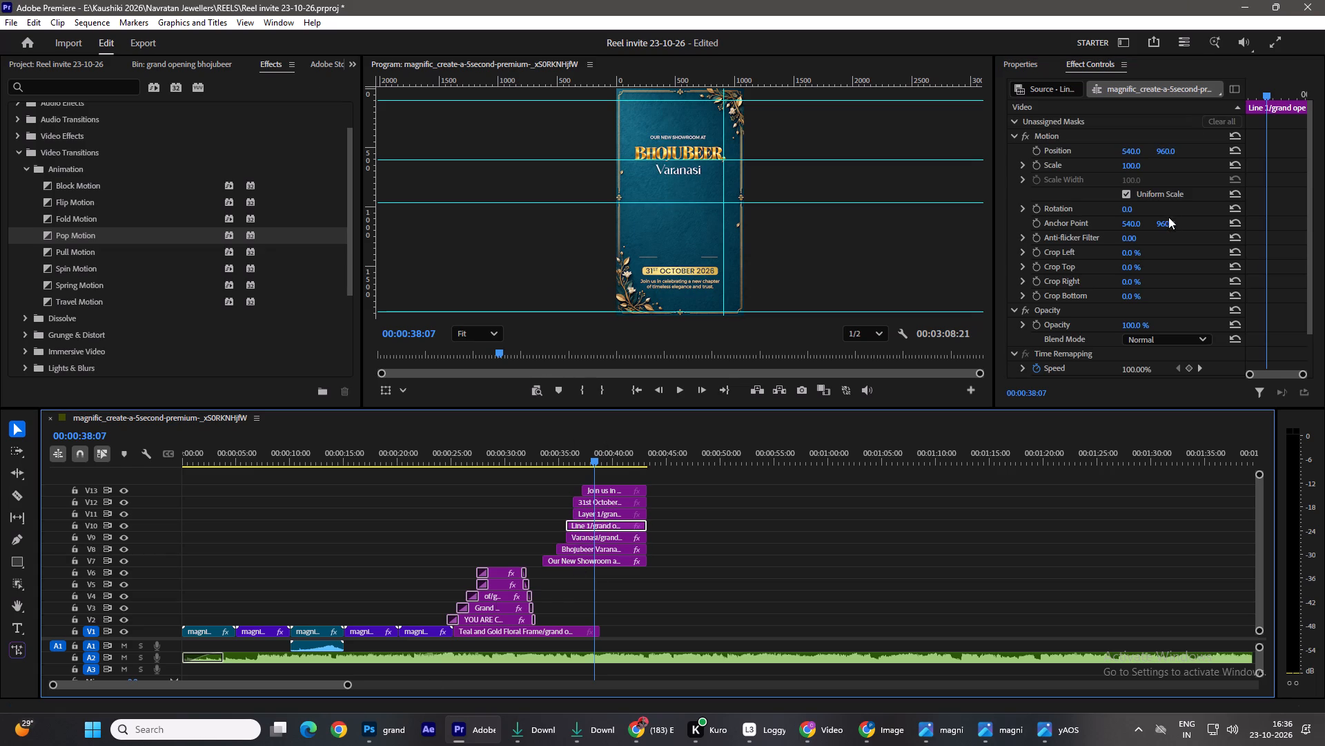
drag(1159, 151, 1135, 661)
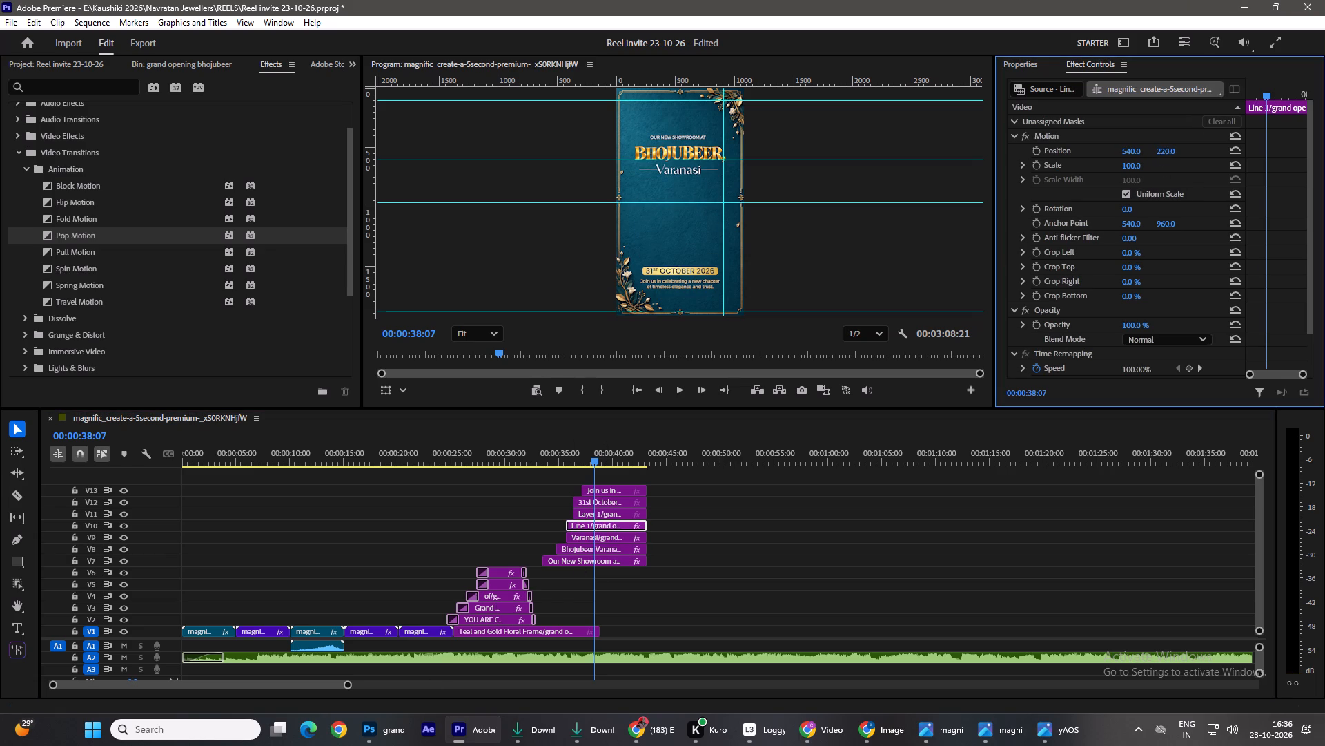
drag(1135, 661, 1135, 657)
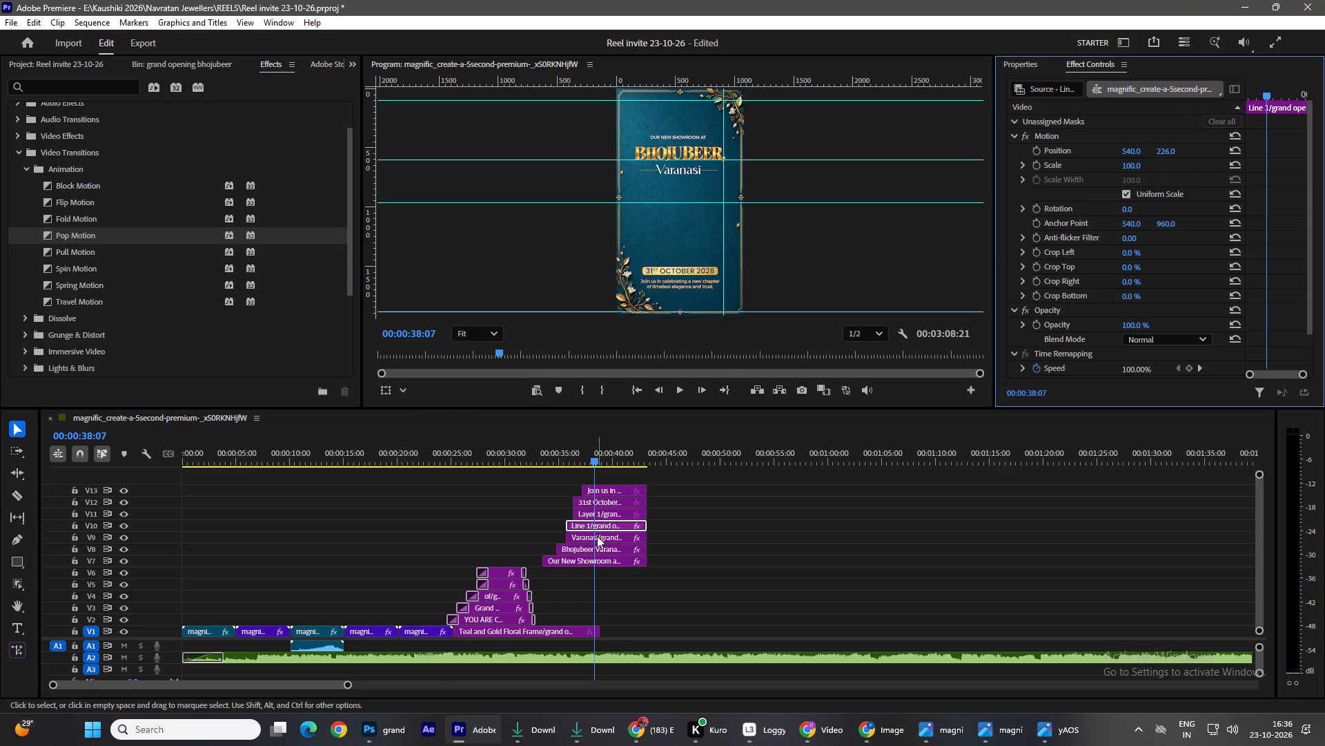
Enlarge the "Our New Showroom at" text on V7 to 157 scale.
click(607, 548)
click(609, 562)
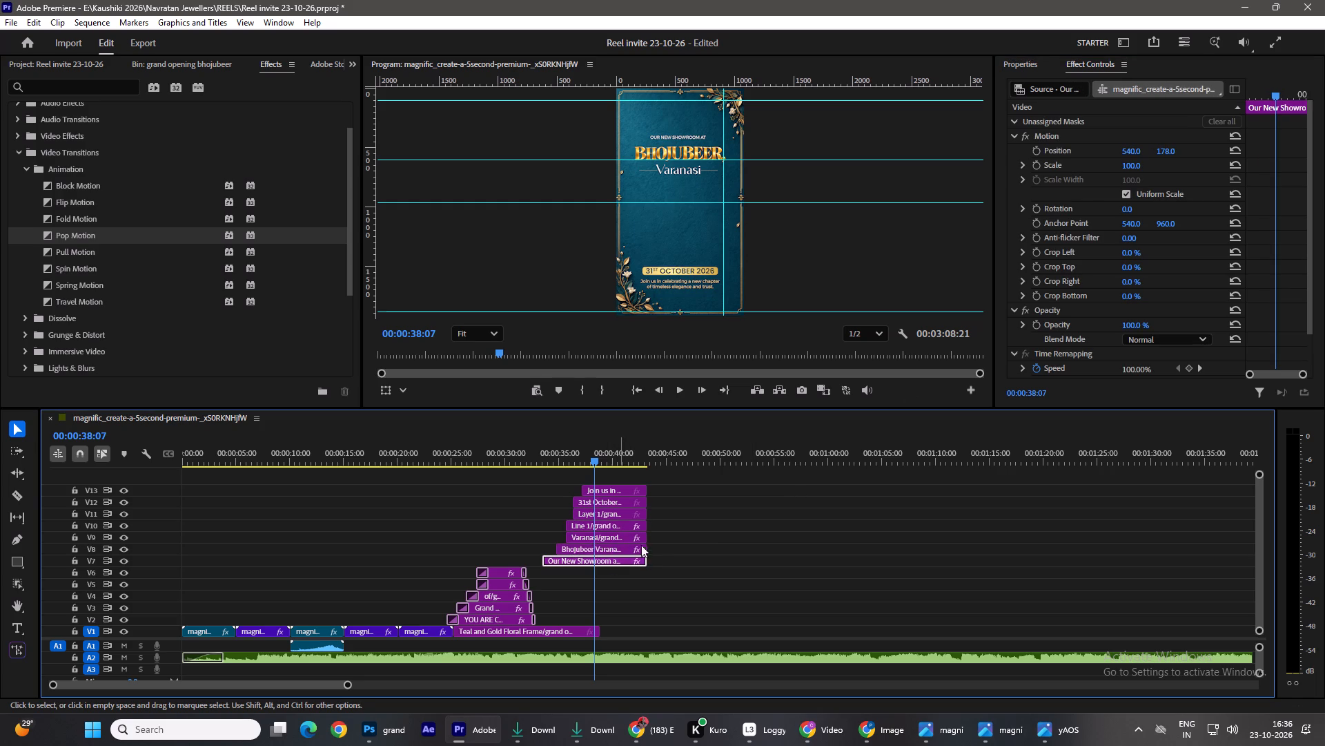
drag(1136, 167, 1178, 166)
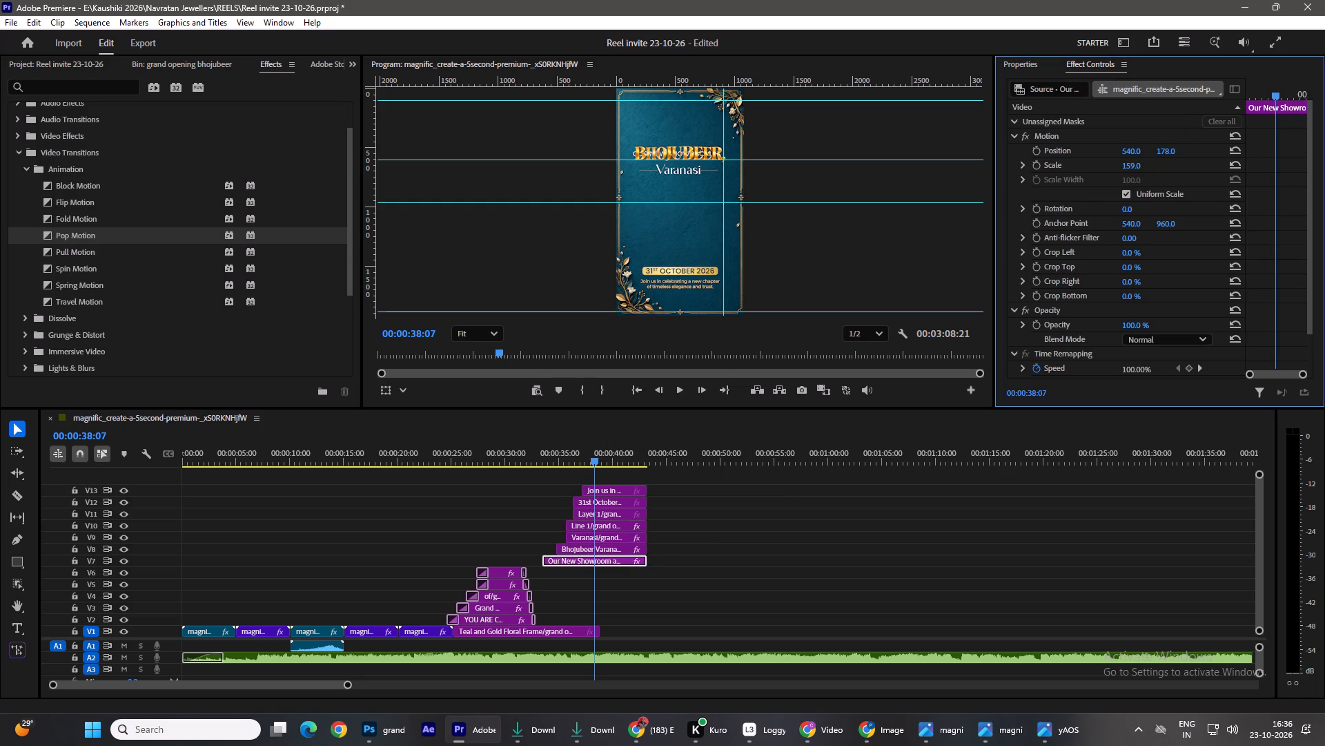
drag(1178, 166, 1177, 166)
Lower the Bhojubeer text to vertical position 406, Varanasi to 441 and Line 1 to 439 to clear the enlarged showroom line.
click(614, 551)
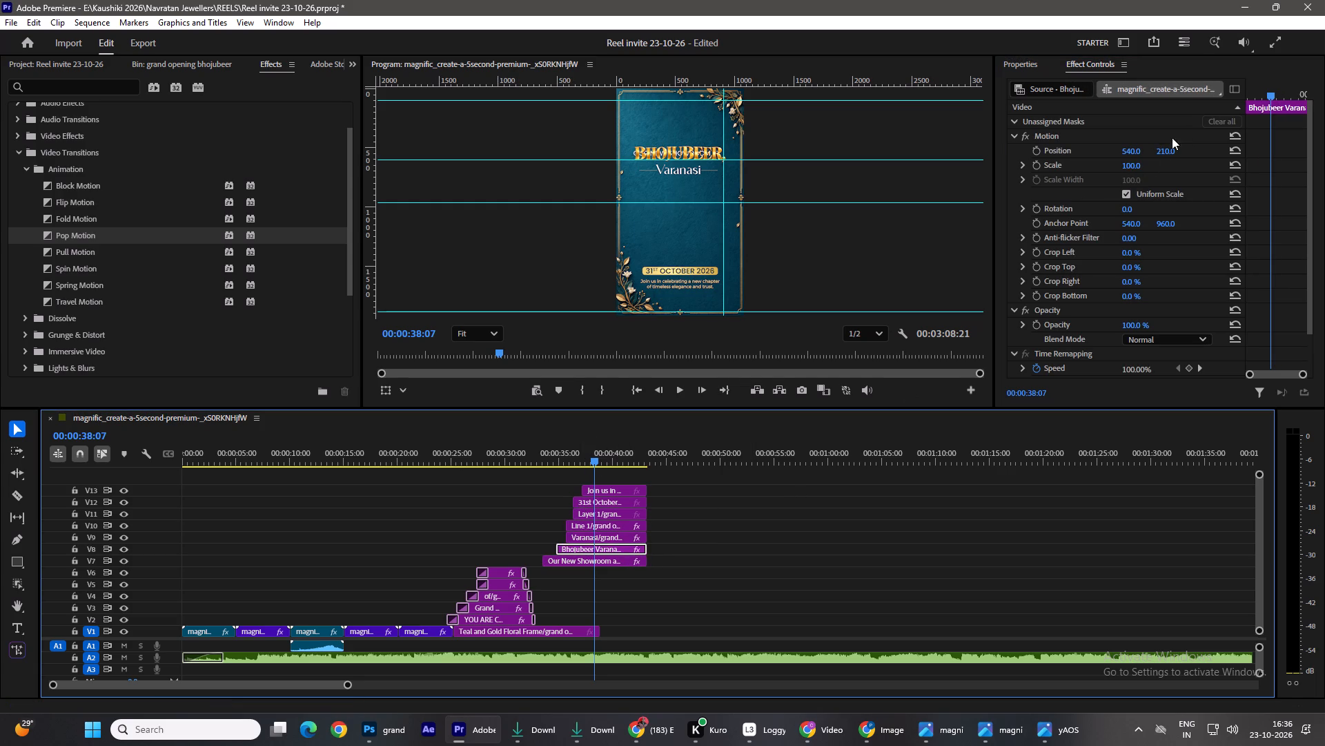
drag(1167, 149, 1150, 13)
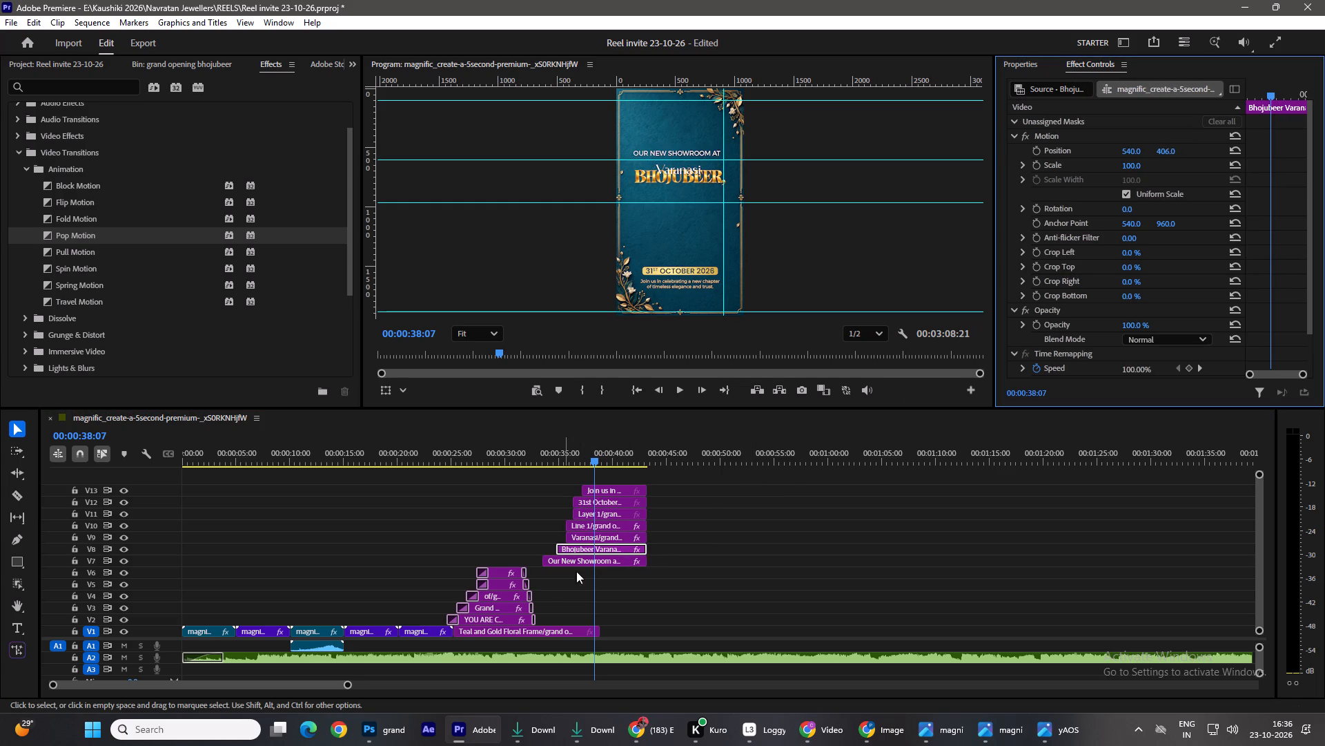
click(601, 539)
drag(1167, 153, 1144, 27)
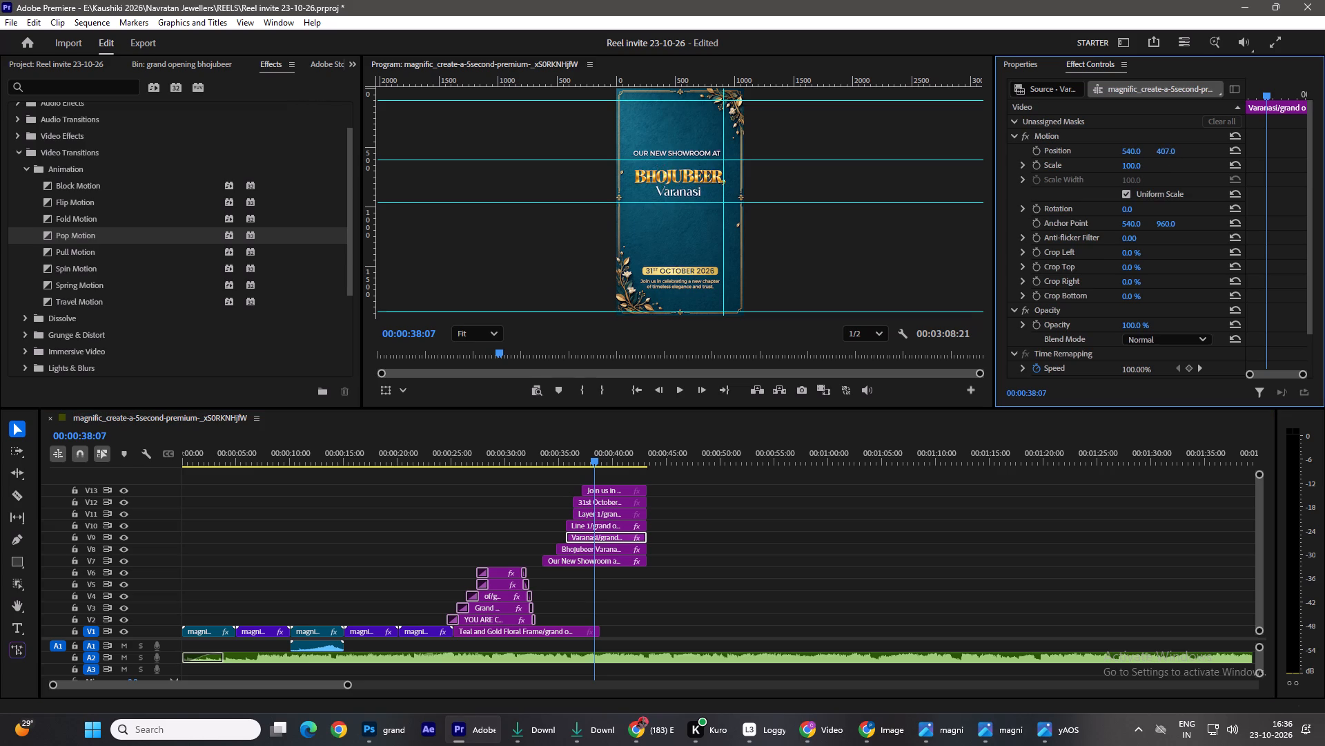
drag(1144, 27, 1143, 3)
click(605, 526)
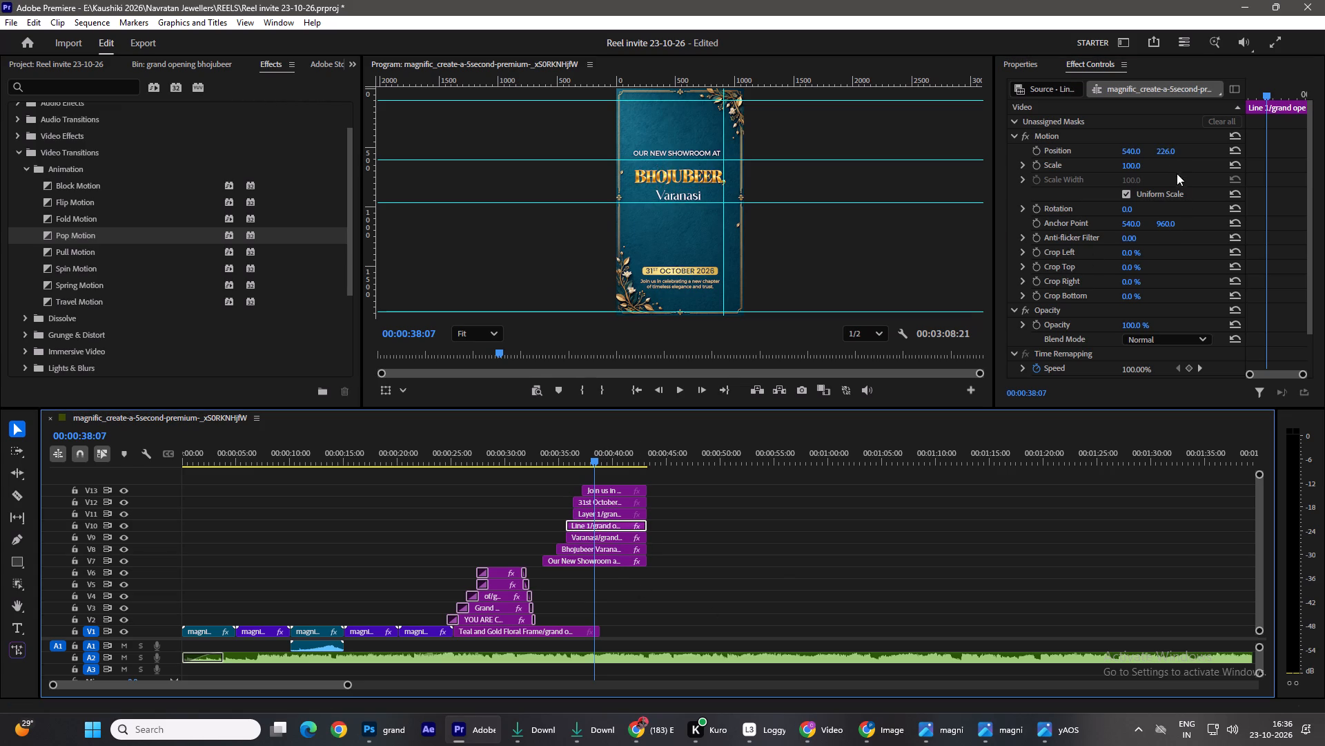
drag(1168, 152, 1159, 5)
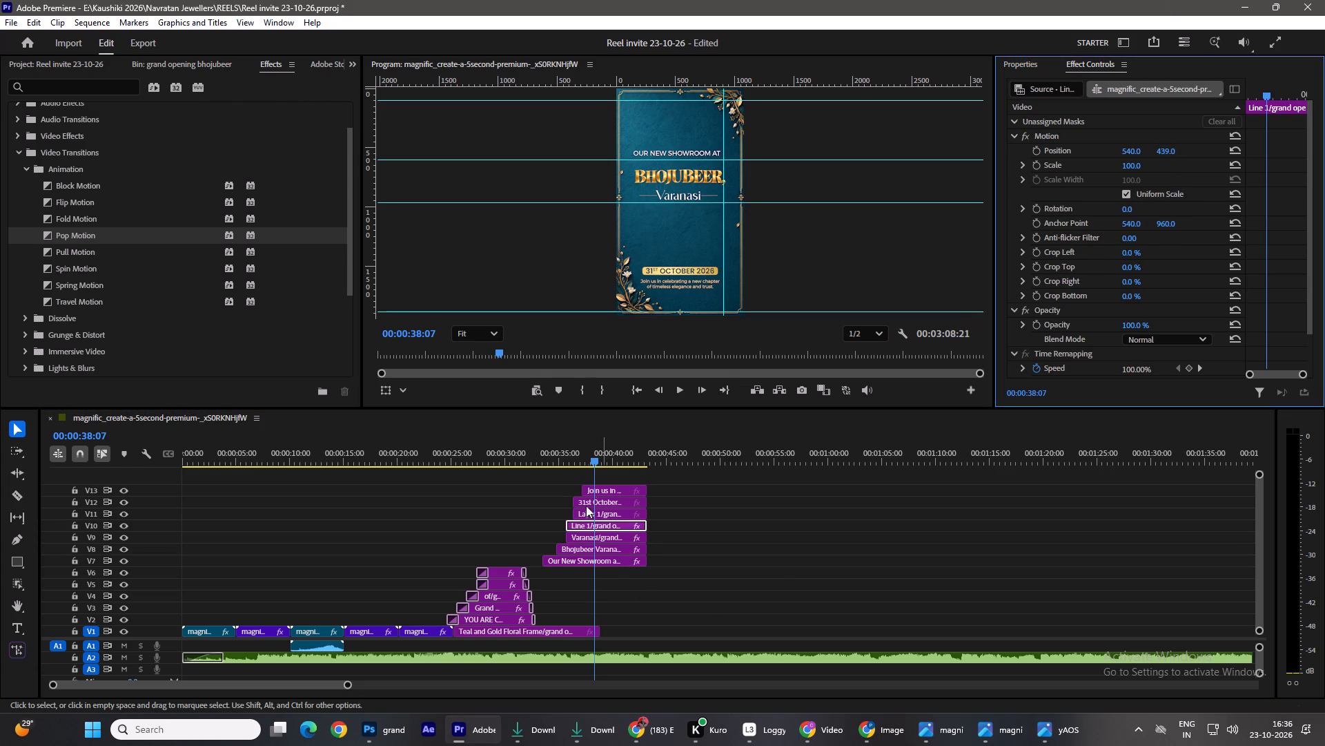
Scale the Bhojubeer text on V8 to 118 and set its vertical position to 534.
click(595, 542)
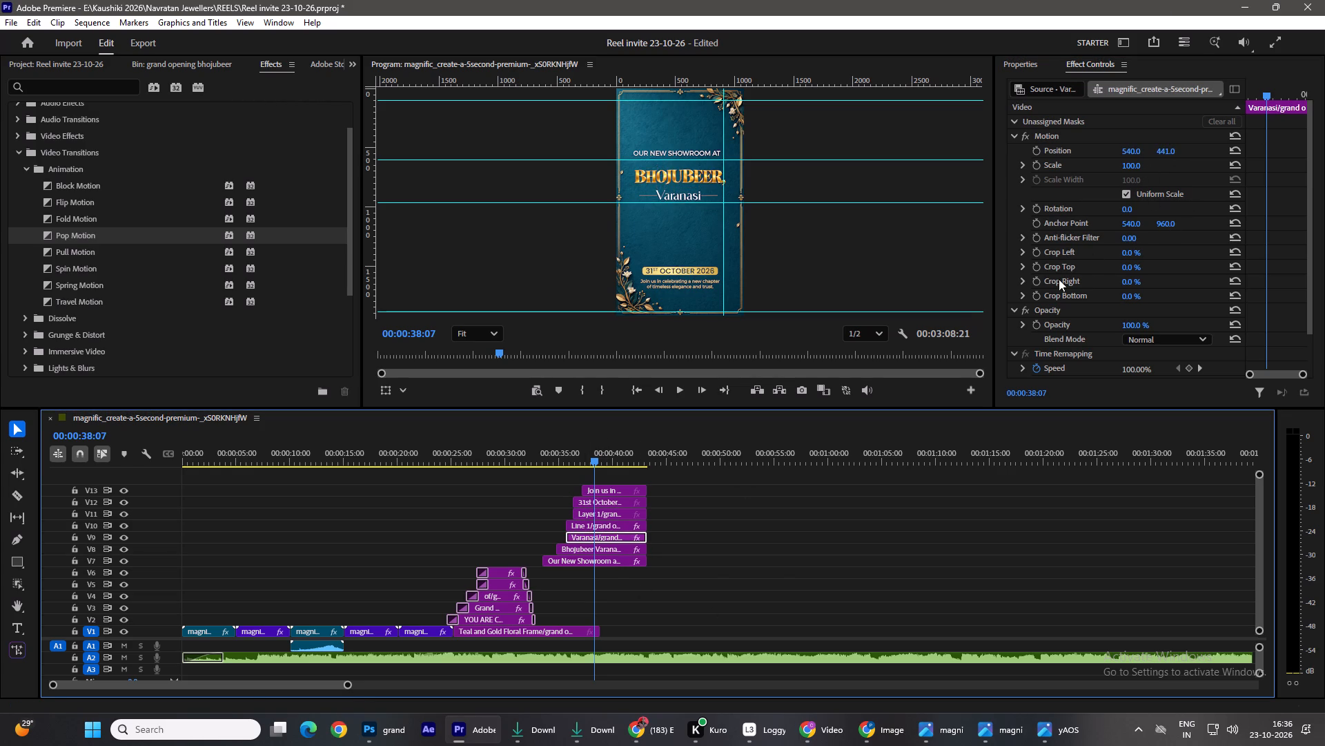
click(571, 551)
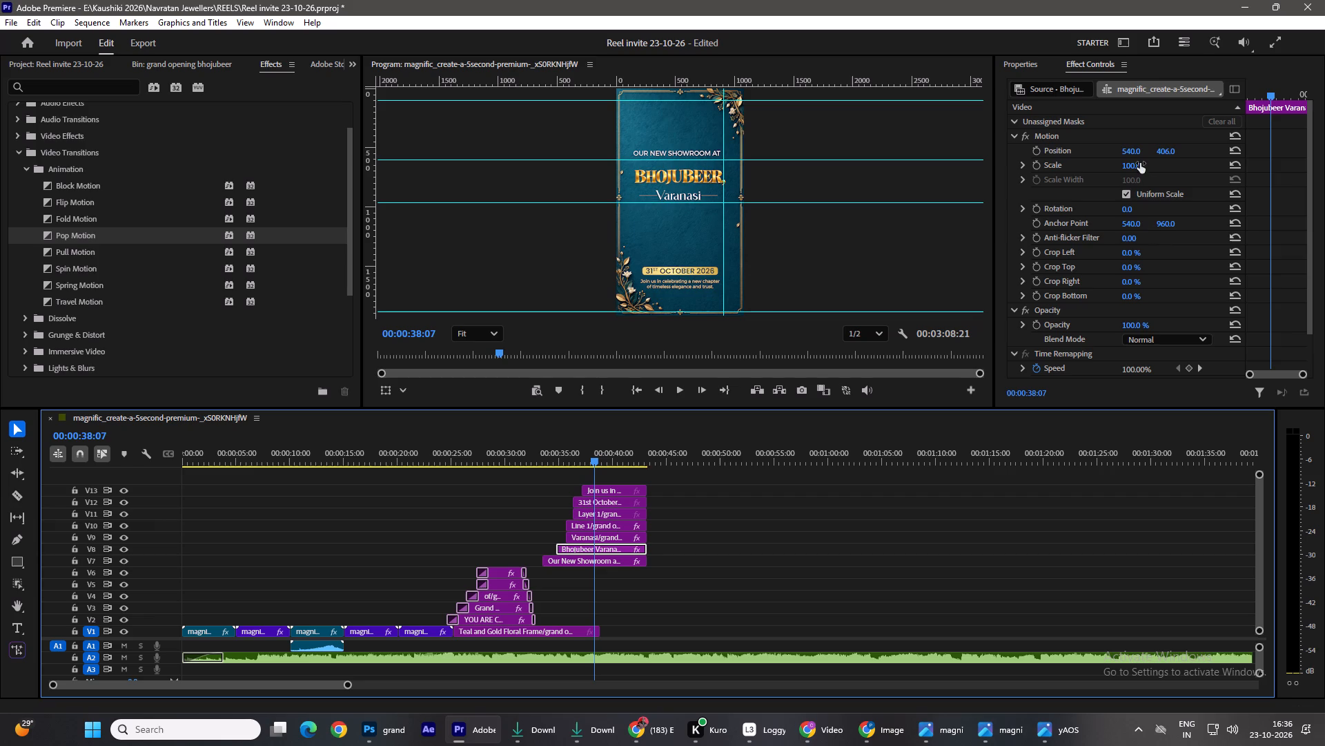
drag(1140, 163, 1166, 164)
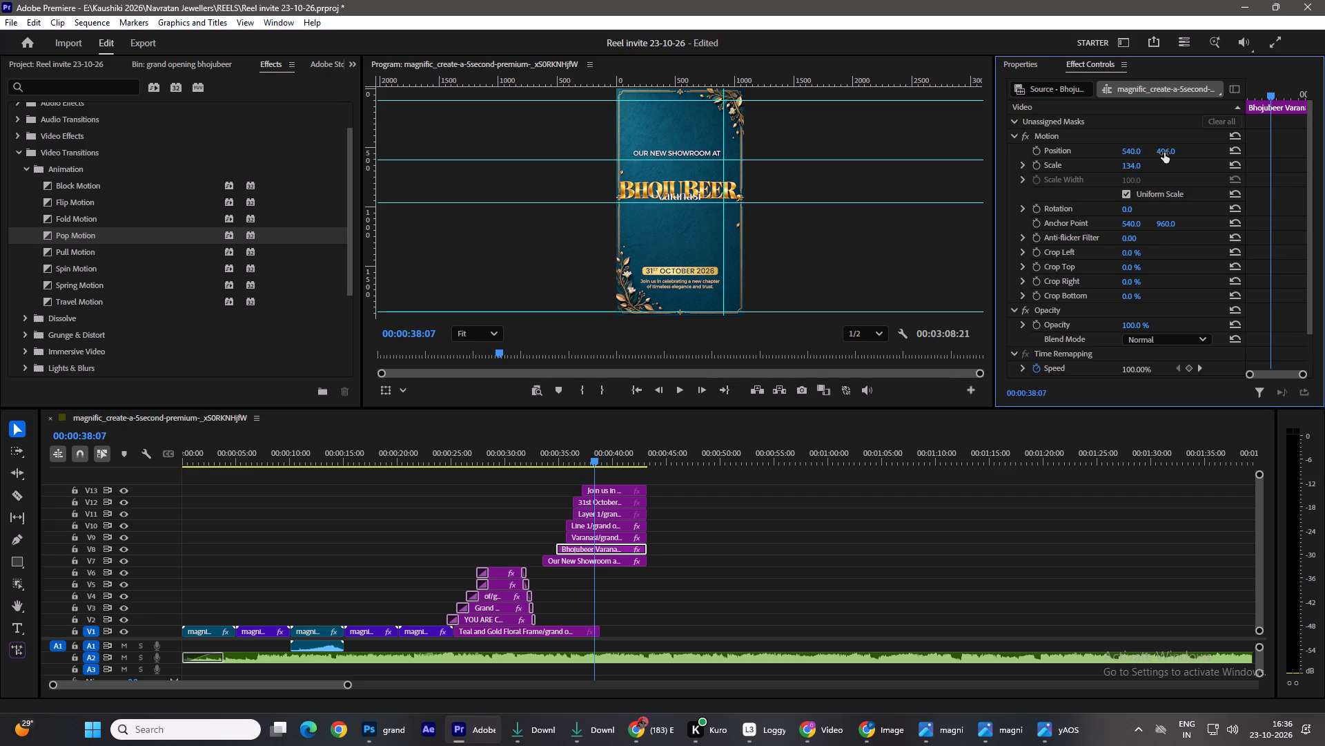
drag(1164, 153, 1168, 227)
drag(1136, 165, 1127, 164)
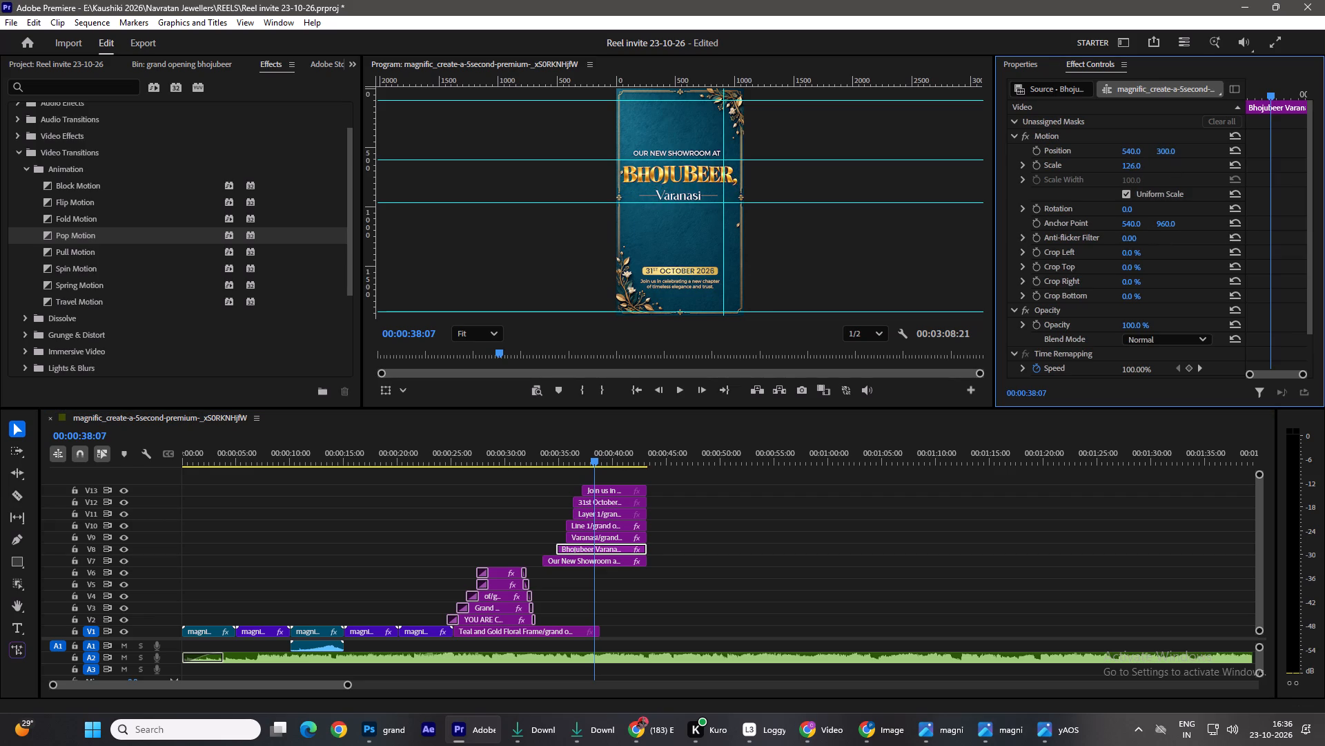
drag(1127, 164, 1121, 164)
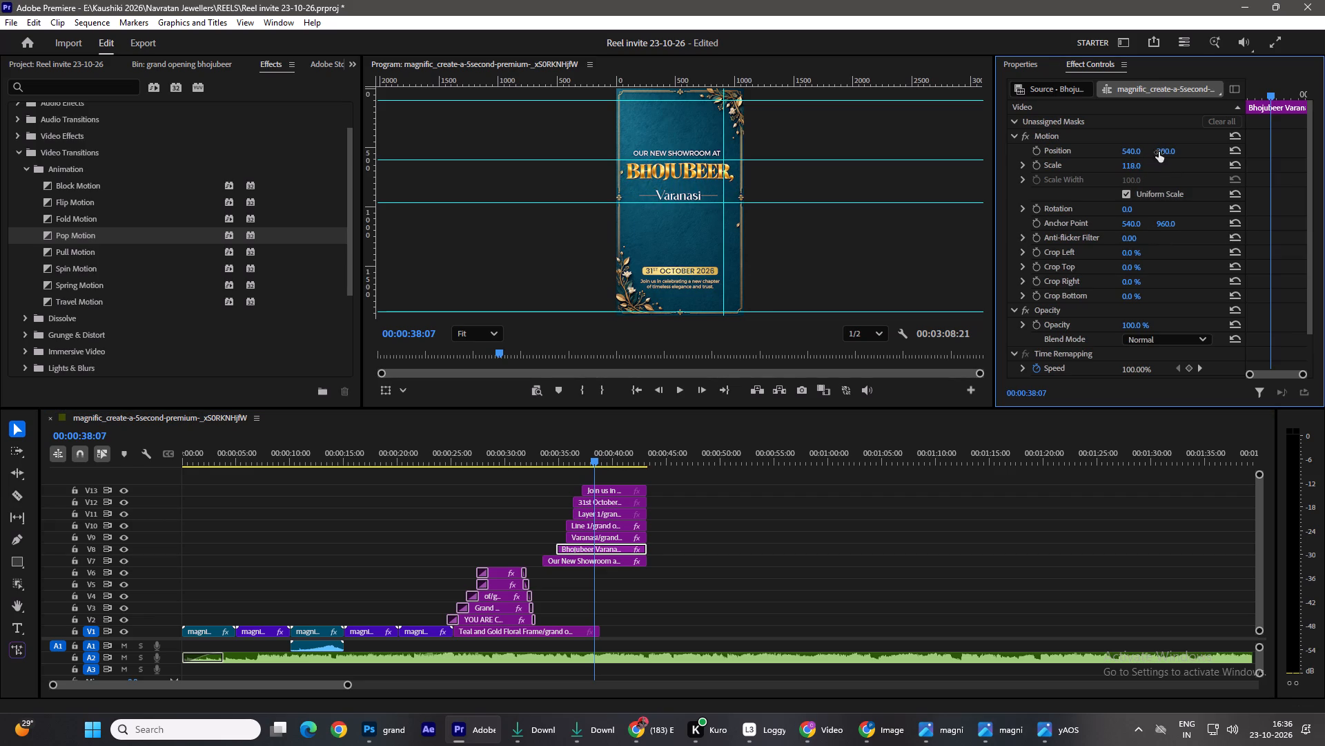
drag(1159, 152, 1157, 103)
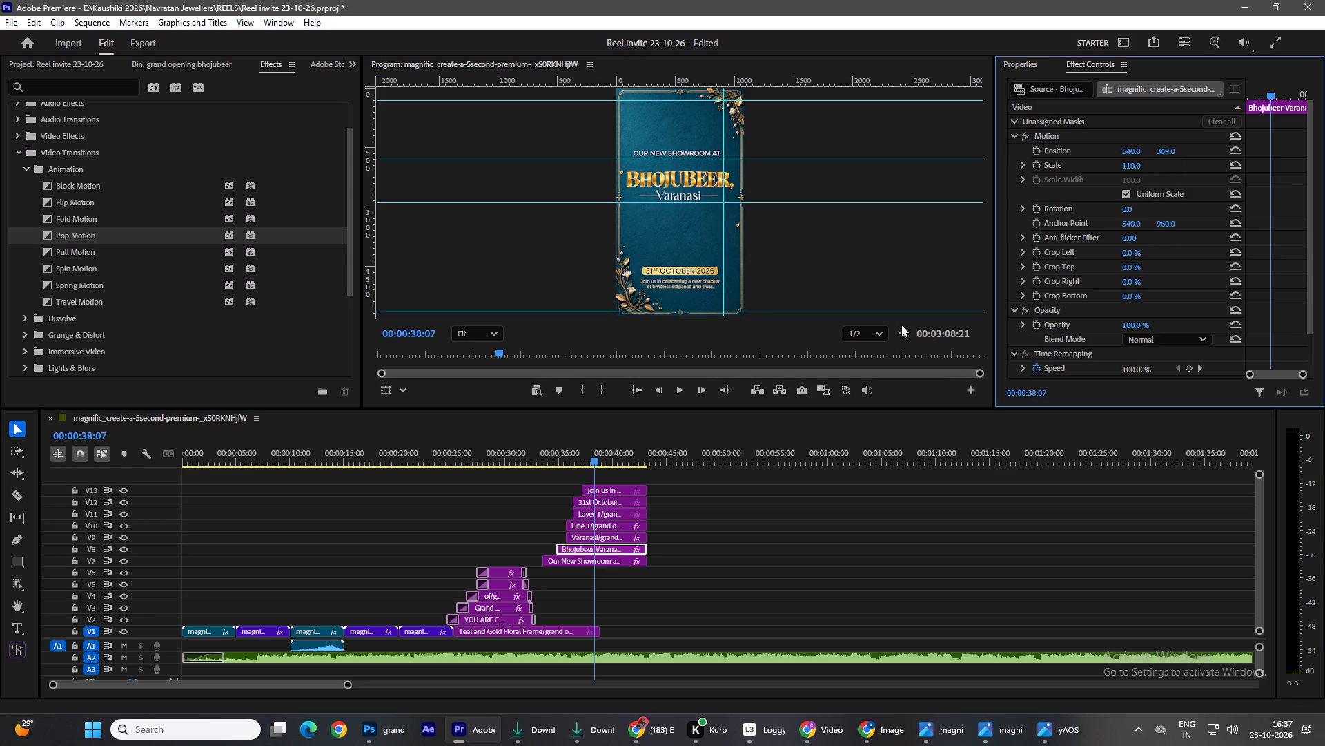
drag(1170, 151, 1167, 35)
Lower the Varanasi text on V9 to vertical position 633 and its Line 1 layer on V10 to 640.
click(604, 538)
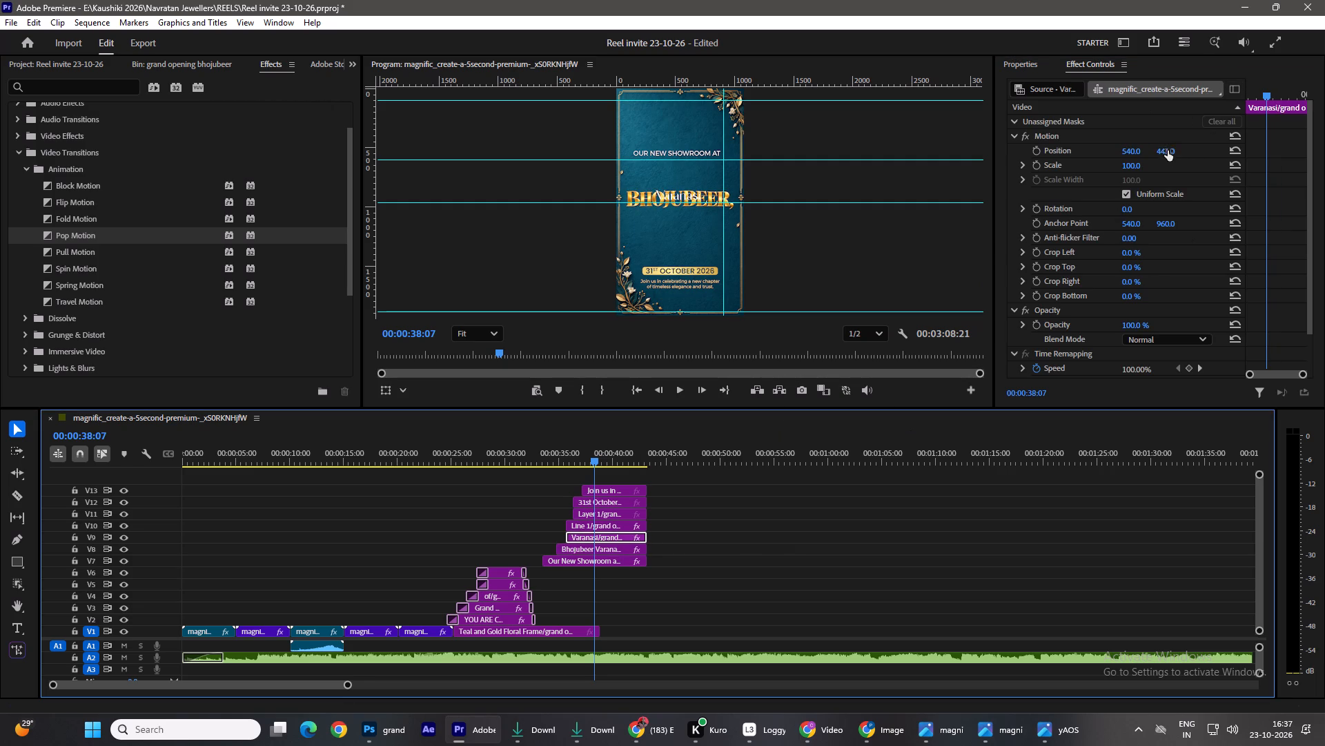
drag(1167, 155, 1141, 21)
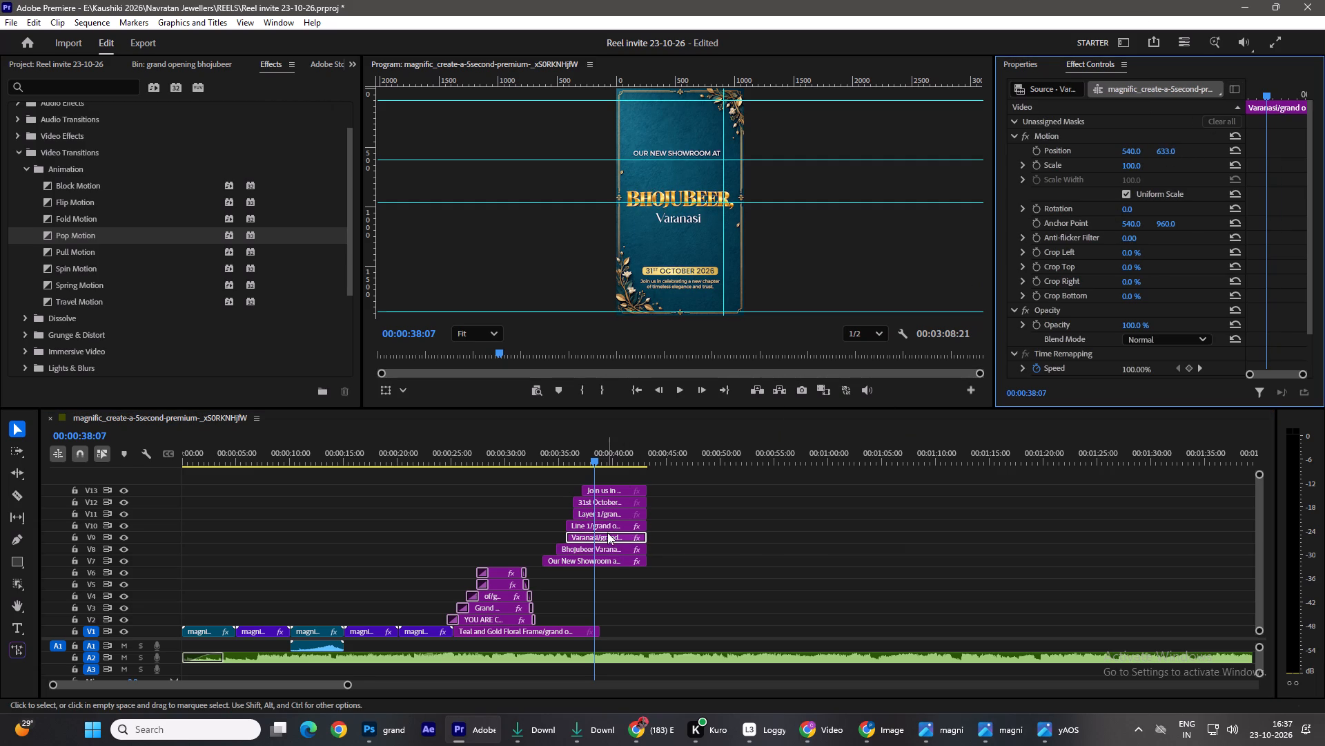
click(614, 522)
drag(1165, 154, 1157, 64)
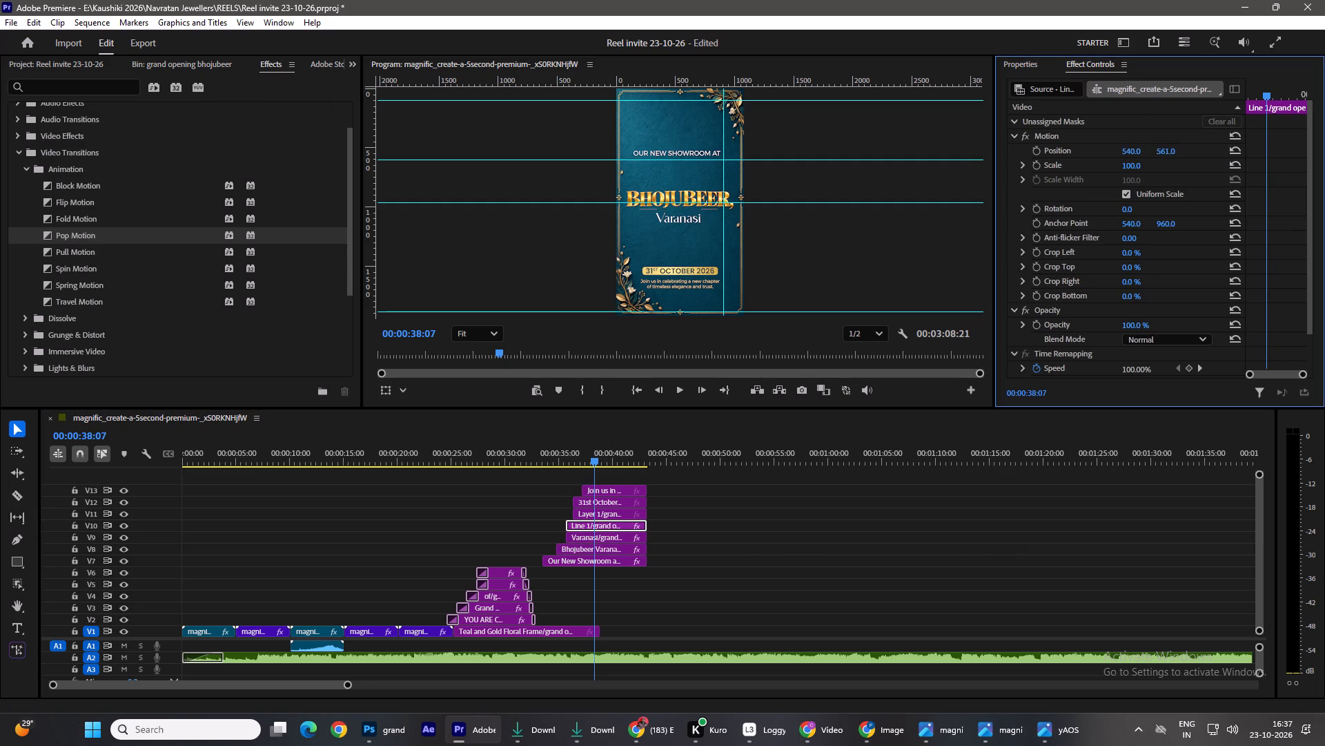
drag(1157, 64, 1155, 16)
Lower the "Our New Showroom at" text on V7 to vertical position 427, just above Bhojubeer.
click(607, 546)
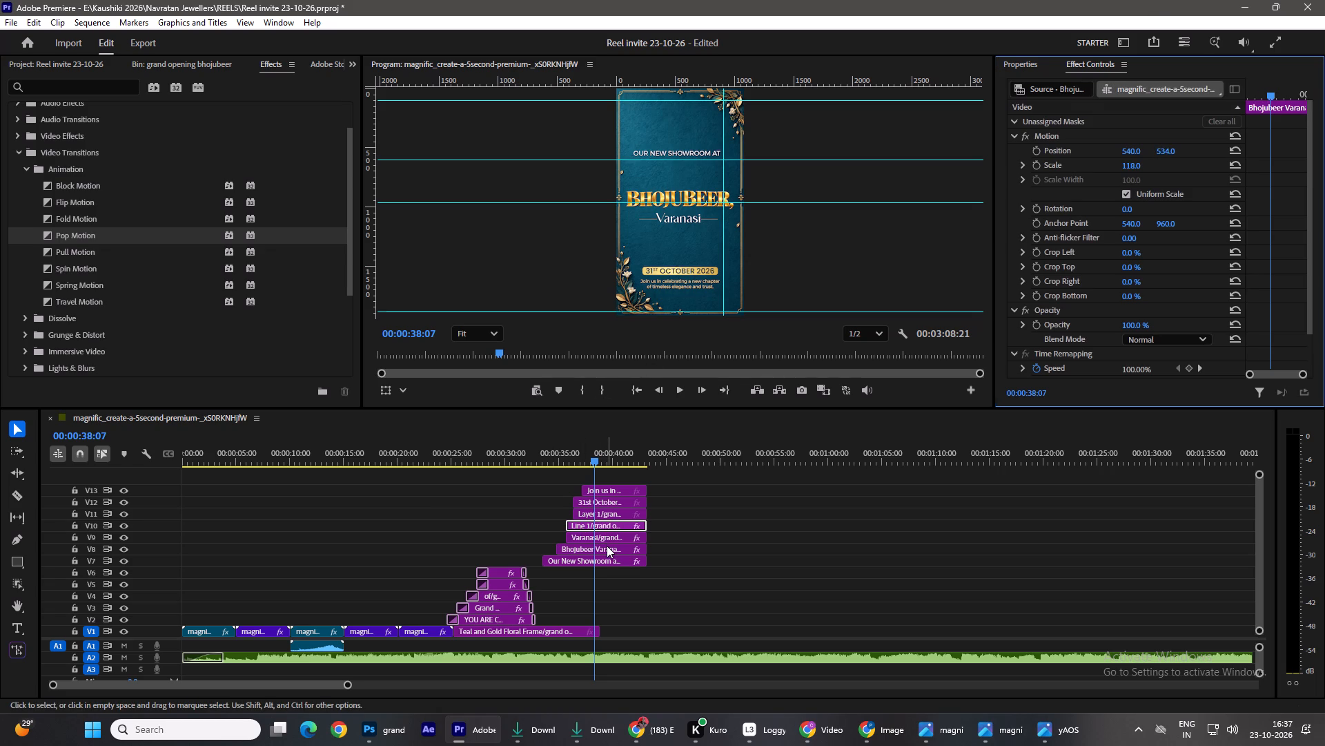
click(600, 566)
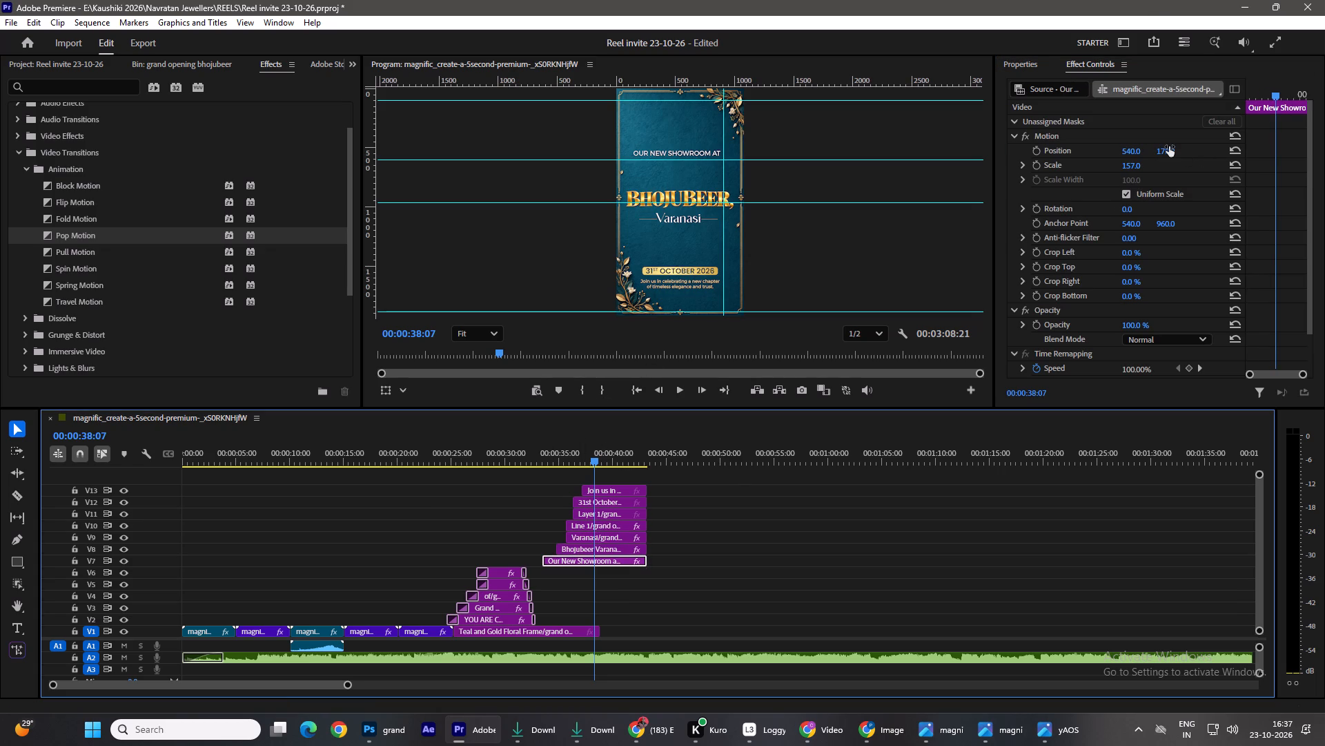
drag(1169, 146, 1172, 120)
Move the horizontal guide crossing the Bhojubeer text down to just below the Varanasi text.
drag(770, 204, 777, 234)
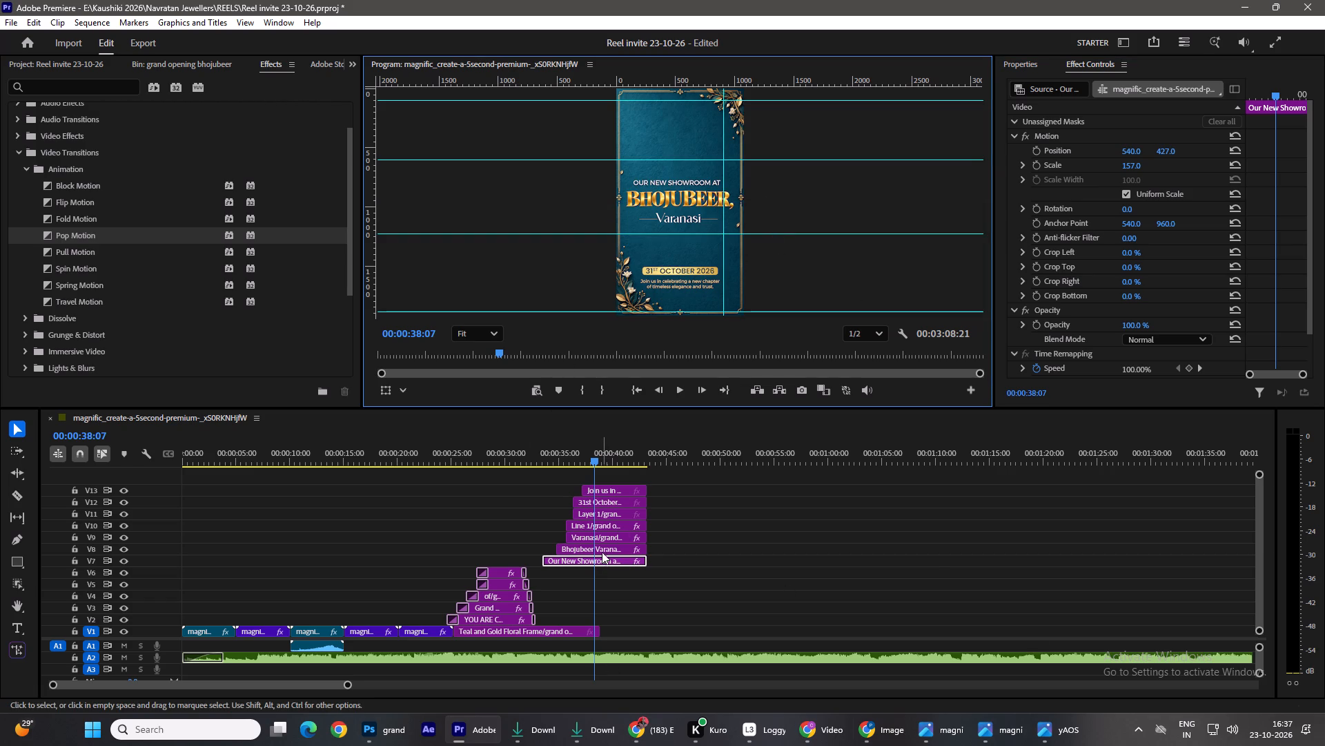
Raise the Varanasi text on V9 to vertical position 614 and its Line 1 layer on V10 to 616.
click(613, 535)
drag(1162, 152, 1161, 161)
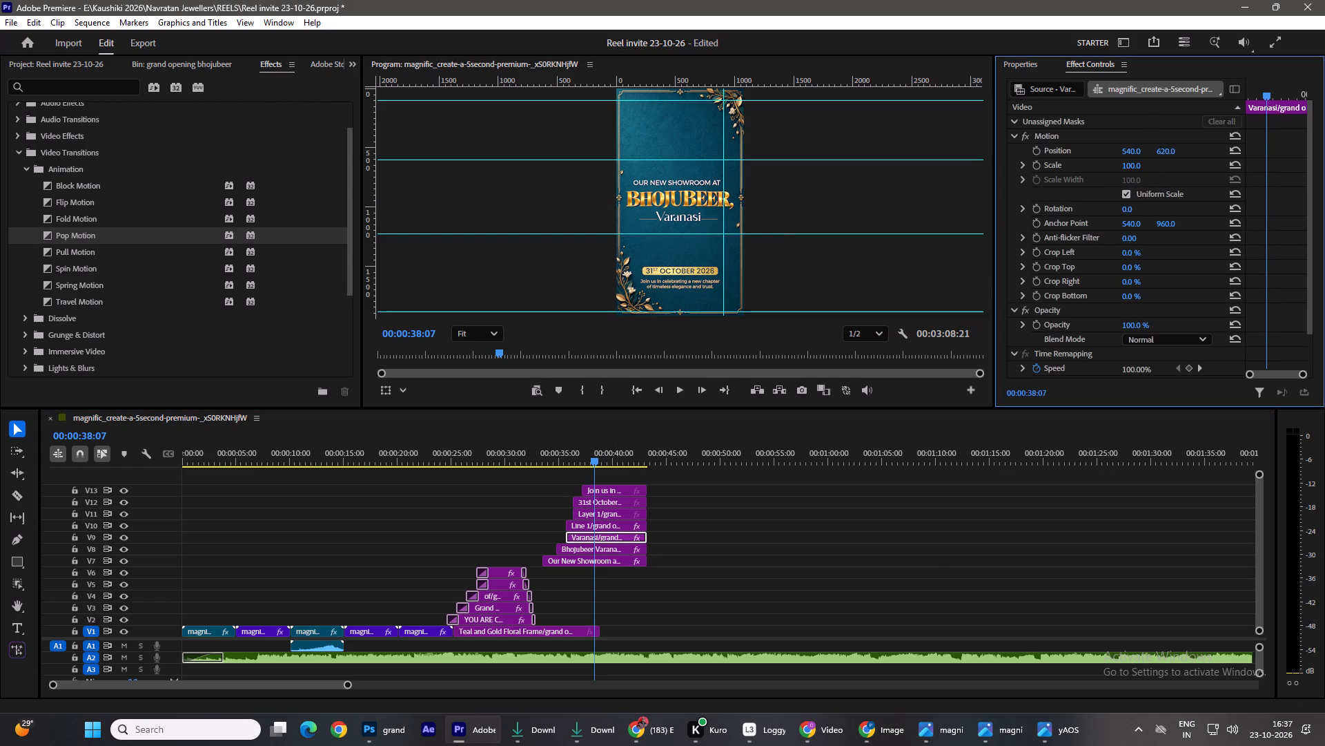
drag(1161, 161, 1162, 165)
click(593, 523)
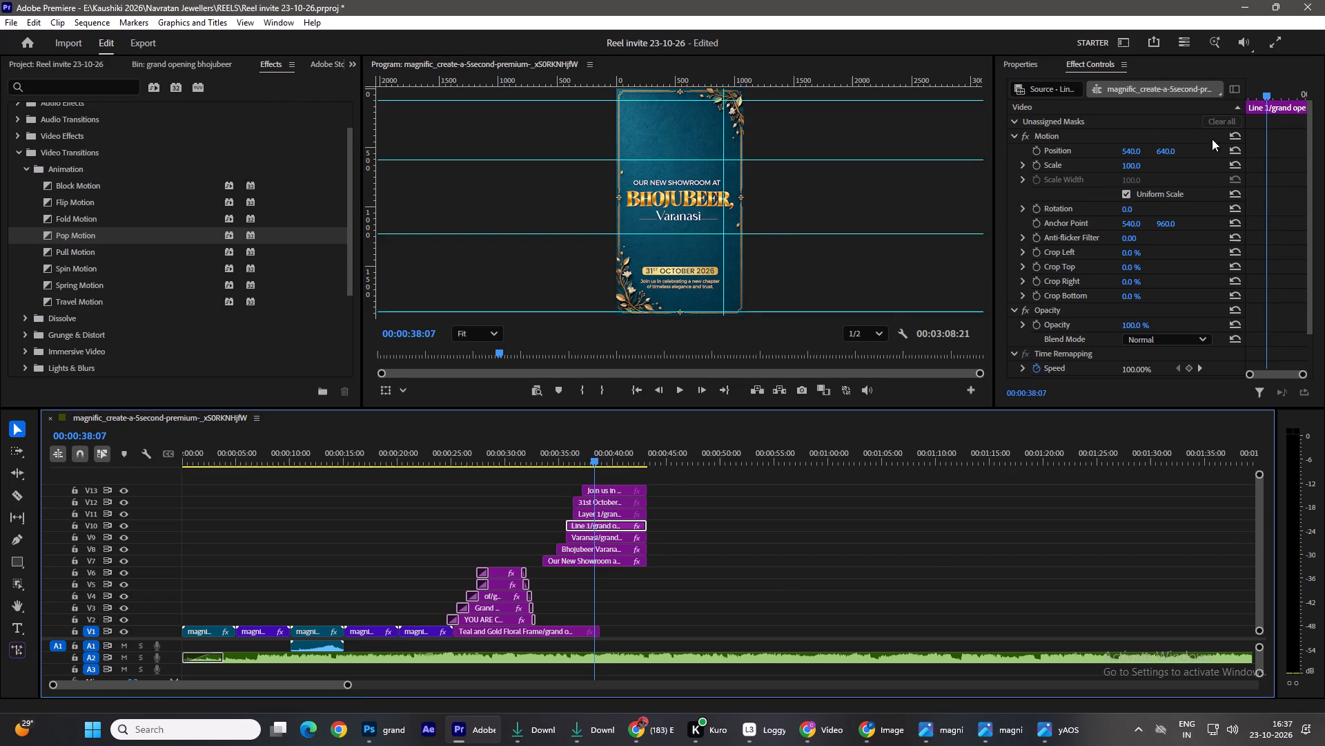
drag(1171, 150, 1172, 165)
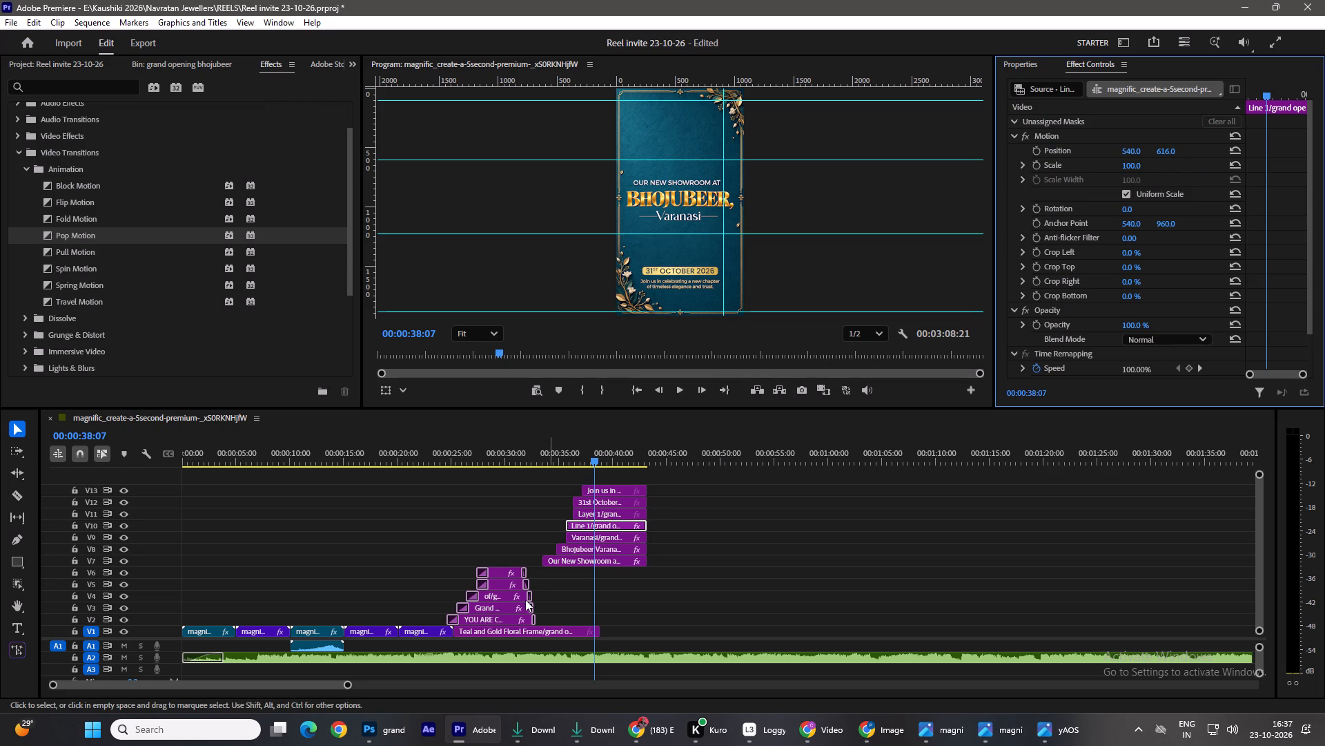
Move the Layer 1, 31st October and Join us clips on V11–V13 later so they start at about 44.5 seconds.
drag(679, 477, 629, 513)
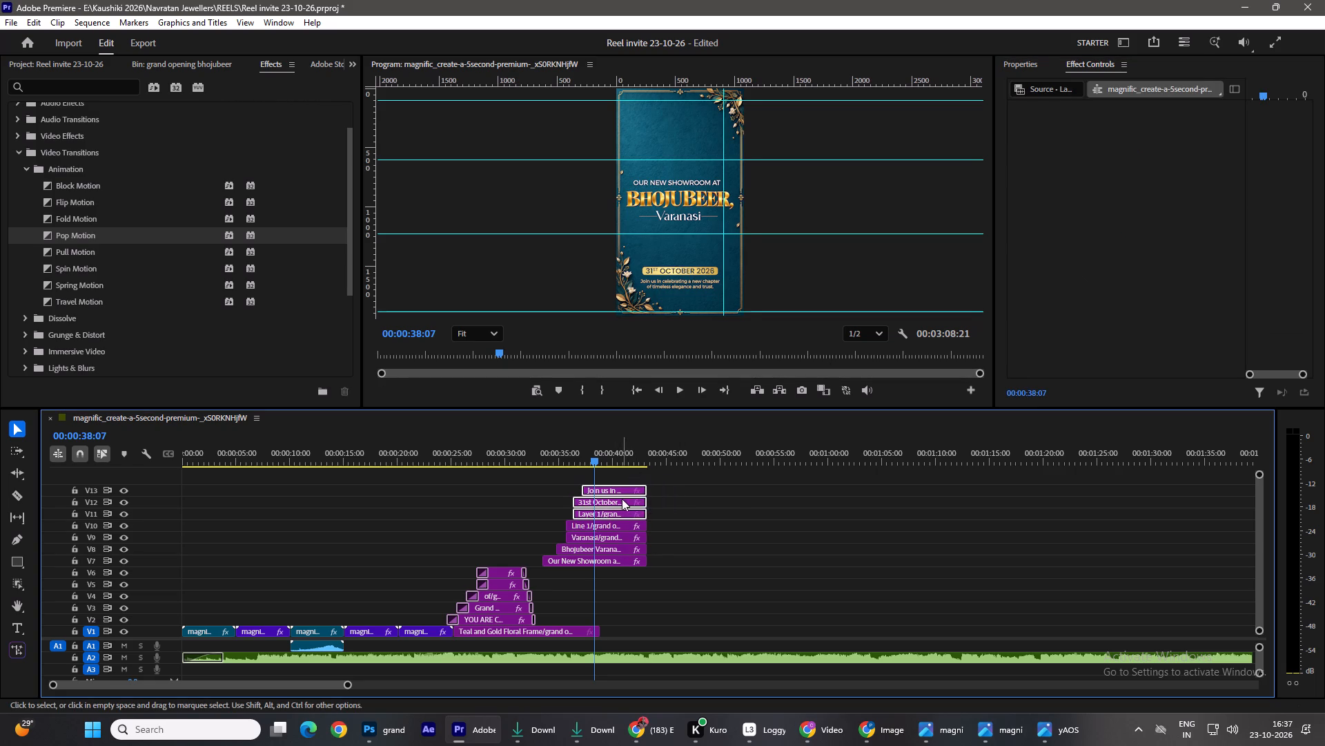
drag(622, 499, 710, 504)
Play and scrub through the invitation text section to review the timing of the Grand Opening and showroom text.
drag(596, 466, 573, 472)
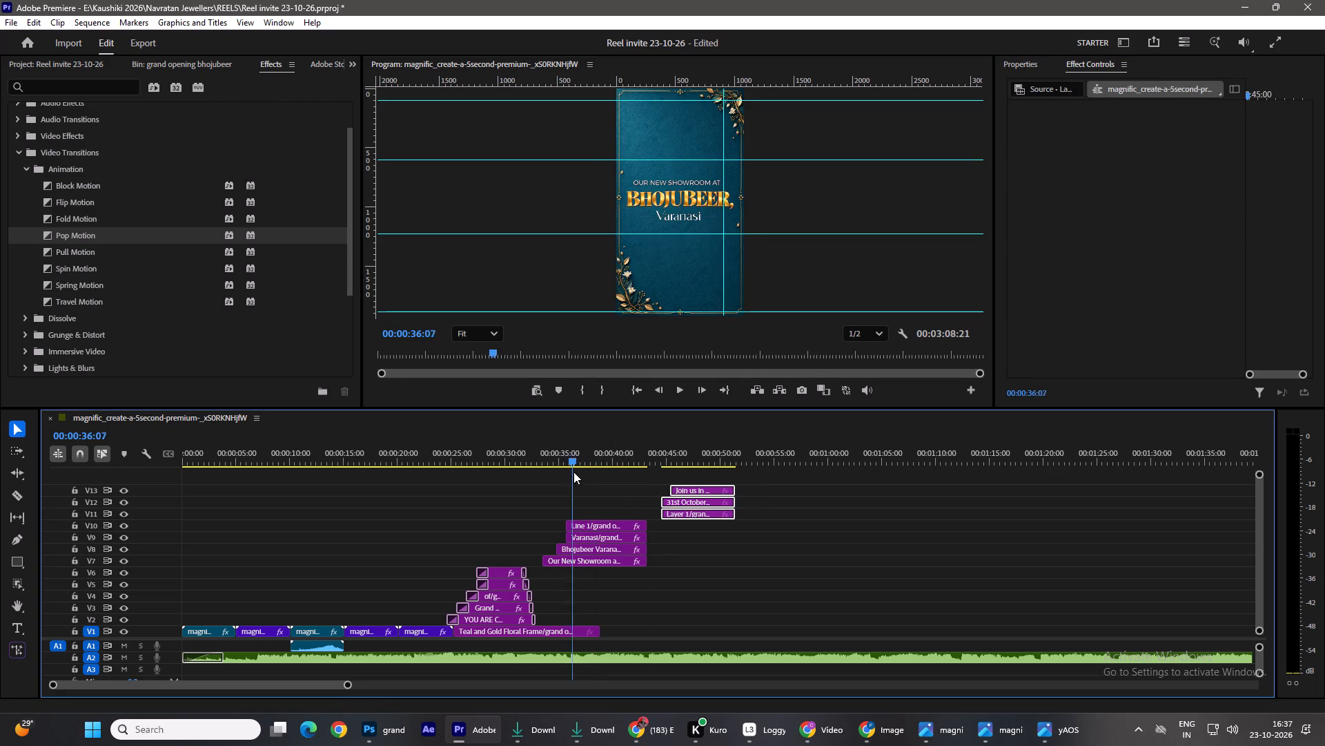
drag(573, 472, 516, 486)
key(space)
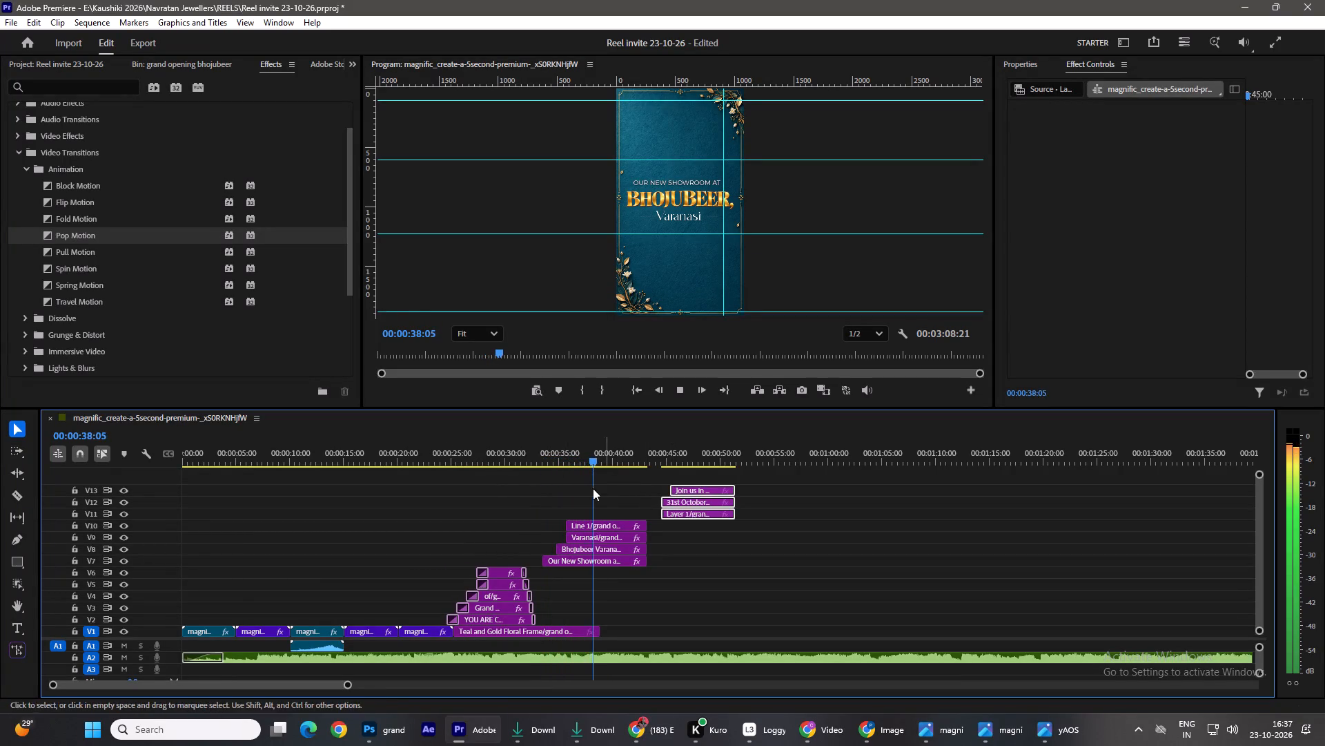
key(space)
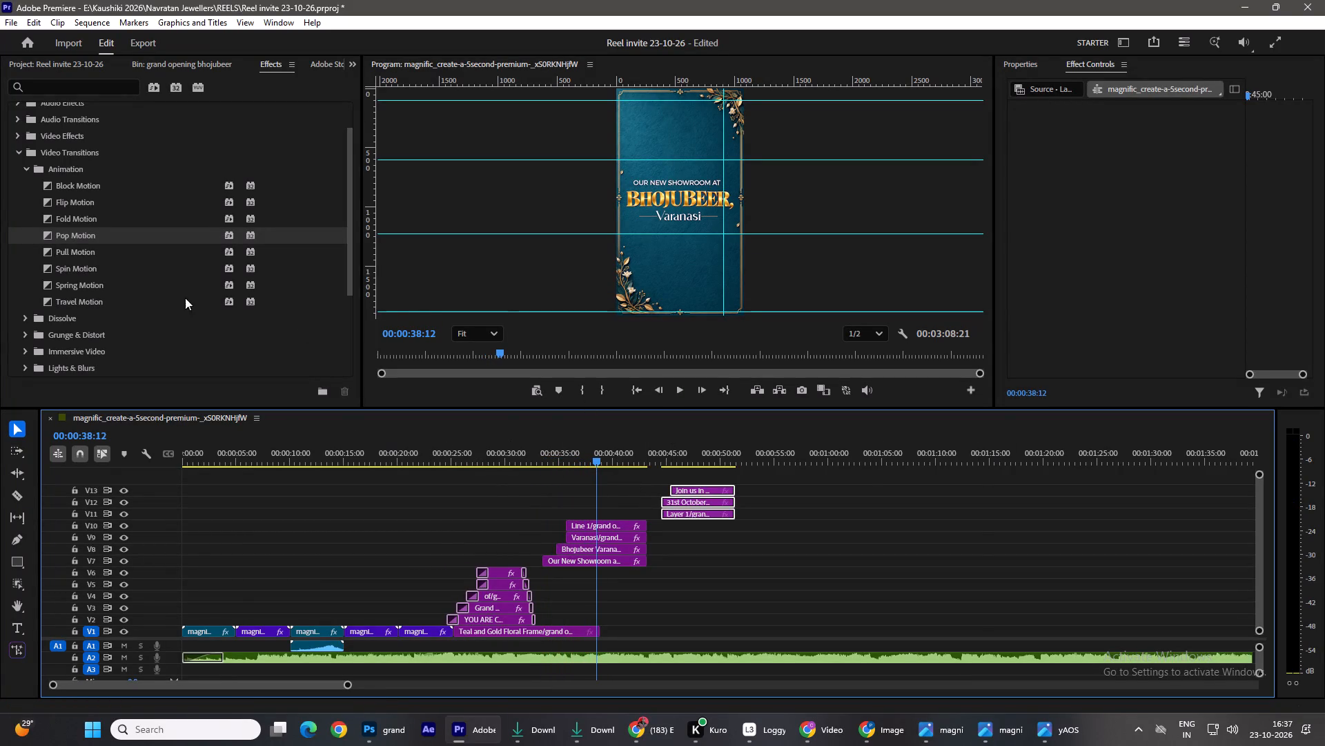
drag(598, 453, 348, 464)
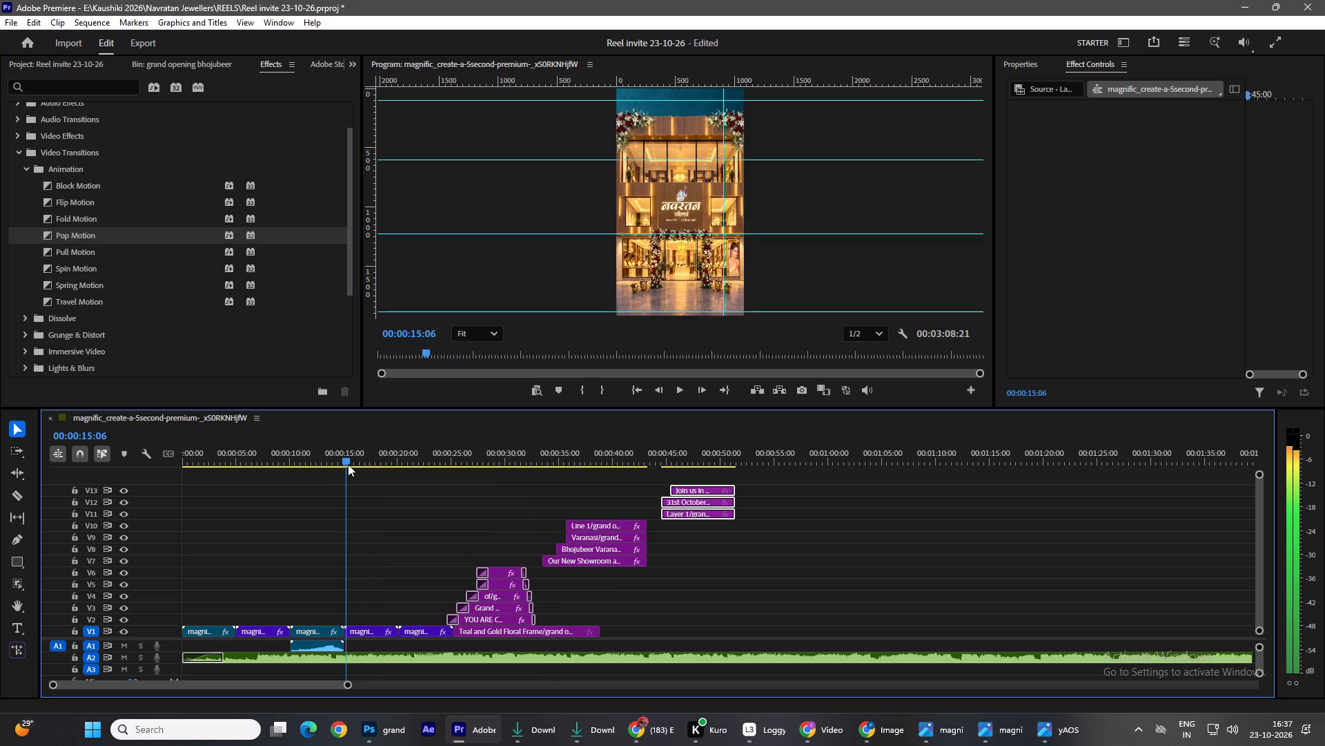
drag(348, 464, 596, 501)
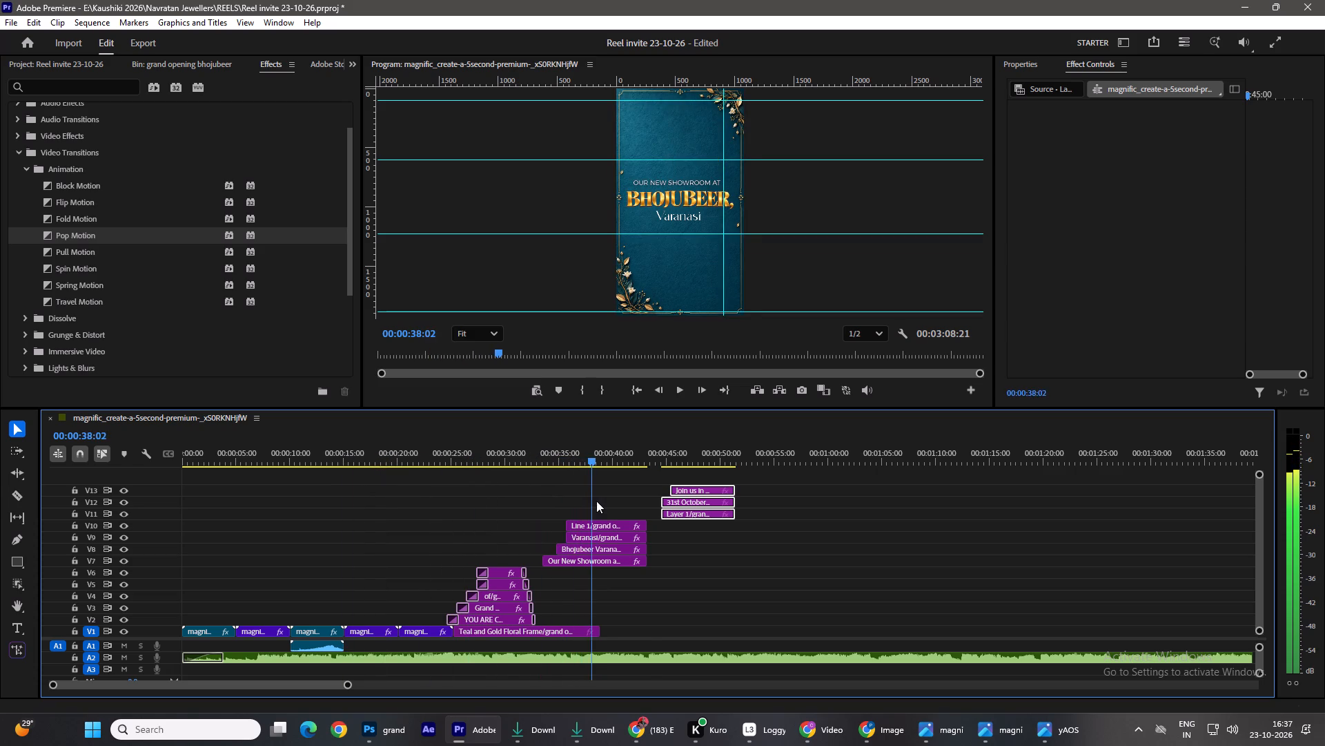
drag(596, 501, 533, 475)
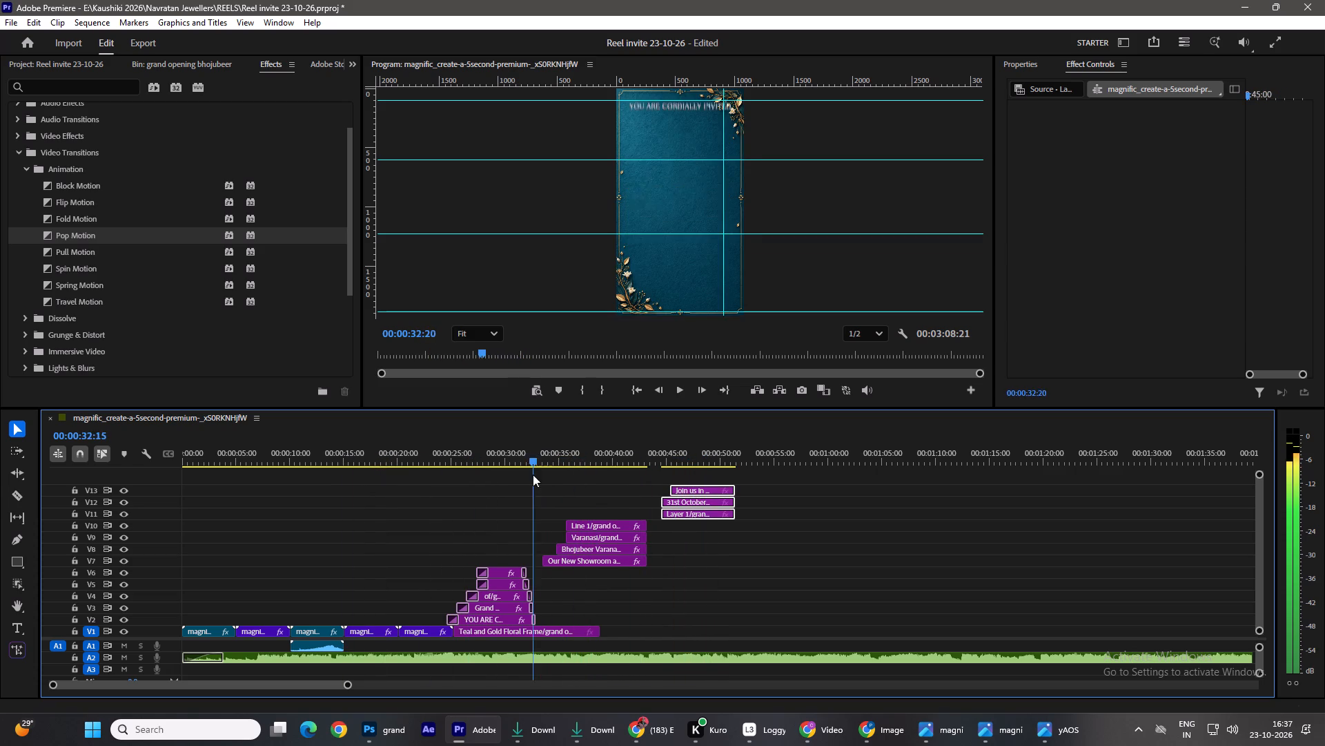
drag(533, 475, 522, 471)
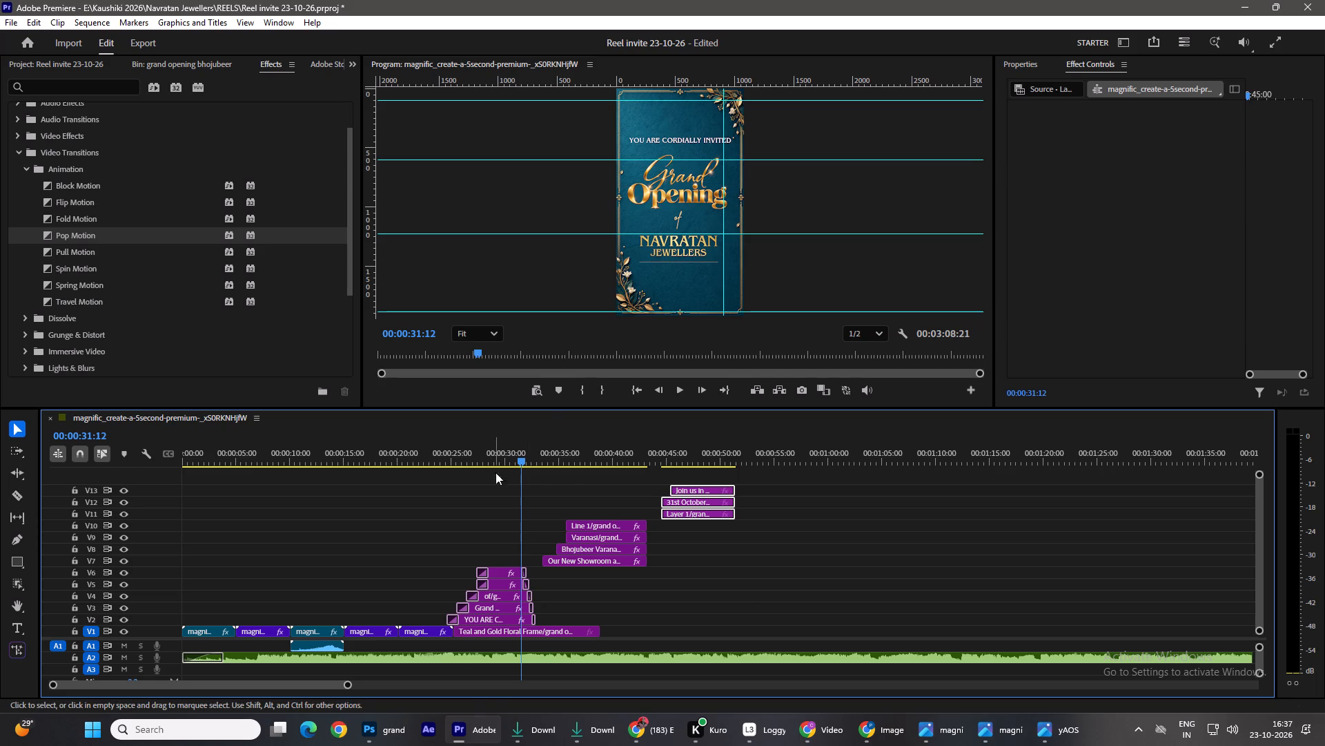
drag(524, 452, 561, 468)
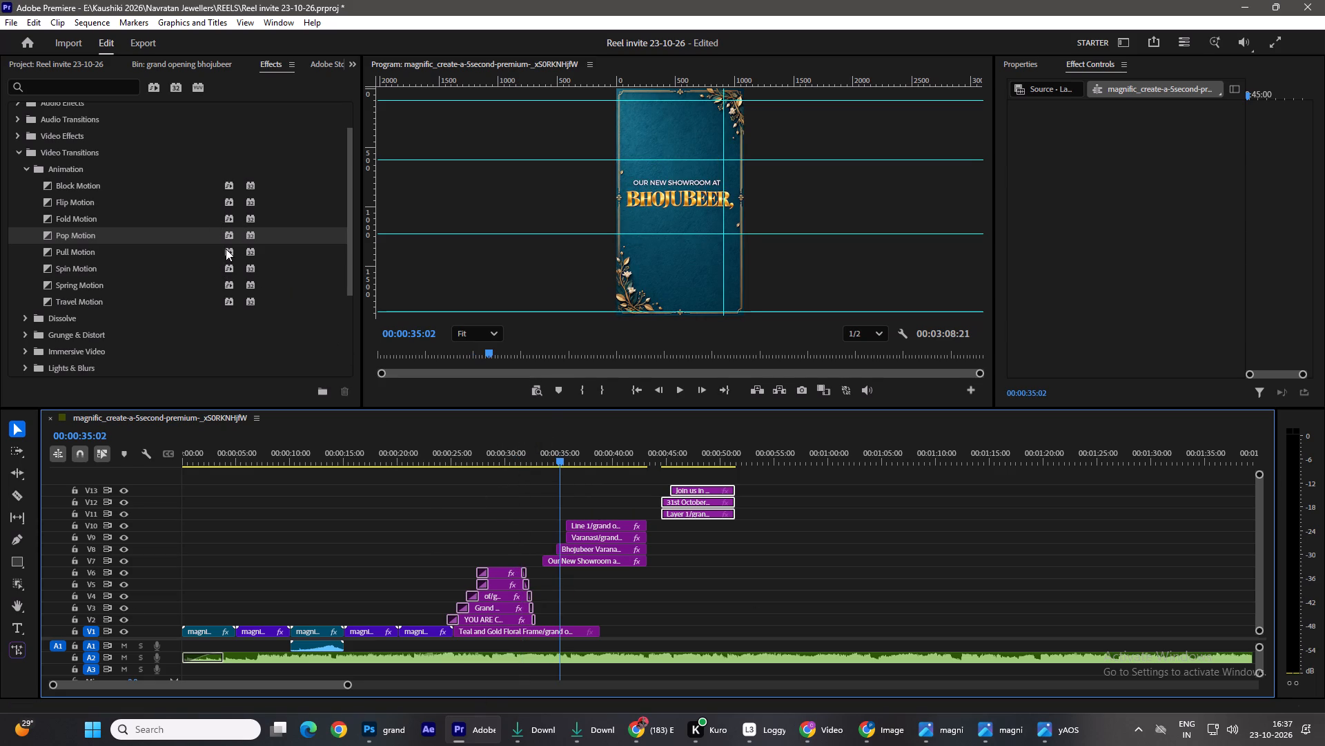
Add start transitions: Travel Motion on "Our New Showroom at", Pull Motion on Bhojubeer, Spring Motion on both Varanasi and Line 1.
drag(230, 251, 561, 551)
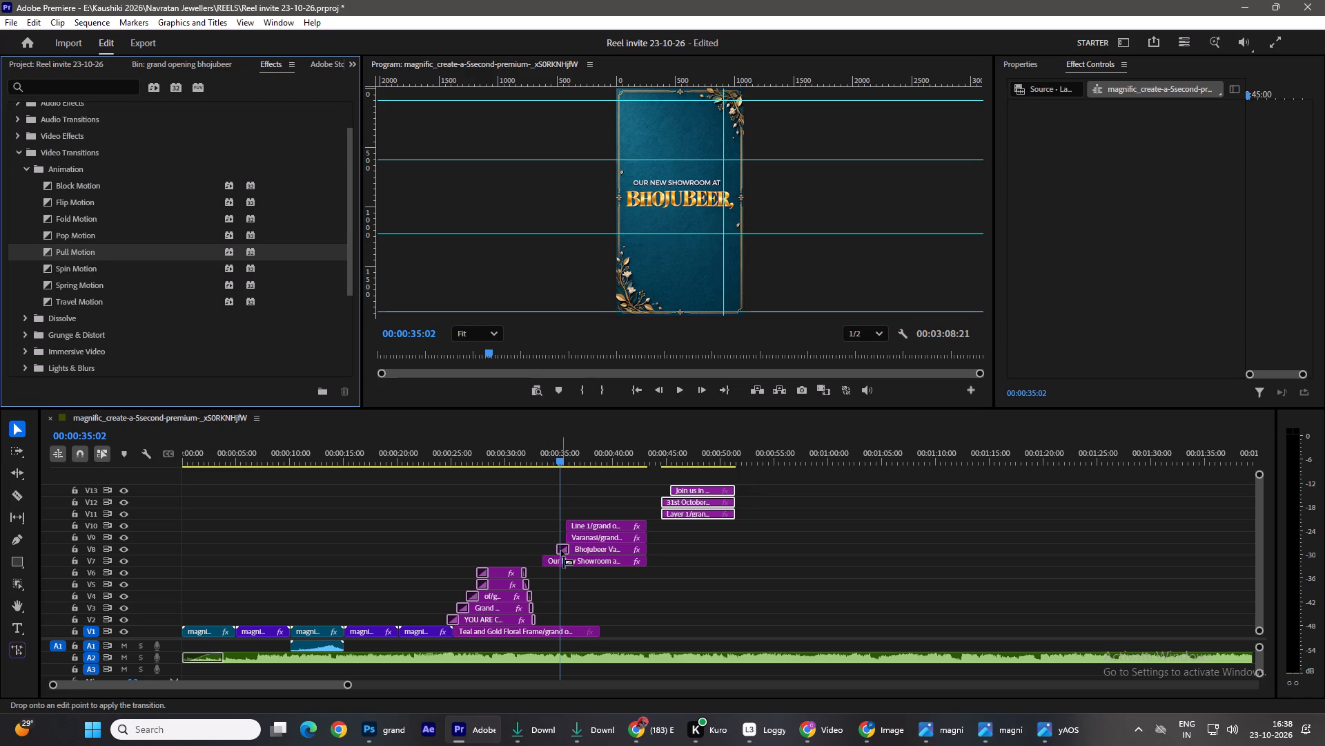
drag(561, 551, 562, 551)
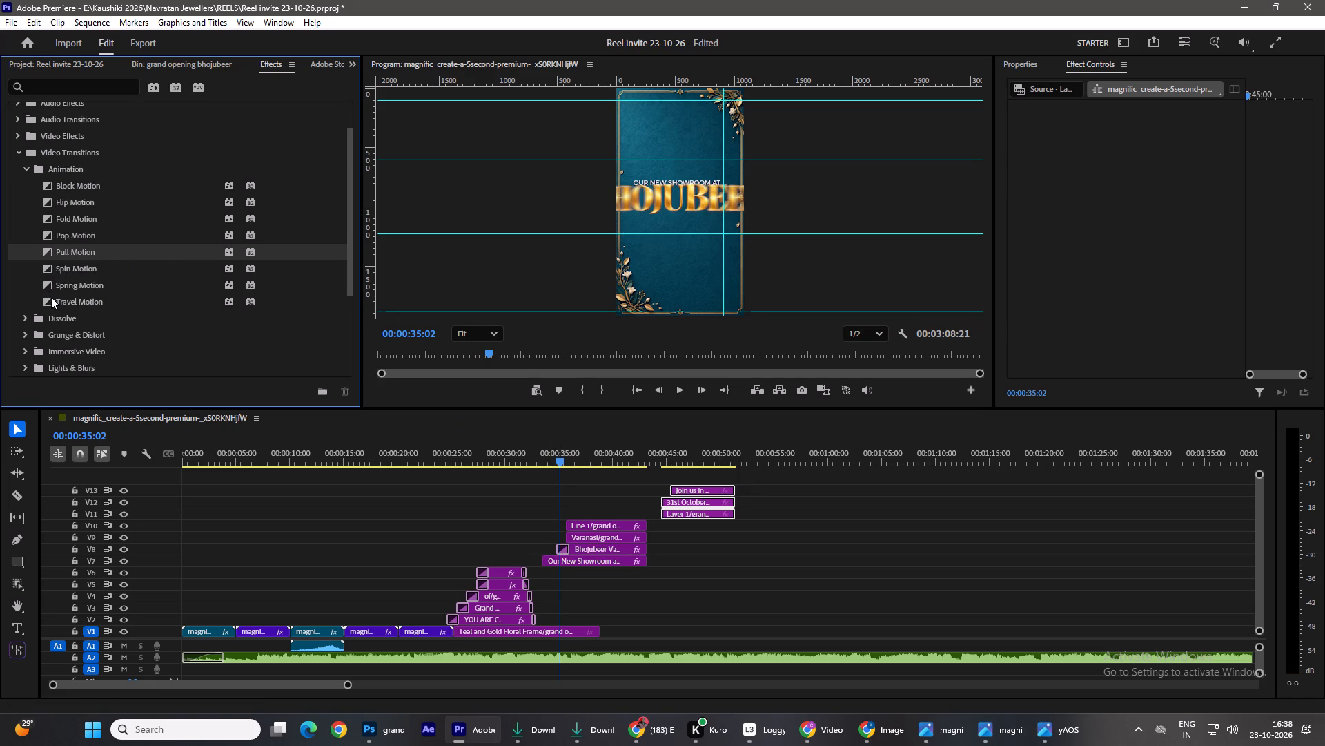
drag(49, 298, 547, 562)
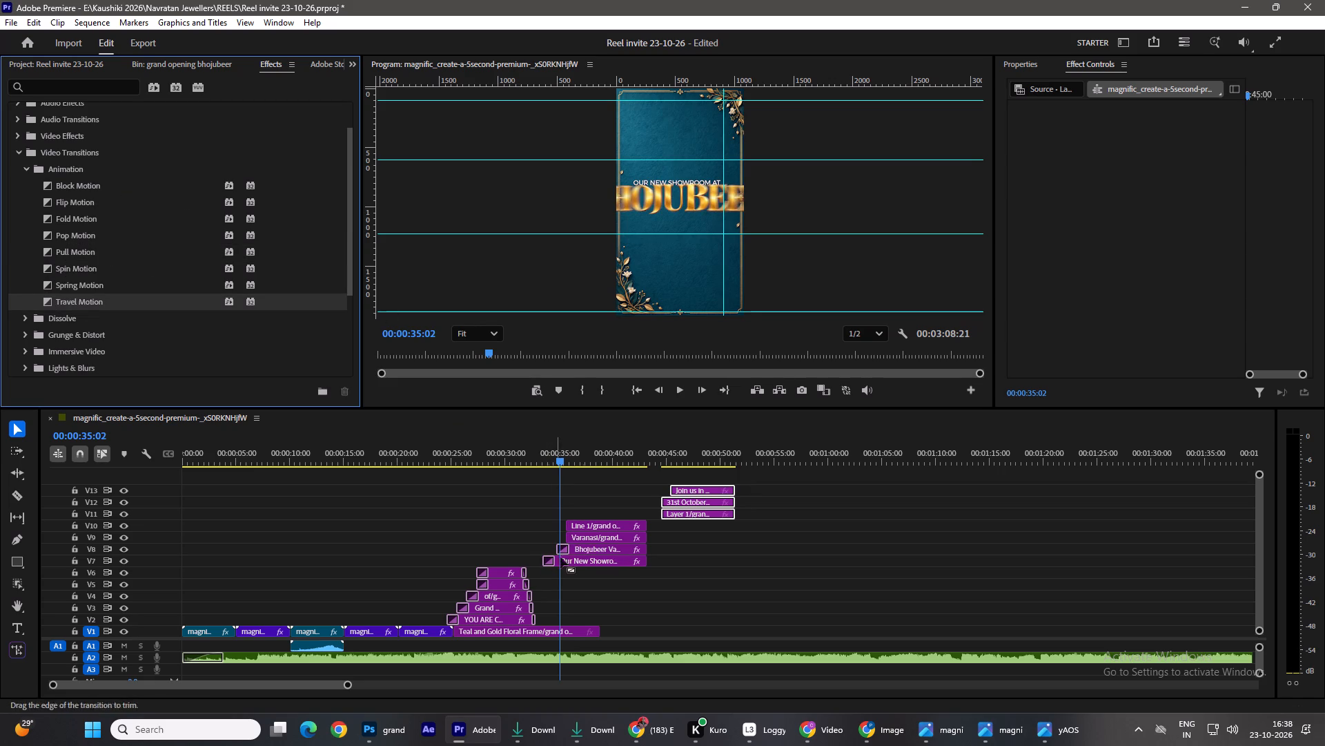
drag(48, 280, 526, 528)
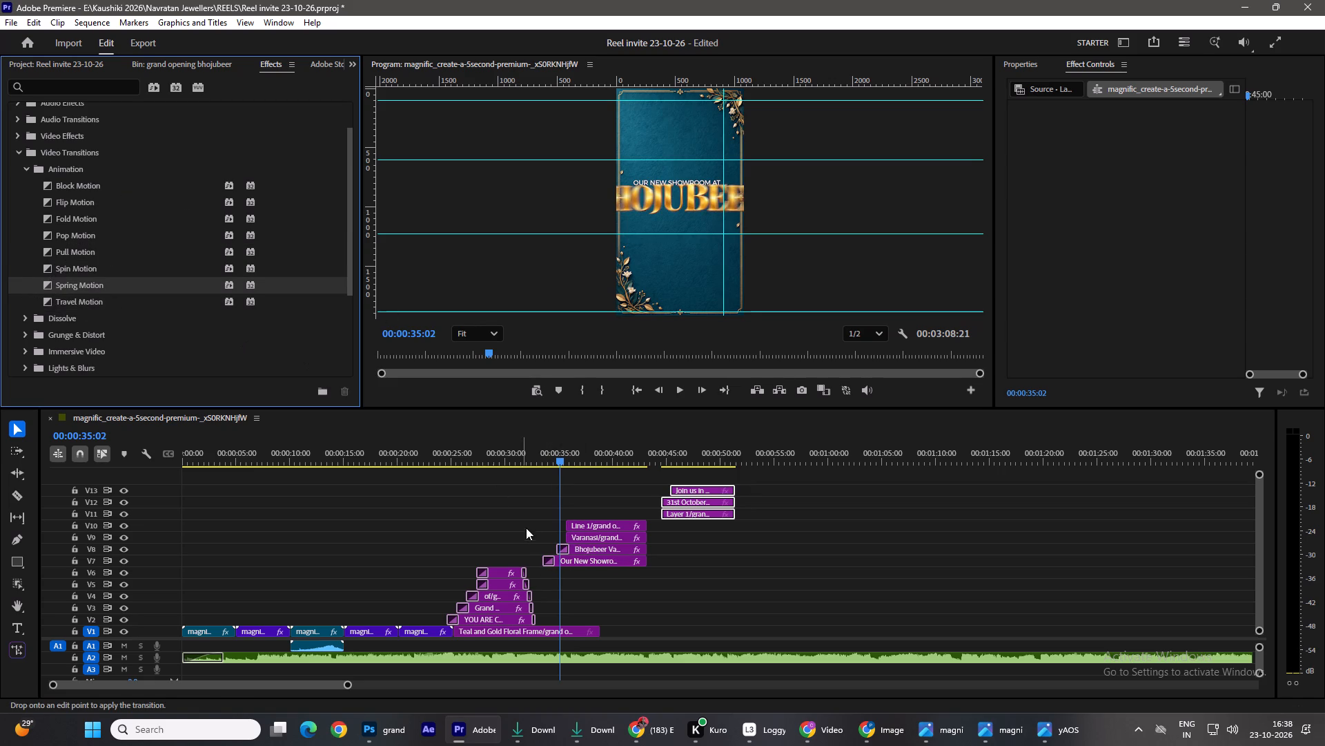
drag(526, 528, 573, 537)
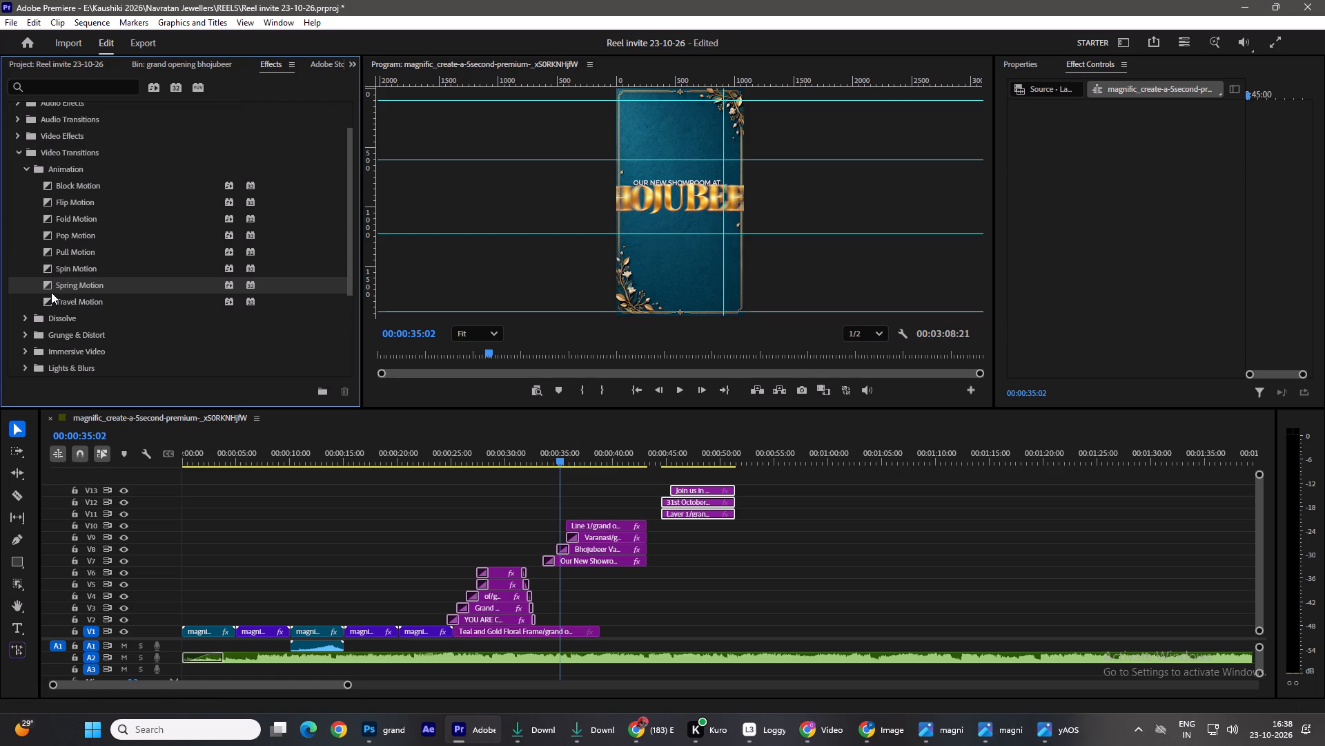
drag(49, 287, 576, 524)
Preview the showroom text animation and extend the Teal and Gold Floral Frame background on V1 to about 54 seconds on the timeline.
drag(559, 451, 553, 456)
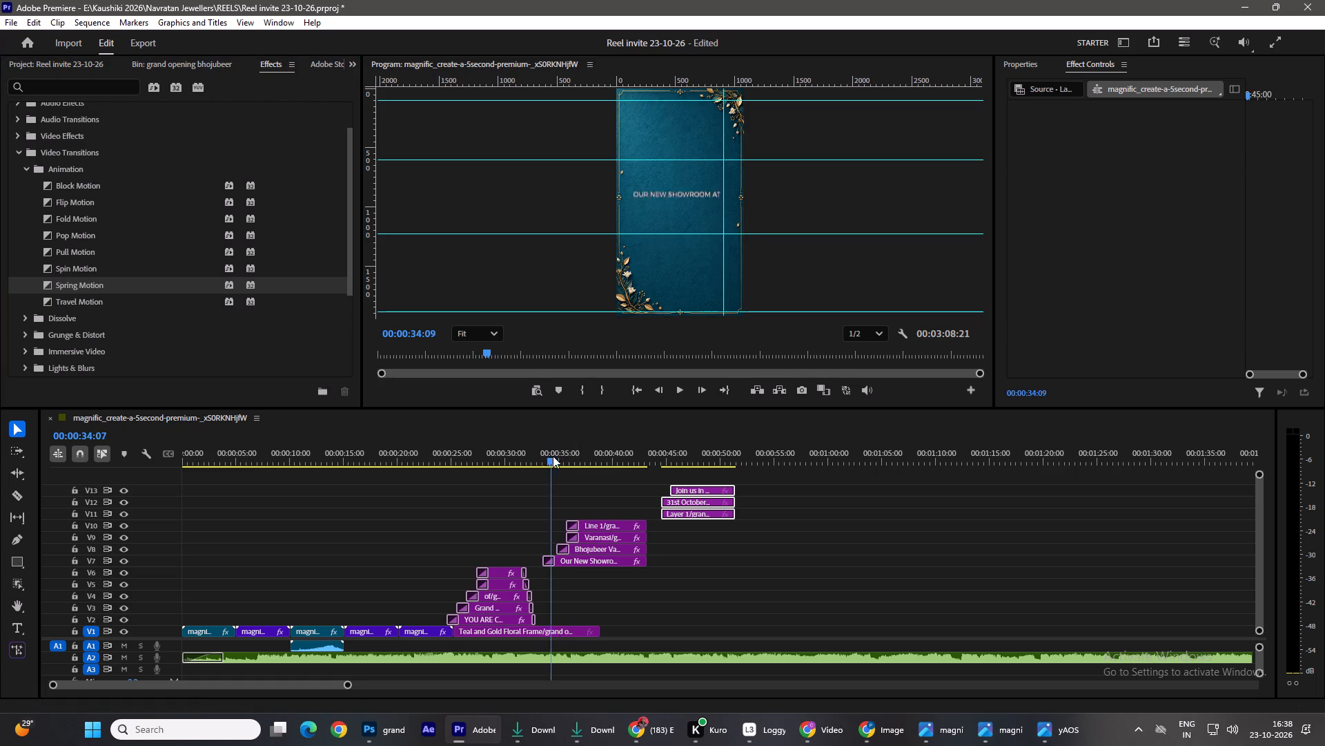
drag(553, 456, 544, 453)
key(space)
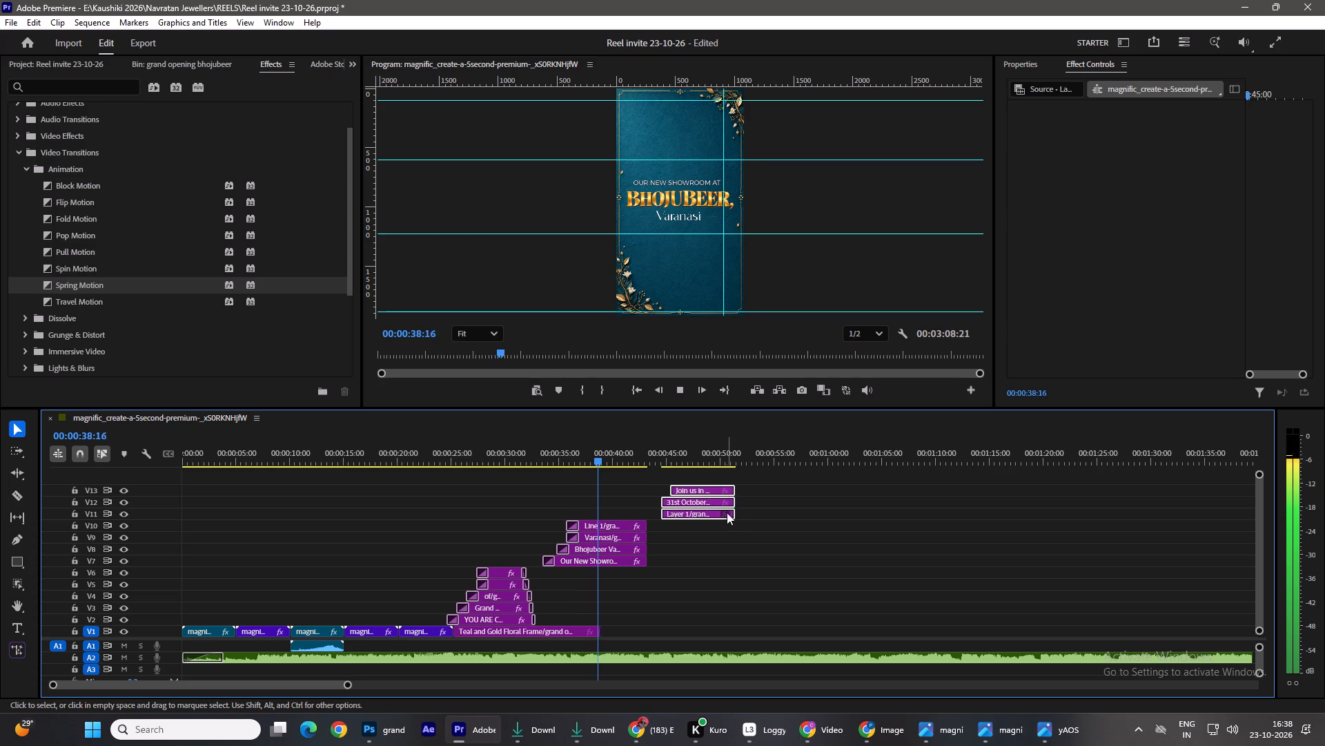
key(space)
drag(601, 632, 796, 649)
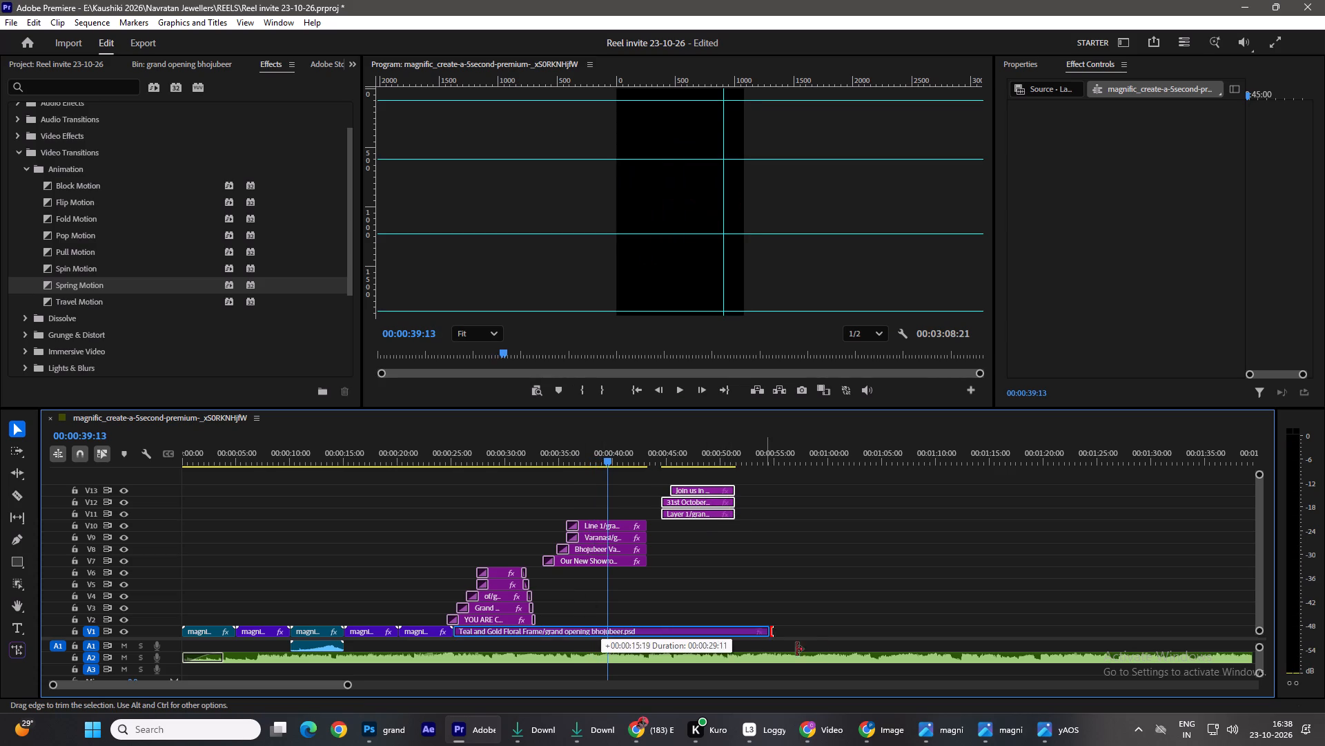
drag(796, 649, 769, 633)
Trim the ends of the four showroom text clips on V7–V10 back to 00:00:41:07.
key(space)
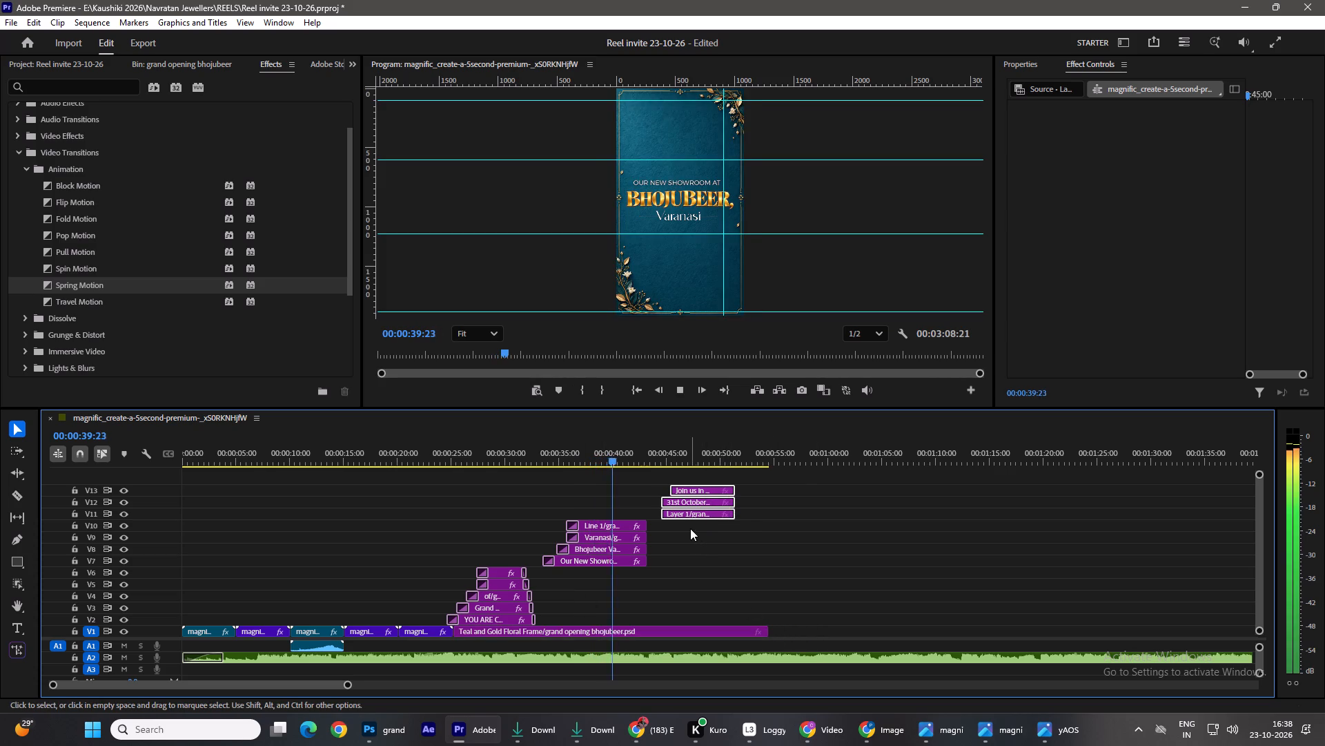
key(space)
key(space)
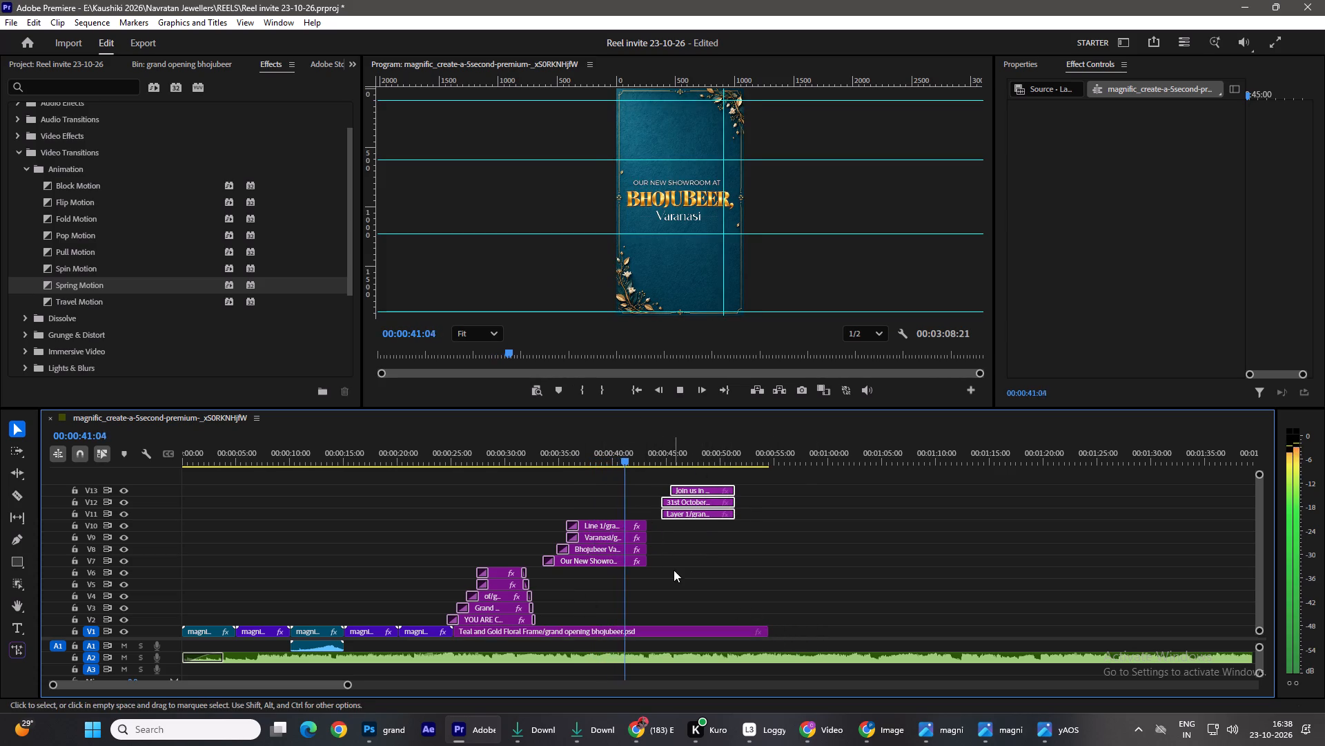
key(space)
drag(676, 589, 622, 530)
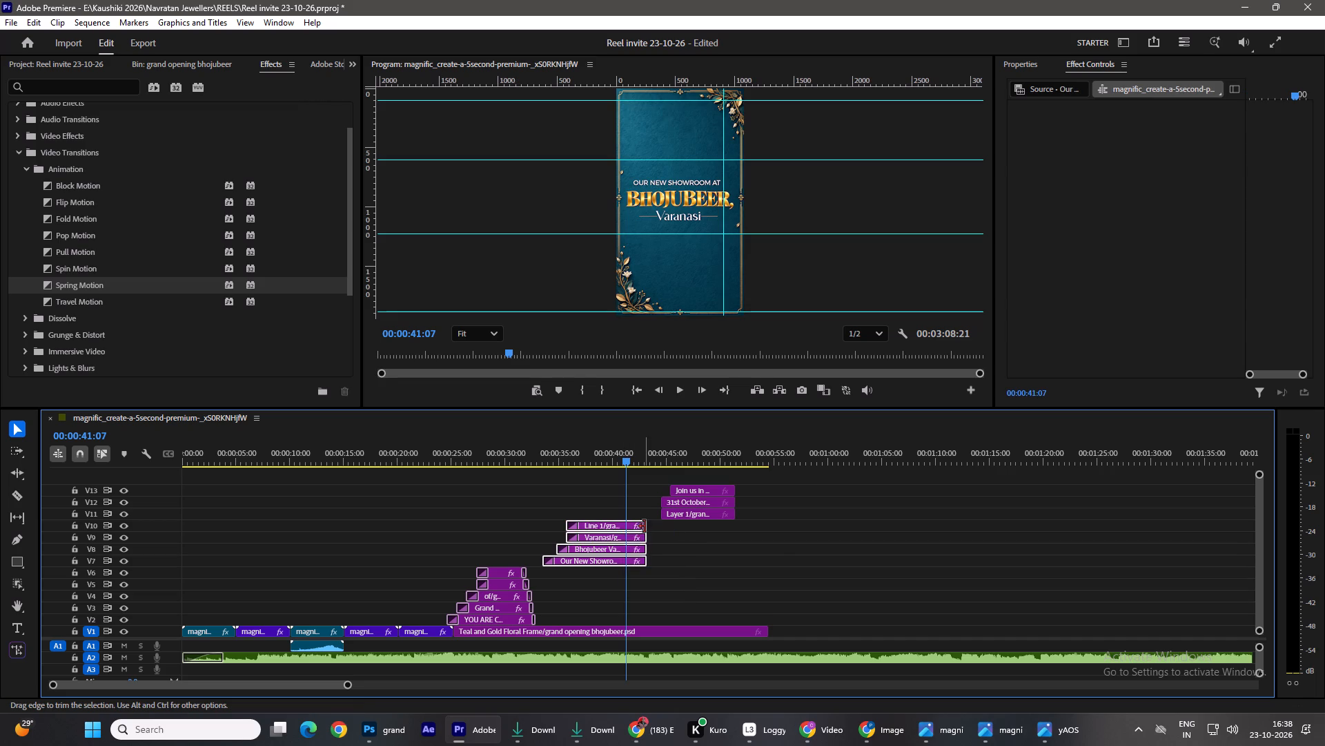
drag(645, 526, 627, 526)
Move the Layer 1, 31st October and Join us clips down to V7–V9, starting at about 44 seconds.
drag(789, 486, 707, 524)
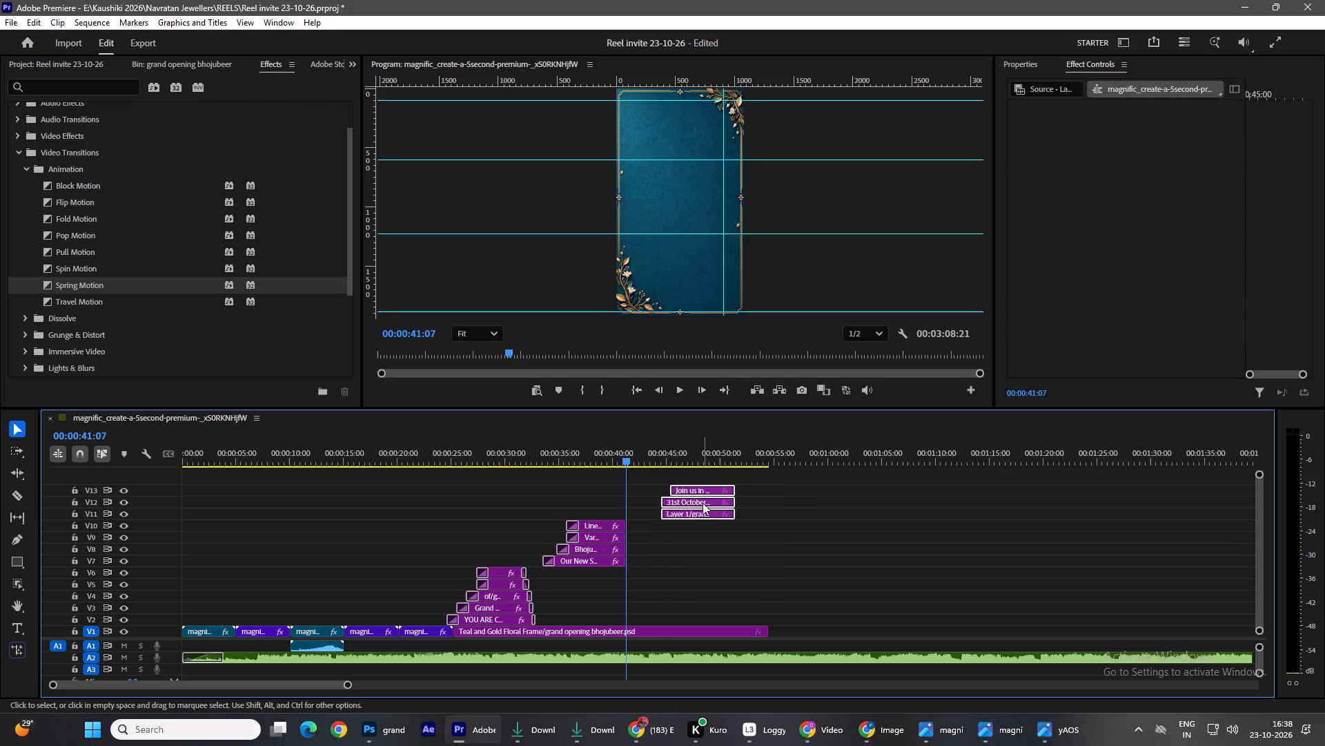
drag(703, 503, 680, 553)
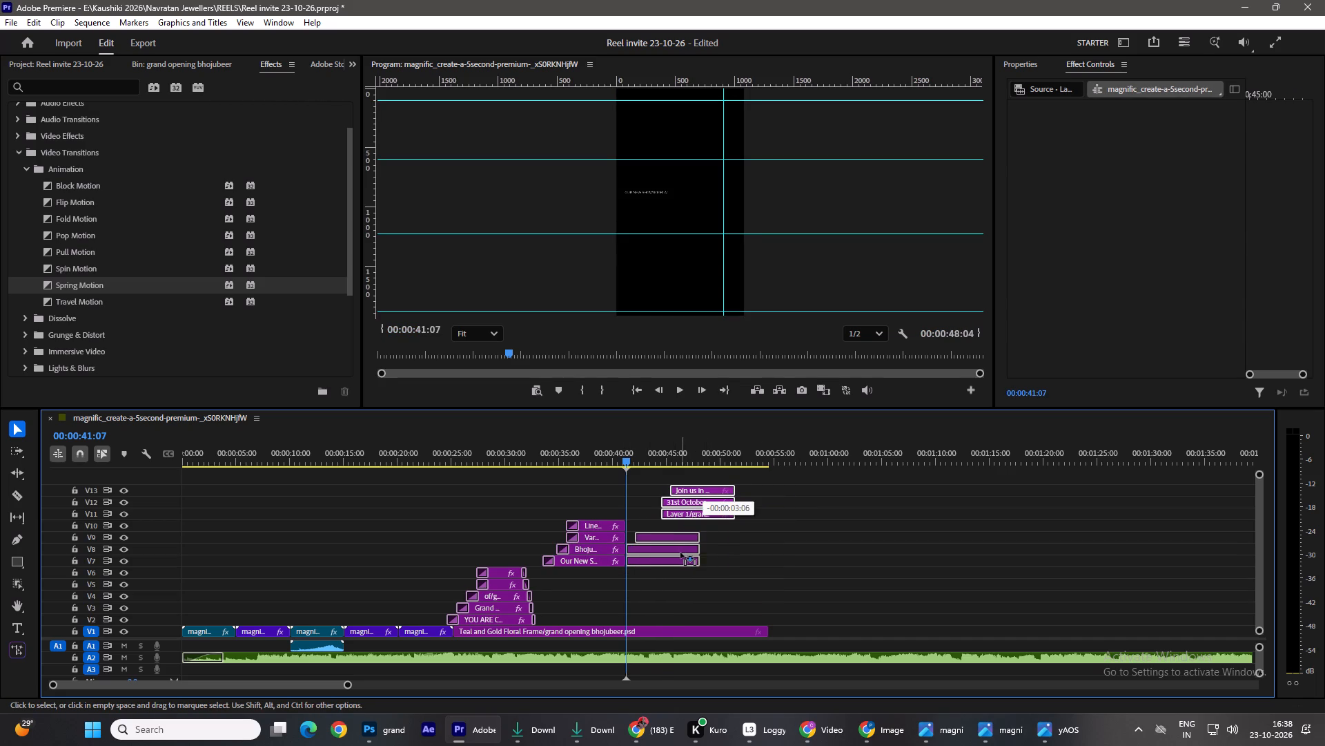
drag(680, 553, 683, 553)
Apply the Travel Motion transition to the end of the Line 1 clip on V10 and scrub through it.
drag(625, 457, 536, 460)
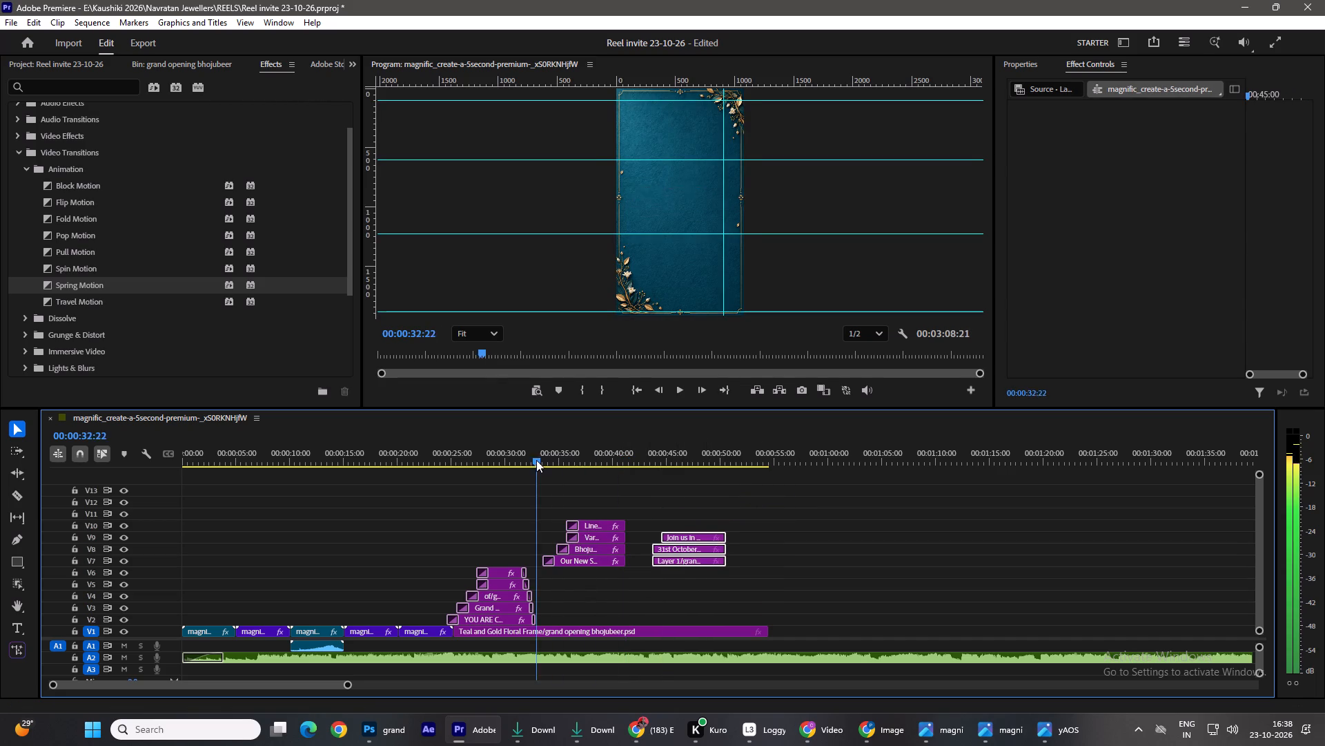
drag(536, 460, 600, 490)
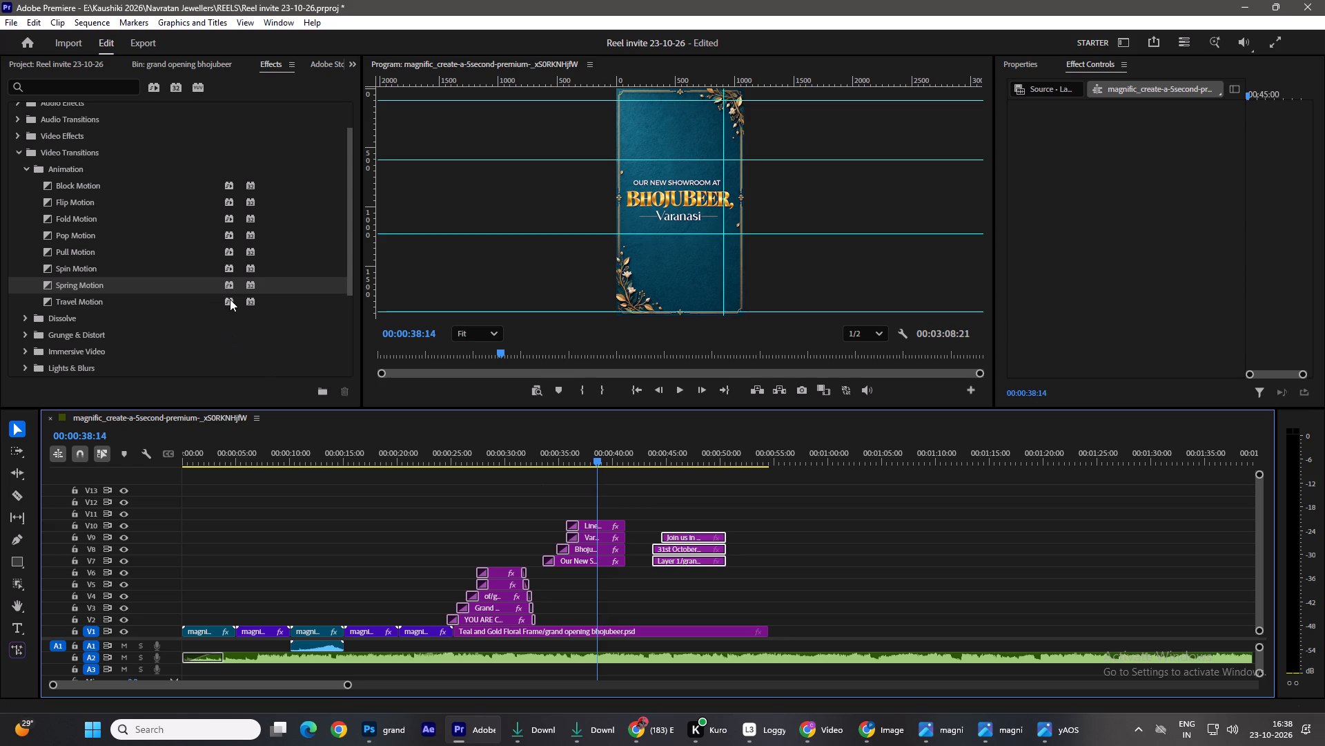
drag(230, 300, 618, 521)
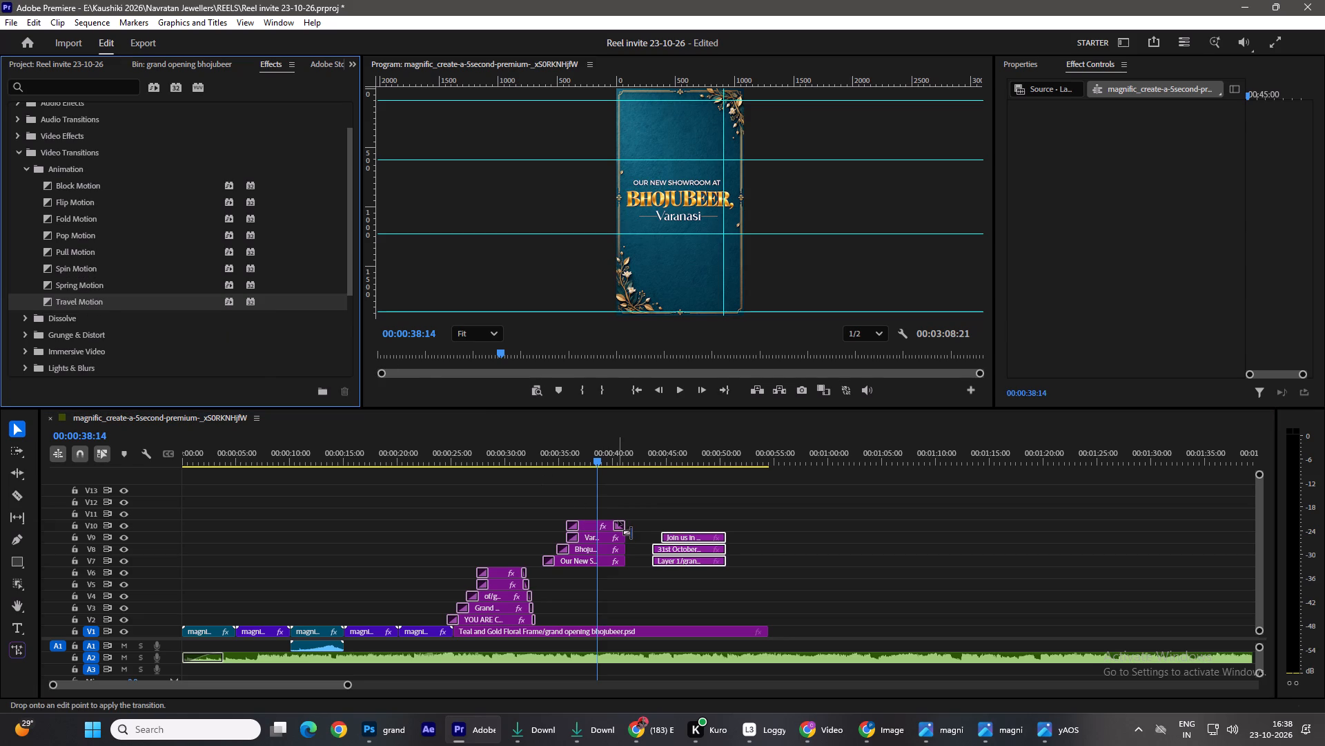
drag(618, 521, 620, 523)
drag(595, 451, 621, 472)
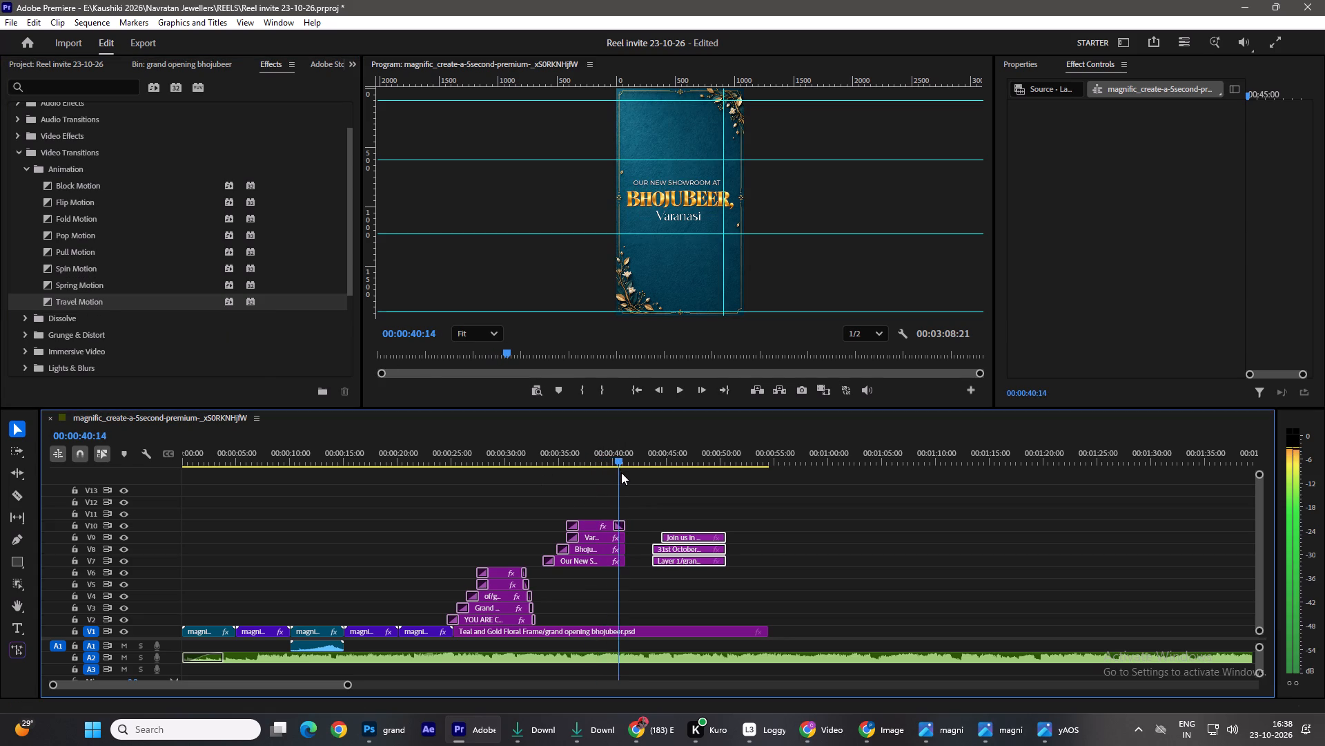
drag(621, 472, 614, 480)
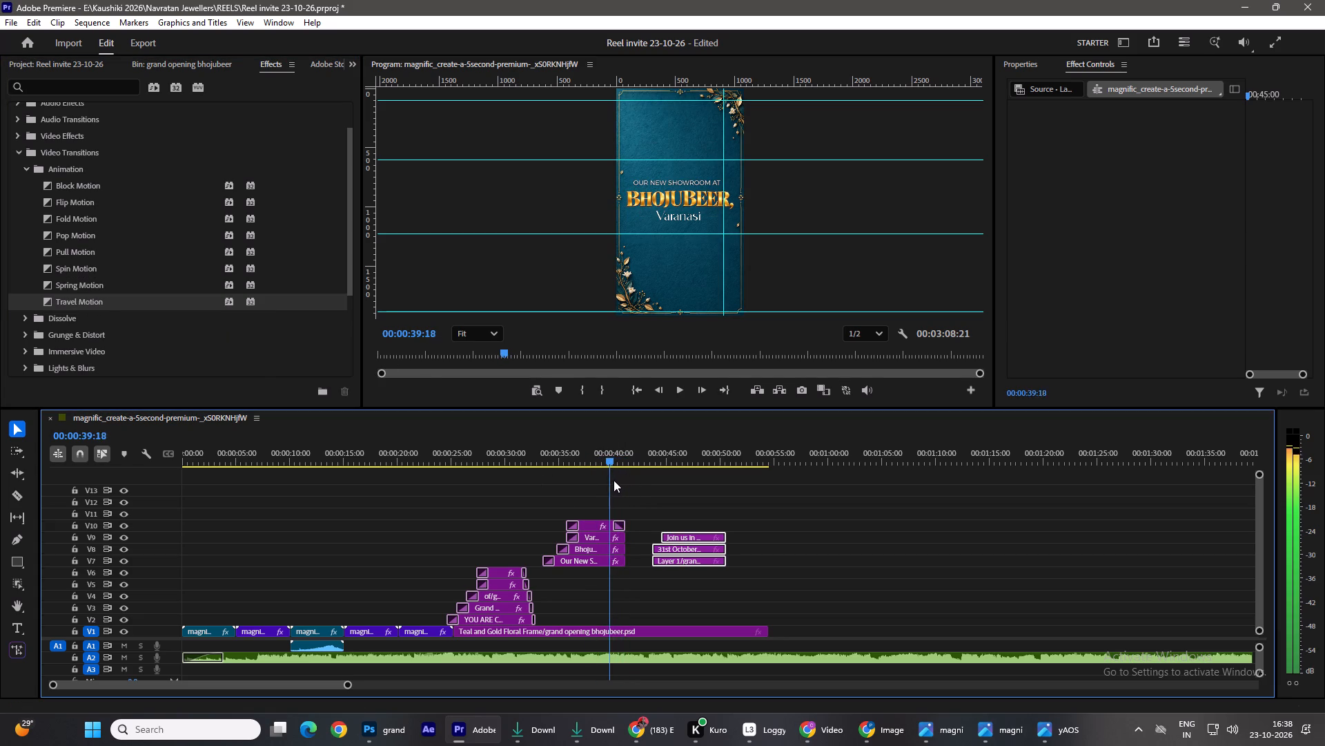
drag(614, 480, 624, 480)
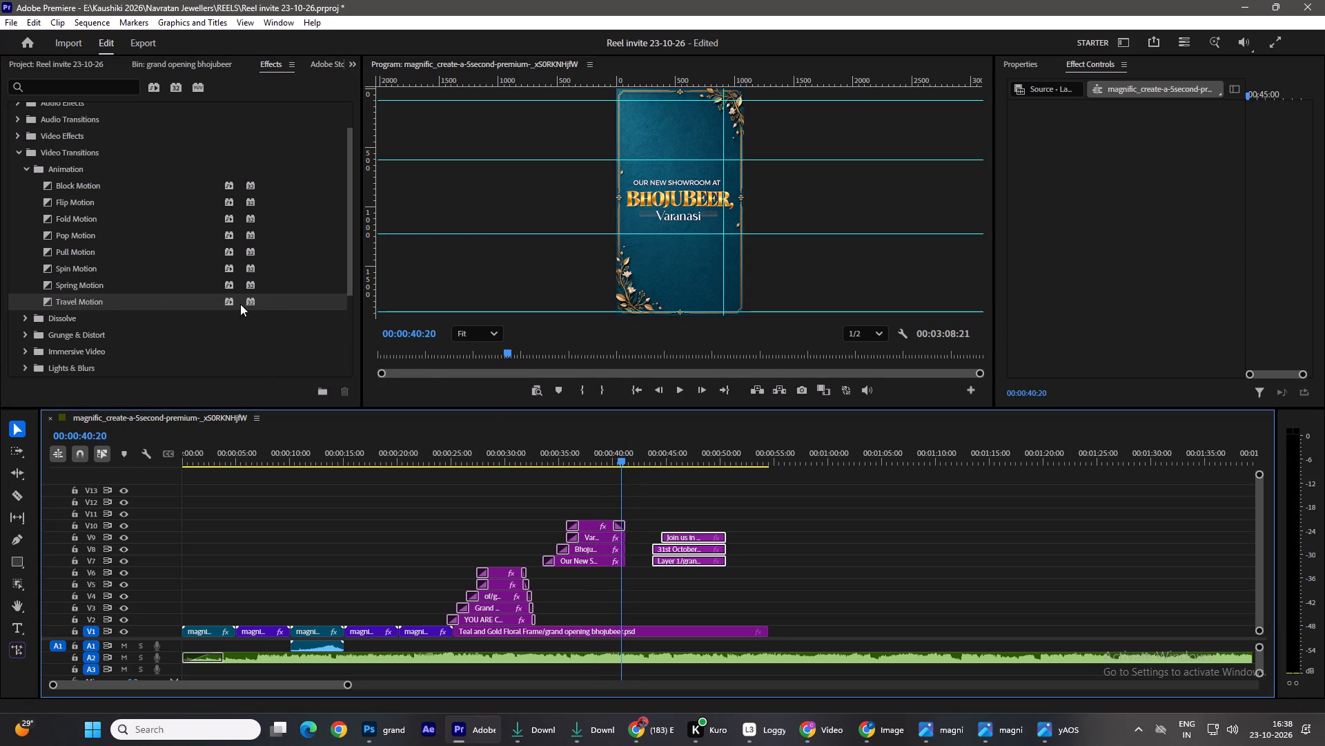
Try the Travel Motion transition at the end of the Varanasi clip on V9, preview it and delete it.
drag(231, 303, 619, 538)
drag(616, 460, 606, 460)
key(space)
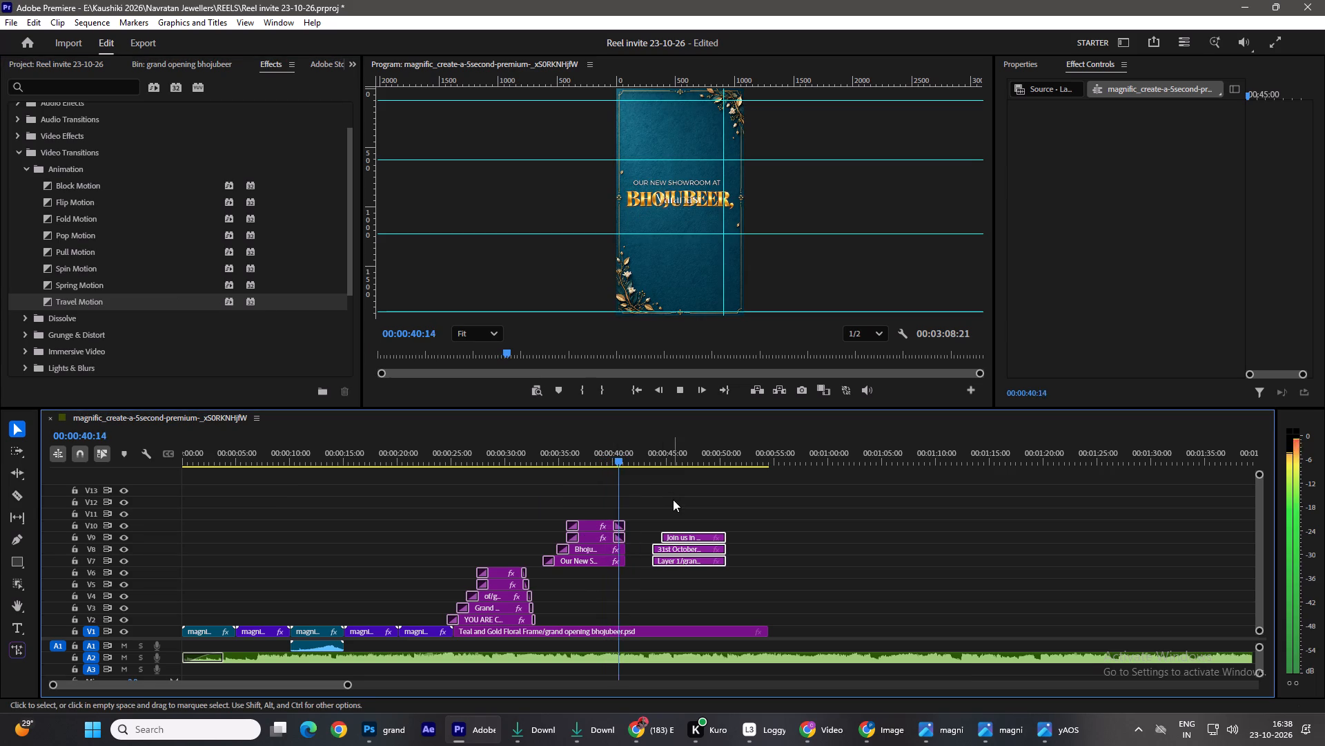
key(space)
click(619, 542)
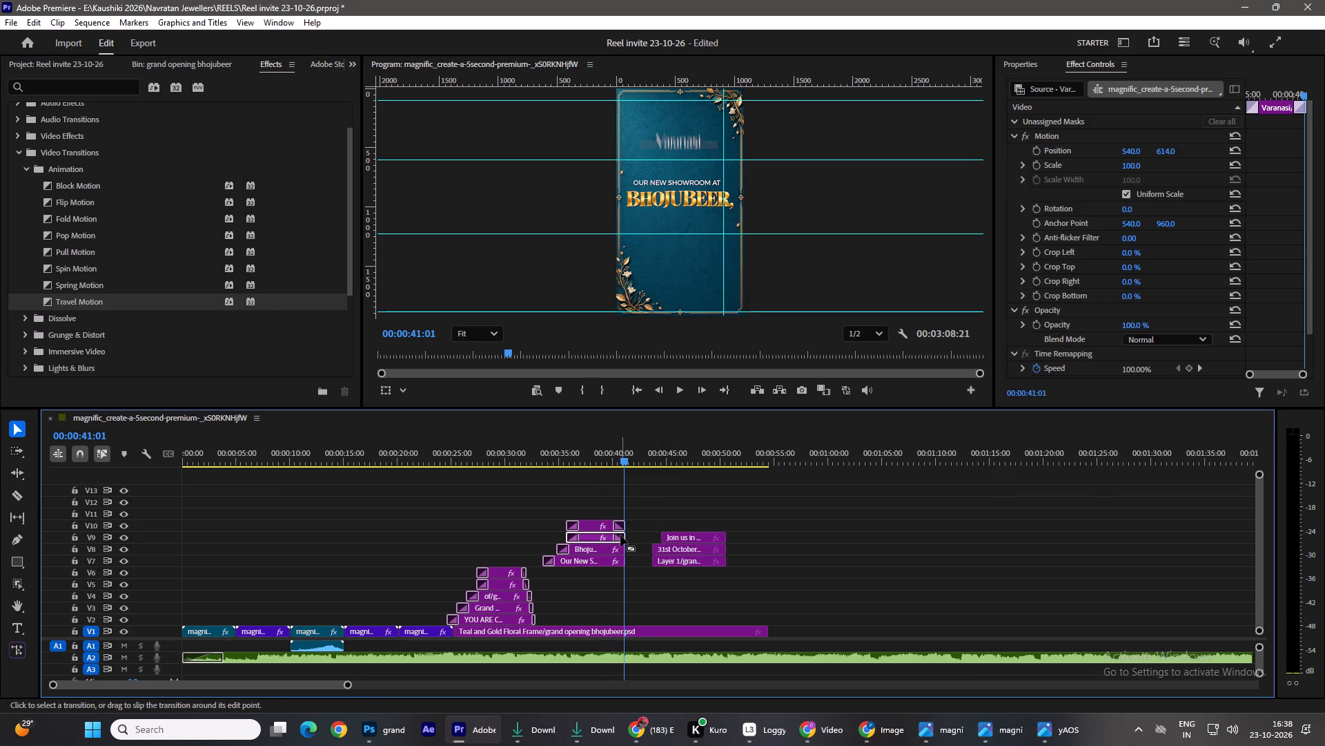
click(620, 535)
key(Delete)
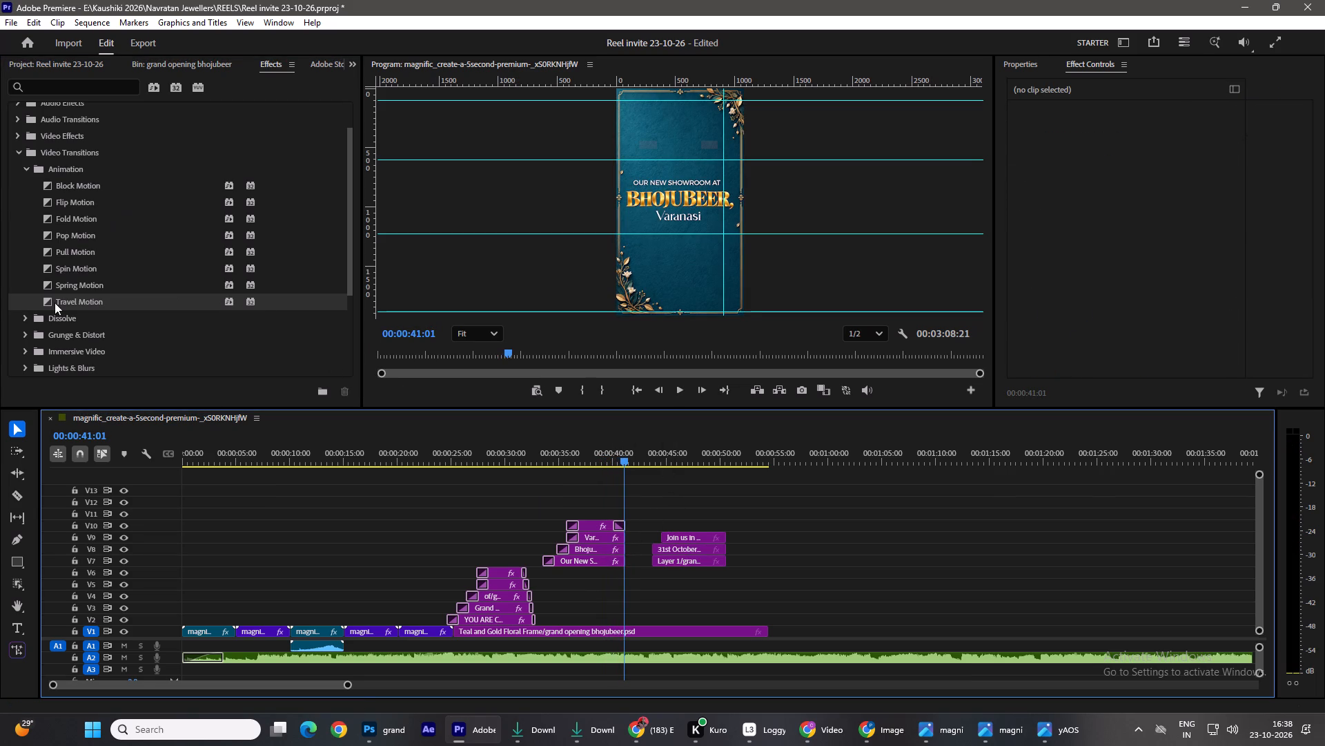
Apply the Pop Motion transition to the ends of the Varanasi clip on V9 and the Bhojubeer clip on V8.
click(26, 317)
scroll(25, 334, down, 3)
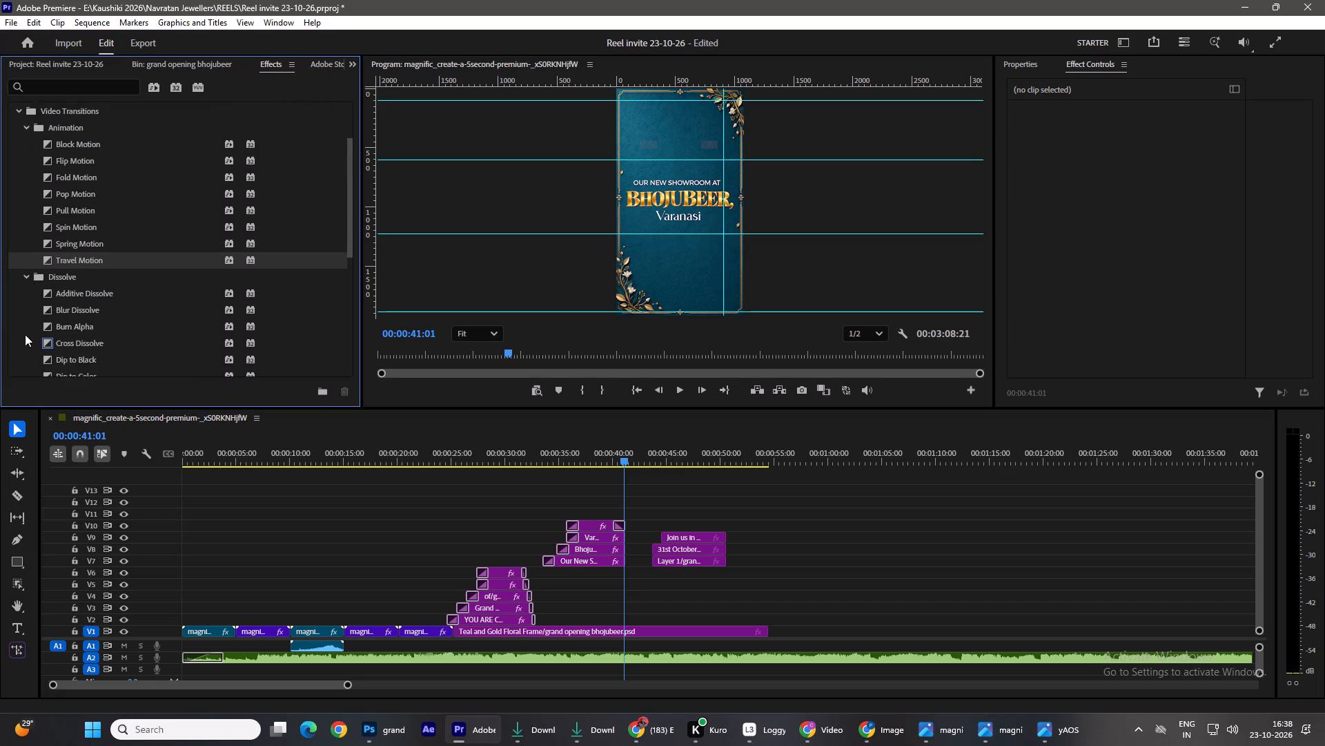
scroll(66, 343, down, 2)
scroll(116, 333, up, 5)
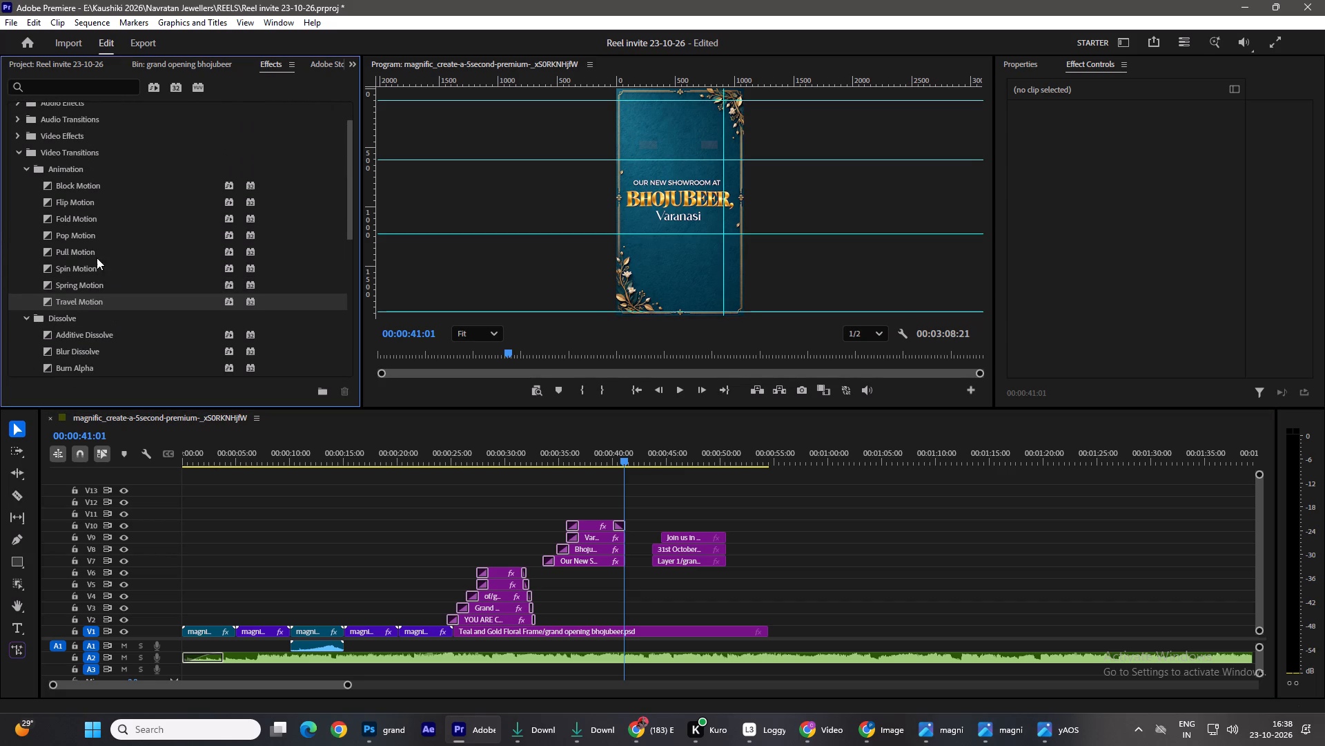
drag(42, 233, 589, 445)
drag(589, 445, 619, 543)
drag(620, 454, 622, 463)
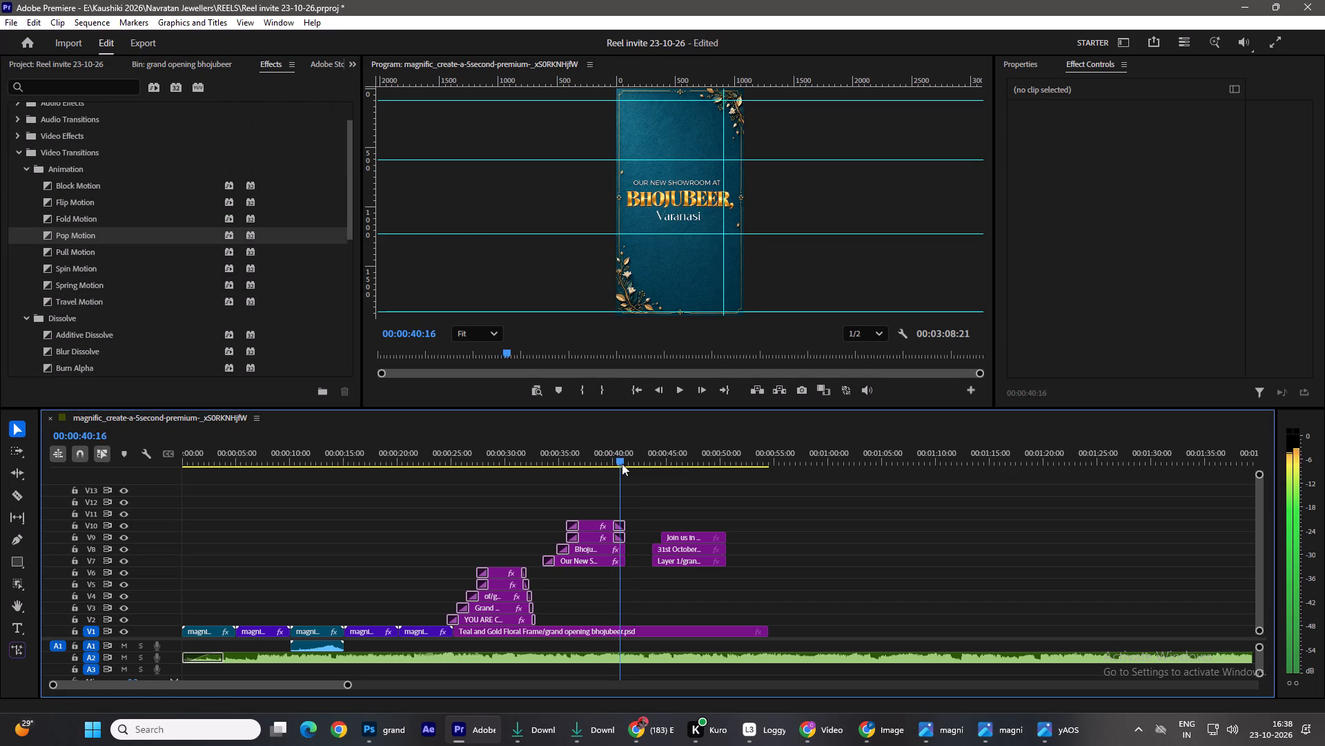
drag(622, 463, 619, 466)
drag(46, 232, 620, 548)
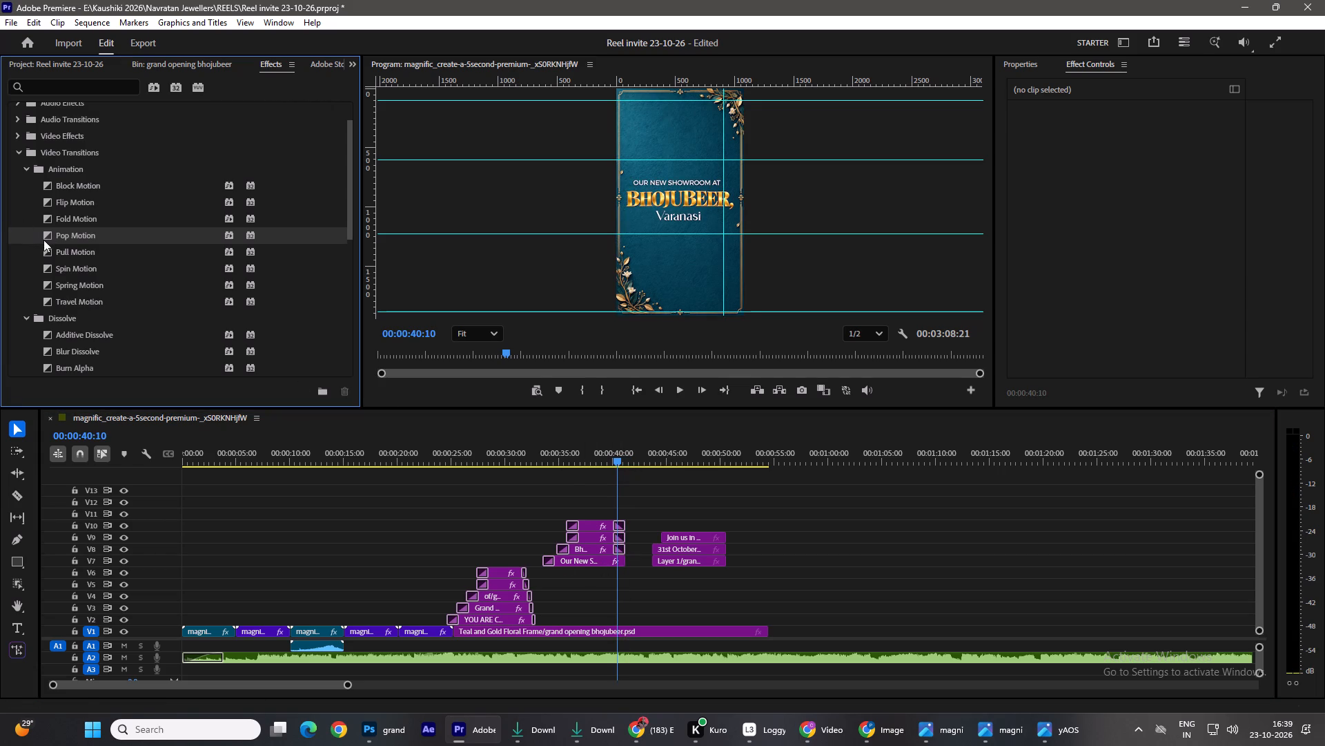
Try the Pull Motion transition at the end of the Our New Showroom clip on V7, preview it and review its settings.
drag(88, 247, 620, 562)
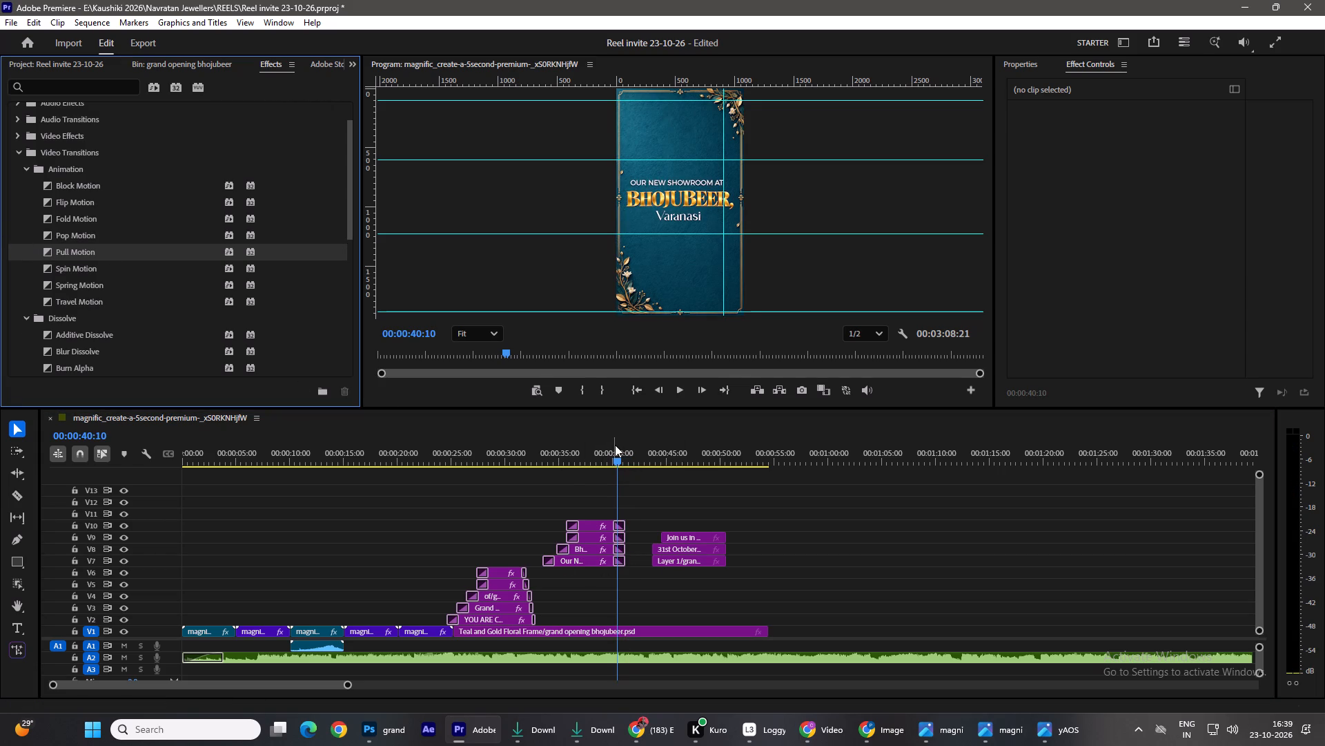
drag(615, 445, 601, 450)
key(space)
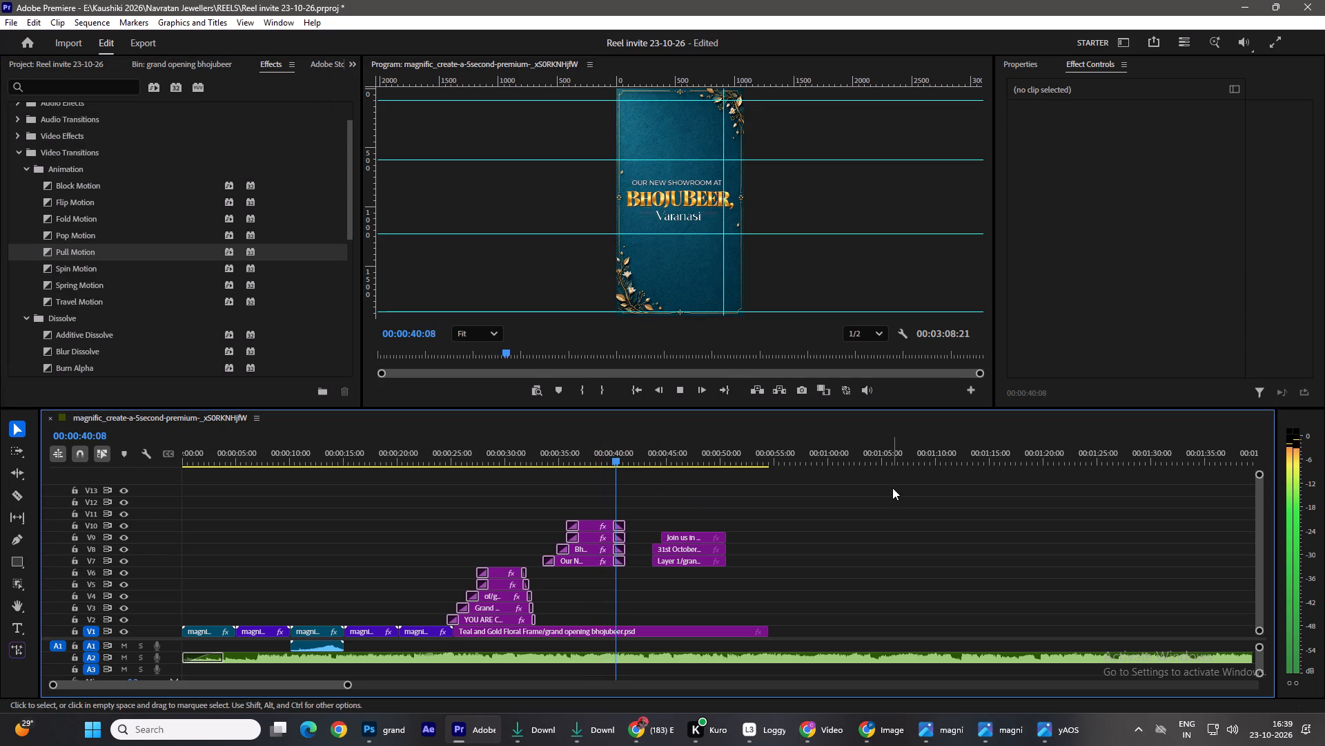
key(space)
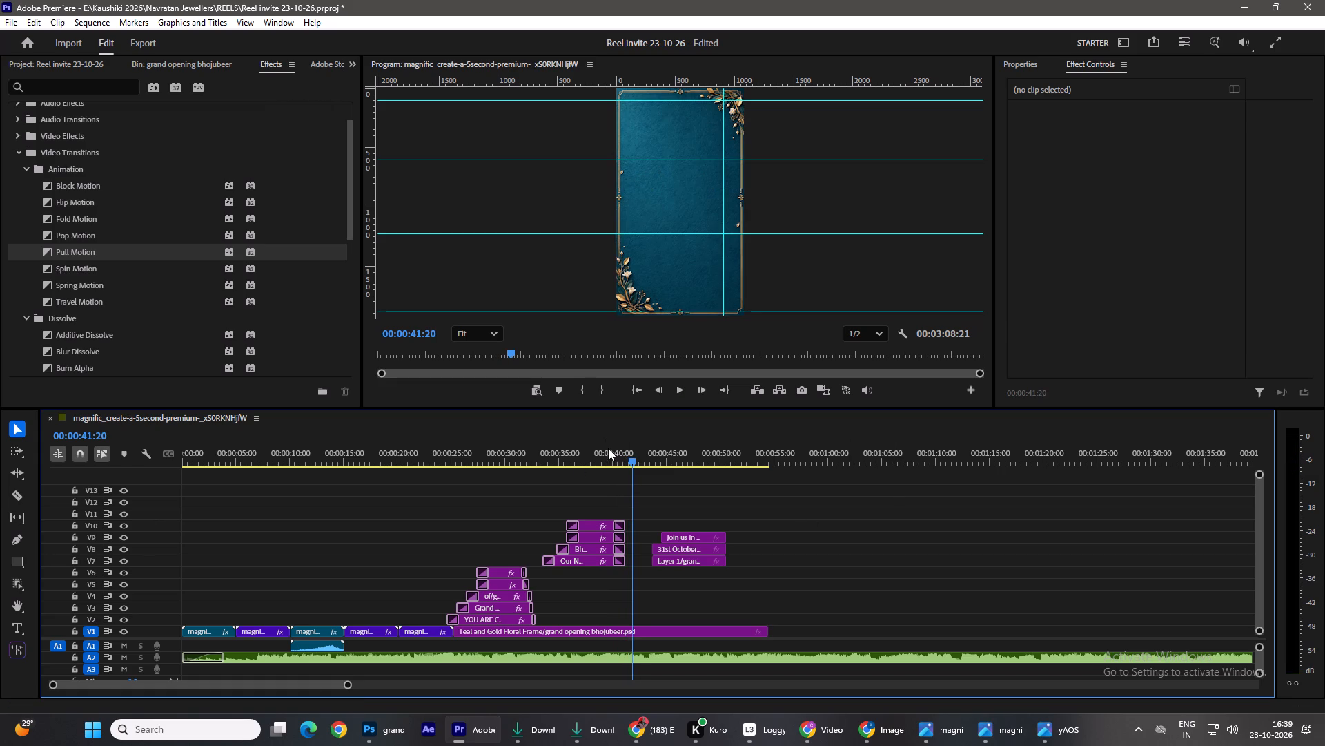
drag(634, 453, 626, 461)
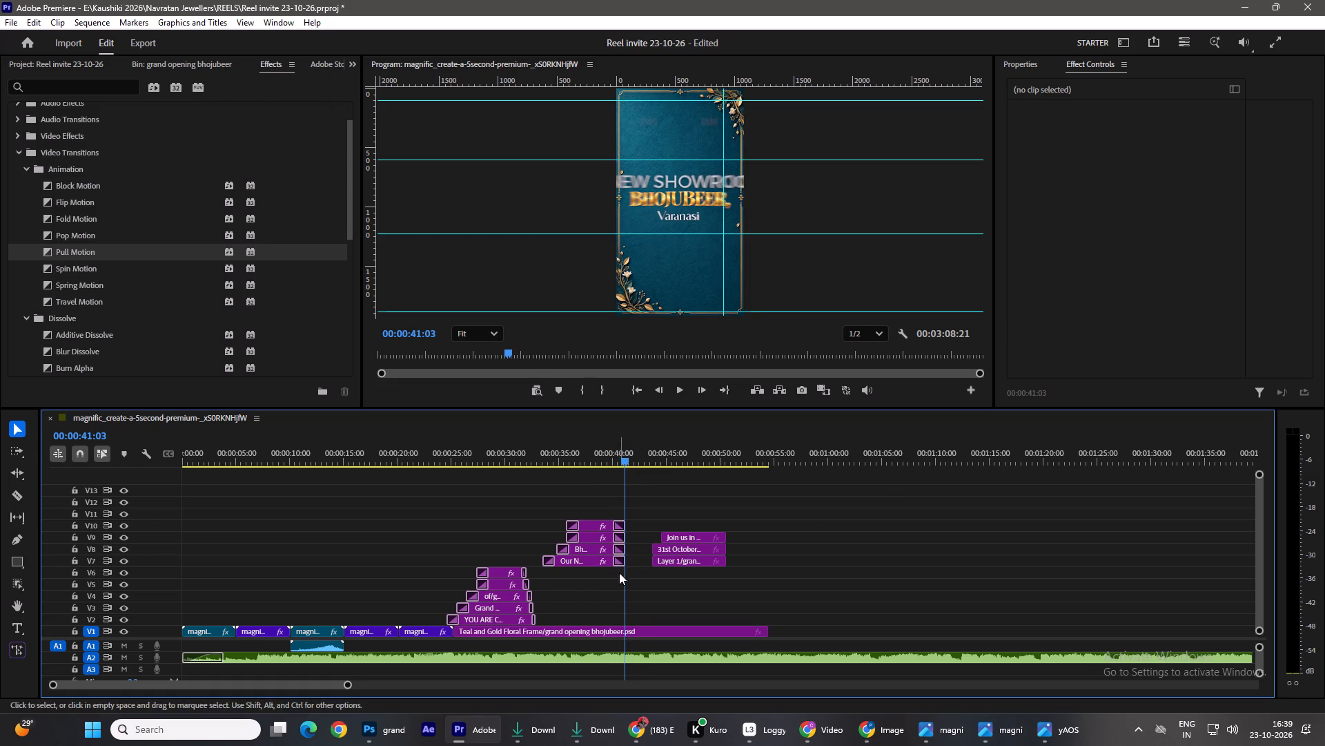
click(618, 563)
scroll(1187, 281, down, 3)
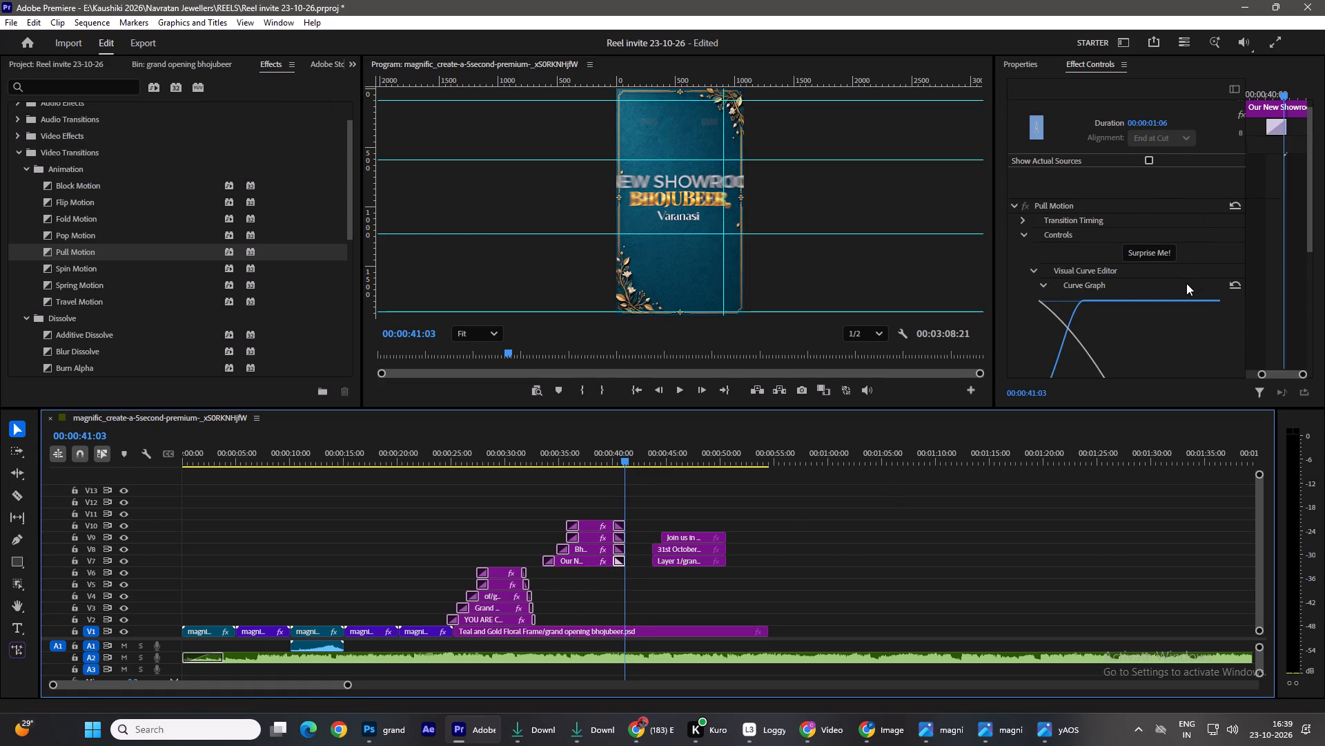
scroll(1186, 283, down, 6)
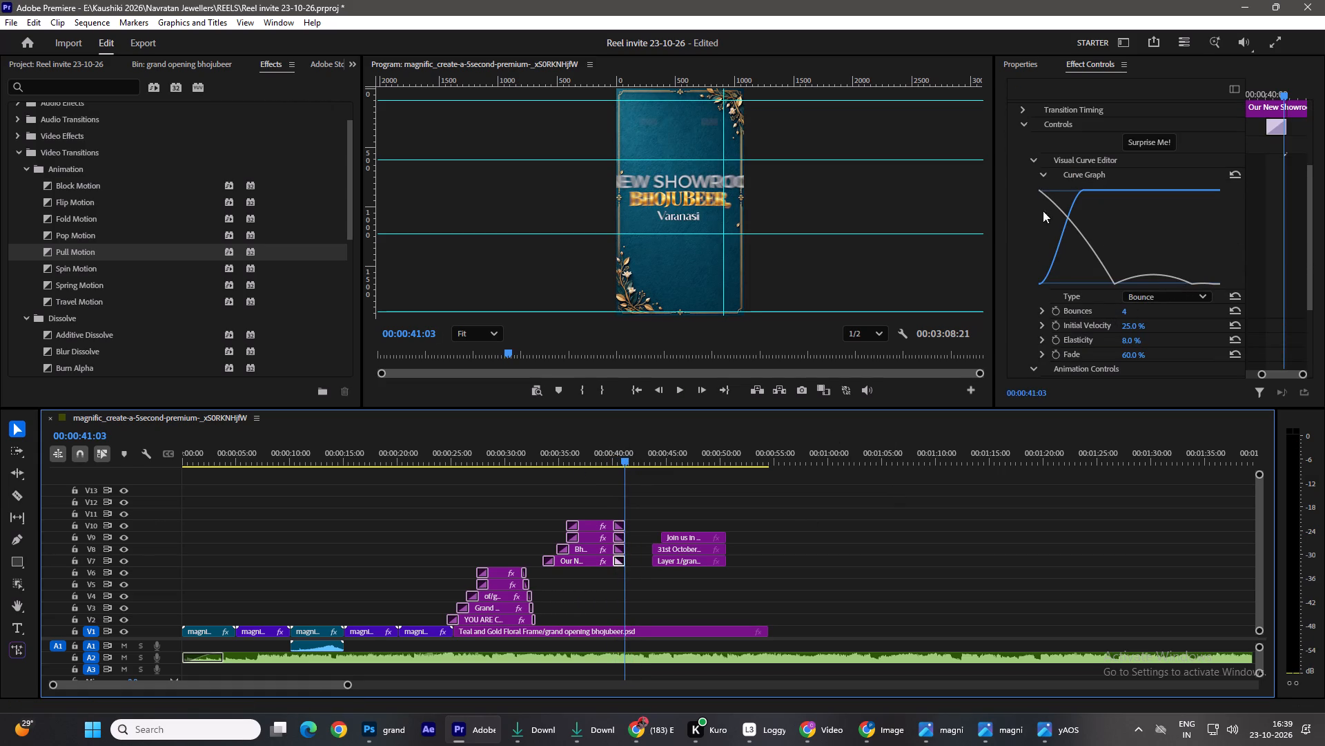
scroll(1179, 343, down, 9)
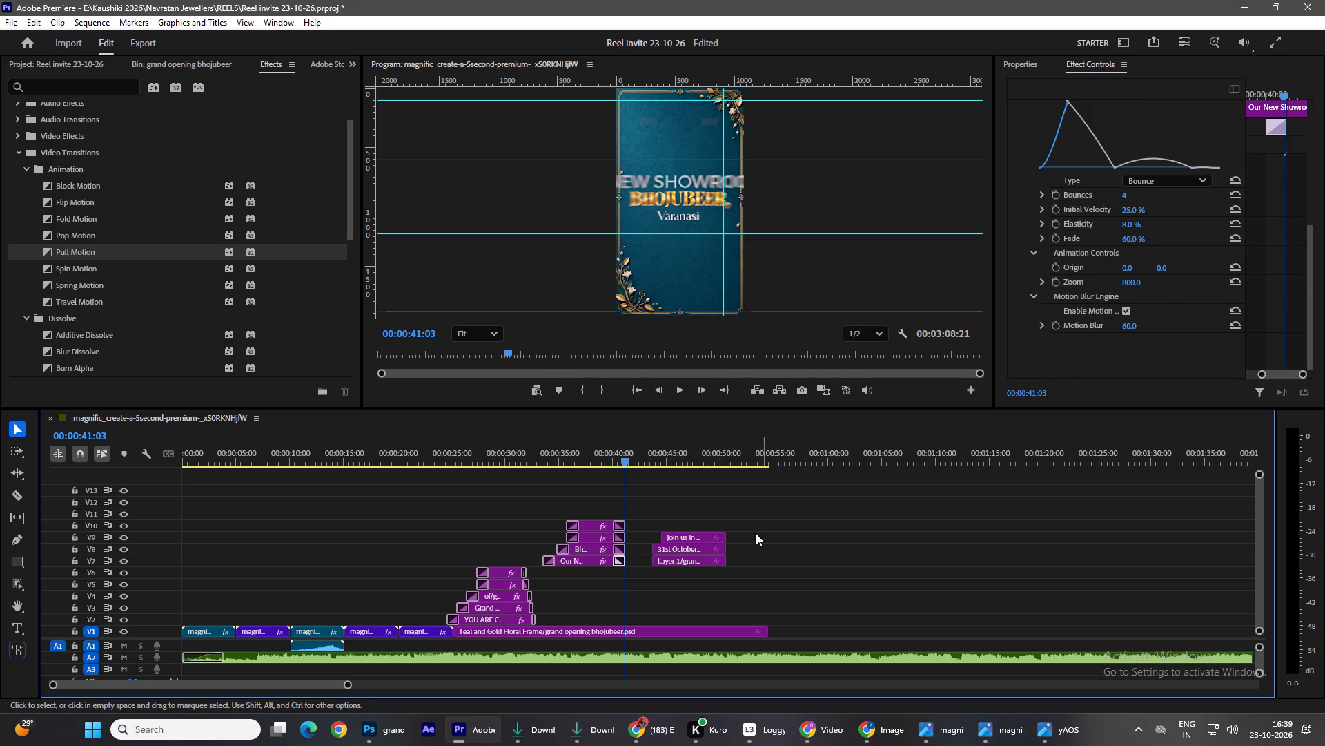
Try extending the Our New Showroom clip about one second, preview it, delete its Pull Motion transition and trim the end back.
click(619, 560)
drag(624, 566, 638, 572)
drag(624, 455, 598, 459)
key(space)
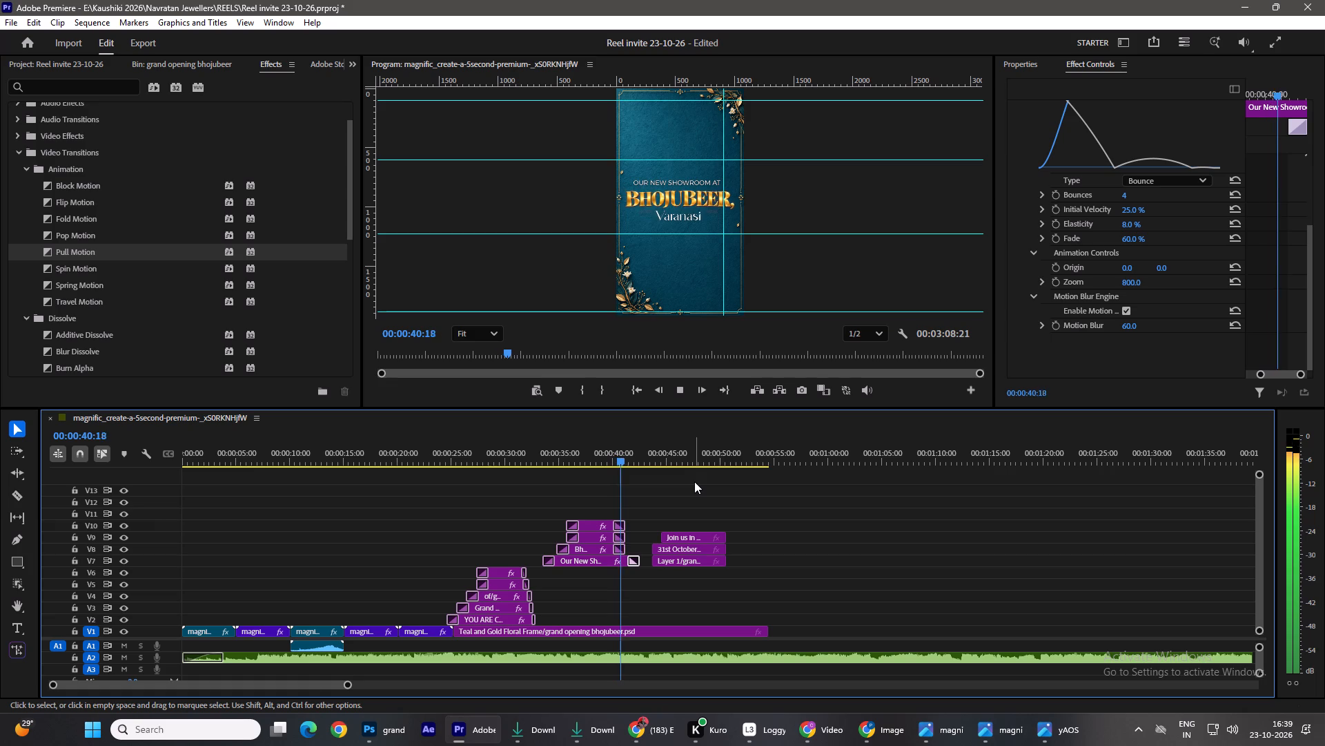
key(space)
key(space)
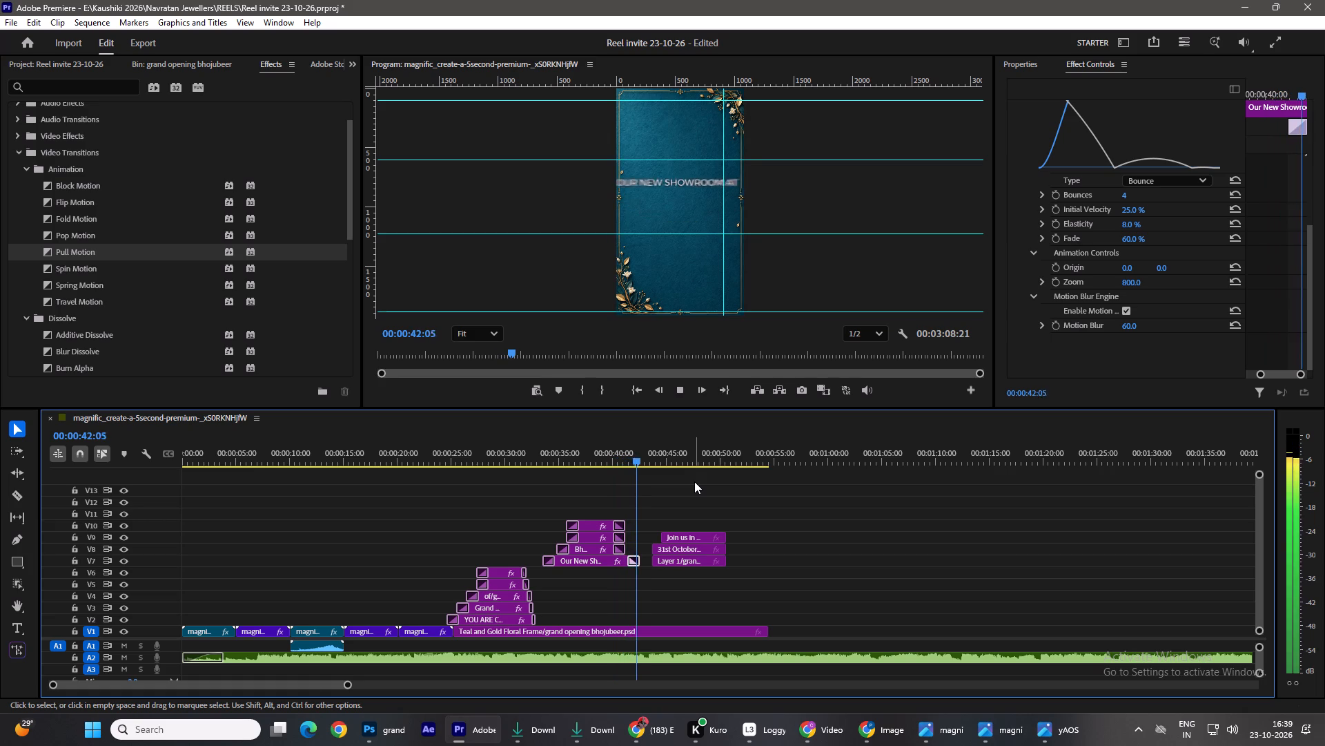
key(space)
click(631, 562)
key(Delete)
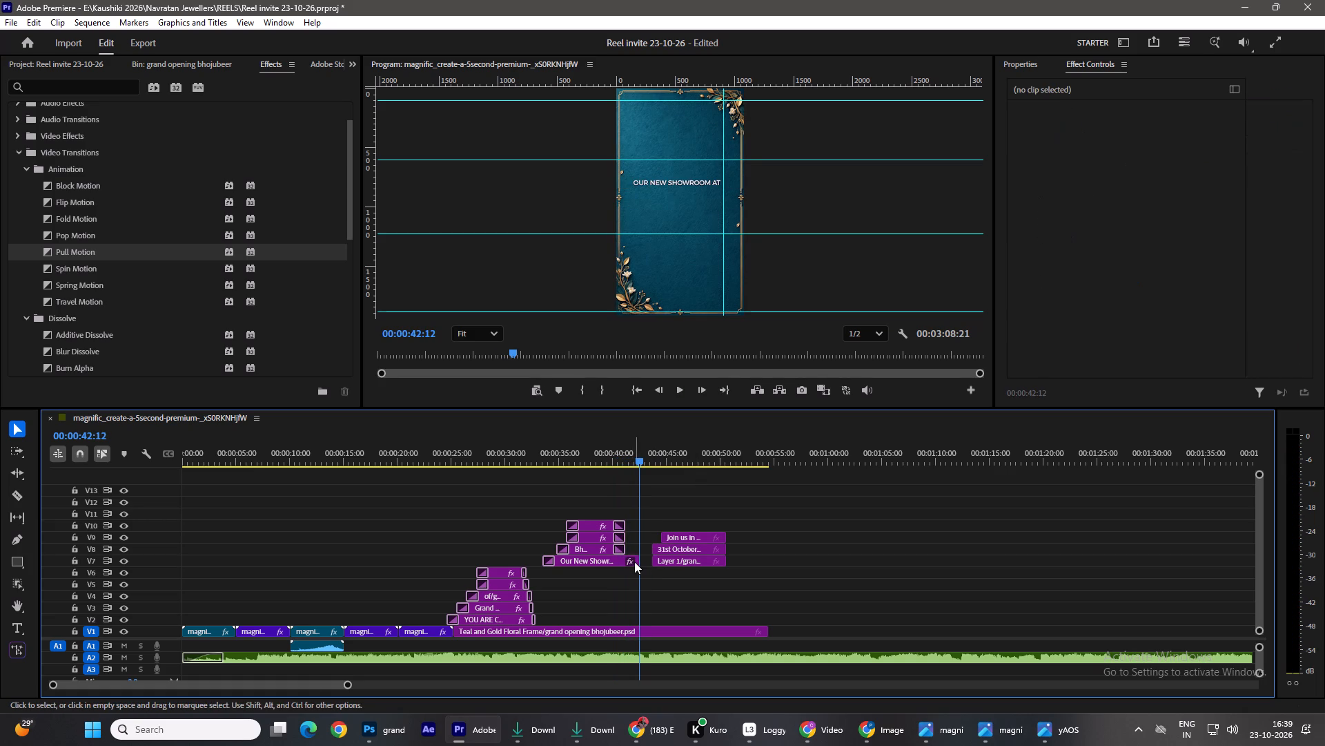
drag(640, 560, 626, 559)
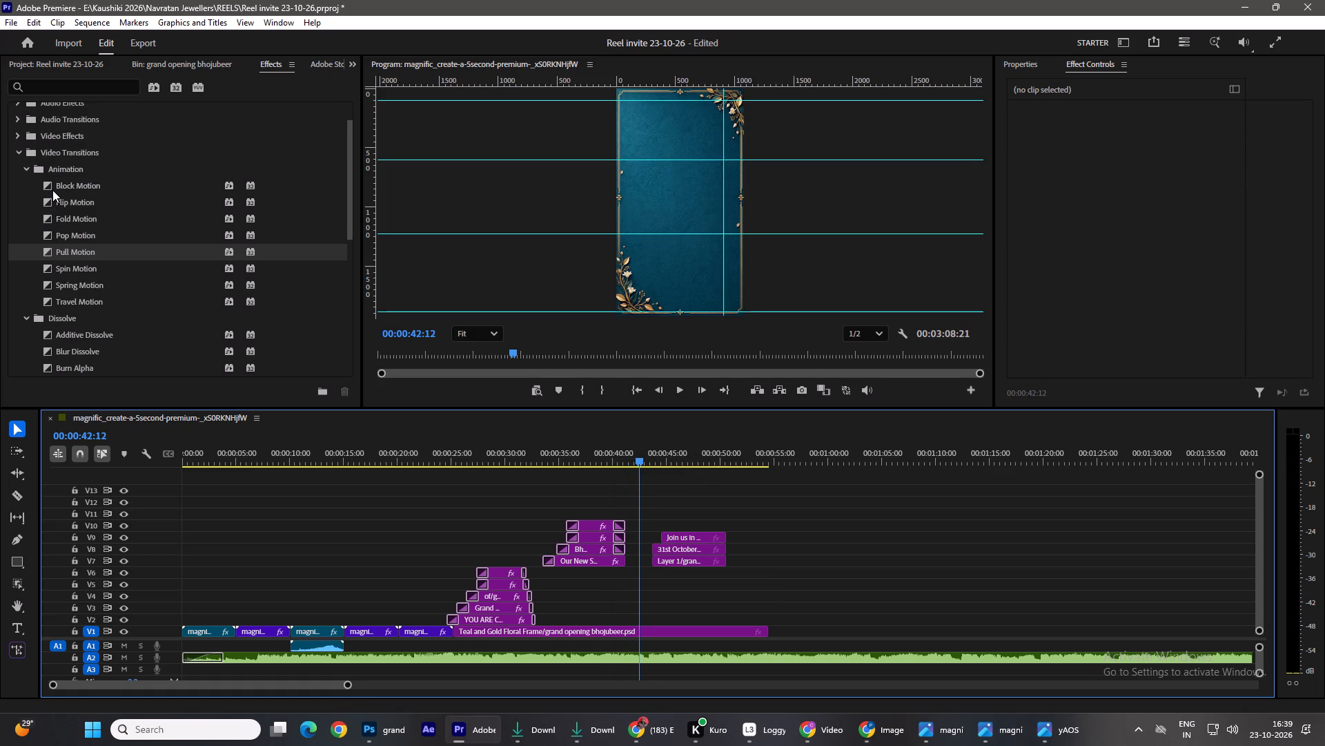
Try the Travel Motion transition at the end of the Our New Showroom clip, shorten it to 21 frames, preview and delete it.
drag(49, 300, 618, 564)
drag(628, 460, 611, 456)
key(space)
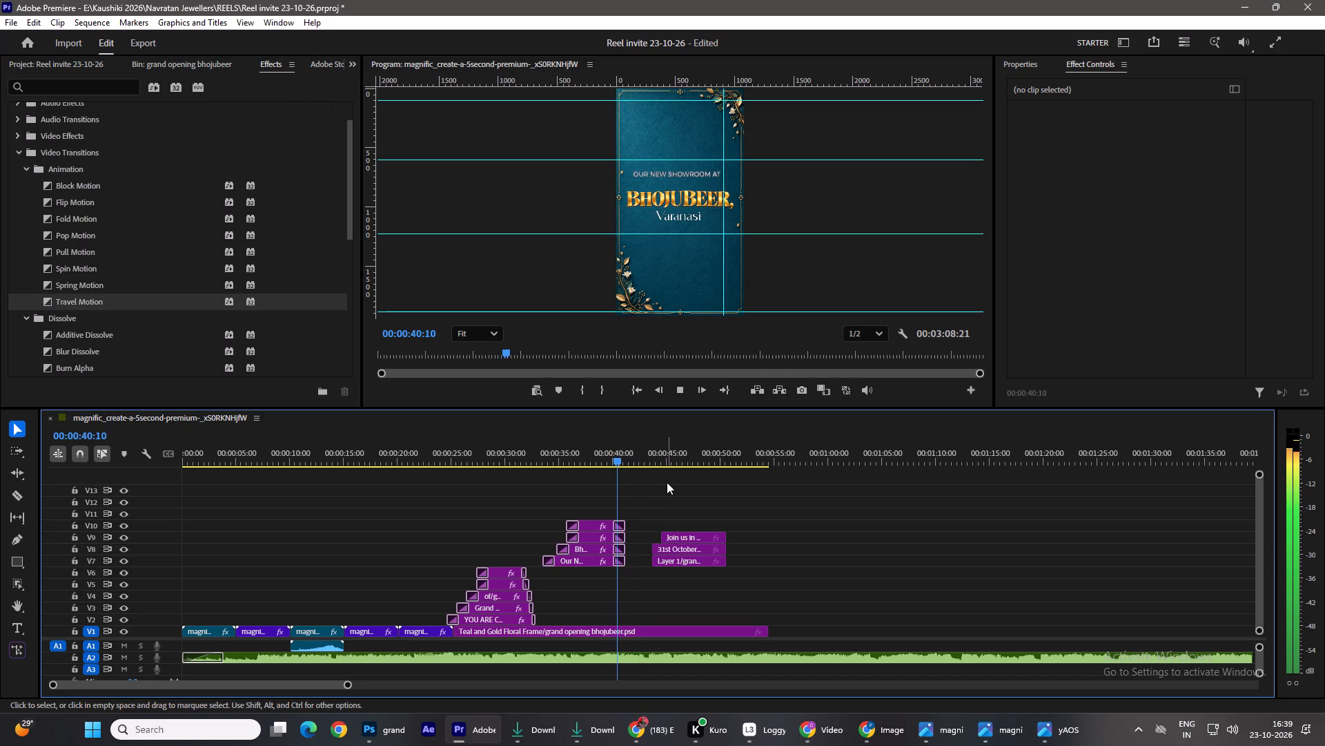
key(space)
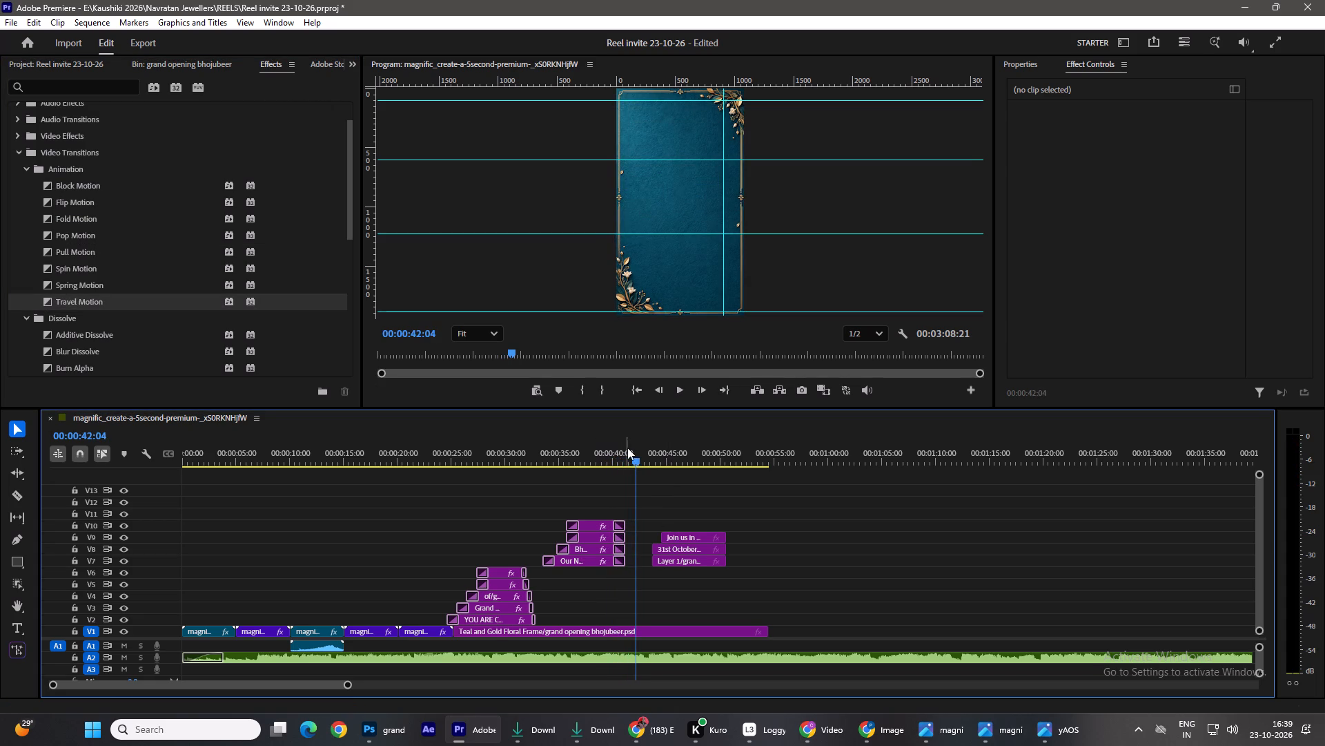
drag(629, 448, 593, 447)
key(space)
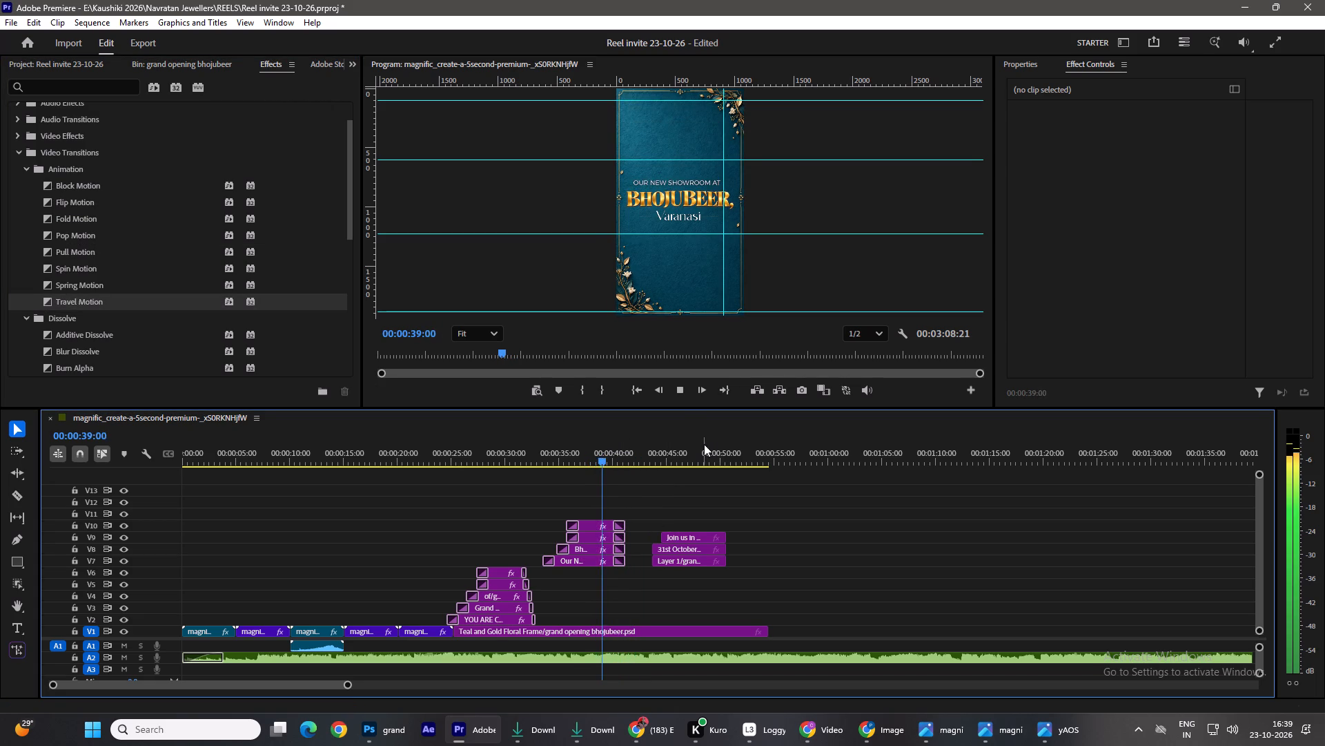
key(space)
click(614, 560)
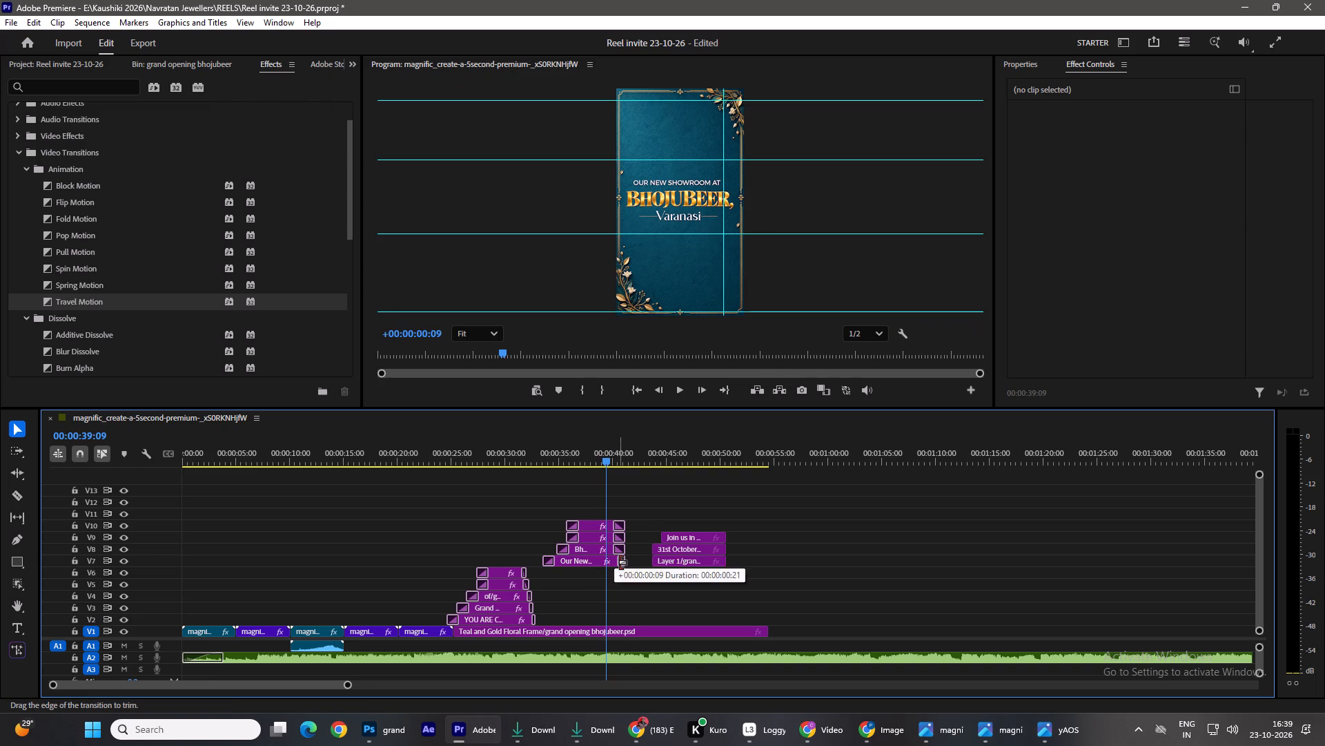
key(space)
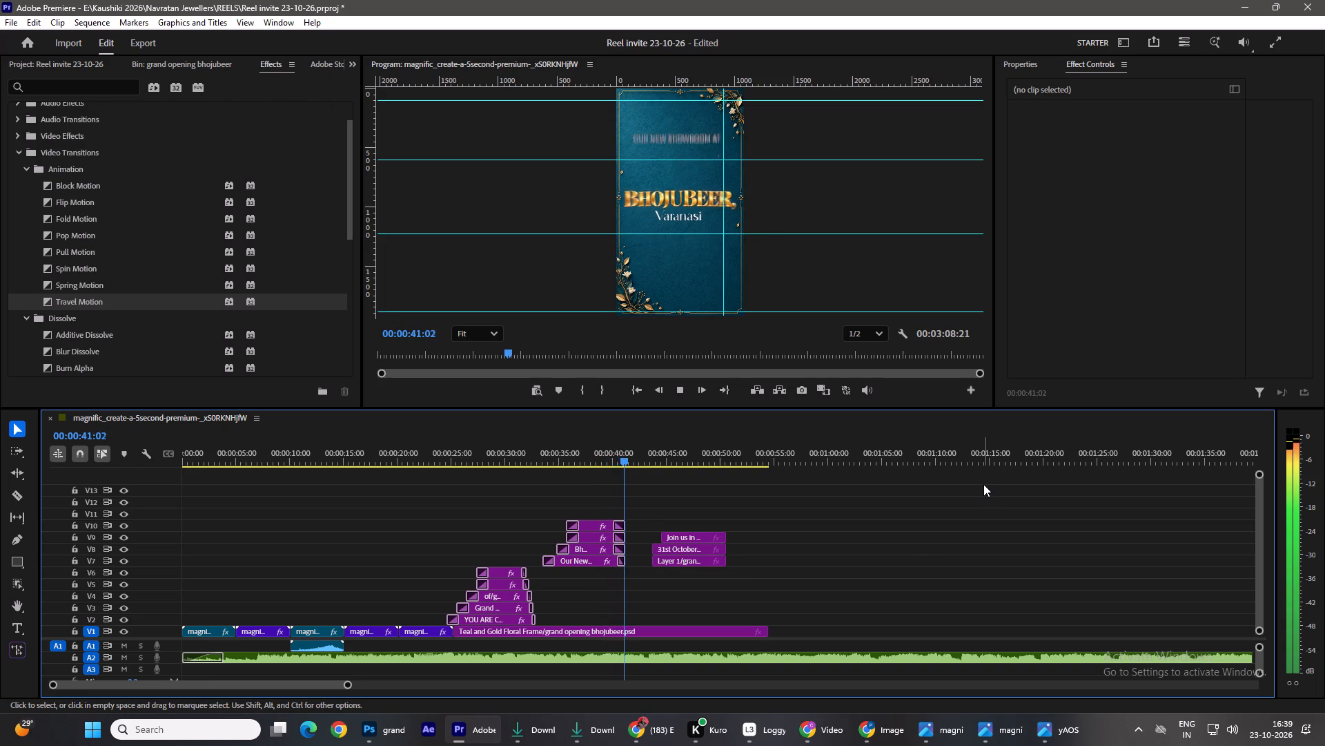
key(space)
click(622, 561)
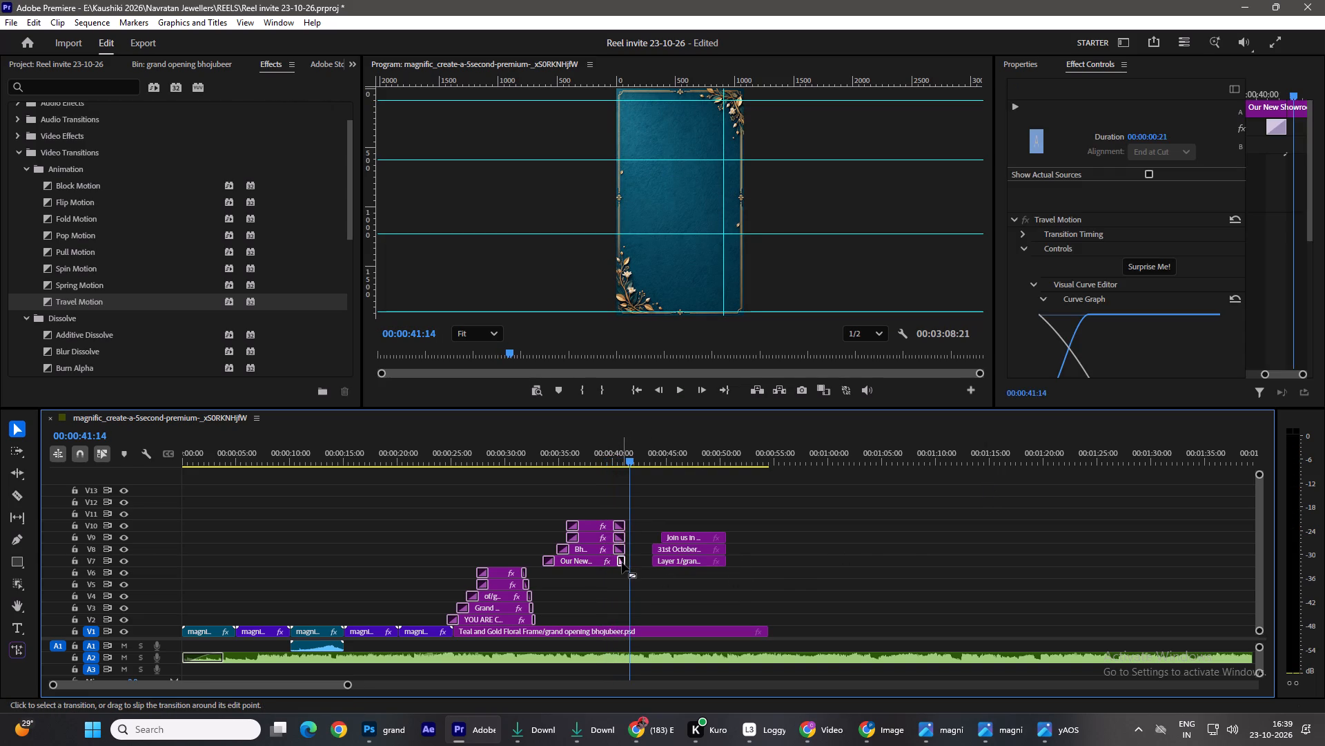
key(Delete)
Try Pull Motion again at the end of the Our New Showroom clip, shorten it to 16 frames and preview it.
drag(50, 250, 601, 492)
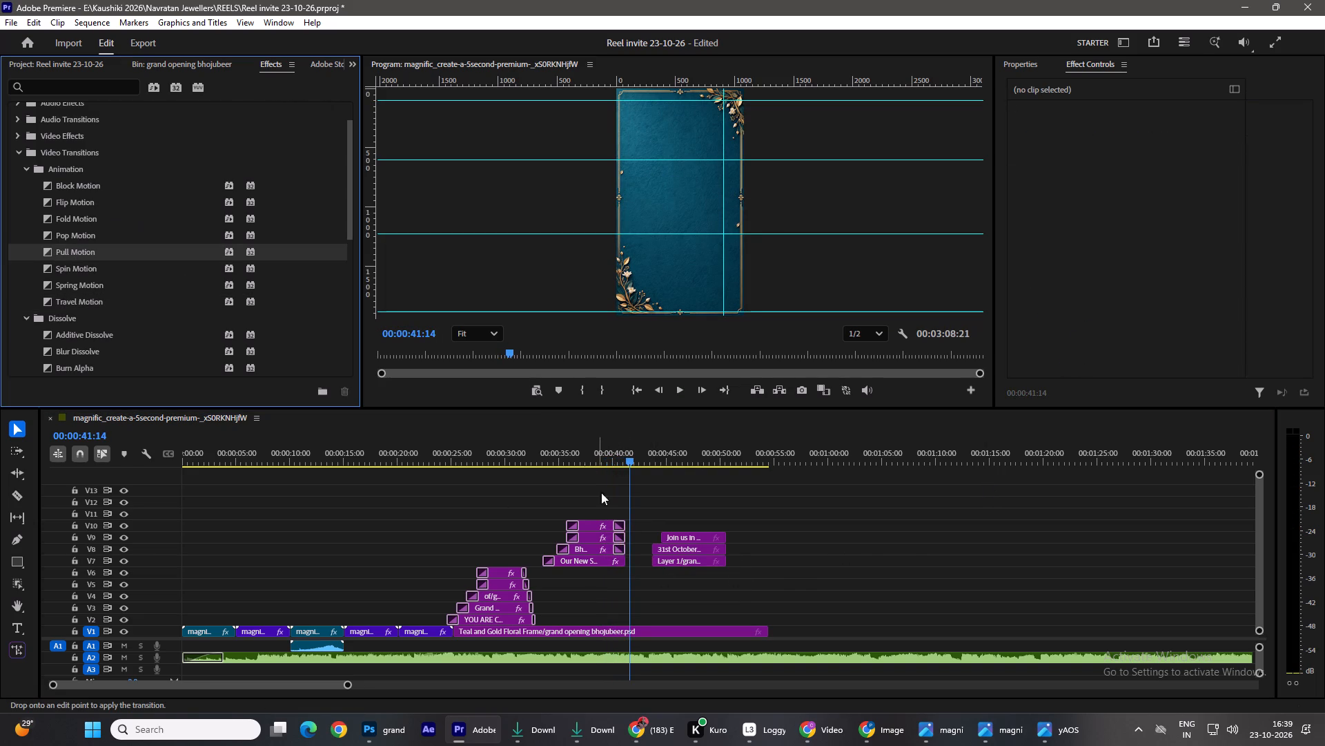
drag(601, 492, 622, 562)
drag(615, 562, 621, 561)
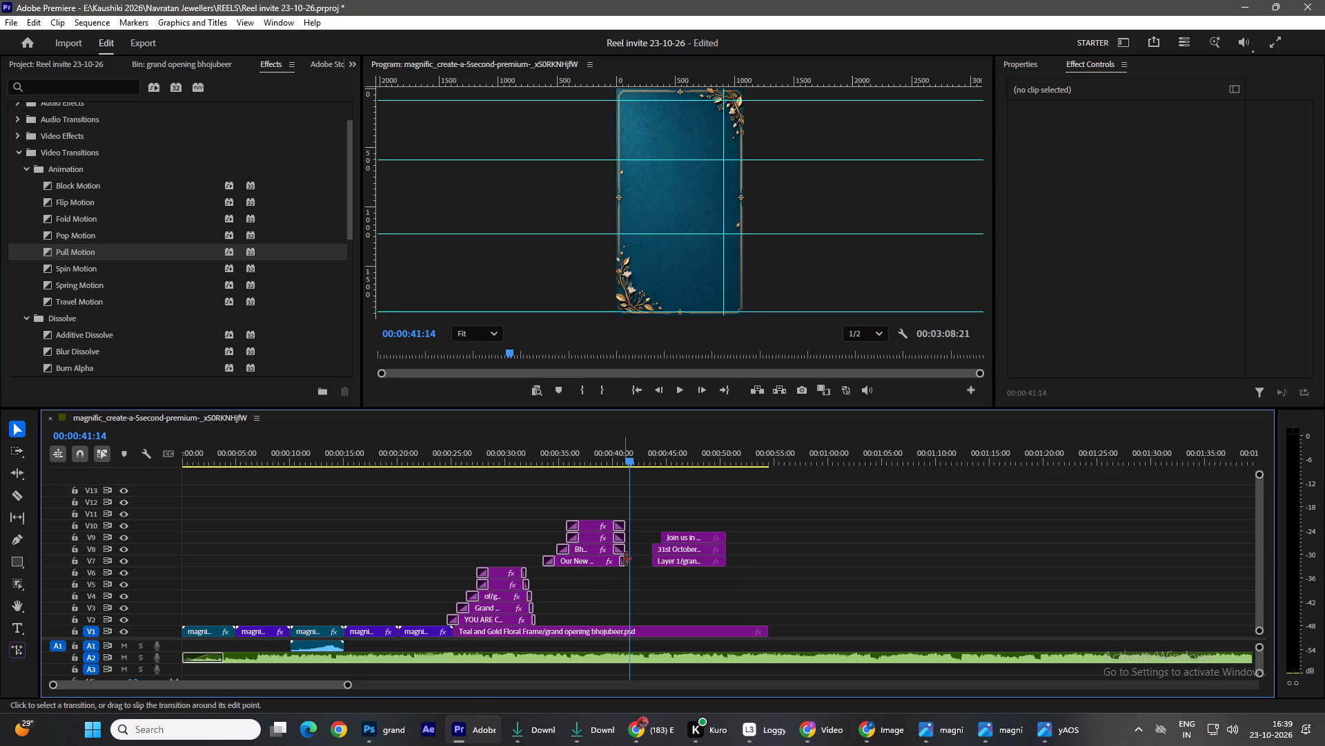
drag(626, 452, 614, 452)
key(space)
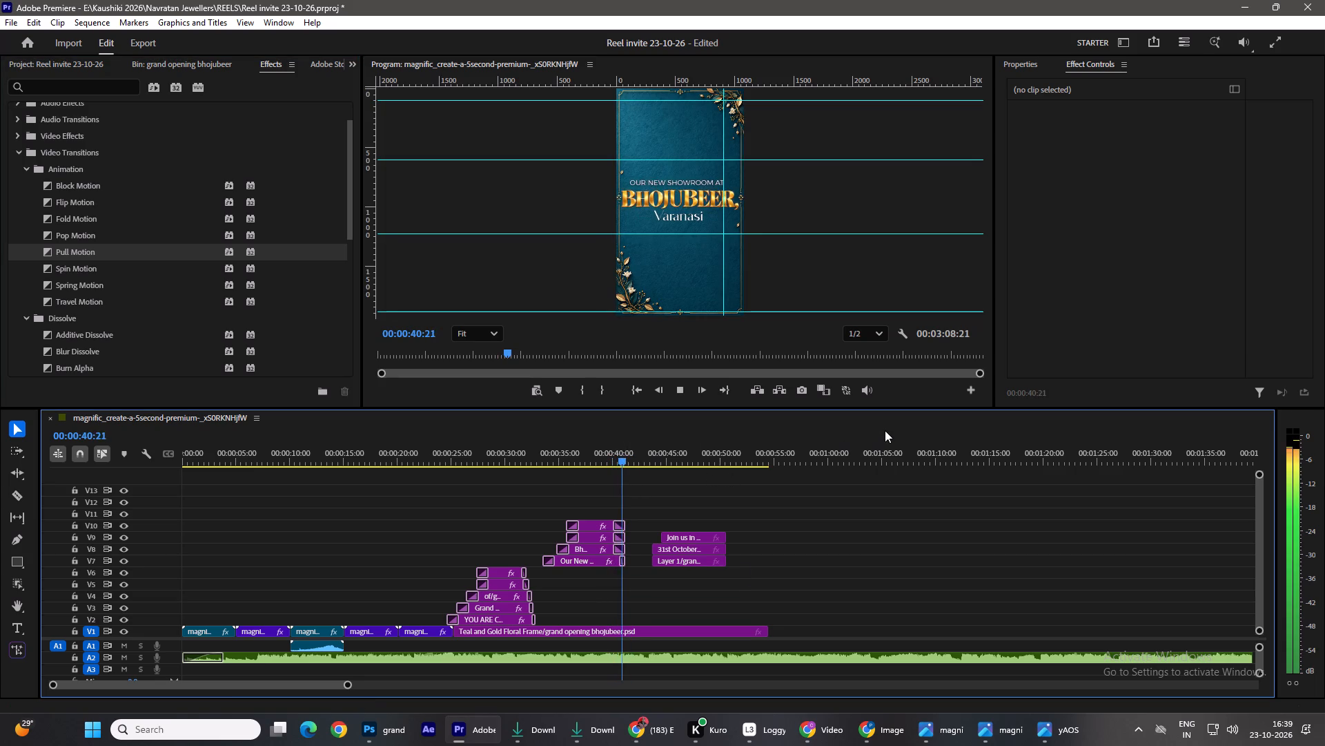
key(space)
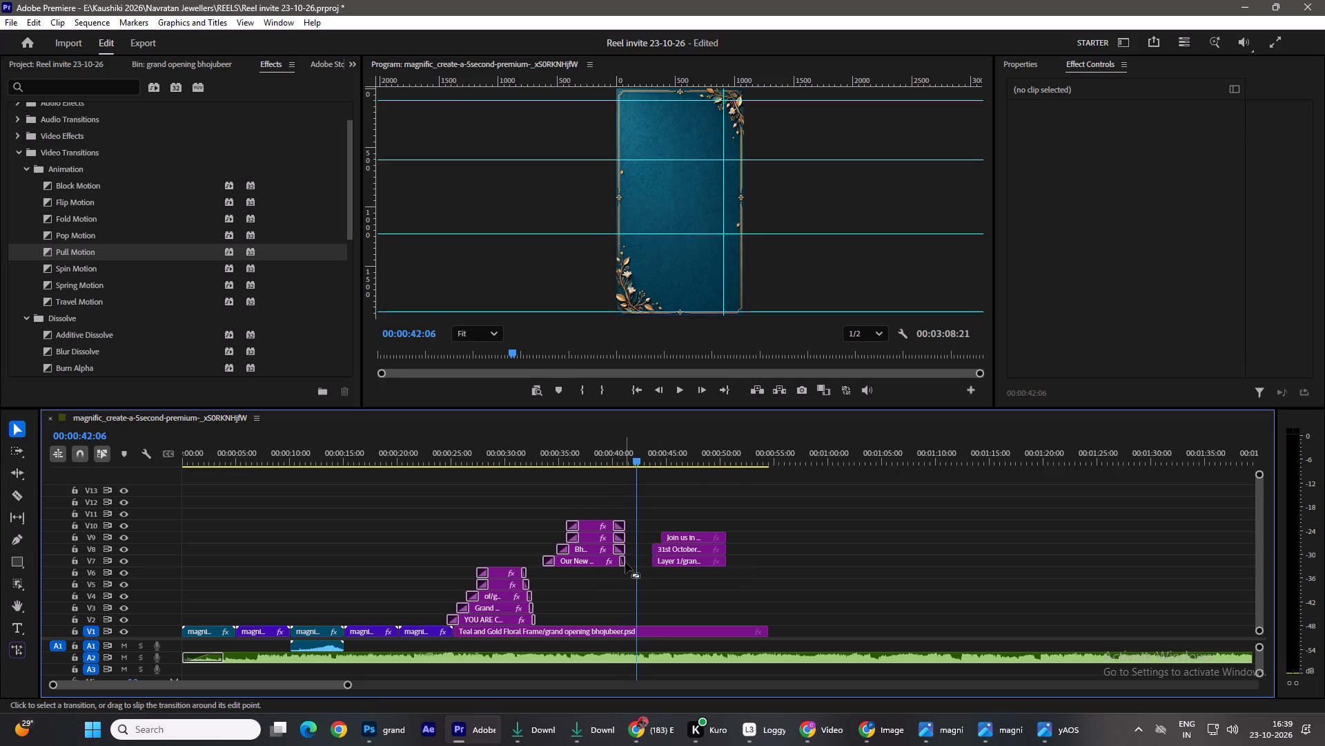
Replace the Our New Showroom clip's end transition with Pop Motion, set its duration to 14 frames and preview it.
click(625, 562)
drag(48, 237, 622, 559)
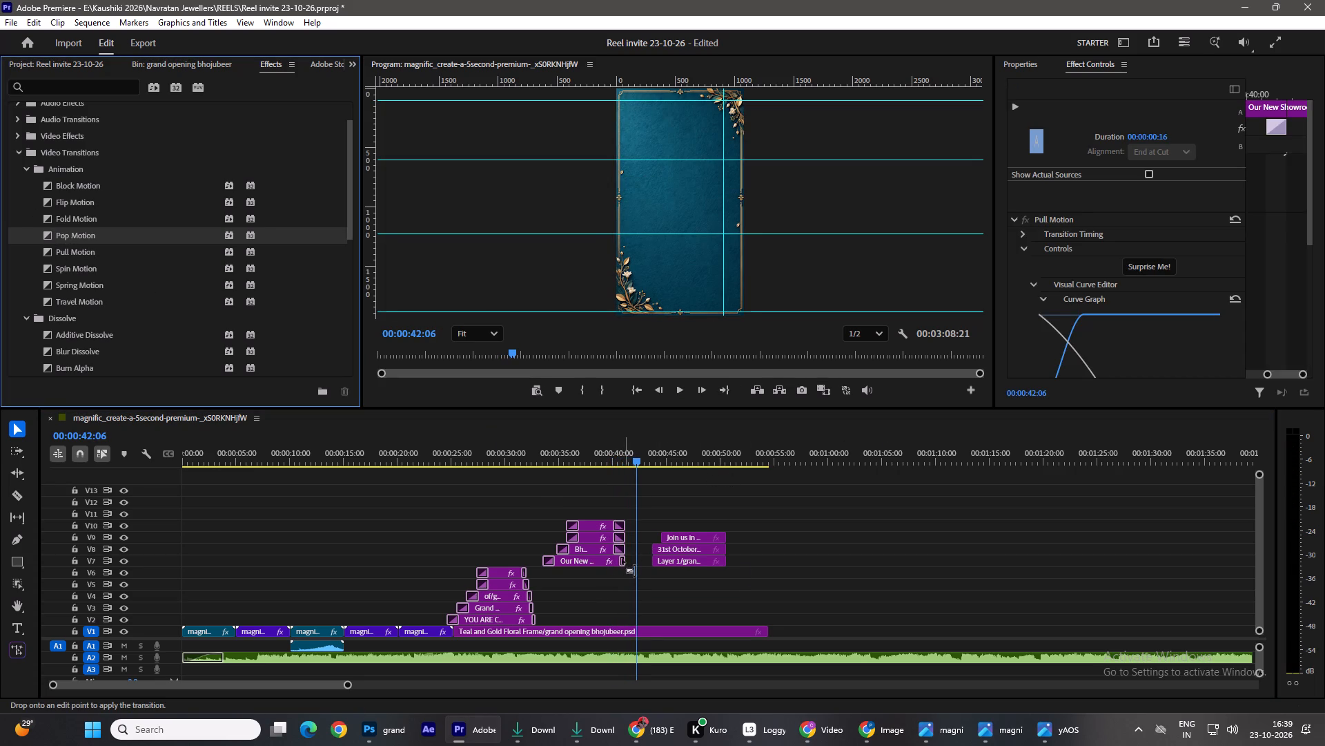
drag(622, 559, 622, 564)
drag(637, 450, 611, 454)
key(space)
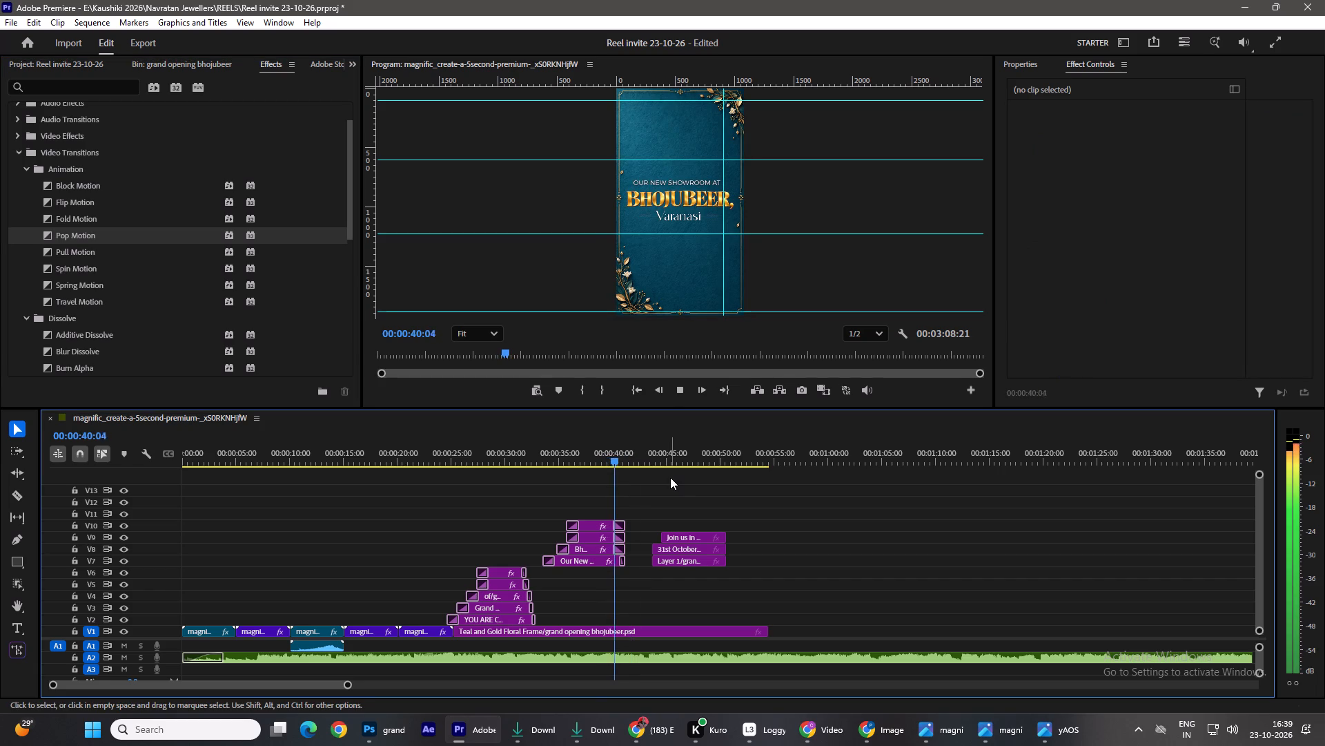
key(space)
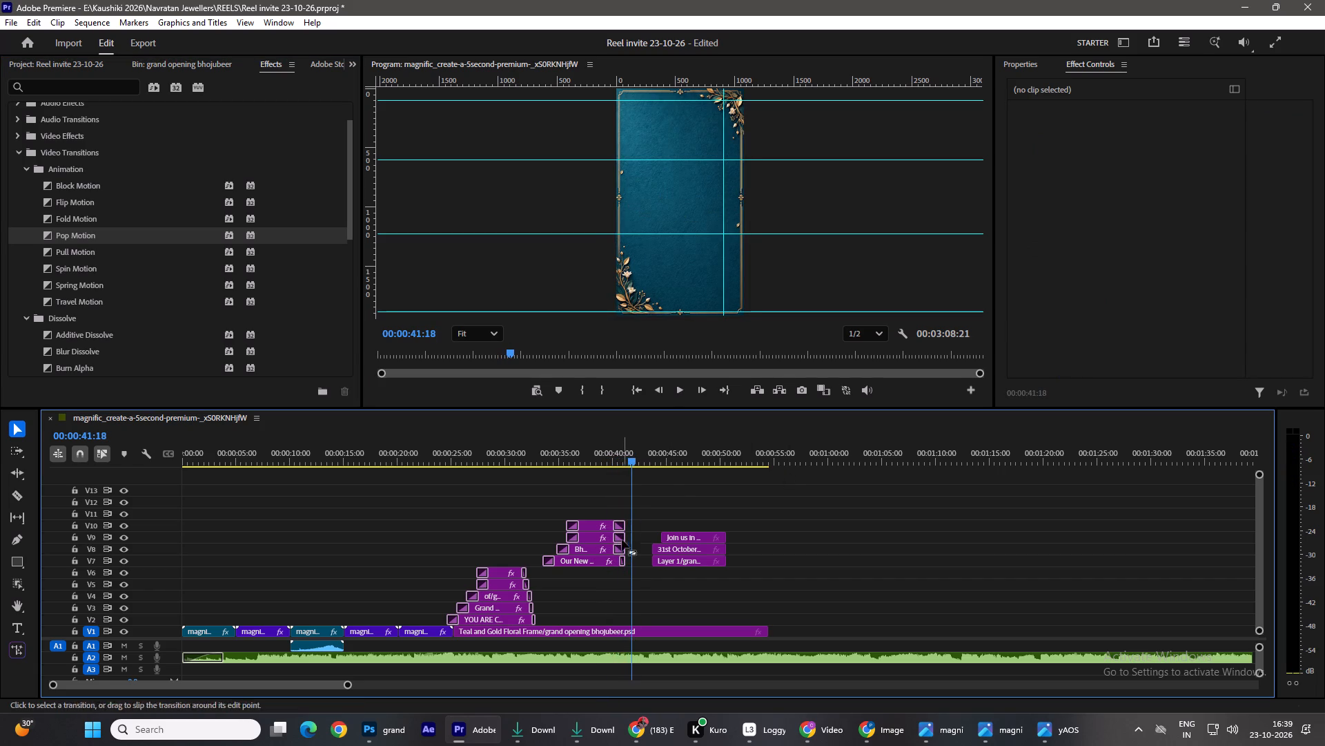
click(620, 560)
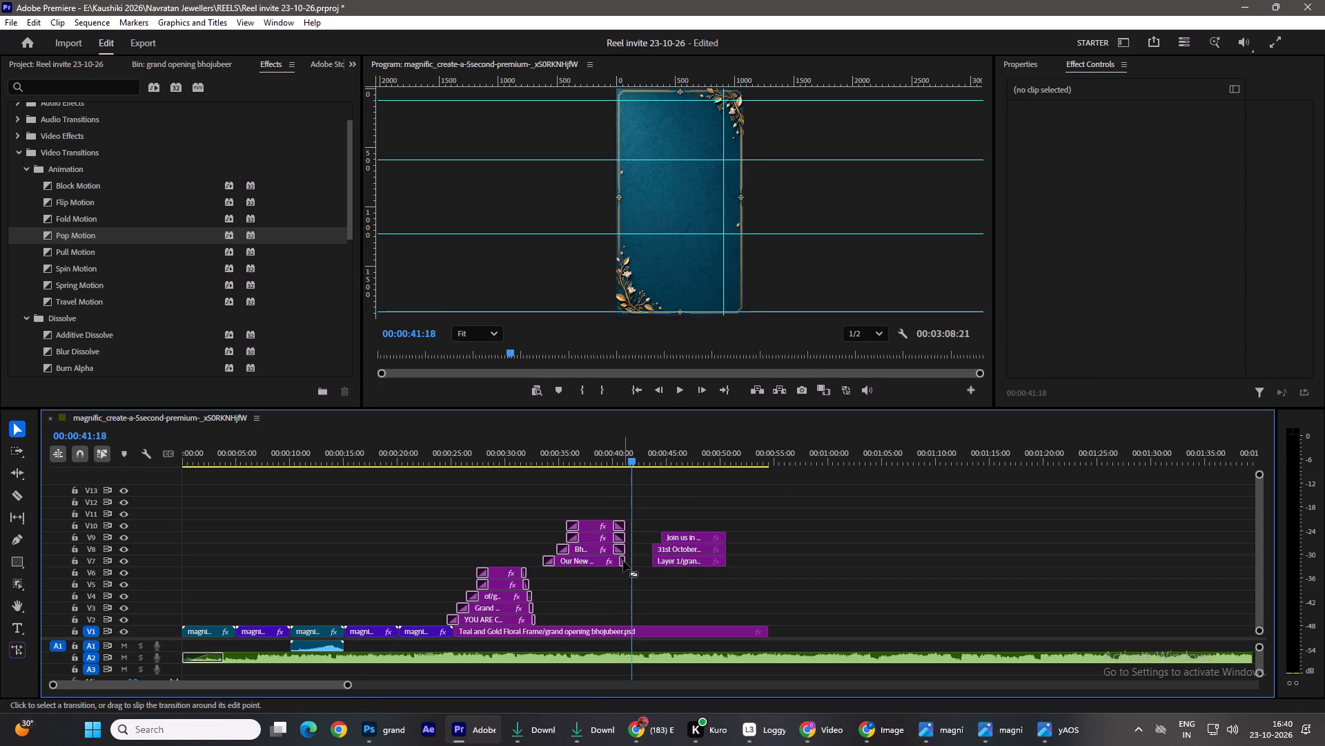
click(620, 560)
click(620, 559)
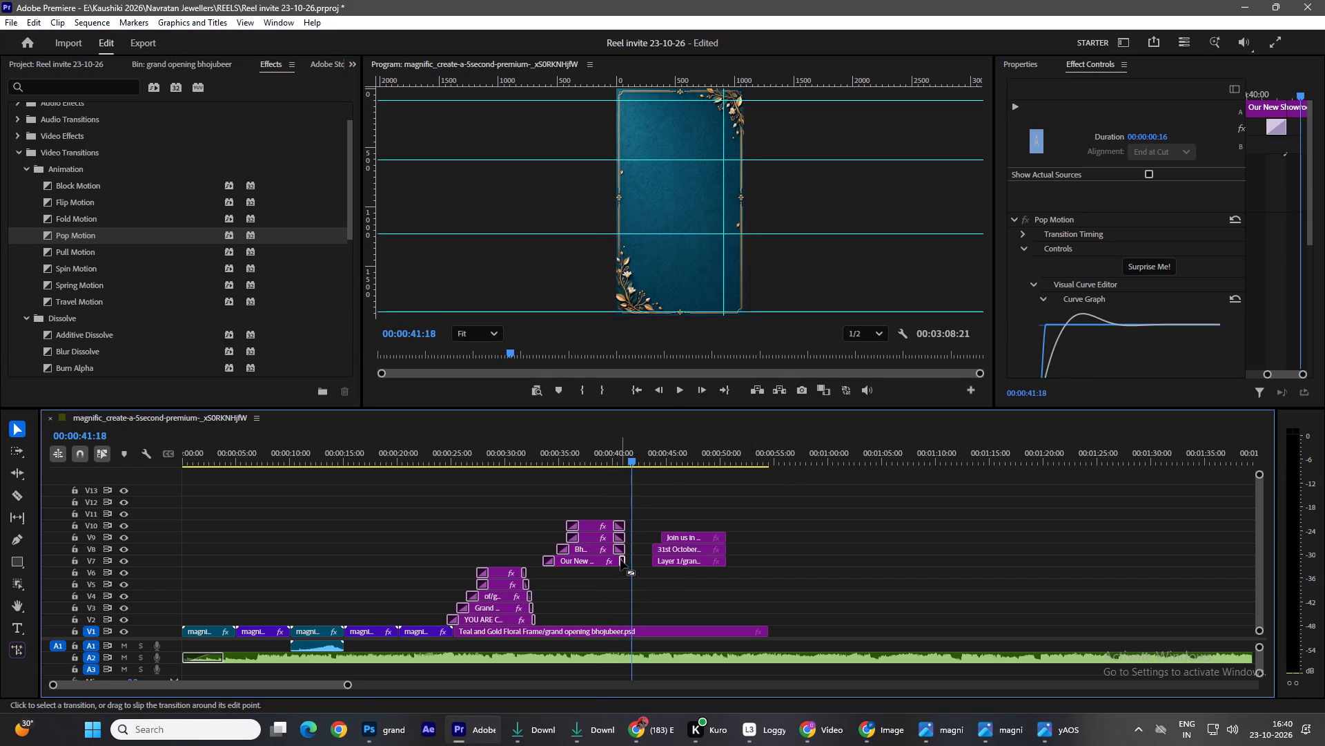
click(1166, 134)
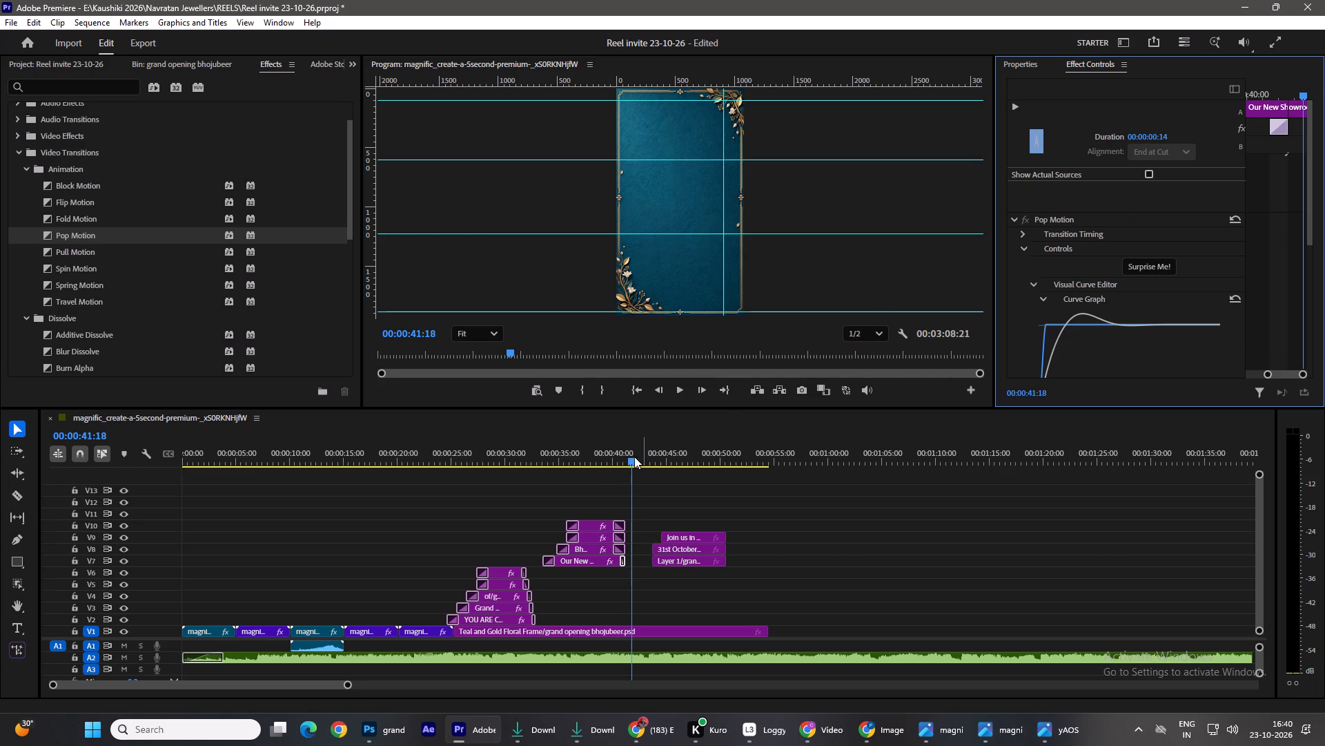
drag(631, 457, 614, 455)
key(space)
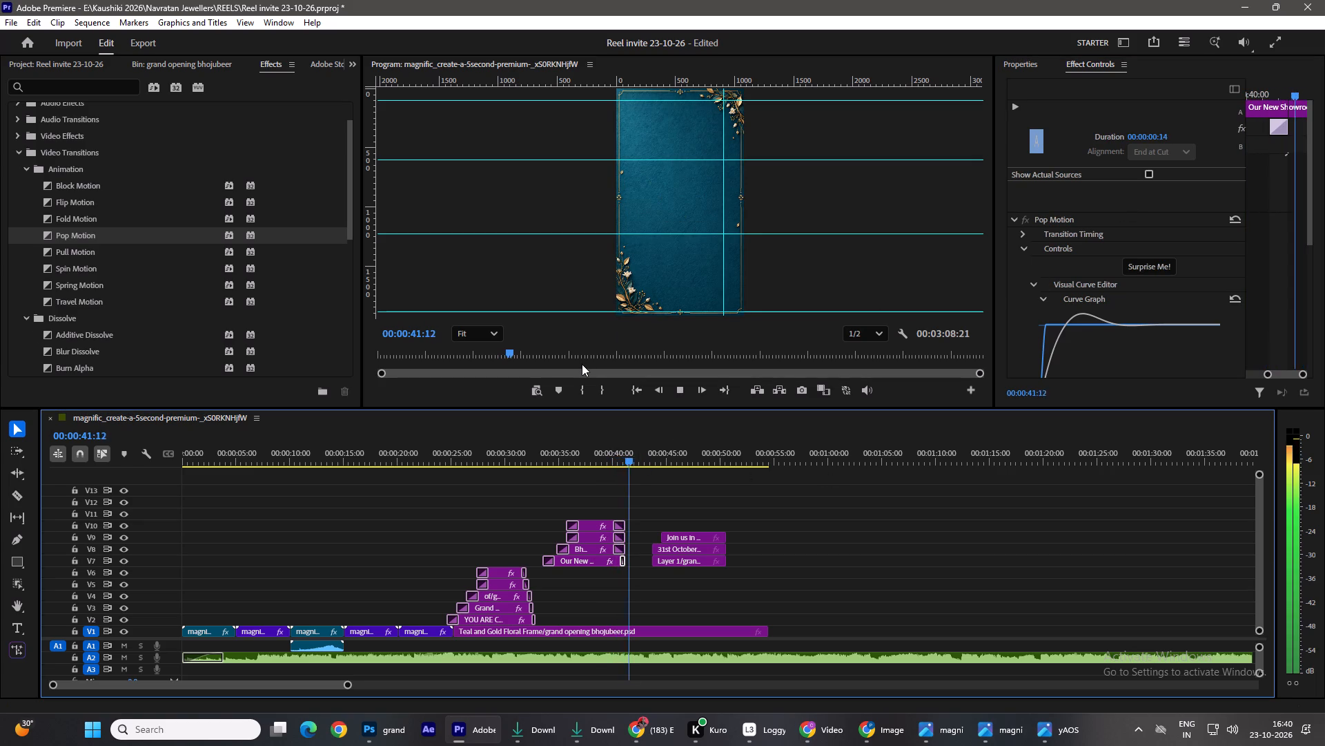
key(space)
Move the Layer 1, 31st October and Join us clips on V7–V9 about two seconds earlier, starting near 00:00:41:18.
drag(754, 510, 657, 565)
drag(678, 546, 658, 548)
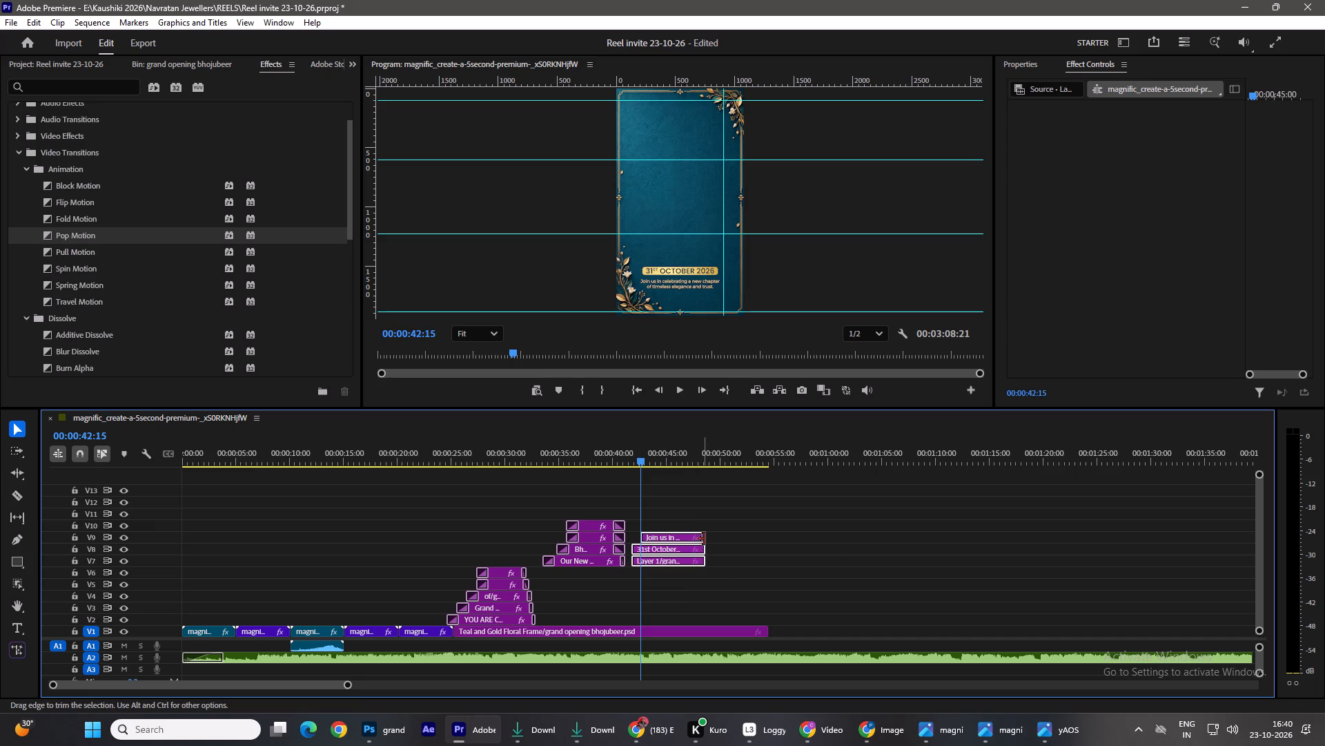
Extend the ends of the Layer 1, 31st October and Join us clips to about 51 seconds.
drag(705, 539, 733, 542)
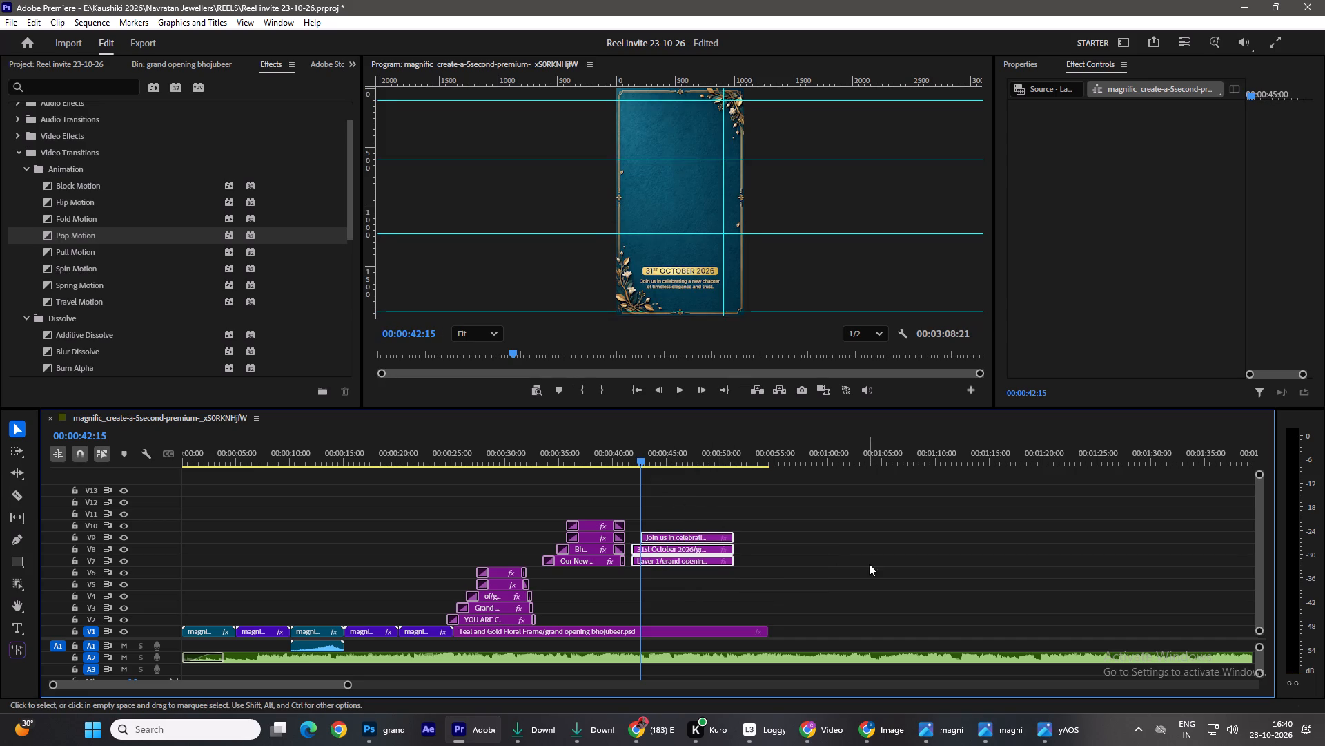
Scale the Layer 1 gold bar clip on V7 to 133 and set its vertical position to 18.
click(869, 564)
click(676, 564)
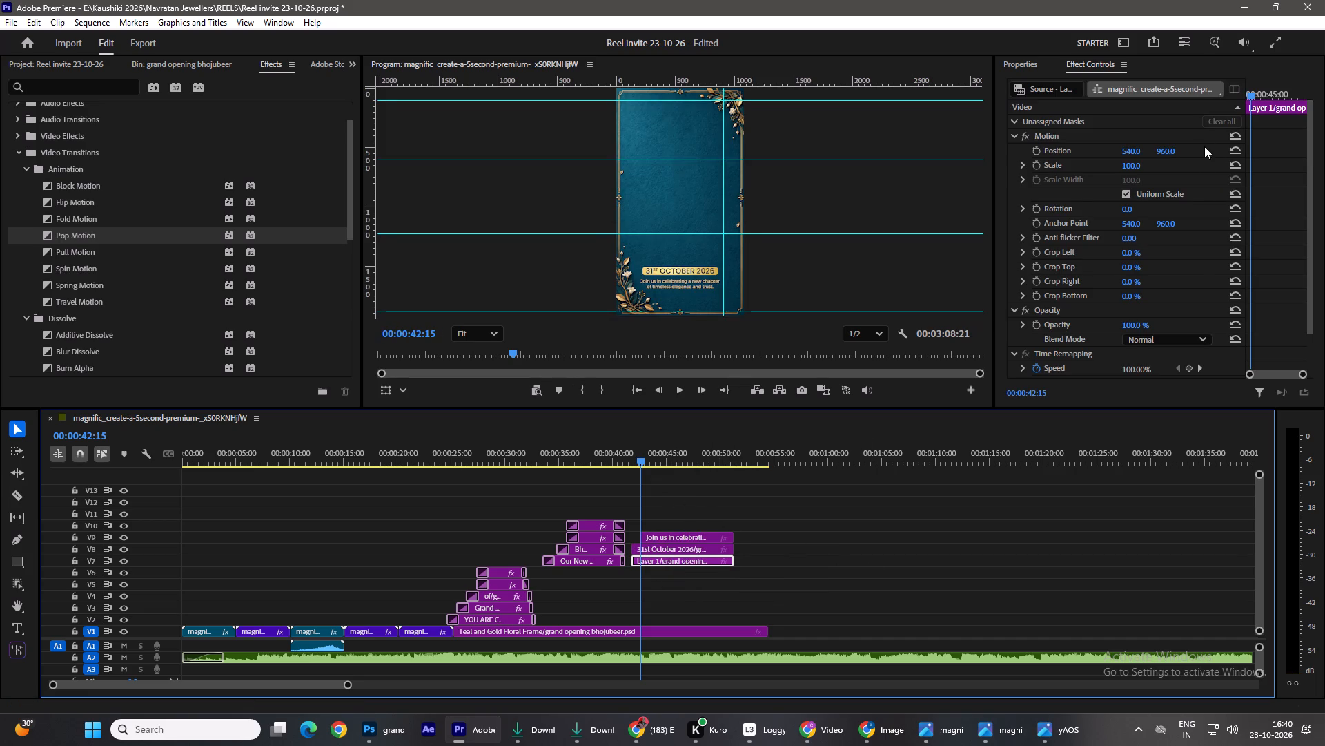
drag(1162, 152, 1189, 151)
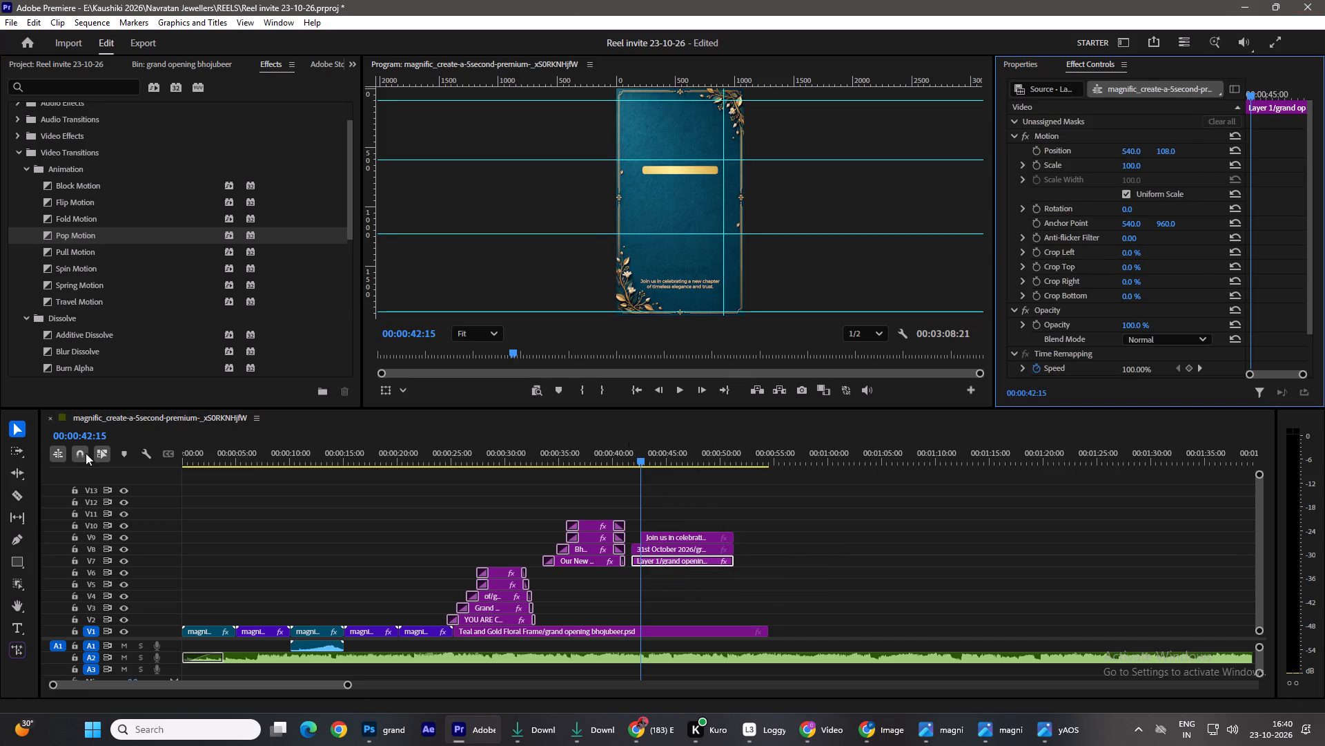
drag(1132, 166, 1166, 165)
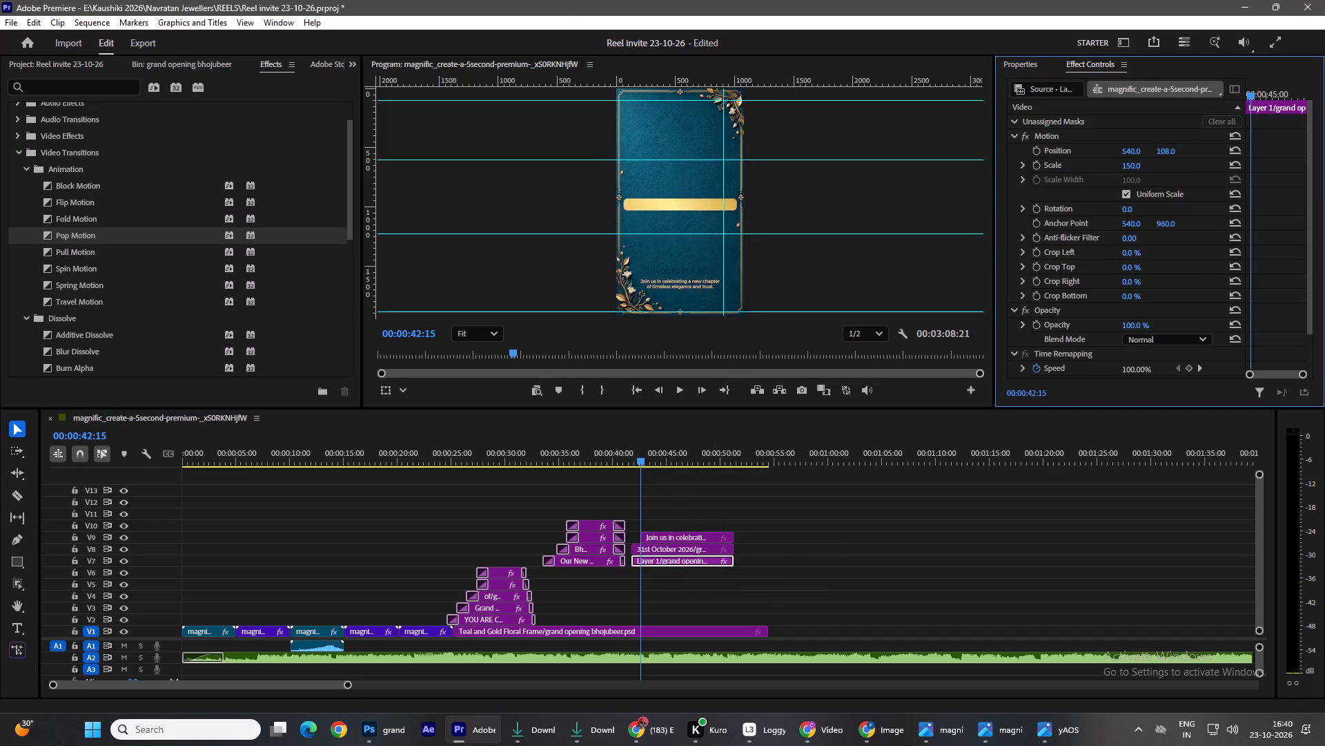
drag(1166, 165, 1155, 167)
drag(1164, 151, 1170, 213)
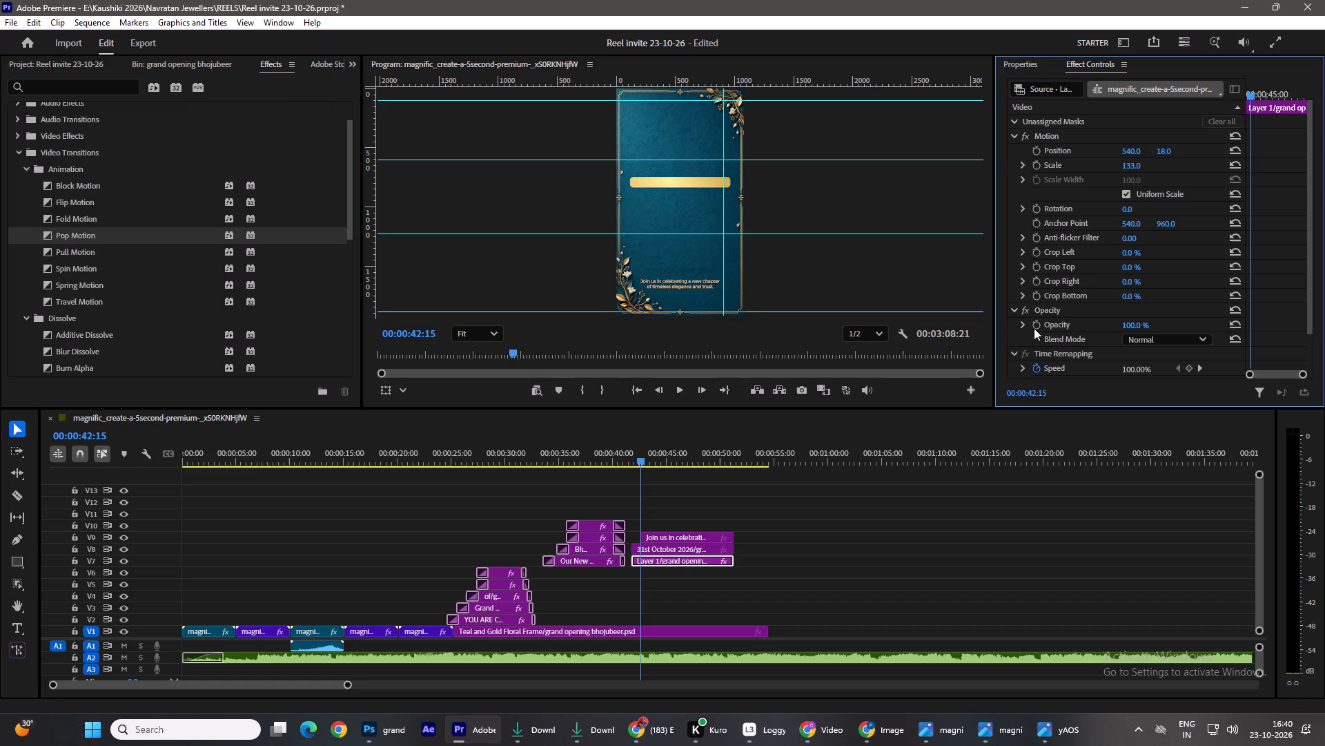
Set the 31st October clip's vertical position to 215 so the date sits on the gold bar.
click(676, 551)
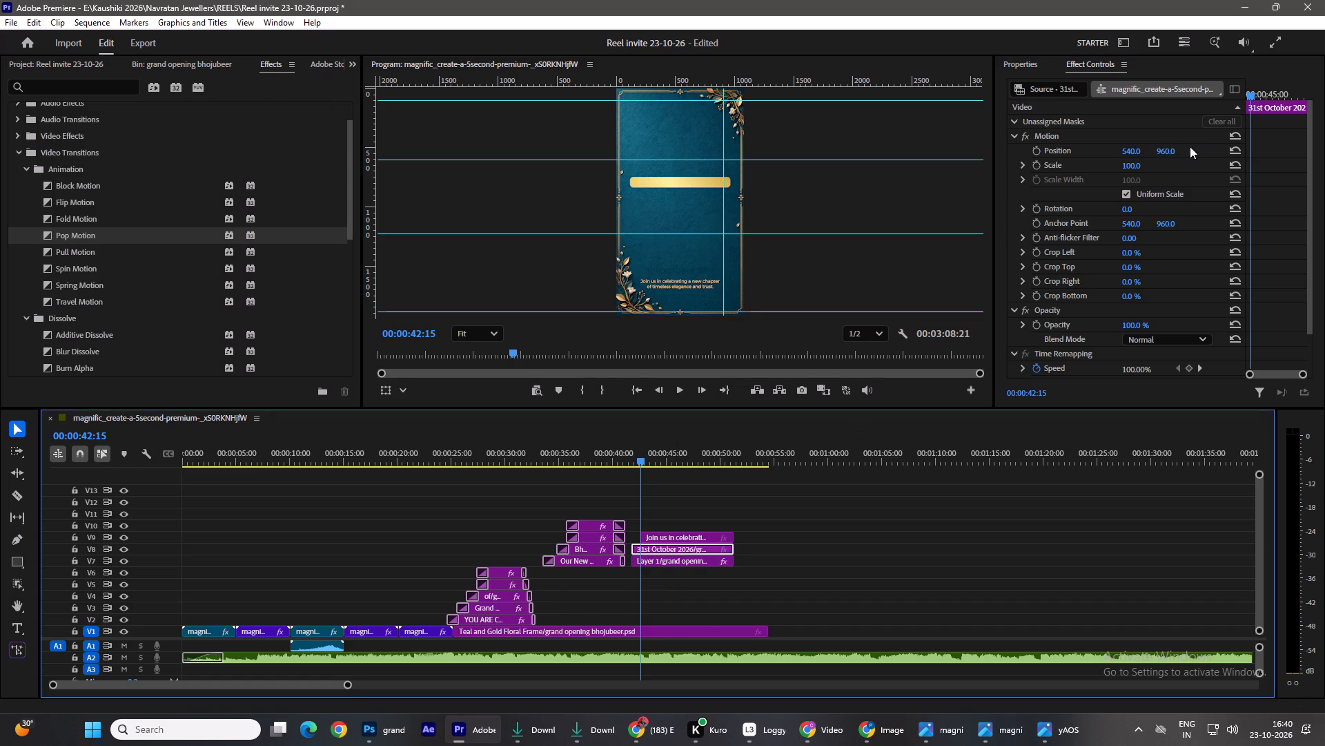
drag(1168, 148, 1049, 655)
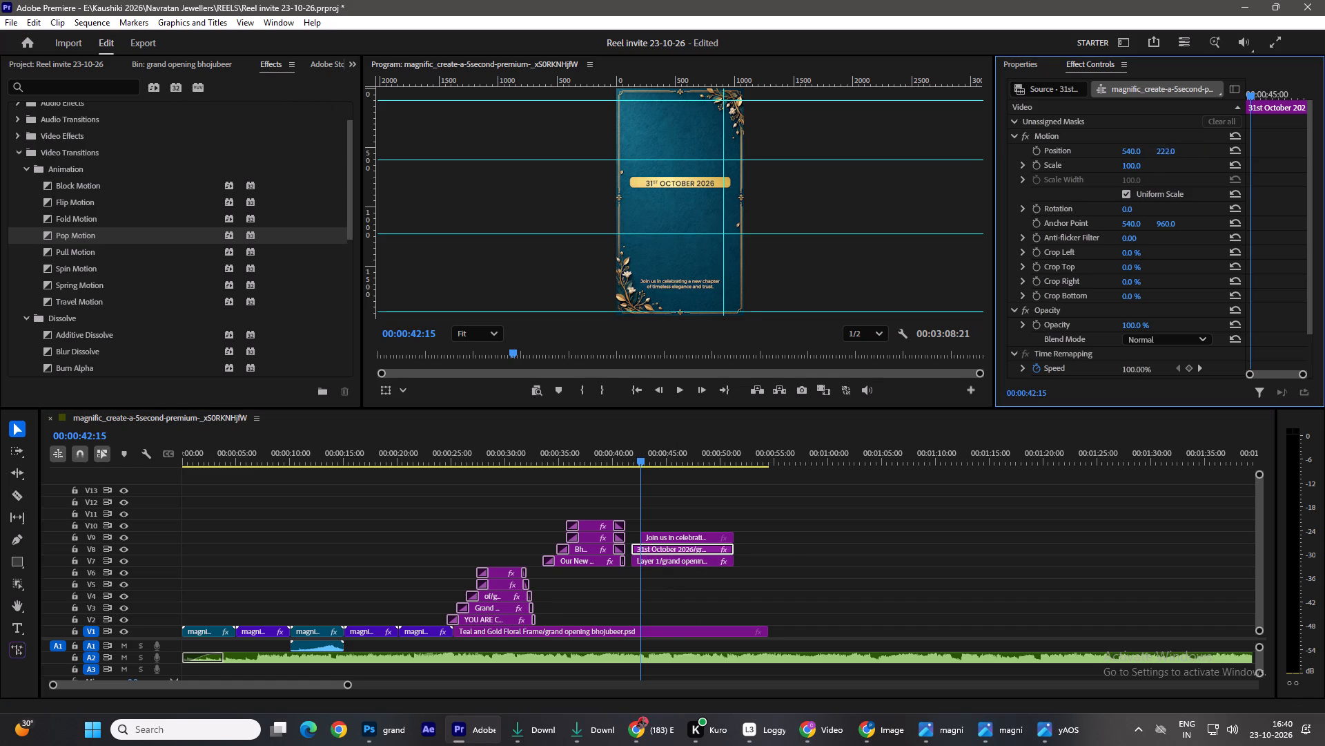
drag(1049, 655, 1048, 658)
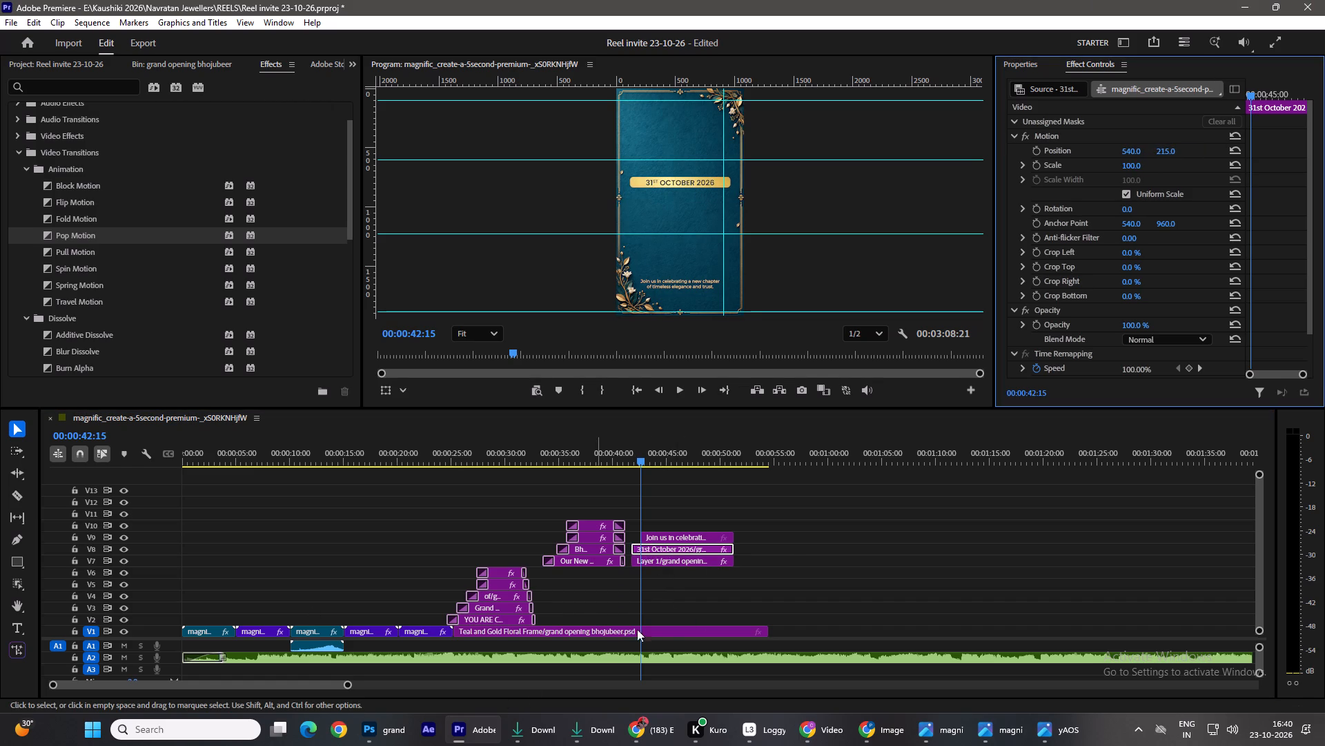
Scale the Join us clip on V9 to 140 and set its vertical position to -10, just below the date bar.
click(696, 535)
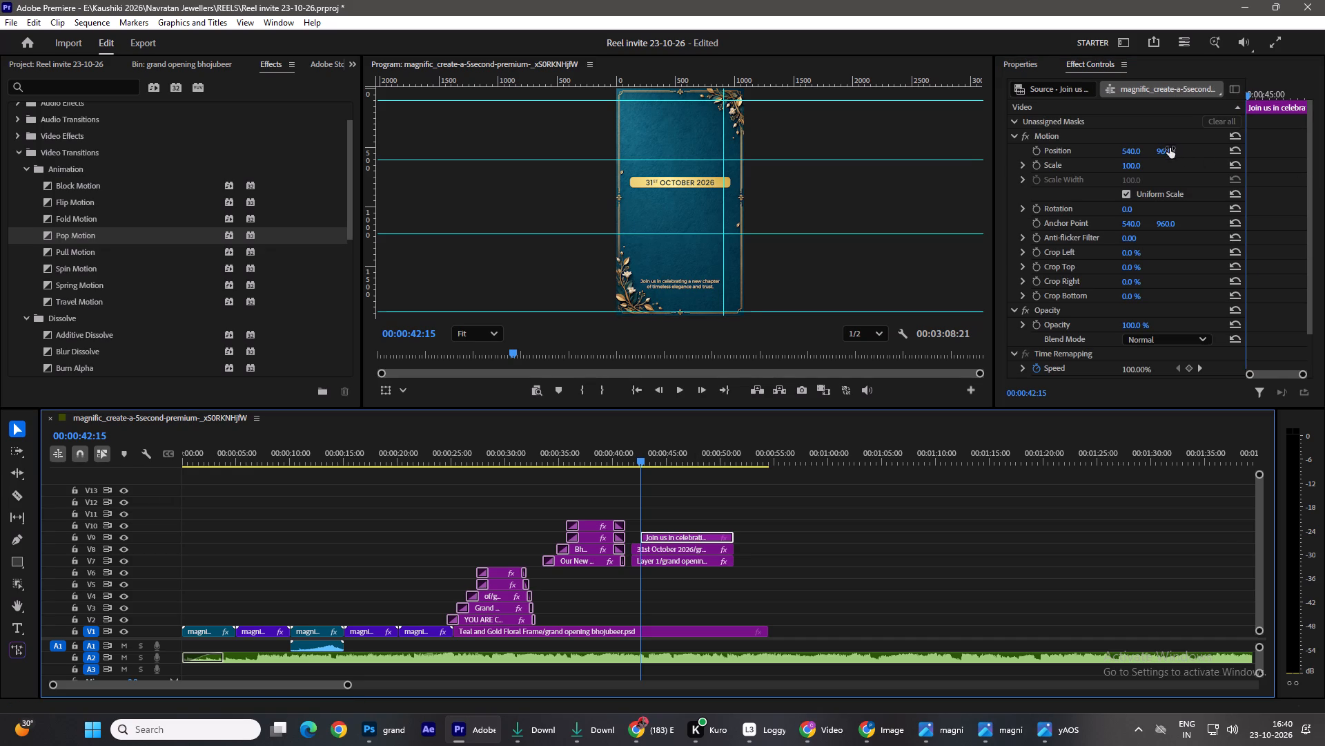
drag(1170, 149, 1050, 614)
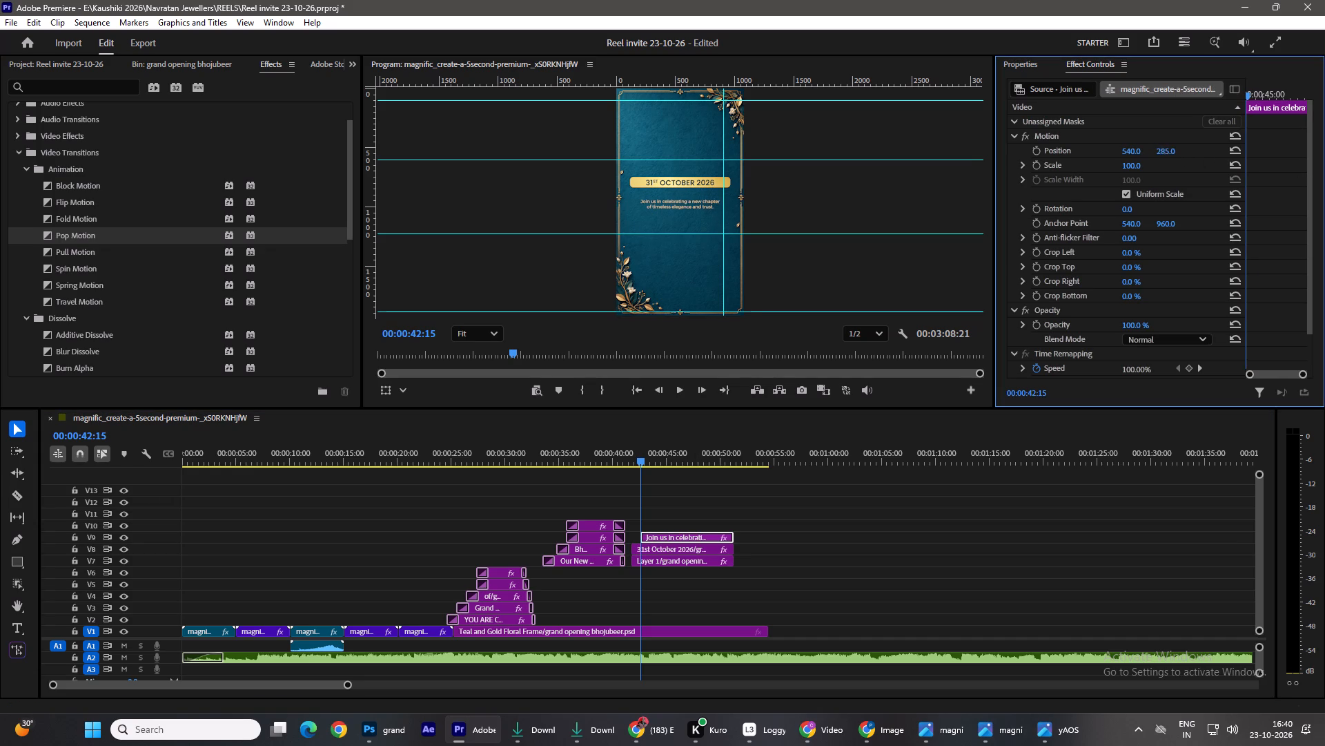
drag(1050, 614, 1045, 618)
drag(1131, 165, 1143, 168)
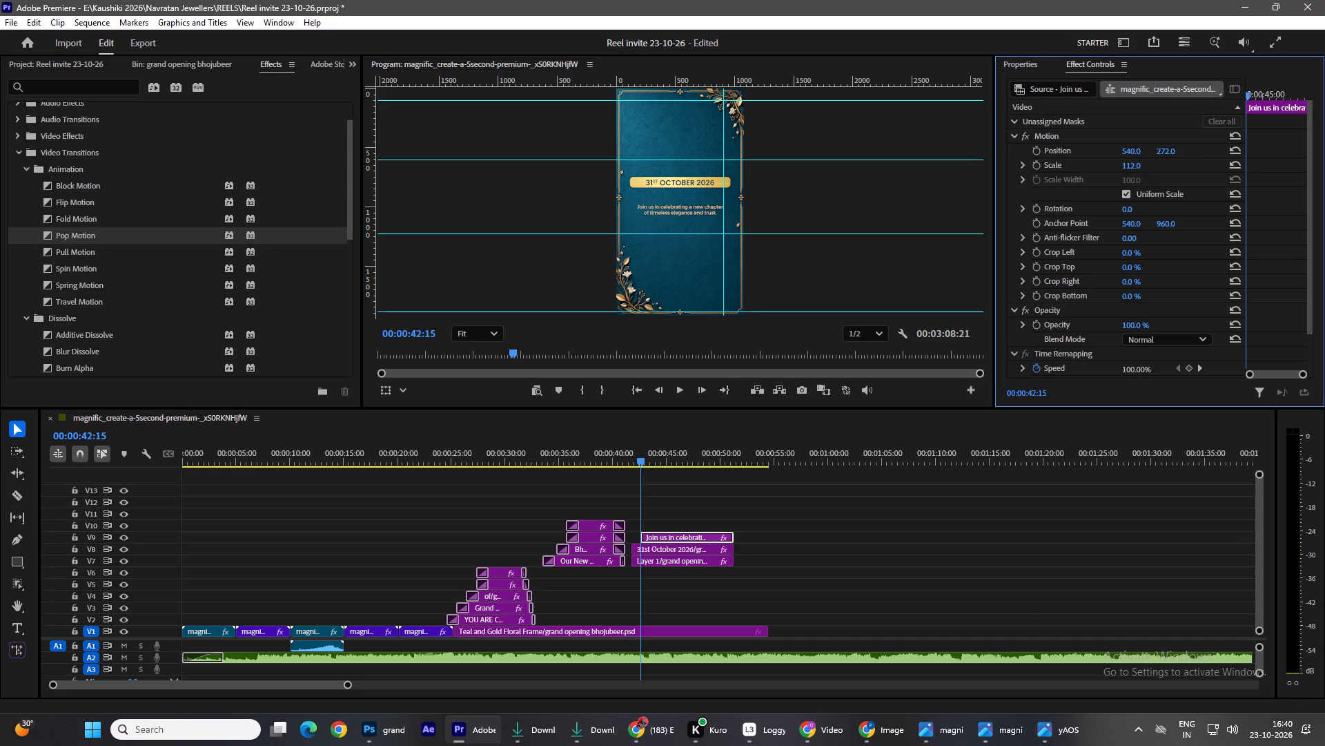
drag(1143, 168, 1161, 169)
drag(1161, 152, 1147, 282)
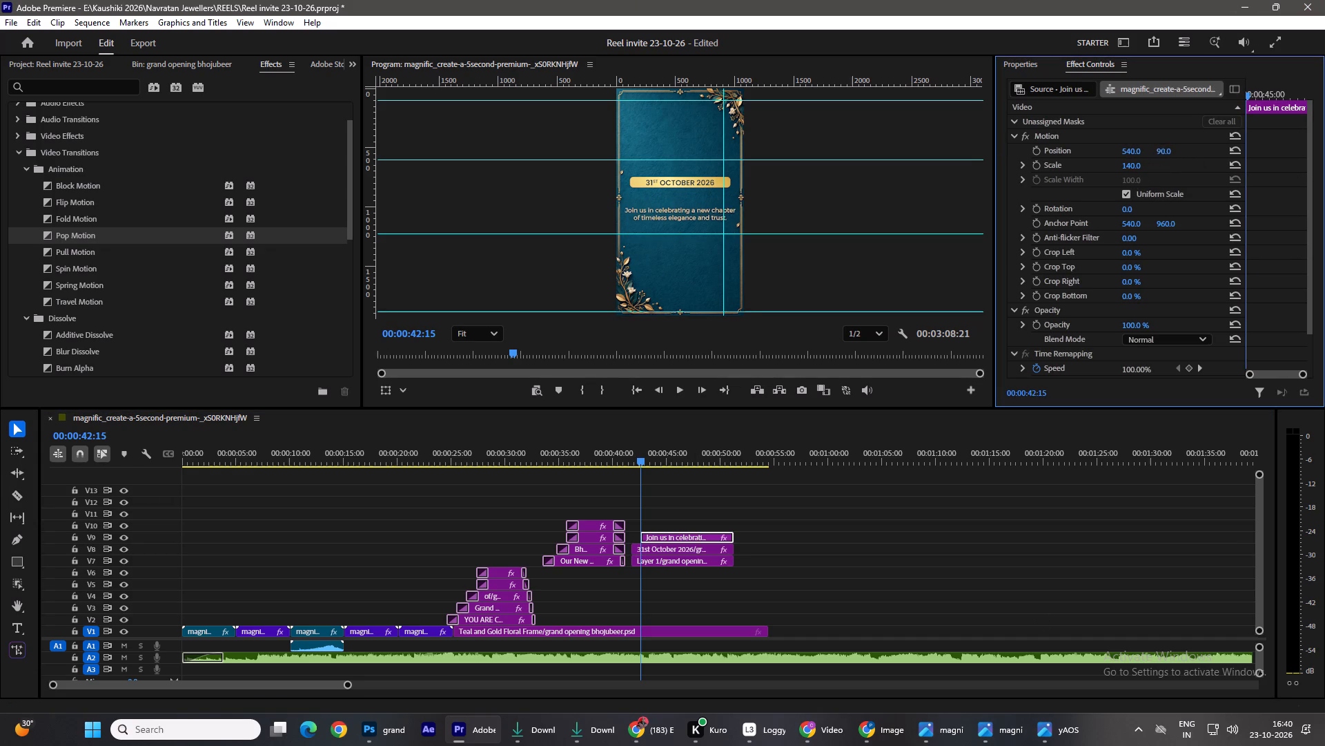
drag(1147, 282, 1141, 346)
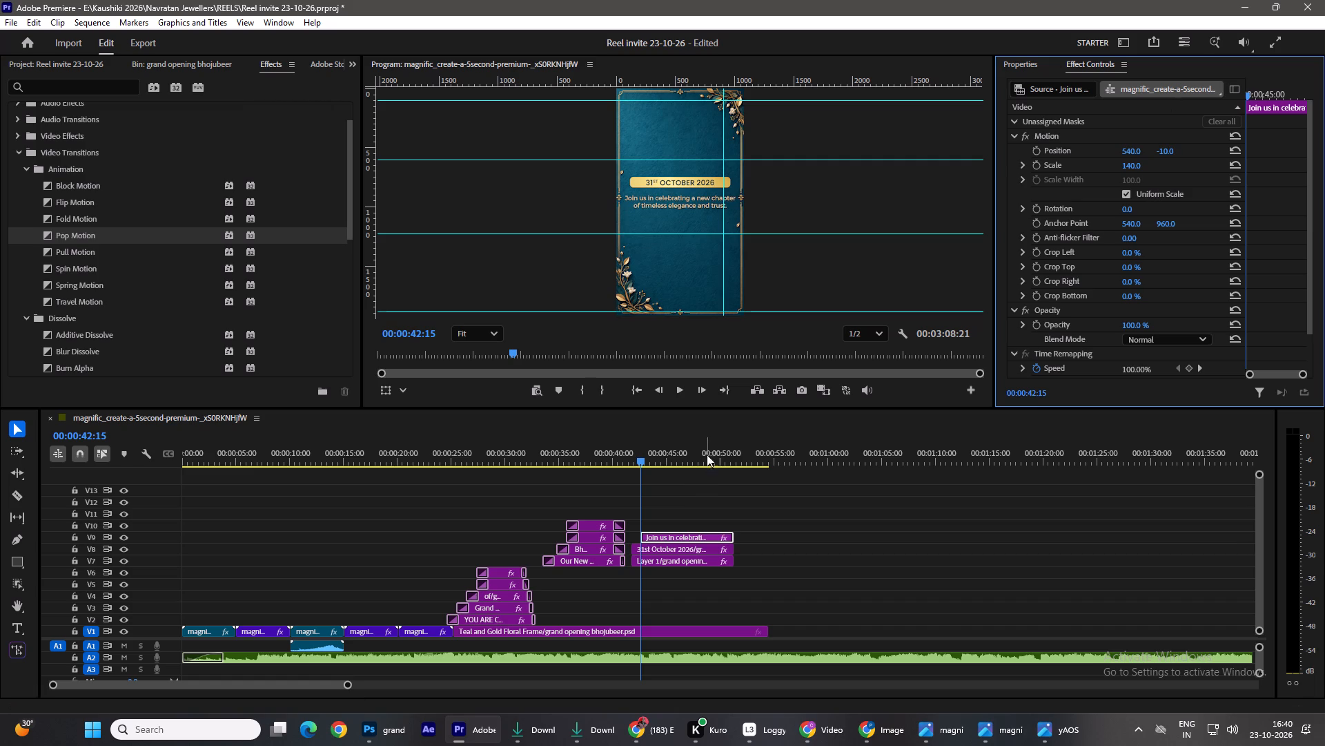
Play the reel from just before the YOU ARE CORDIALLY INVITED text through the date and Join us text.
drag(638, 446, 452, 479)
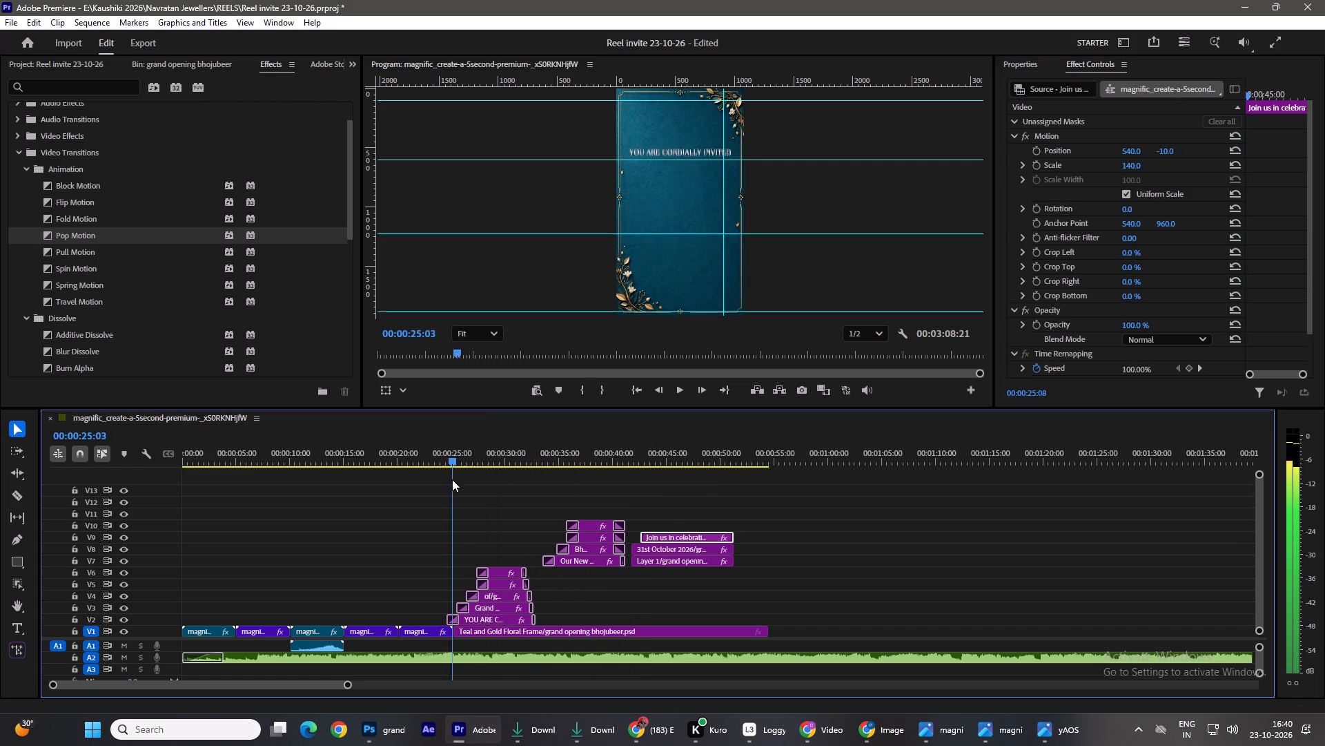
drag(452, 479, 424, 485)
key(space)
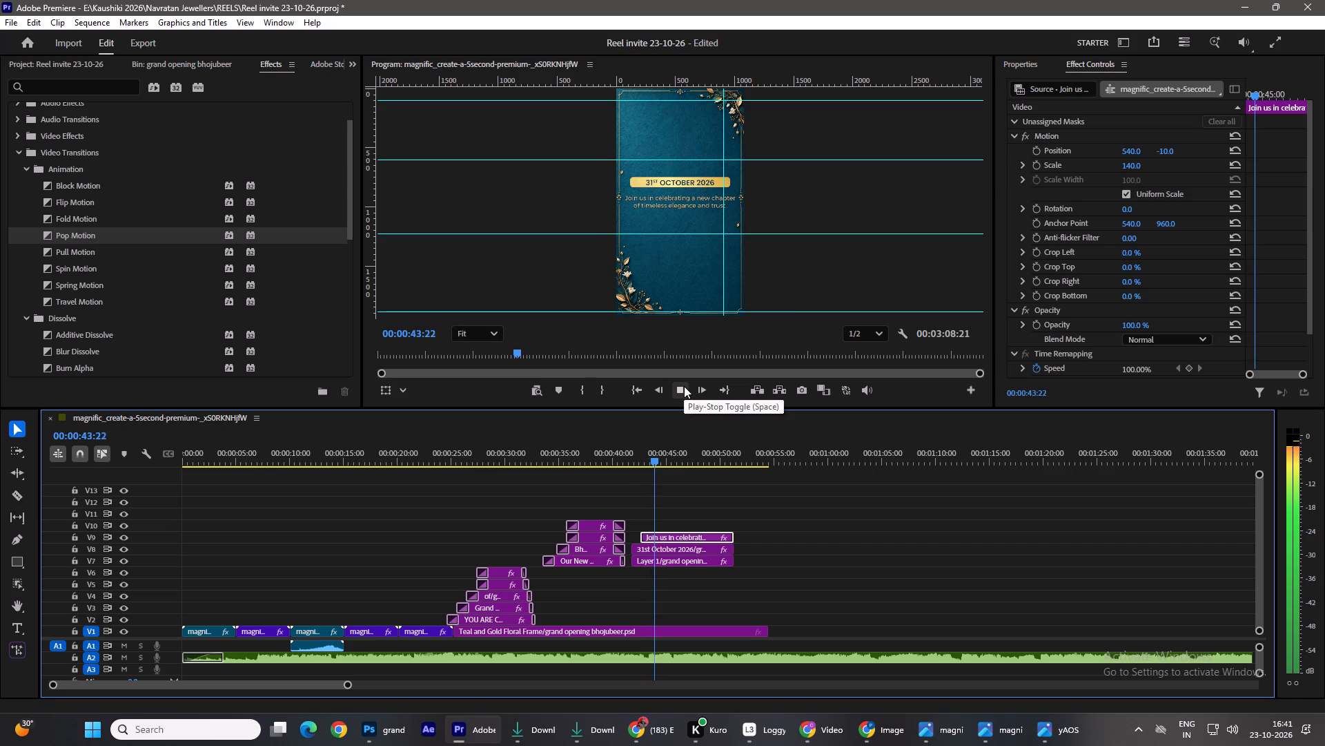
Trim the ends of the Layer 1, 31st October and Join us clips back to about 50 seconds and stop playback.
click(798, 516)
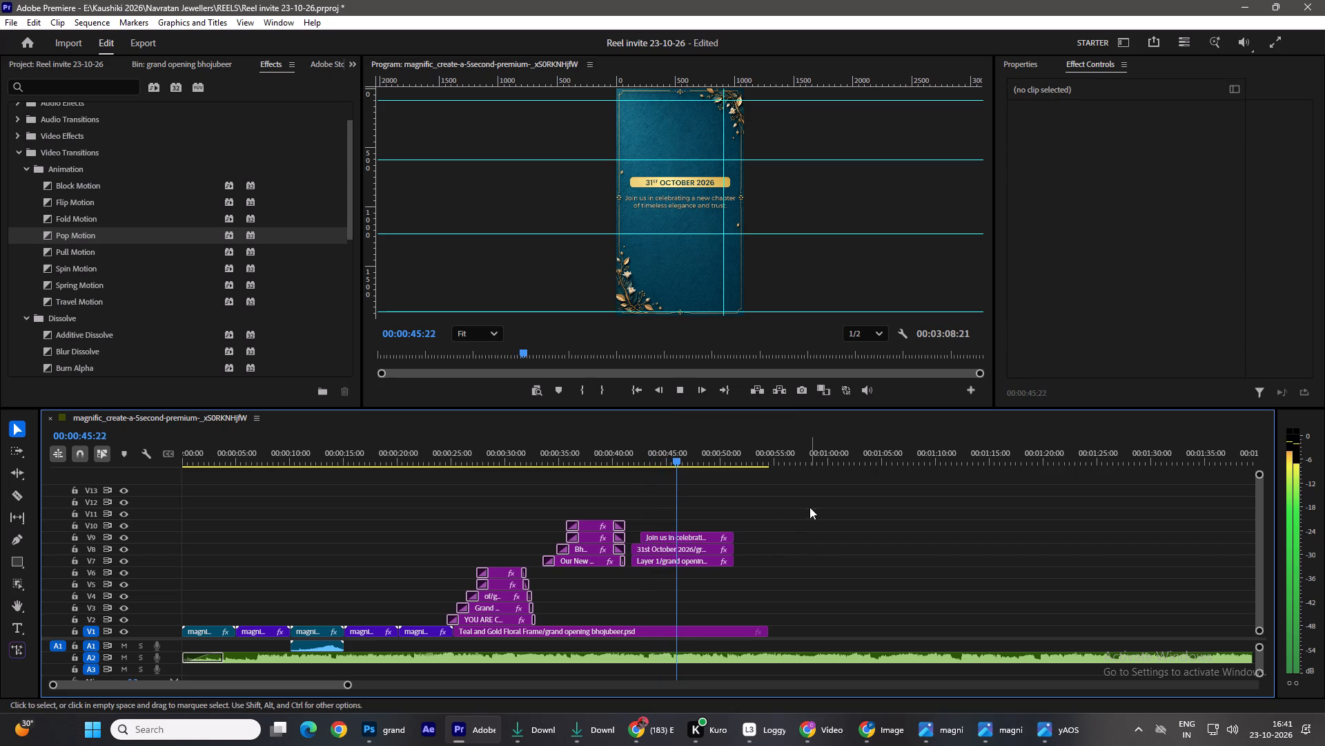
drag(802, 511, 714, 573)
drag(740, 548, 726, 552)
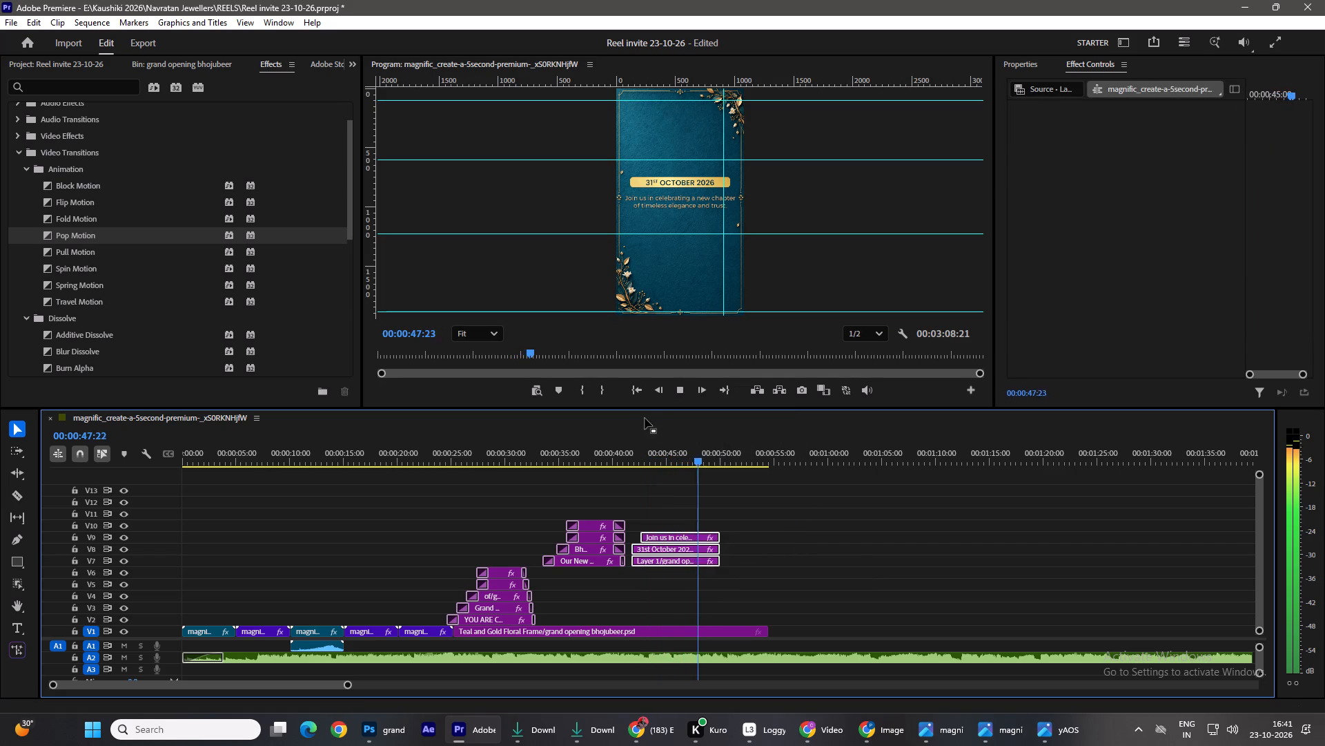
click(674, 388)
Trim the ends of the Our New Showroom group of clips on V7–V10 back to about 40 seconds.
drag(532, 486, 618, 571)
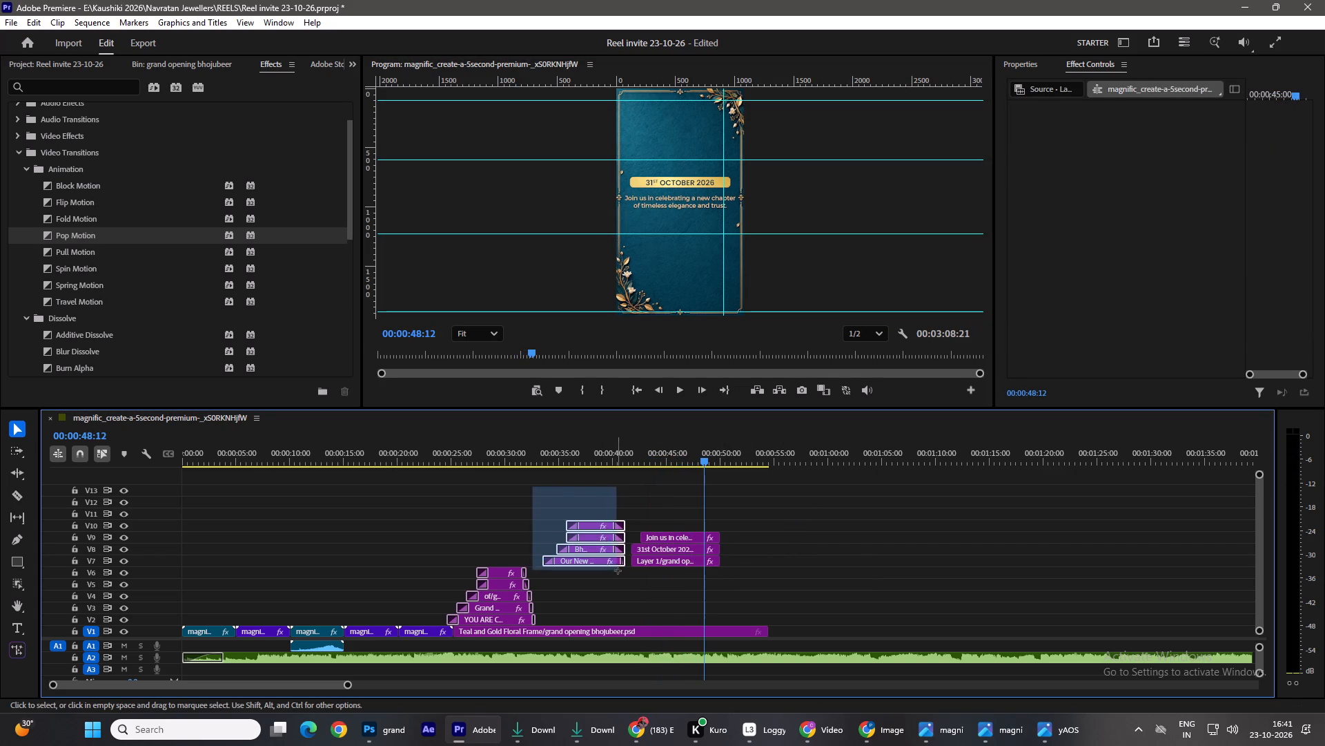
drag(618, 571, 618, 571)
drag(627, 538, 612, 540)
Move the Layer 1, 31st October and Join us clips earlier so they end at 00:00:48:12.
drag(628, 504, 677, 561)
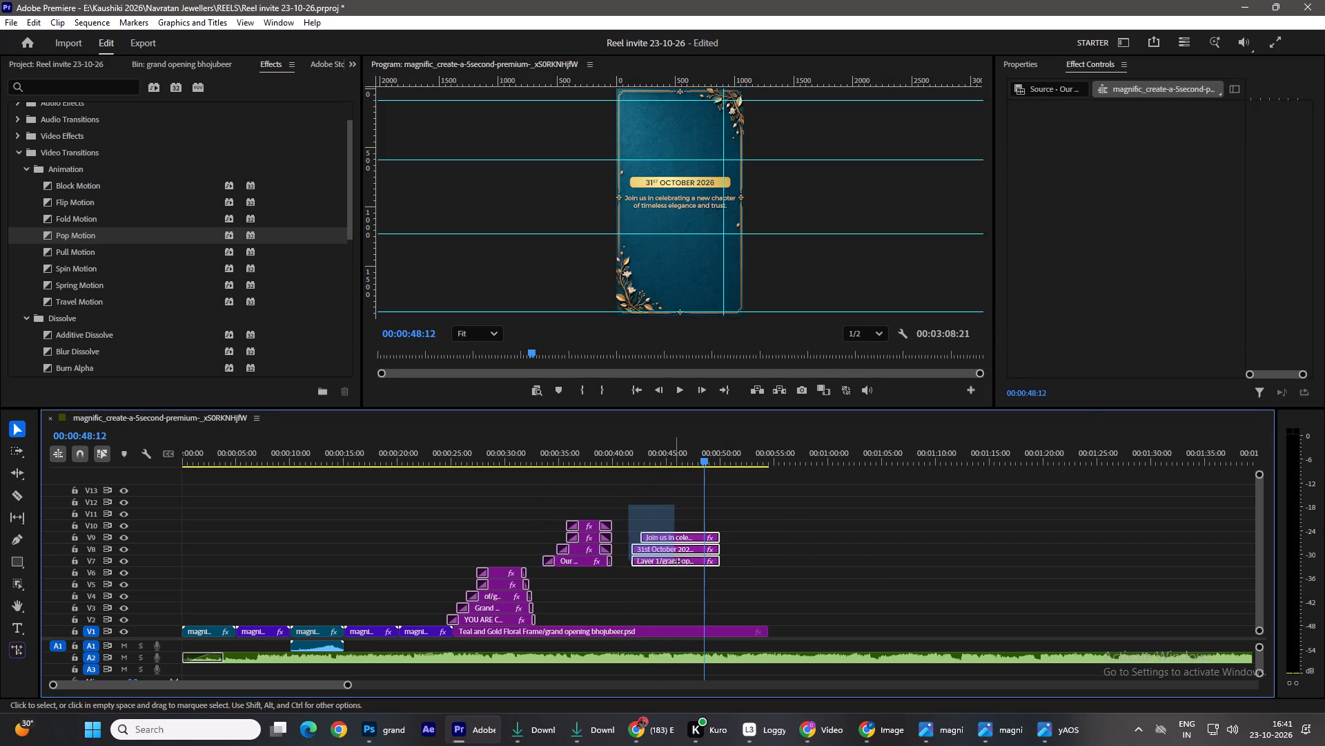
drag(677, 561, 695, 571)
drag(686, 544, 677, 549)
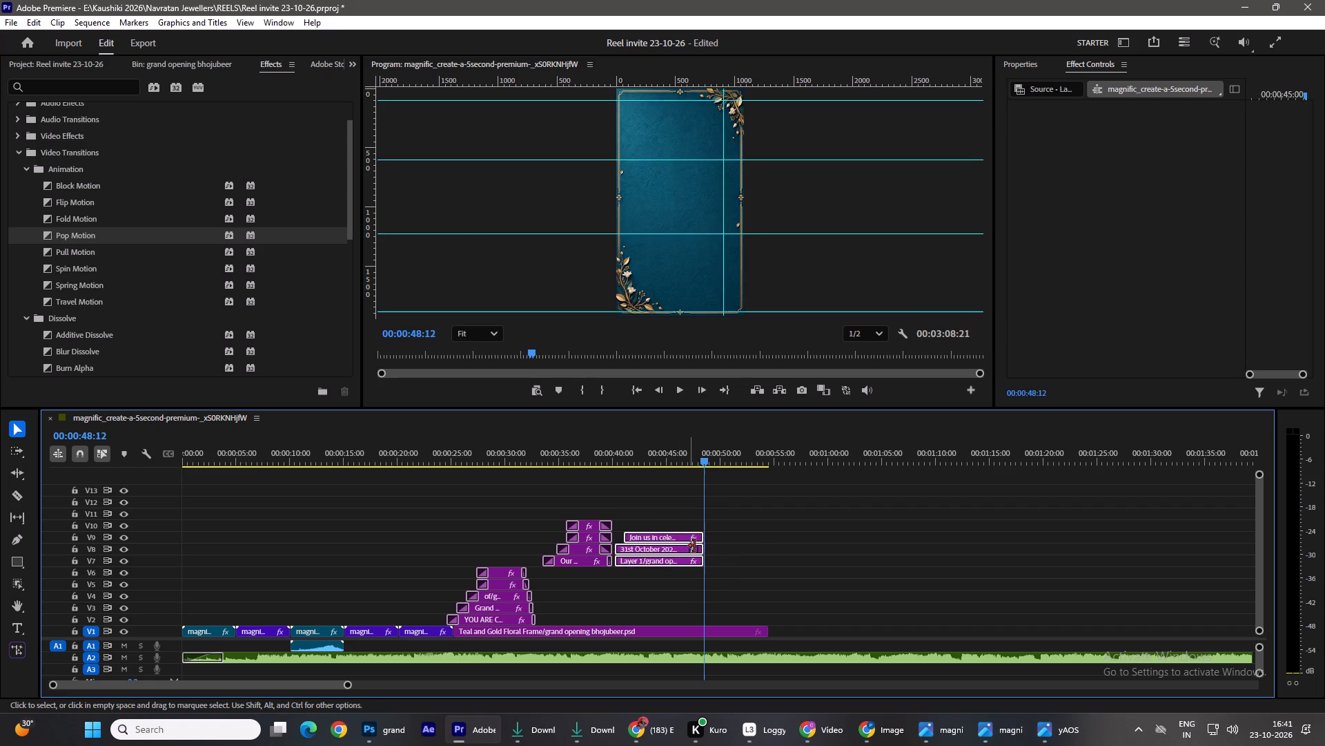
click(752, 542)
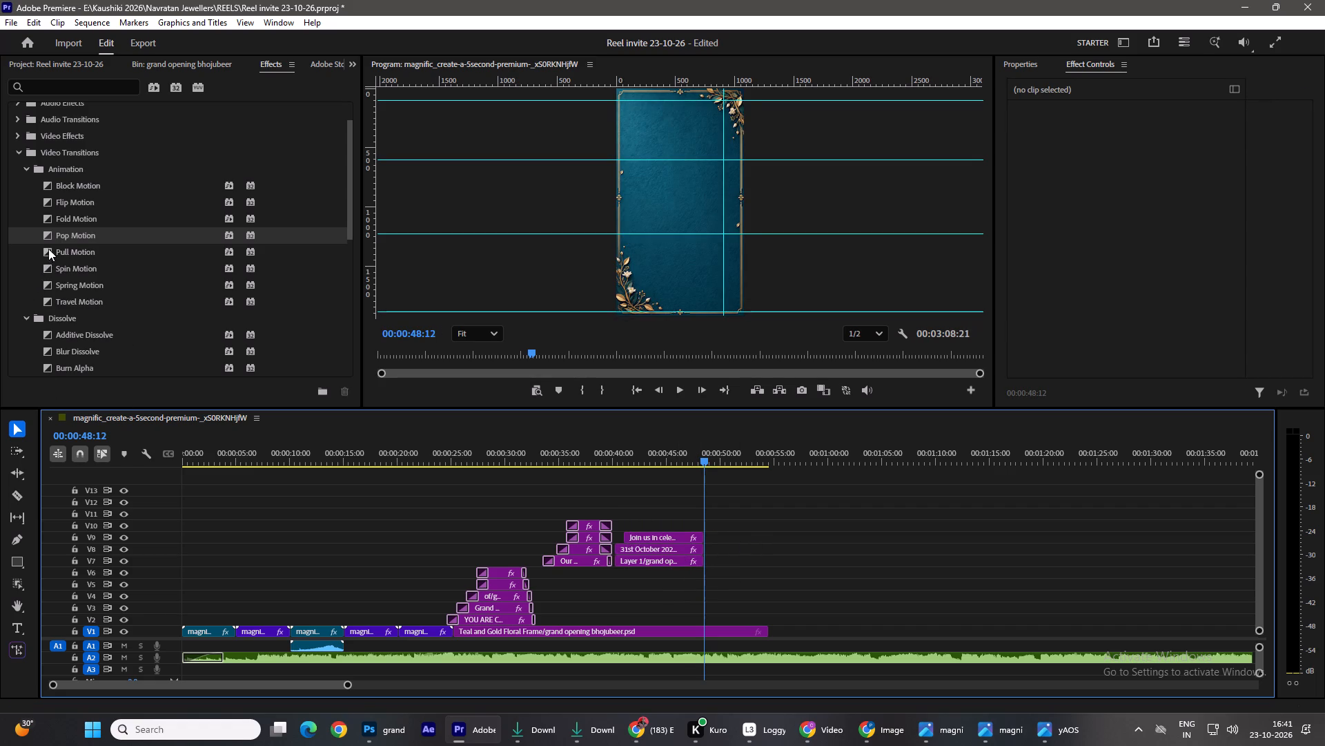
Apply the Pull Motion transition to the start of the 31st October clip and preview it.
drag(46, 249, 615, 546)
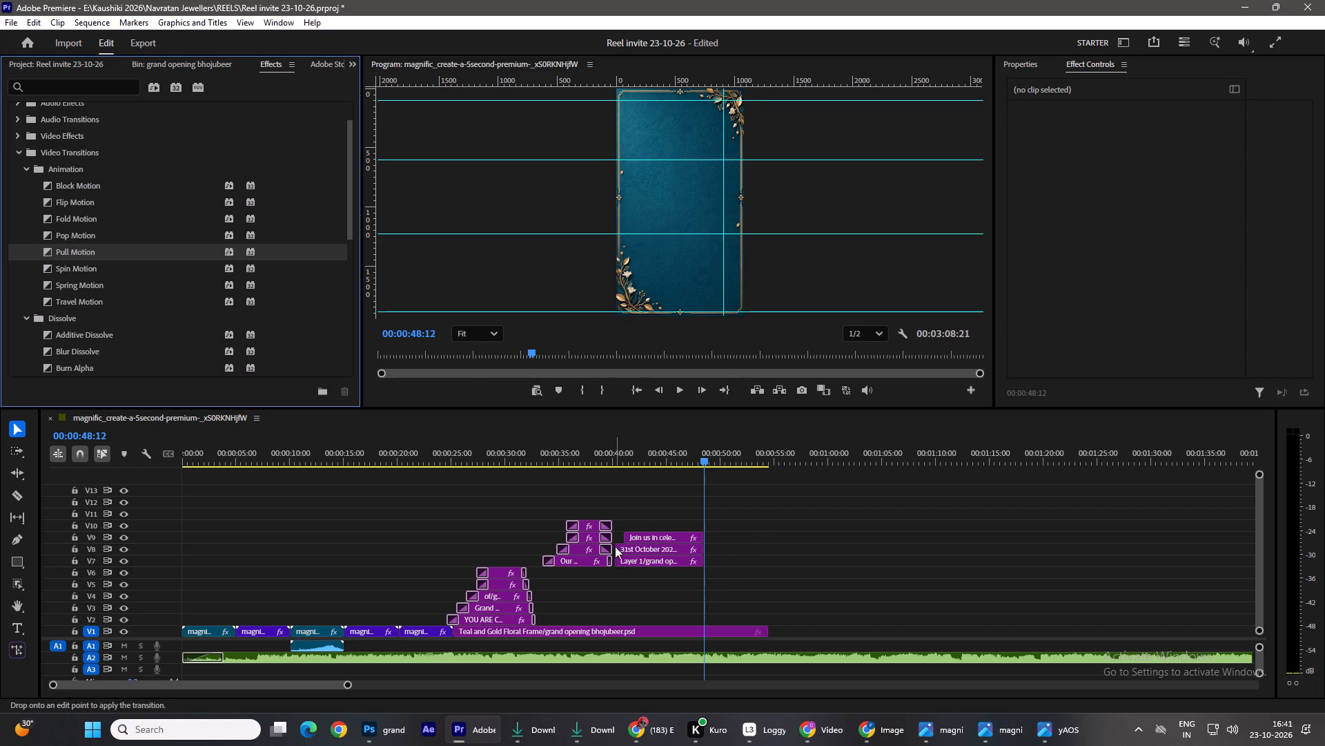
drag(615, 546, 622, 550)
drag(687, 455, 620, 457)
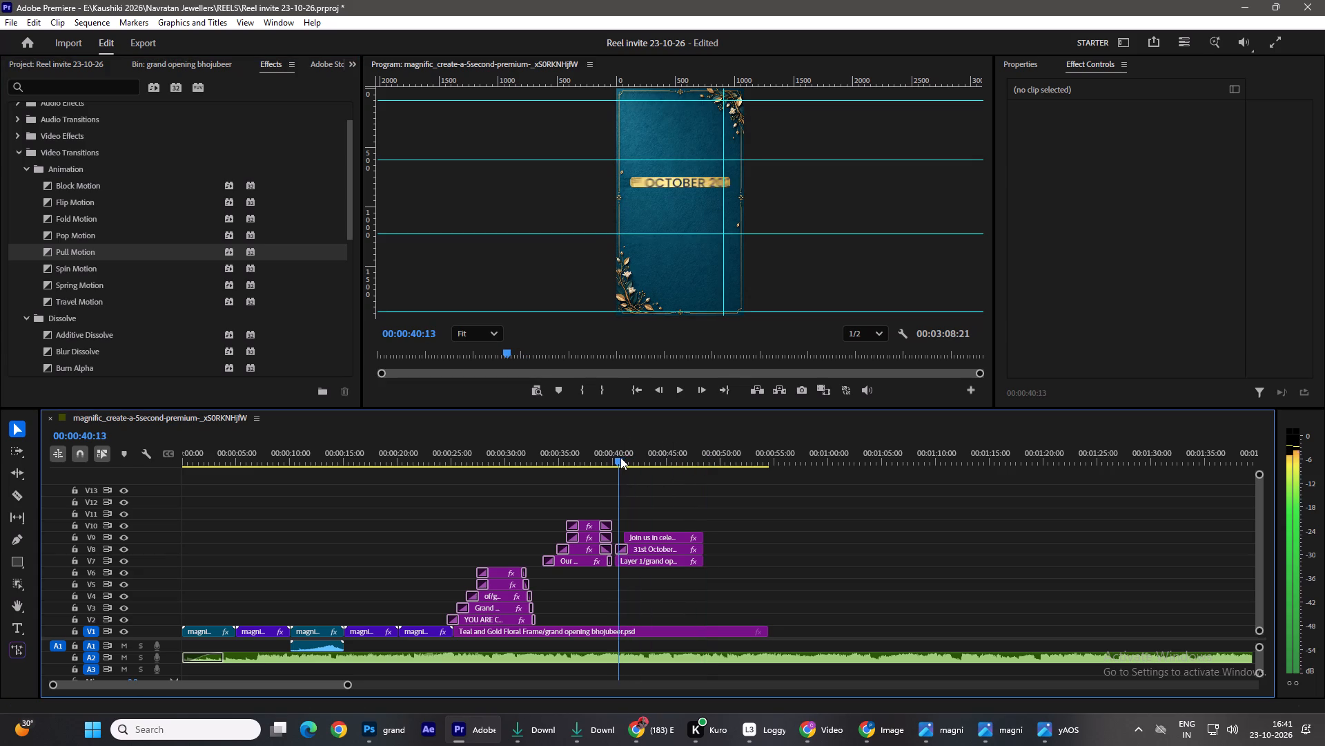
drag(620, 457, 624, 460)
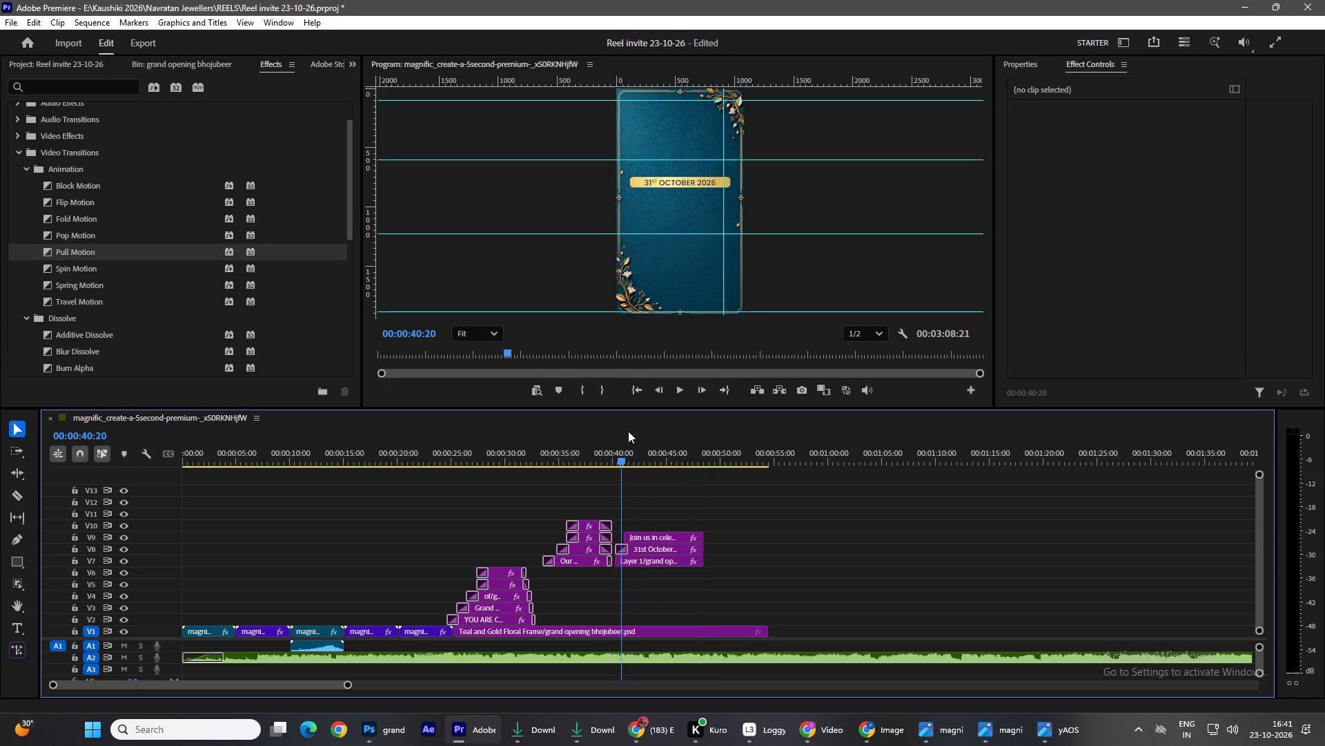
click(615, 452)
click(676, 390)
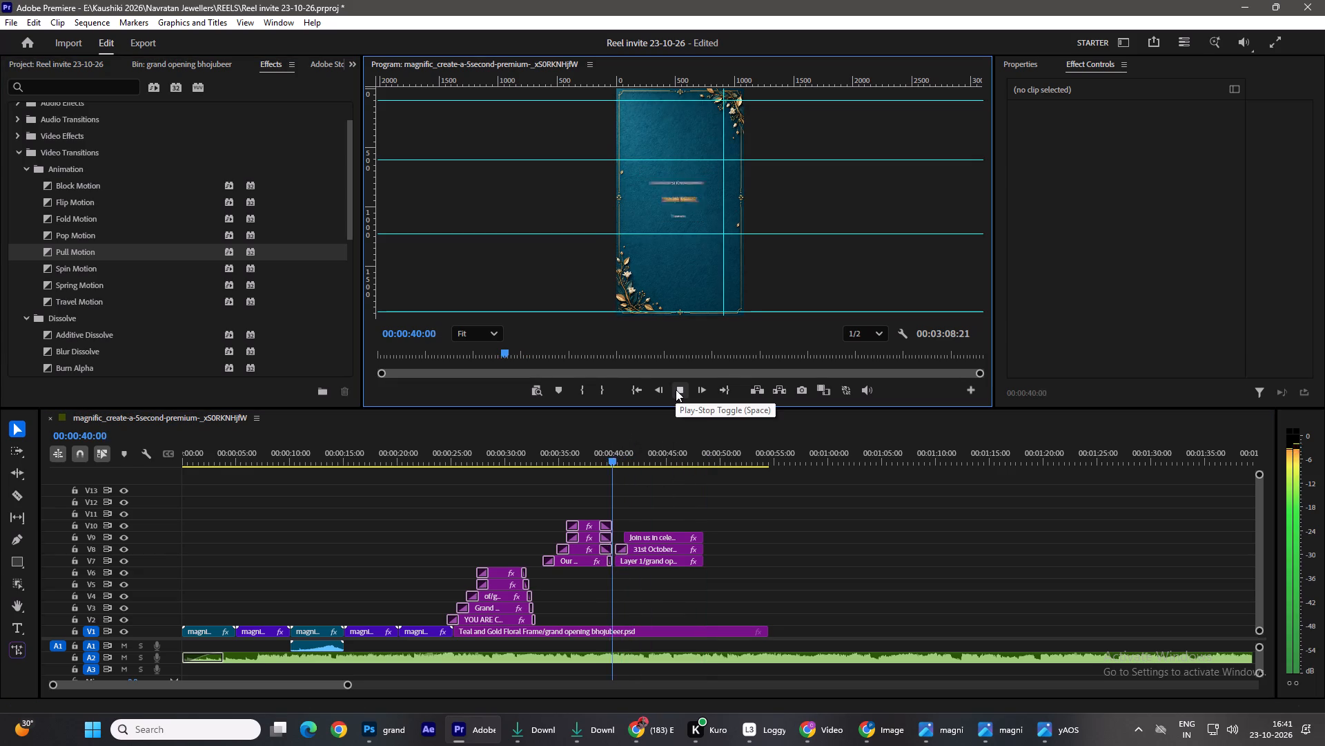
click(675, 390)
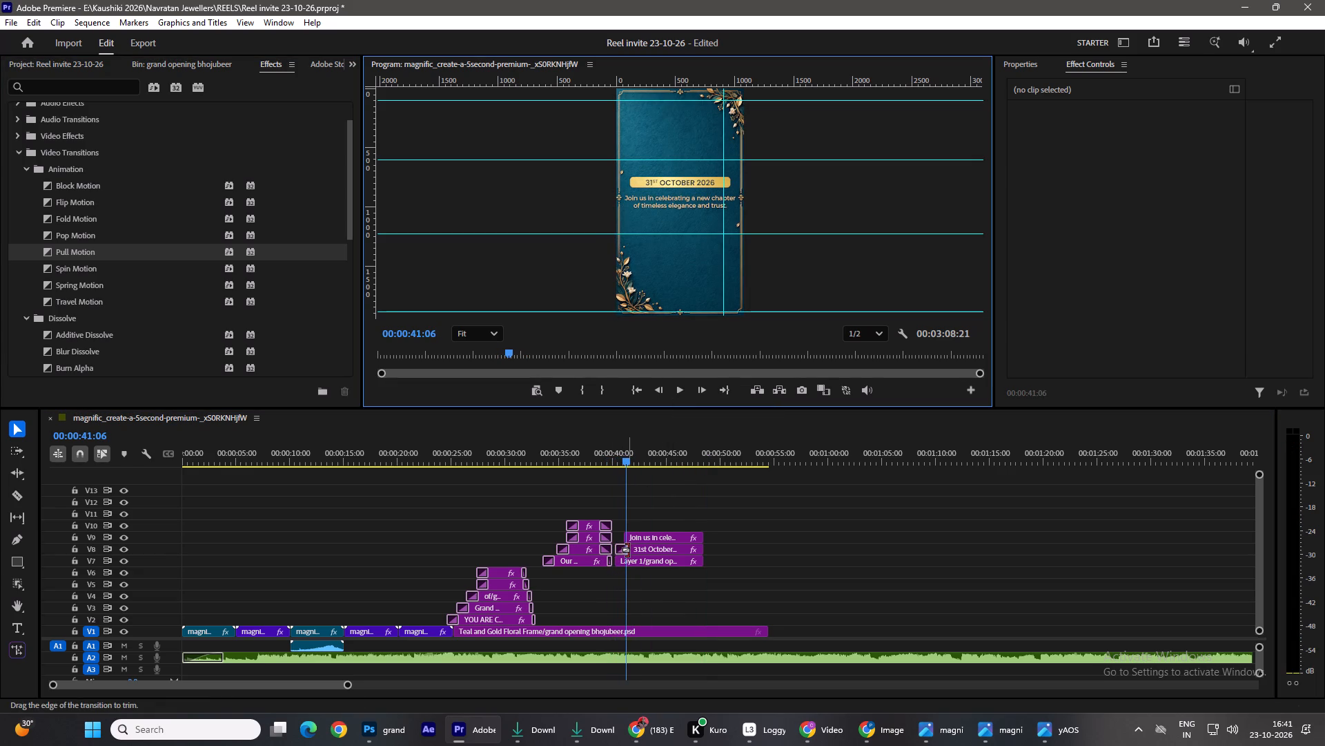
Move the Layer 1, 31st October and Join us clips about half a second later and preview the change.
drag(729, 519, 646, 561)
drag(653, 547, 660, 546)
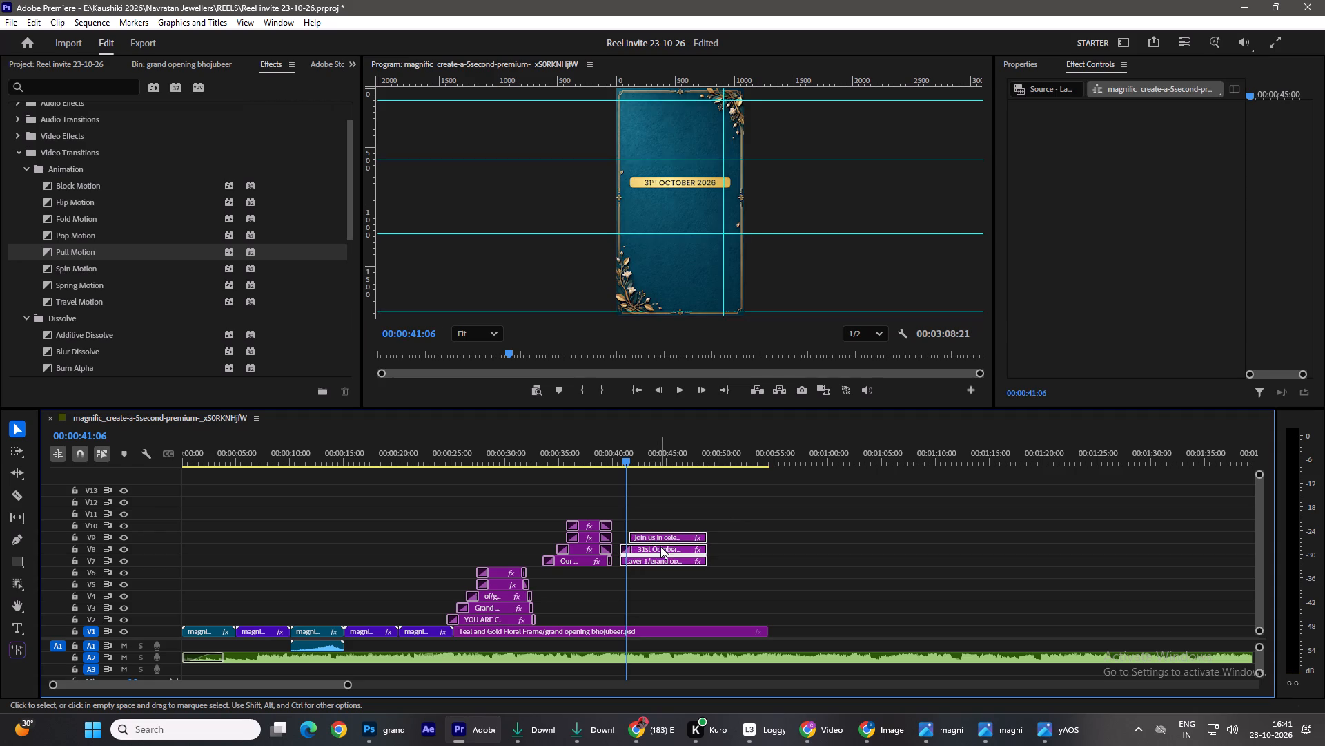
drag(620, 452, 593, 450)
click(679, 389)
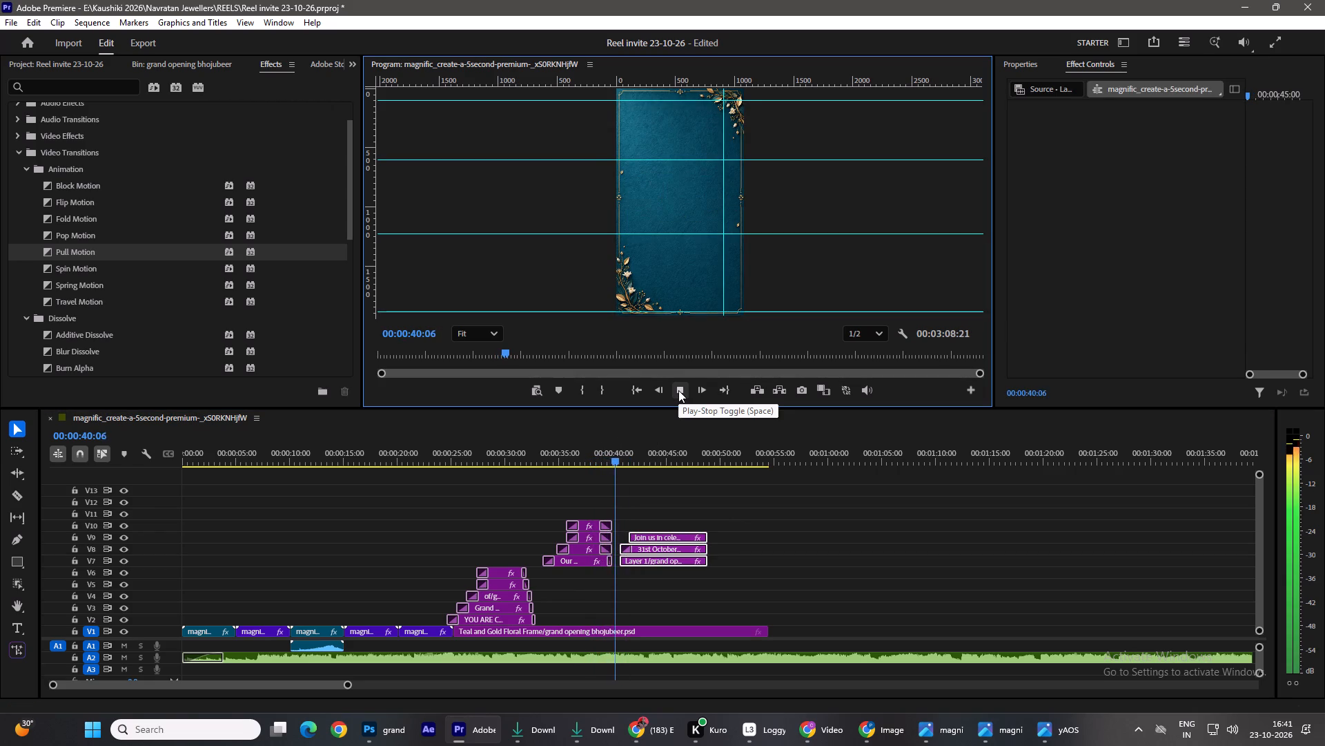
click(678, 390)
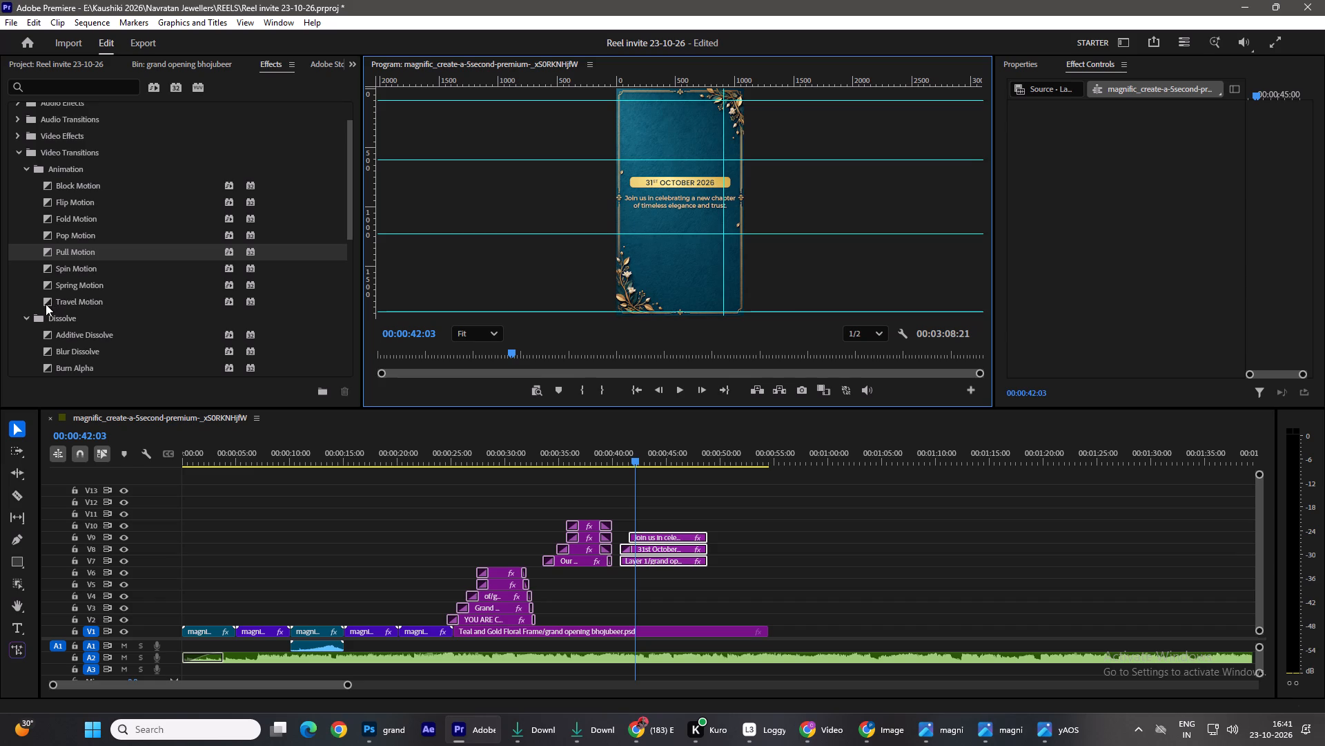
Apply the Travel Motion transition to the start of the Join us clip and preview it.
drag(50, 299, 629, 551)
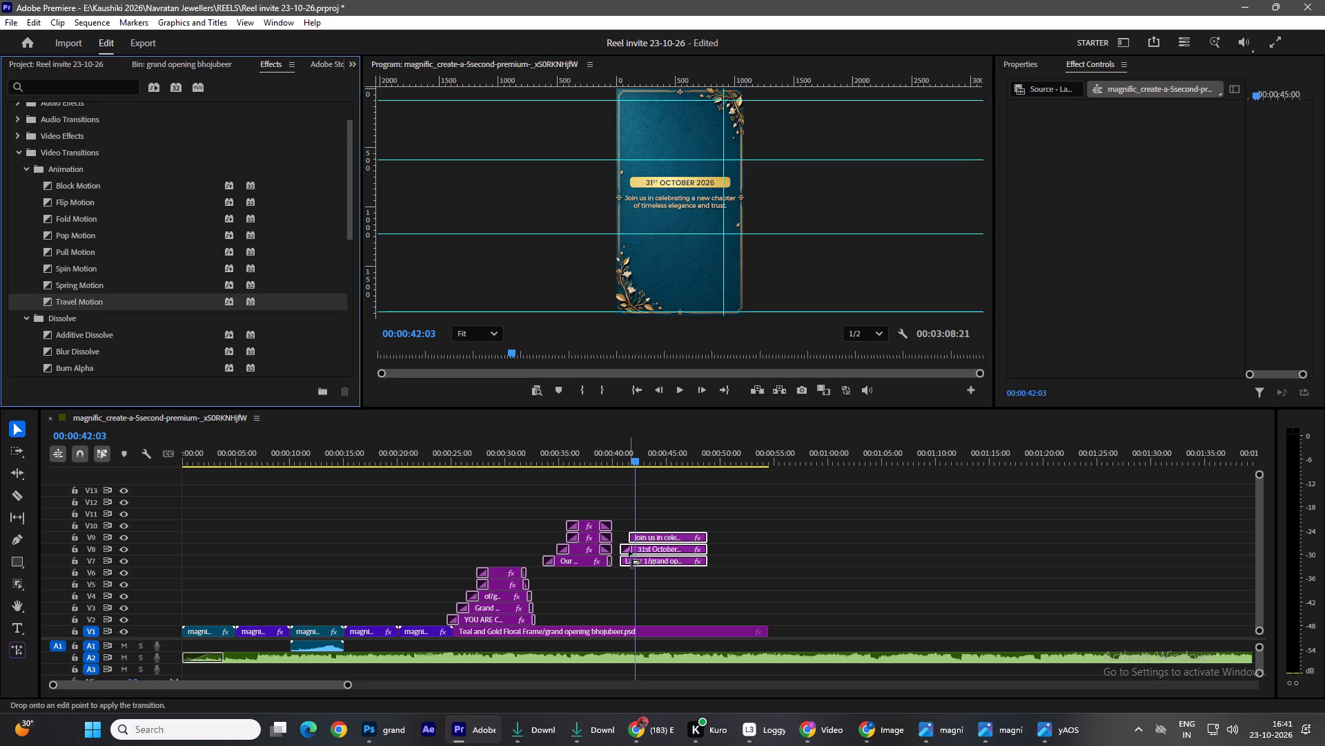
drag(629, 551, 633, 536)
drag(629, 452, 620, 450)
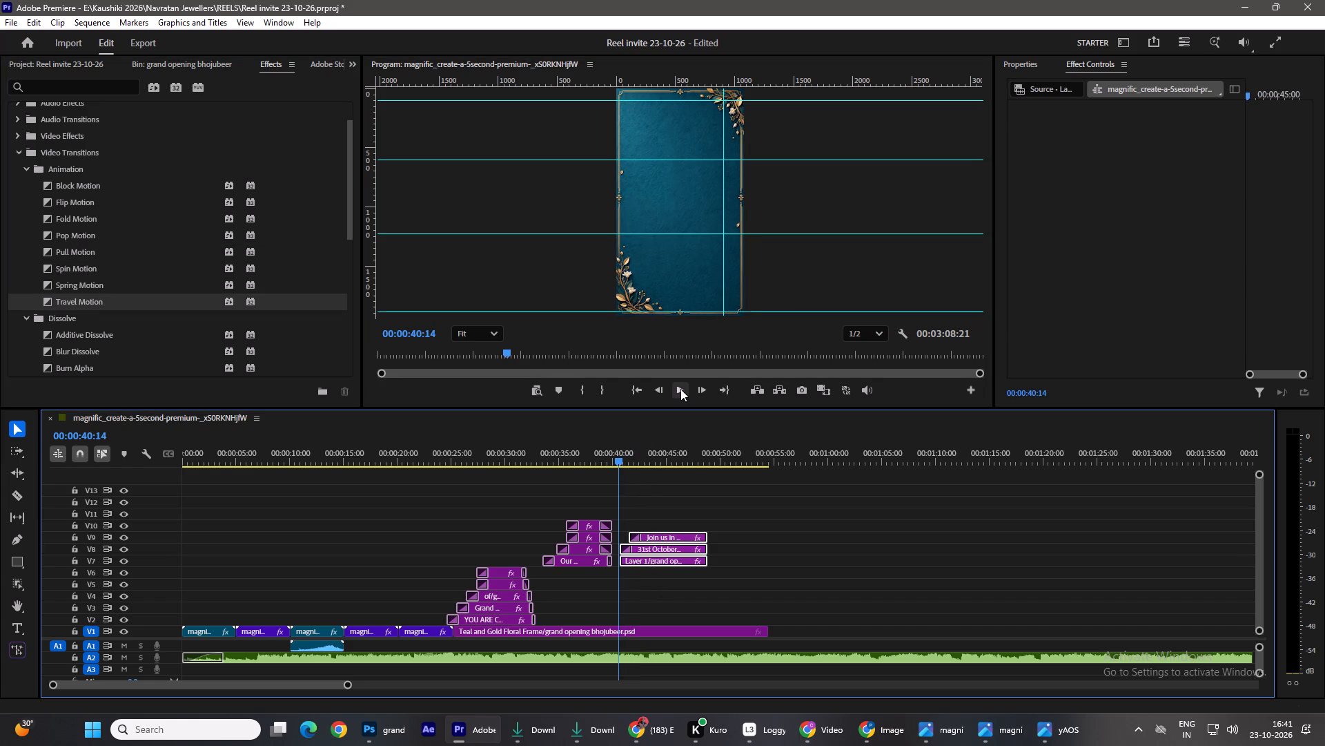
click(680, 389)
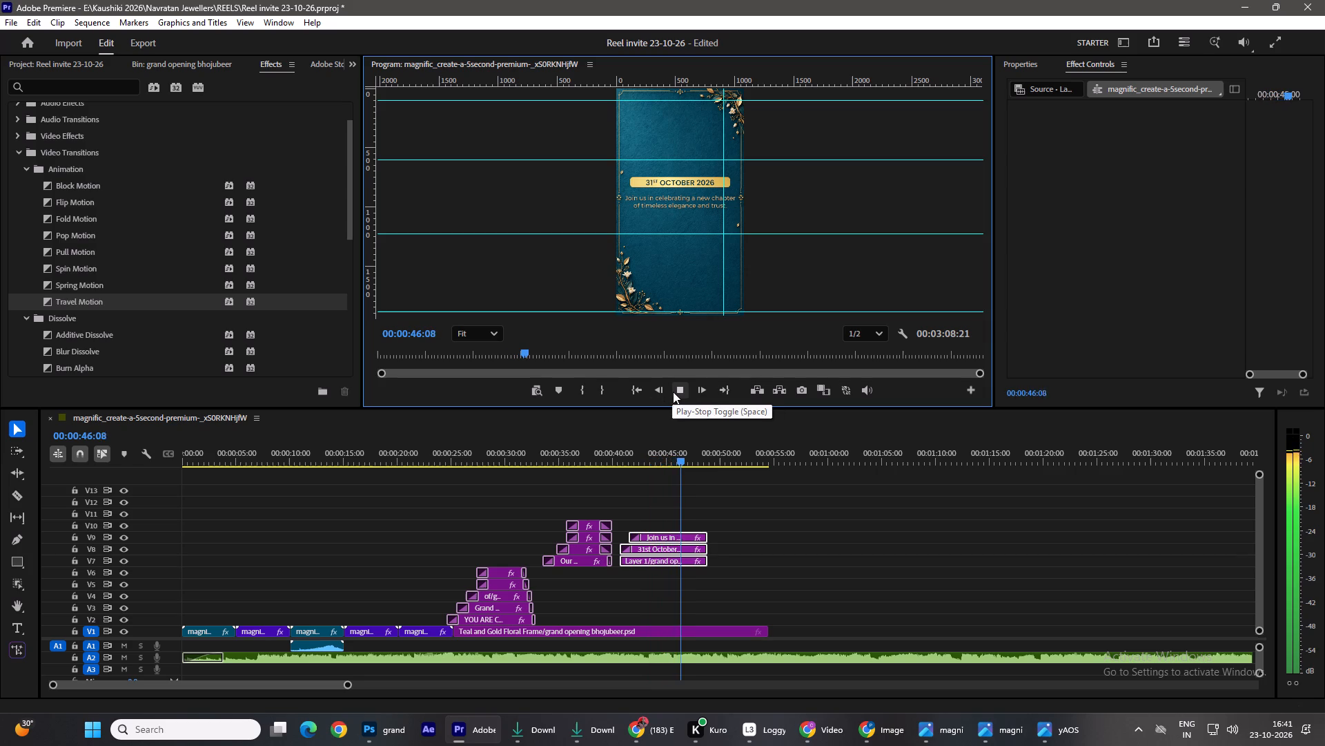
click(675, 390)
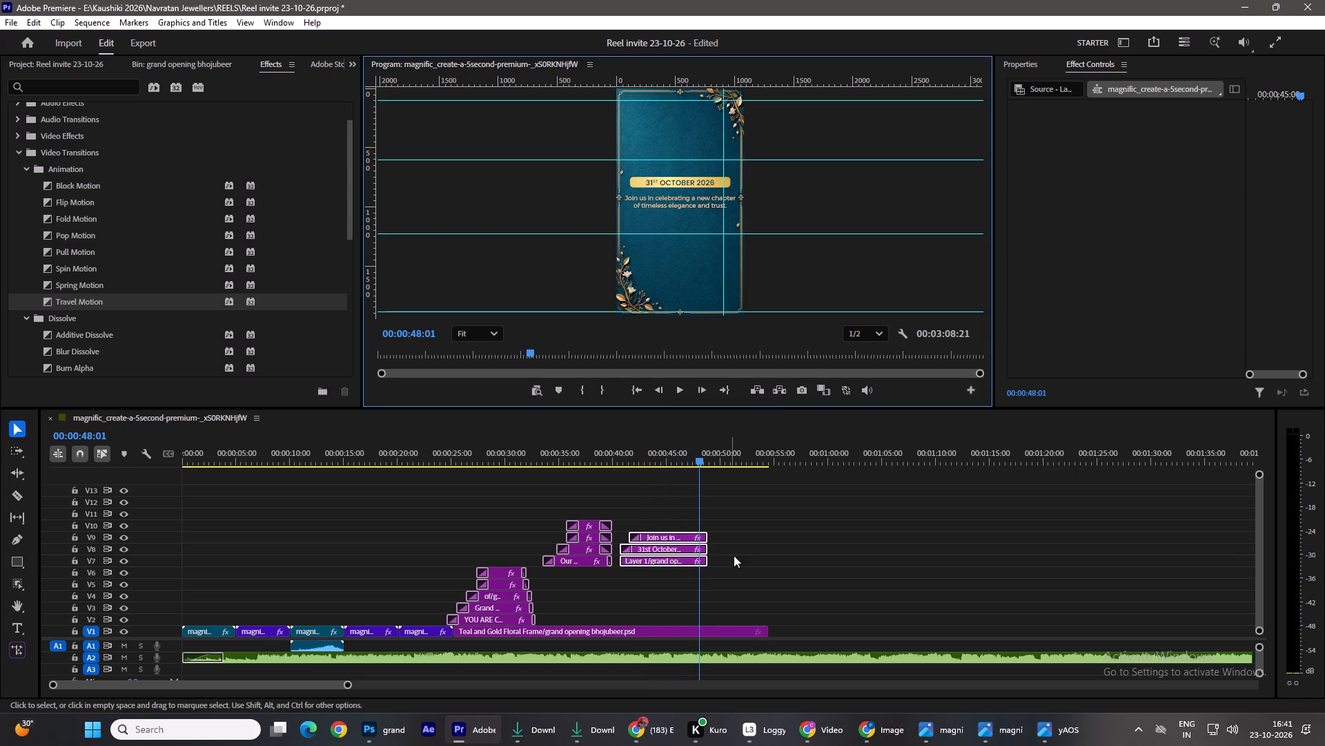
Trim the ends of the Layer 1, 31st October and Join us clips to 00:00:48:01.
drag(739, 522, 701, 562)
drag(710, 547, 700, 546)
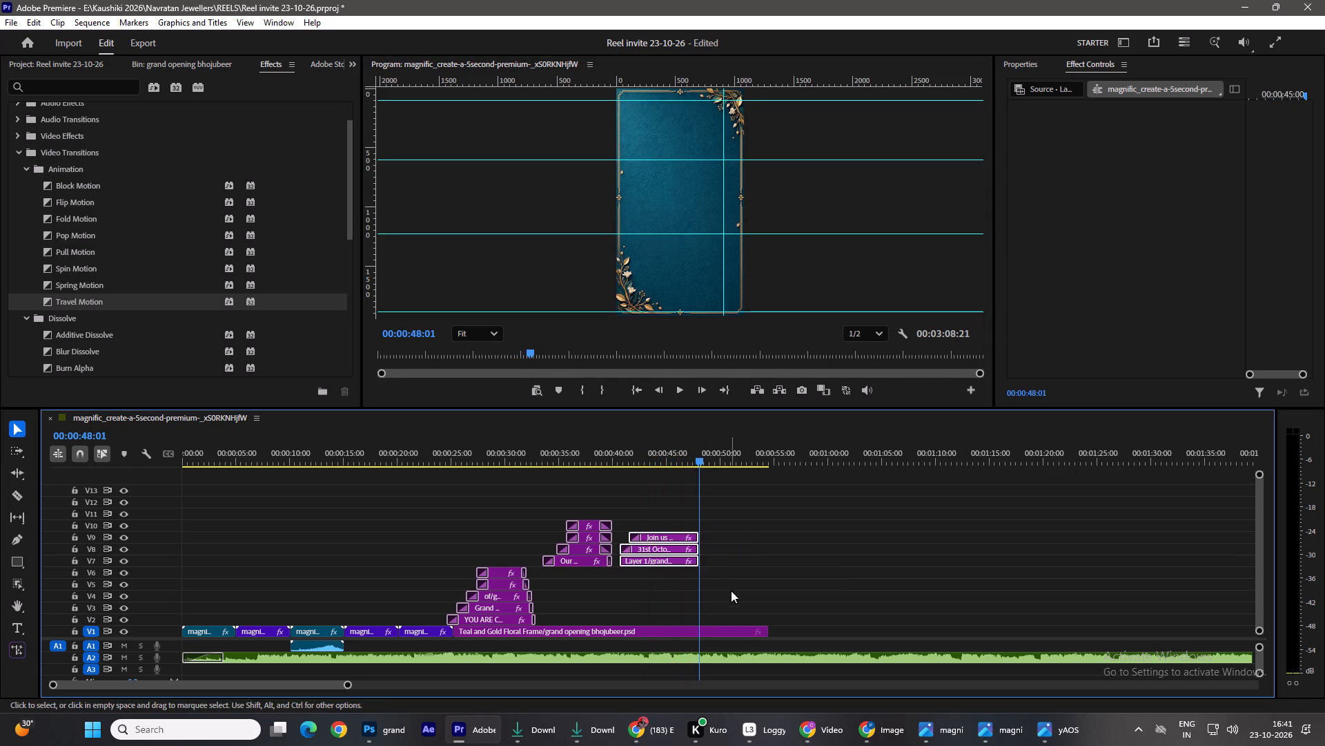
click(731, 591)
Import bhojubeer.mp4 from the Header, footer and CTA folder and open it in the source preview.
click(72, 66)
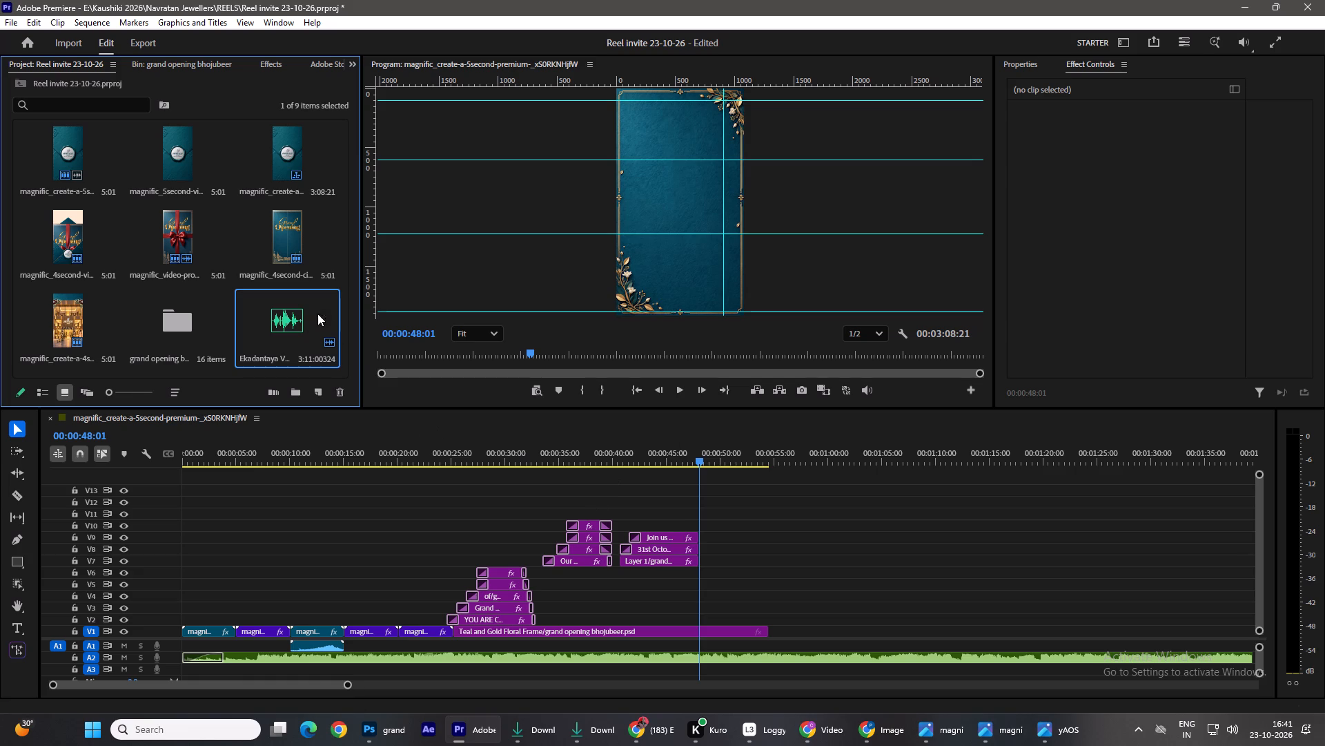
key(ctrl+i)
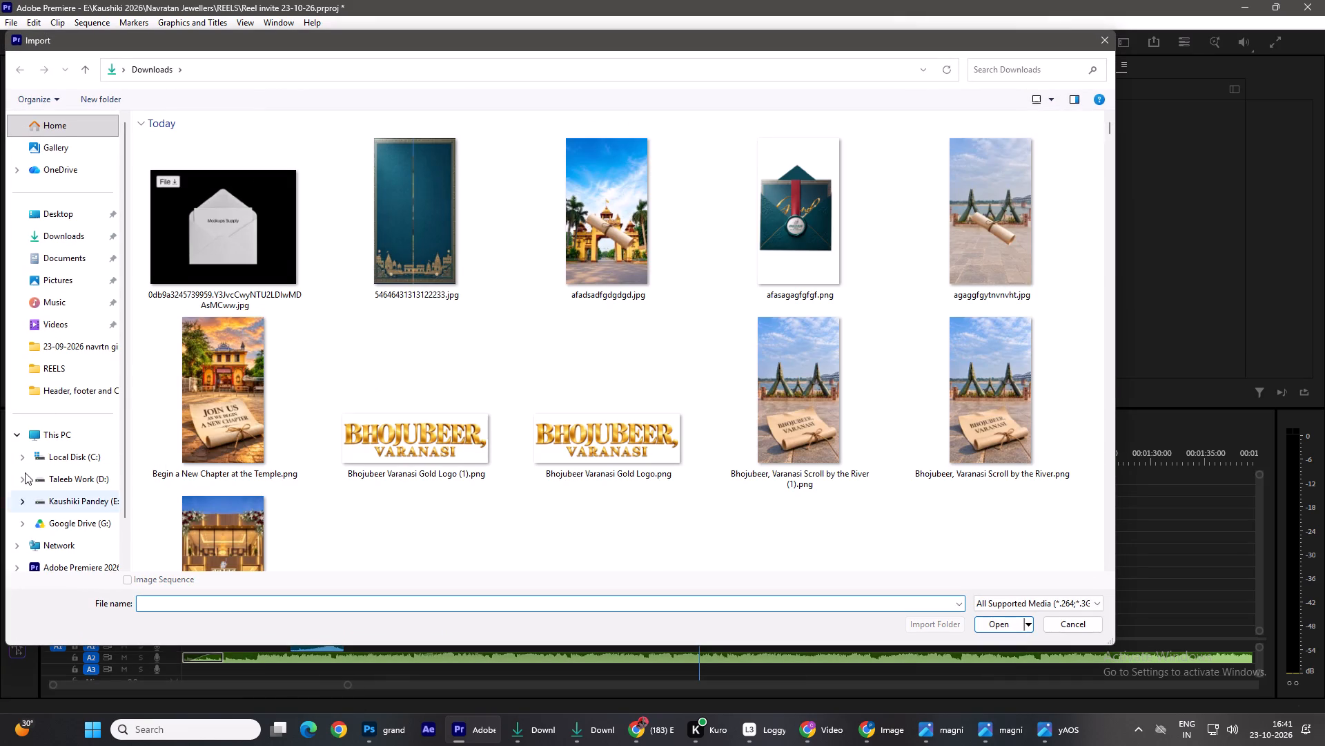
click(60, 383)
scroll(548, 350, down, 3)
scroll(400, 376, up, 3)
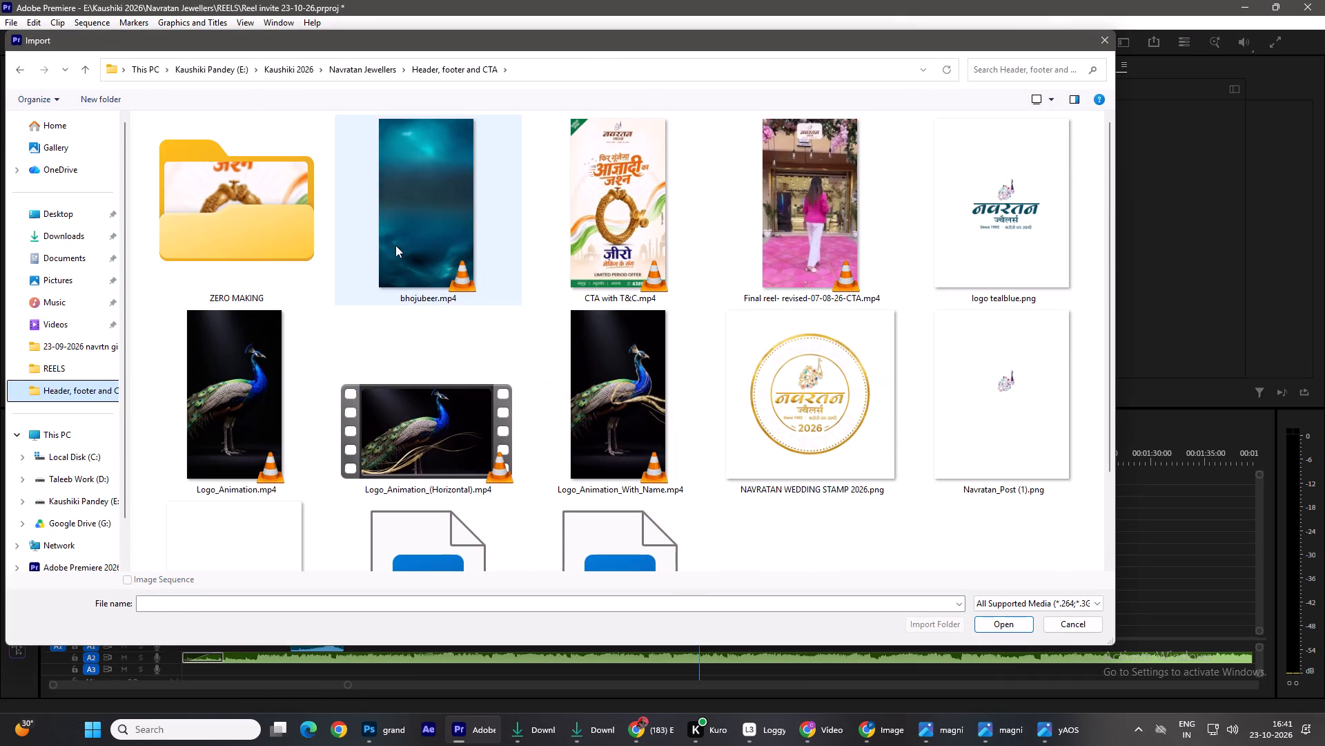
double_click(406, 204)
double_click(63, 329)
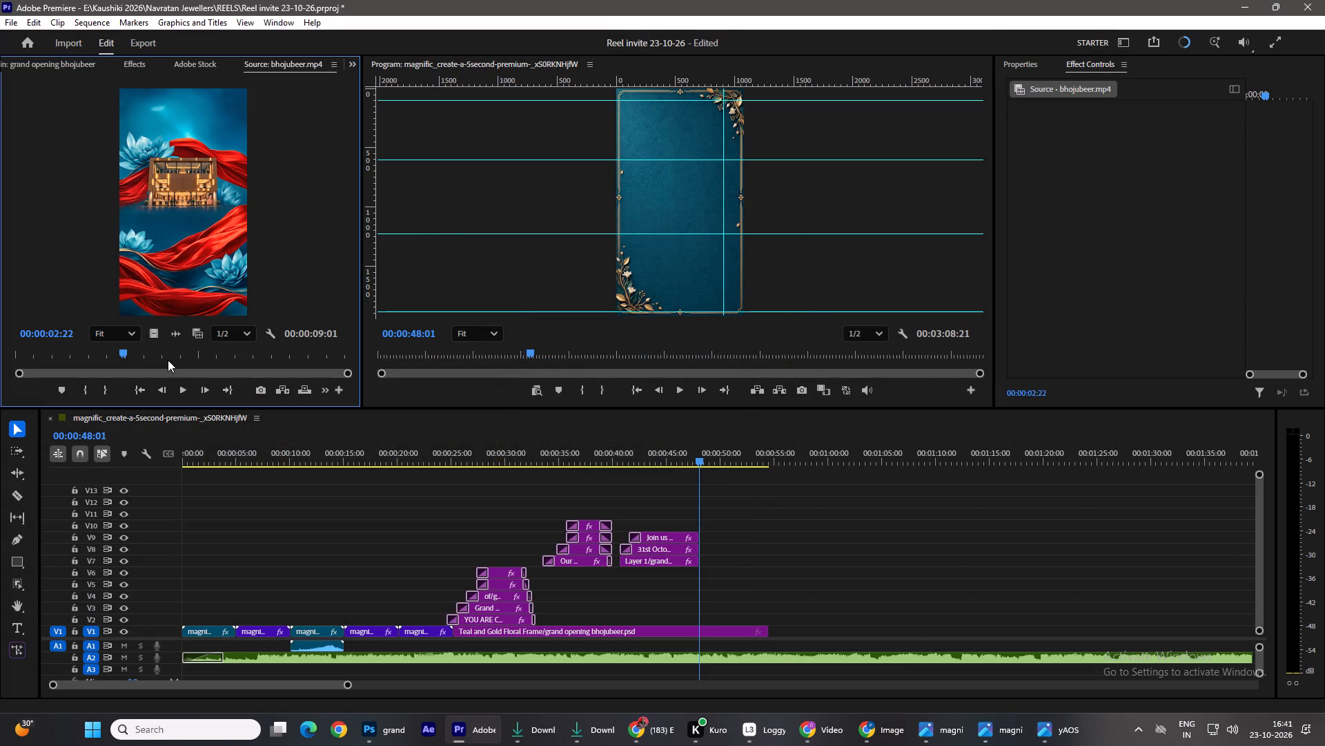
Mark the bhojubeer.mp4 source from 00:00:02:21 to 00:00:08:19.
drag(129, 356, 121, 378)
click(88, 394)
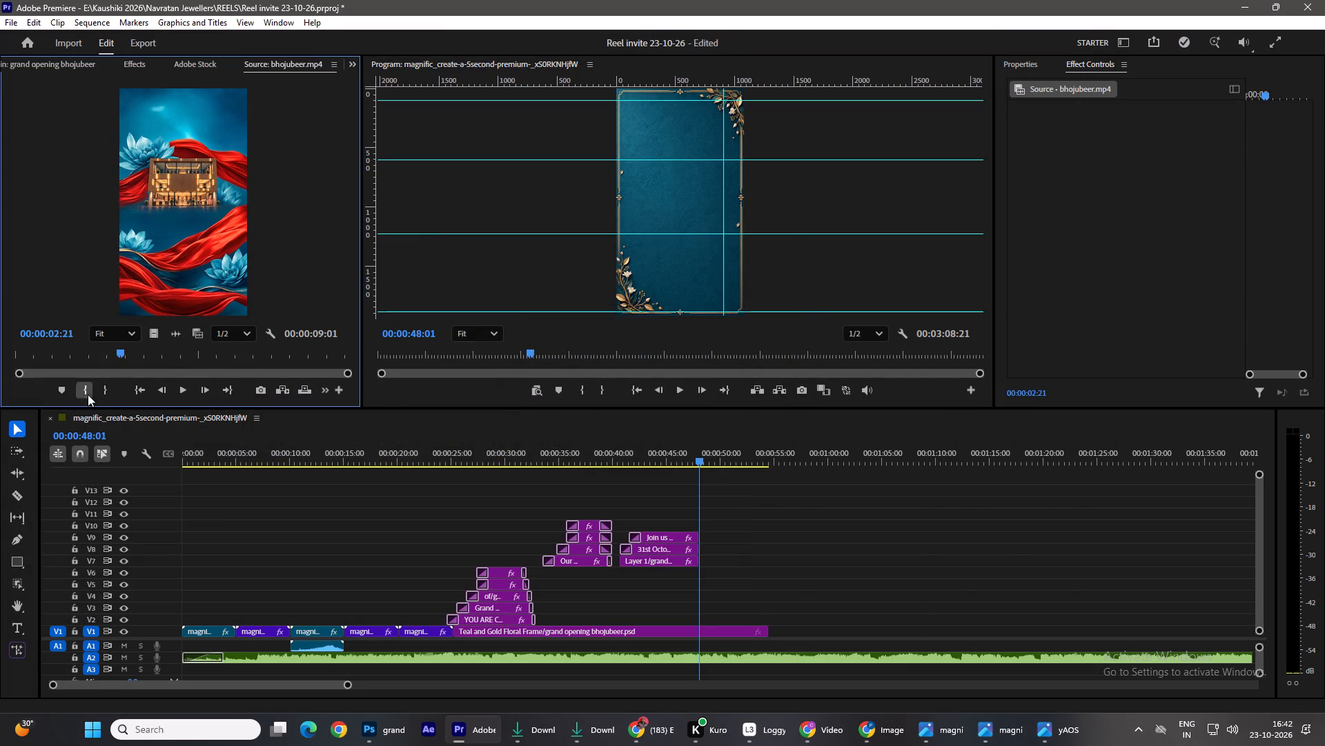
drag(119, 356, 282, 340)
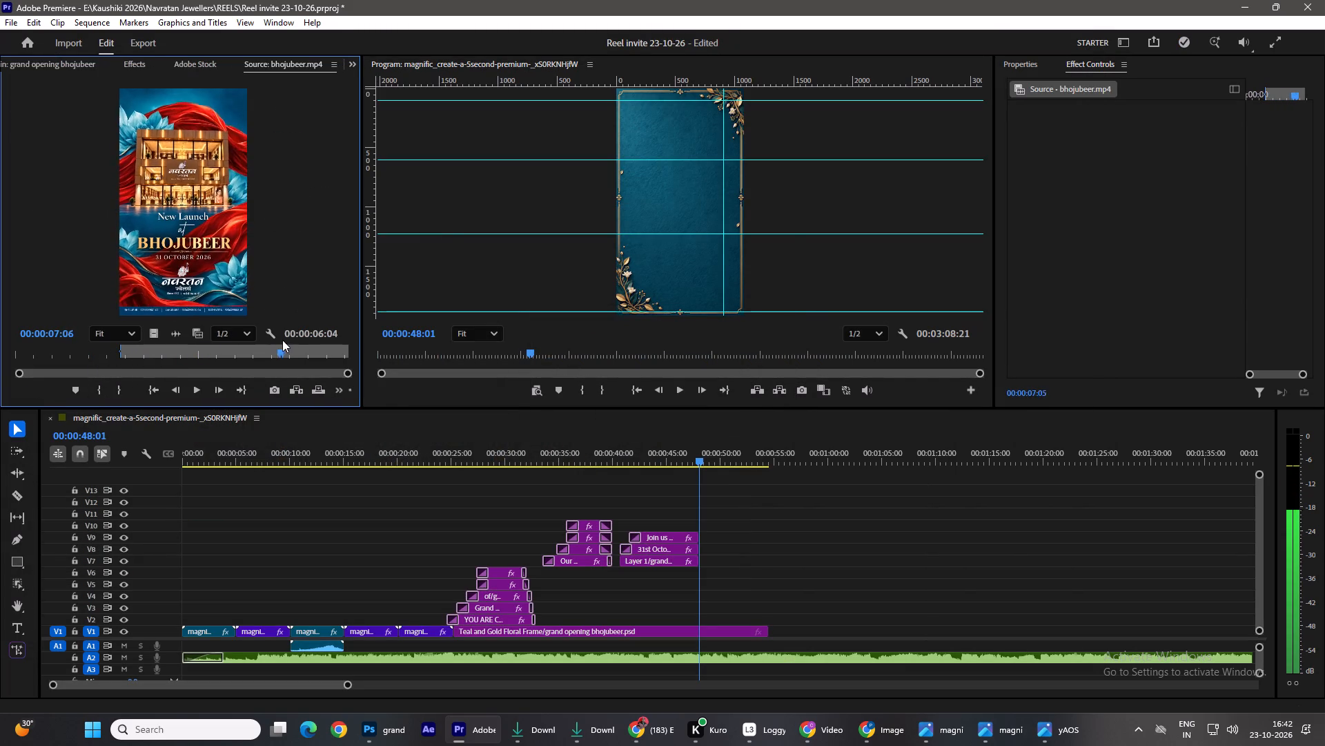
drag(282, 340, 337, 340)
click(120, 390)
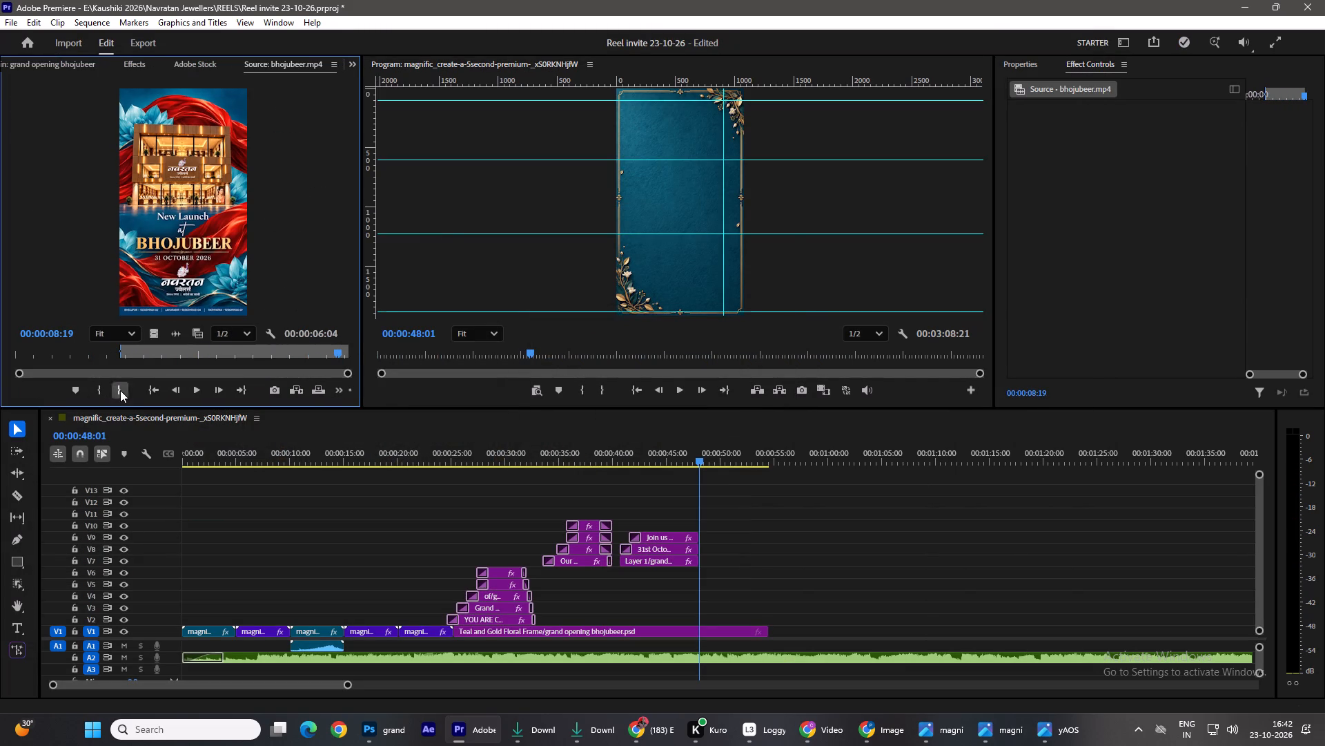
Place the marked bhojubeer.mp4 section on V7 at 00:00:48:01, directly after the Layer 1 clip, and preview it.
drag(153, 337, 700, 566)
click(729, 562)
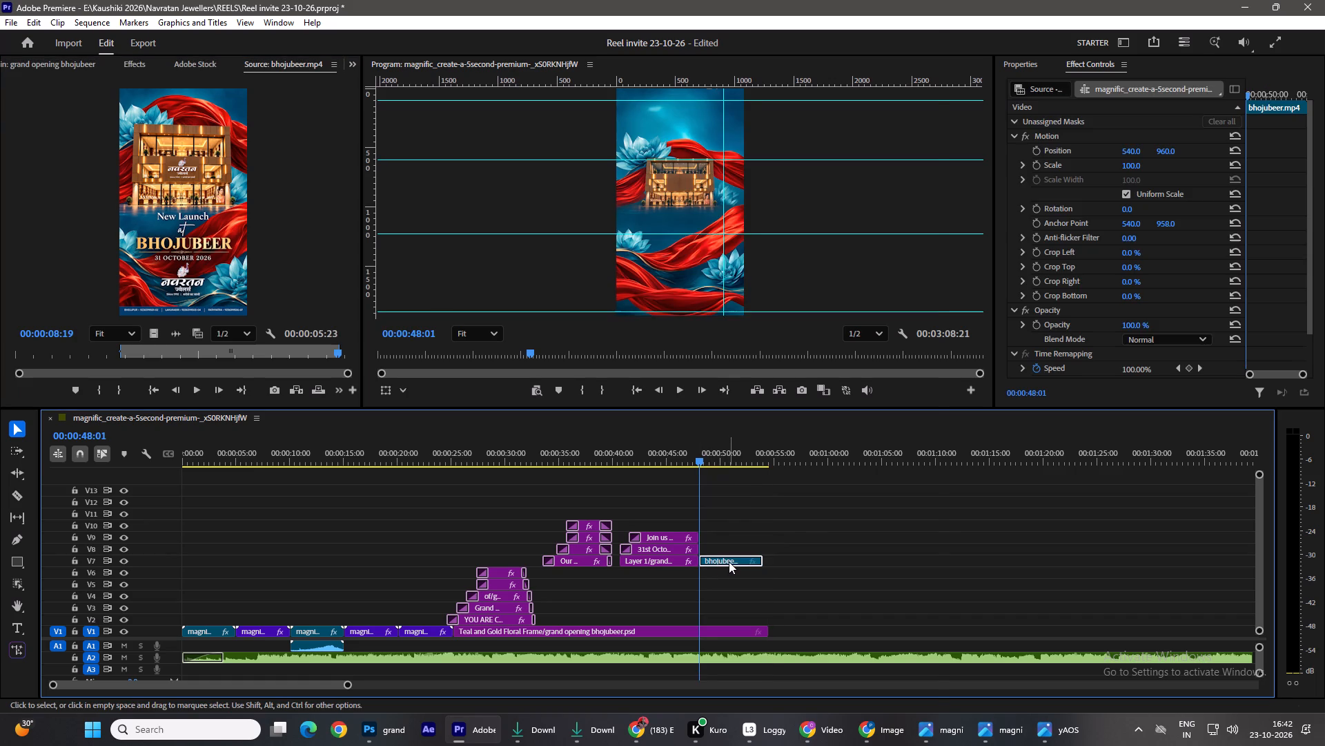
right_click(727, 562)
click(758, 558)
drag(702, 460, 676, 455)
key(space)
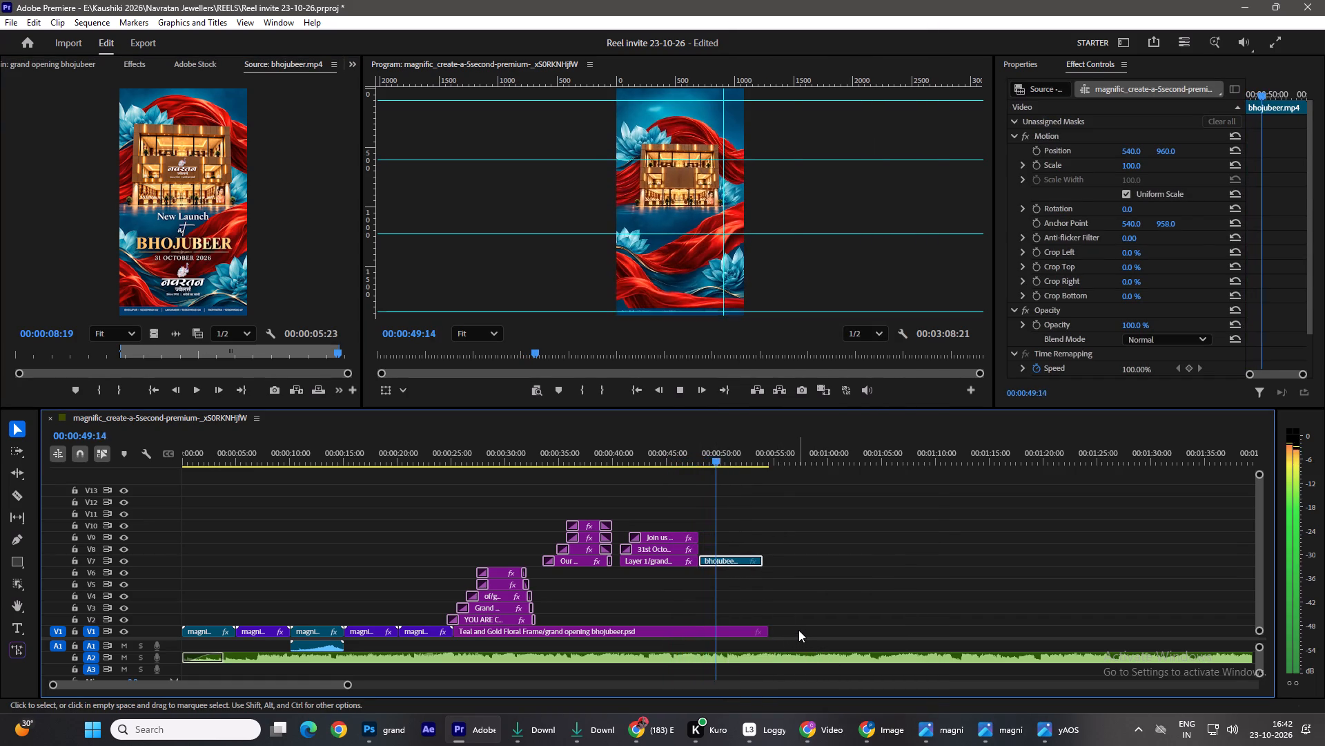
Find the VR Light Leaks transition, apply it between the Layer 1 and bhojubeer clips on V7, and preview it.
drag(722, 454, 702, 470)
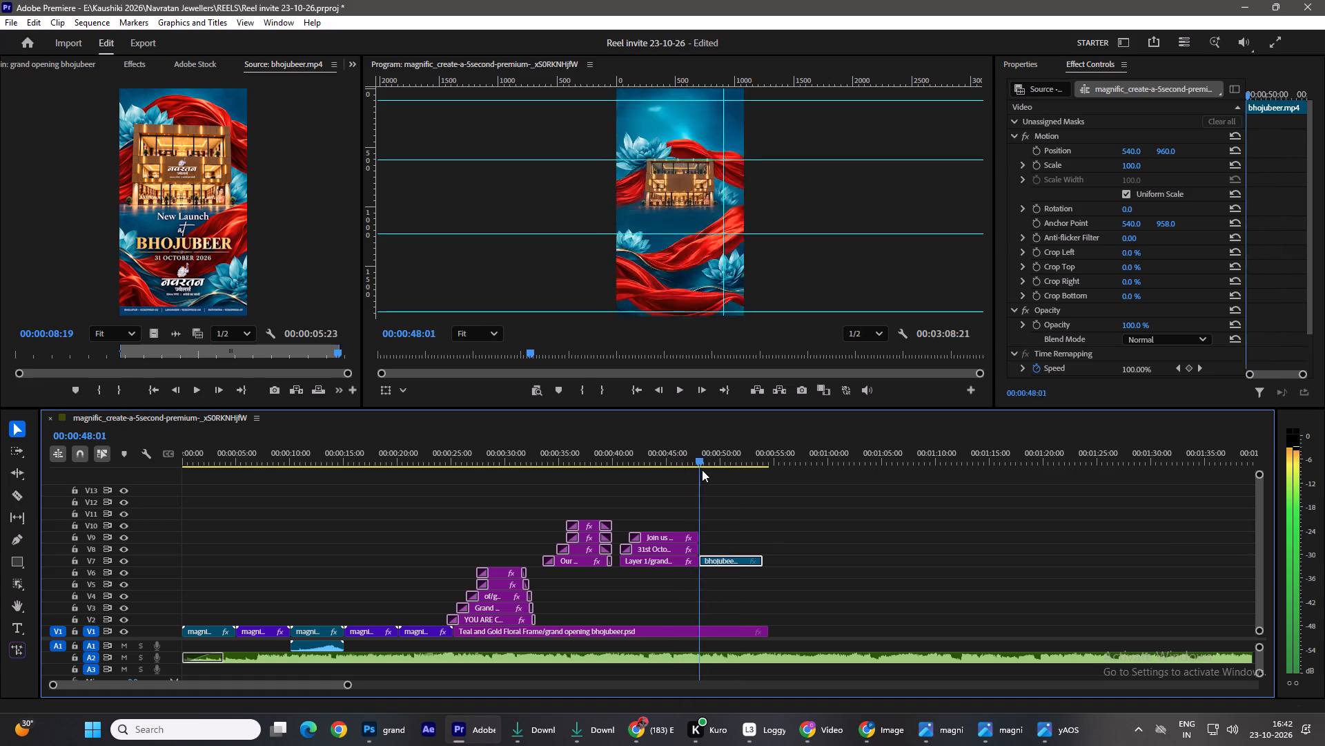
drag(702, 470, 696, 472)
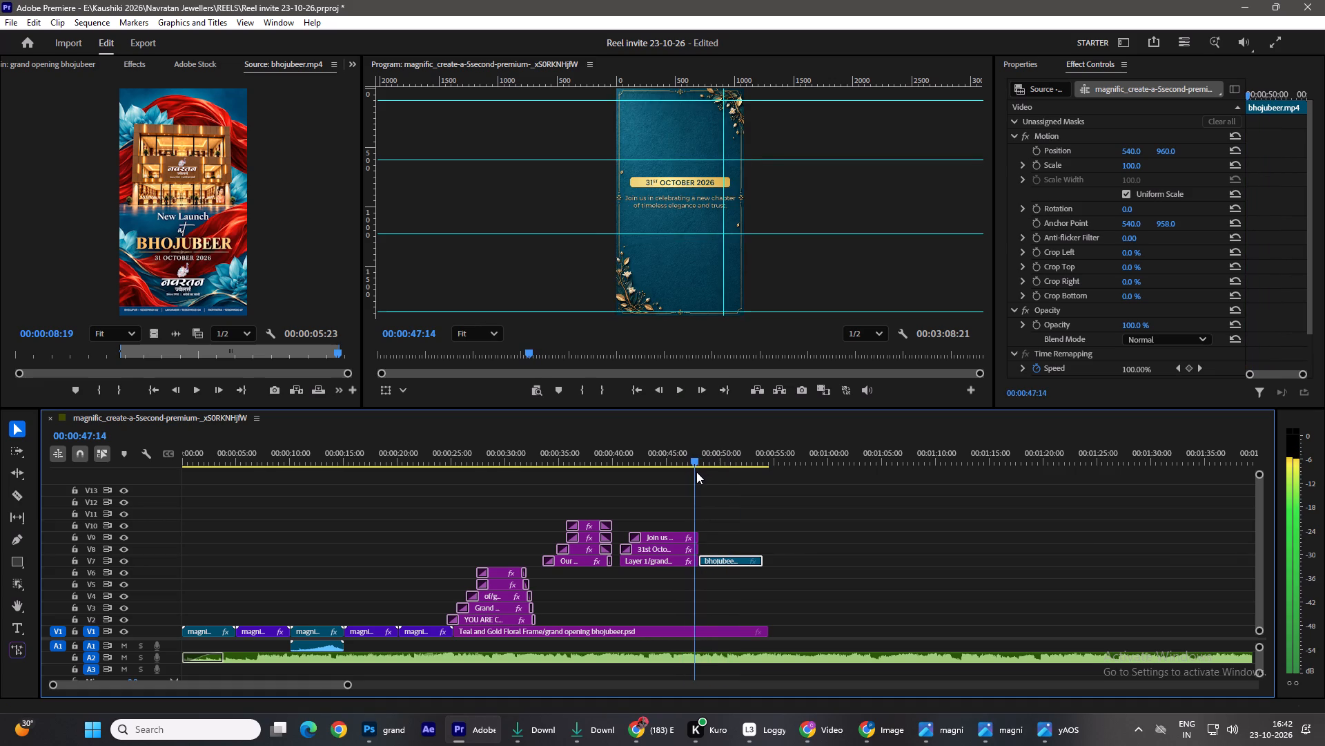
drag(696, 472, 700, 472)
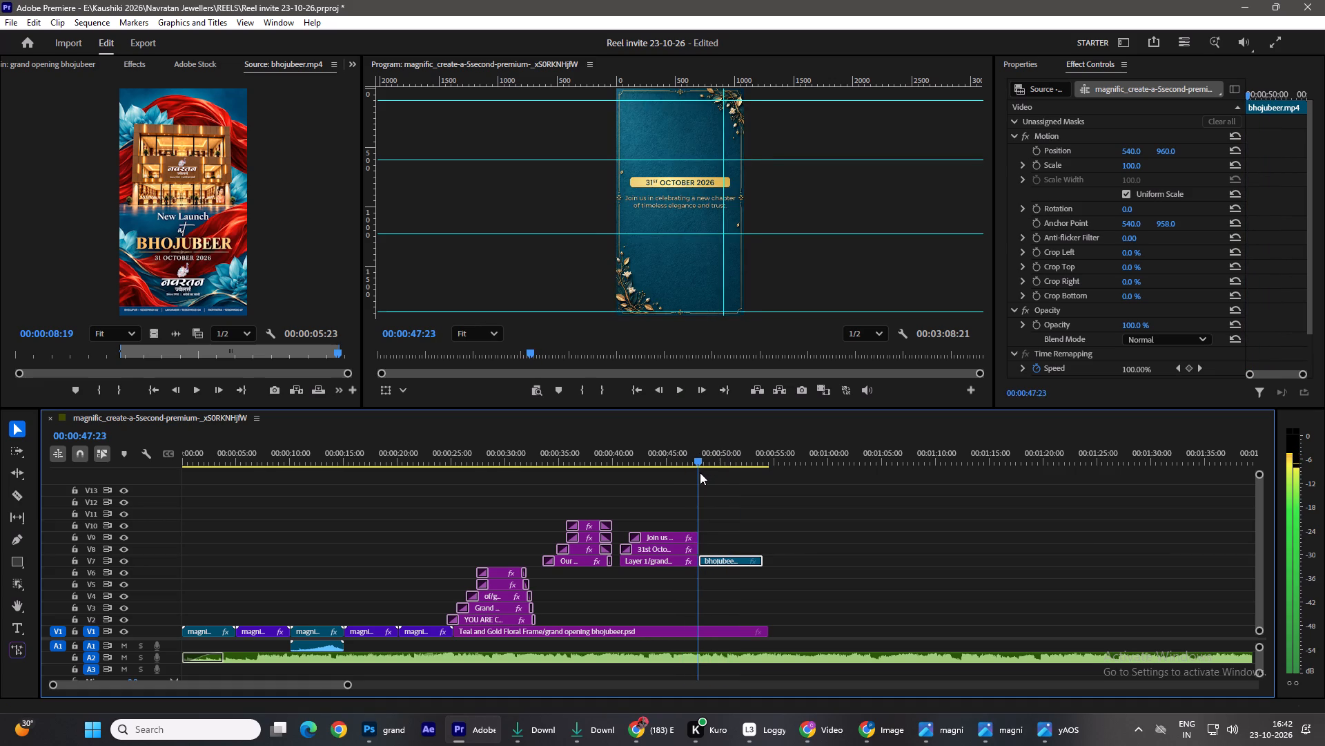
drag(700, 472, 695, 472)
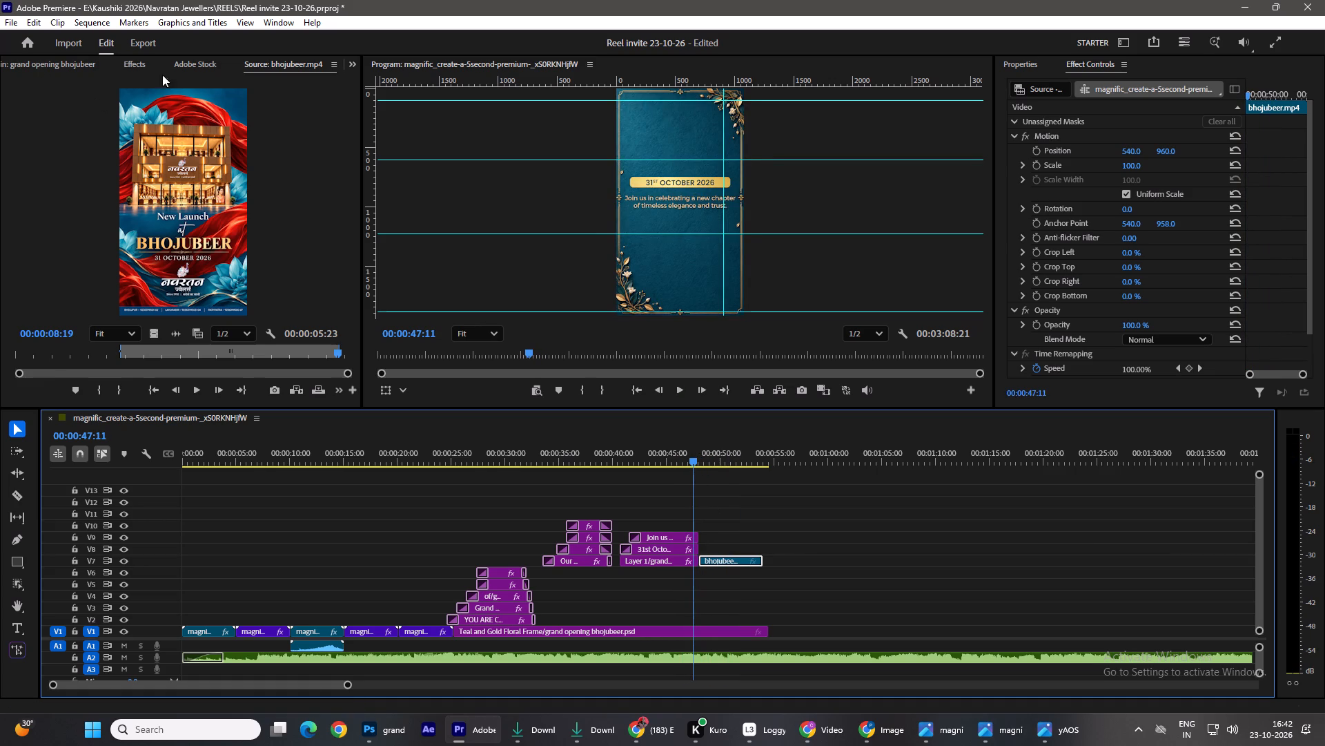
click(129, 59)
click(96, 89)
text(light)
scroll(58, 391, down, 4)
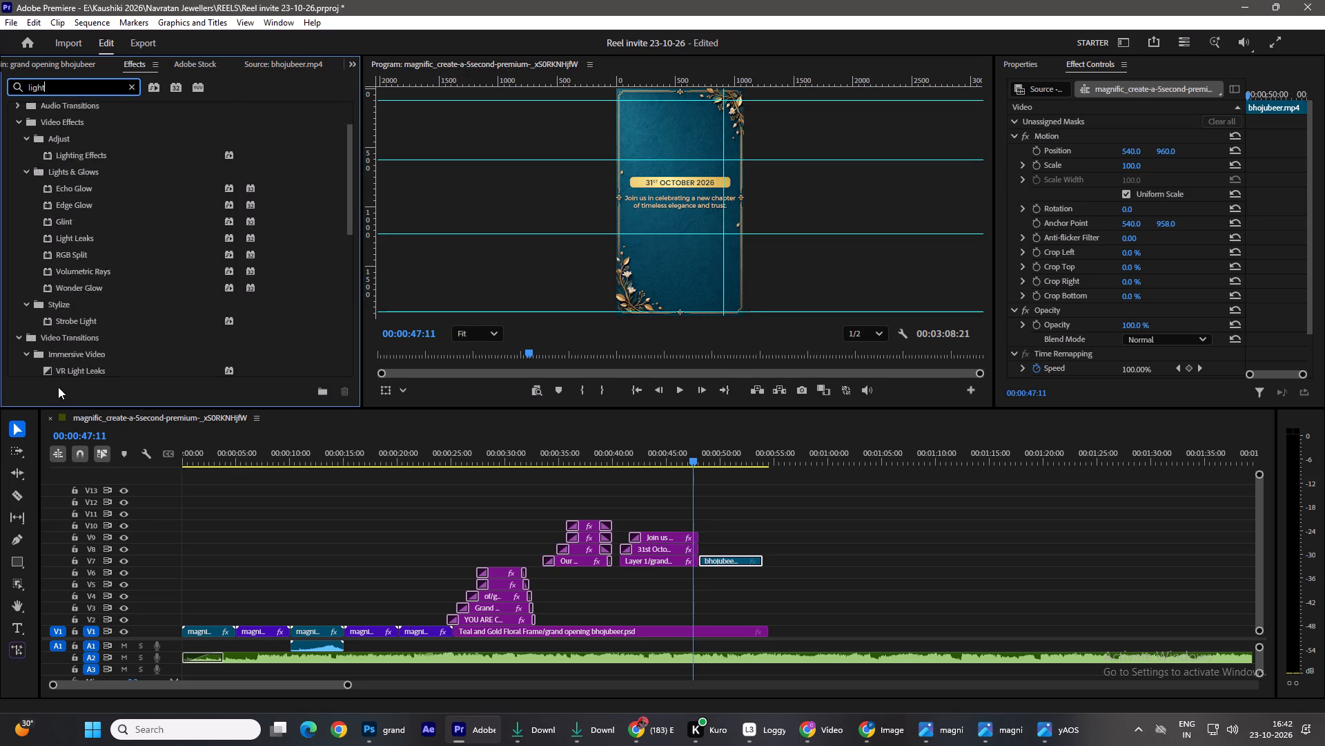
scroll(58, 387, down, 1)
scroll(73, 327, down, 3)
drag(45, 274, 651, 510)
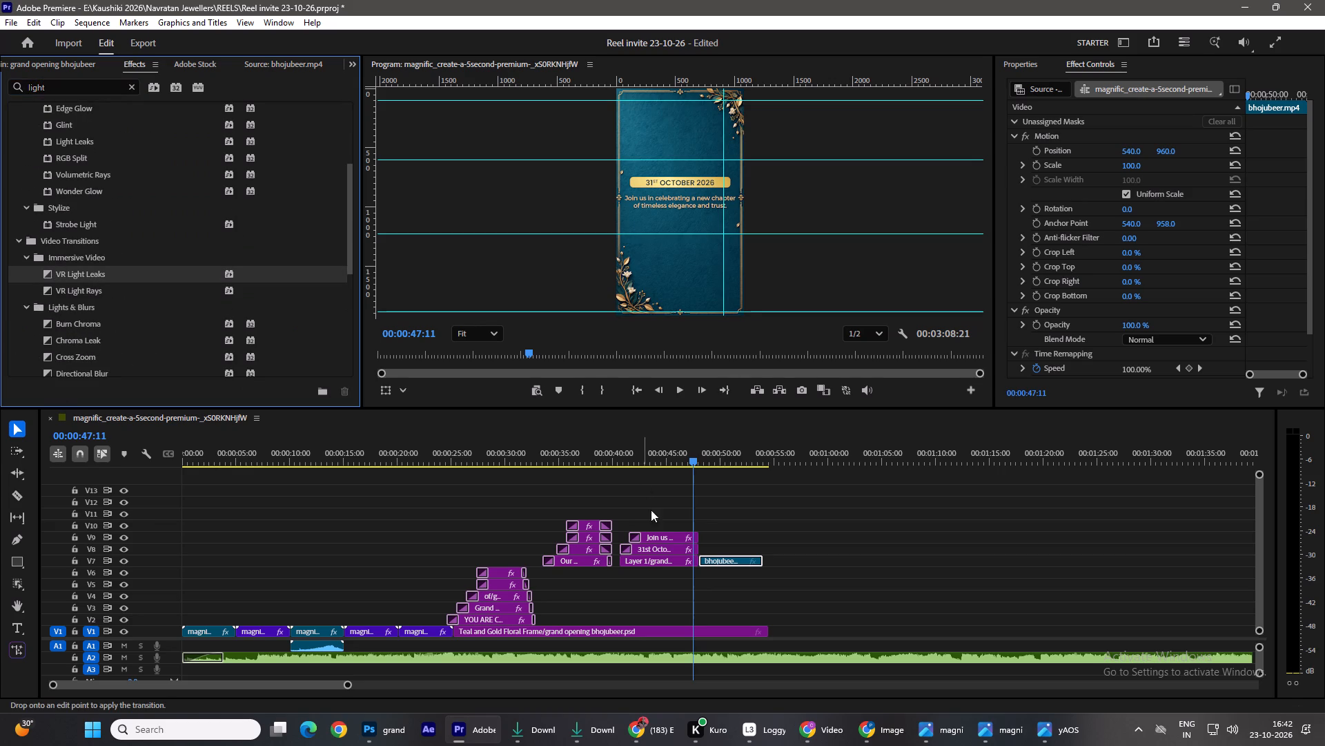
drag(651, 510, 699, 559)
key(space)
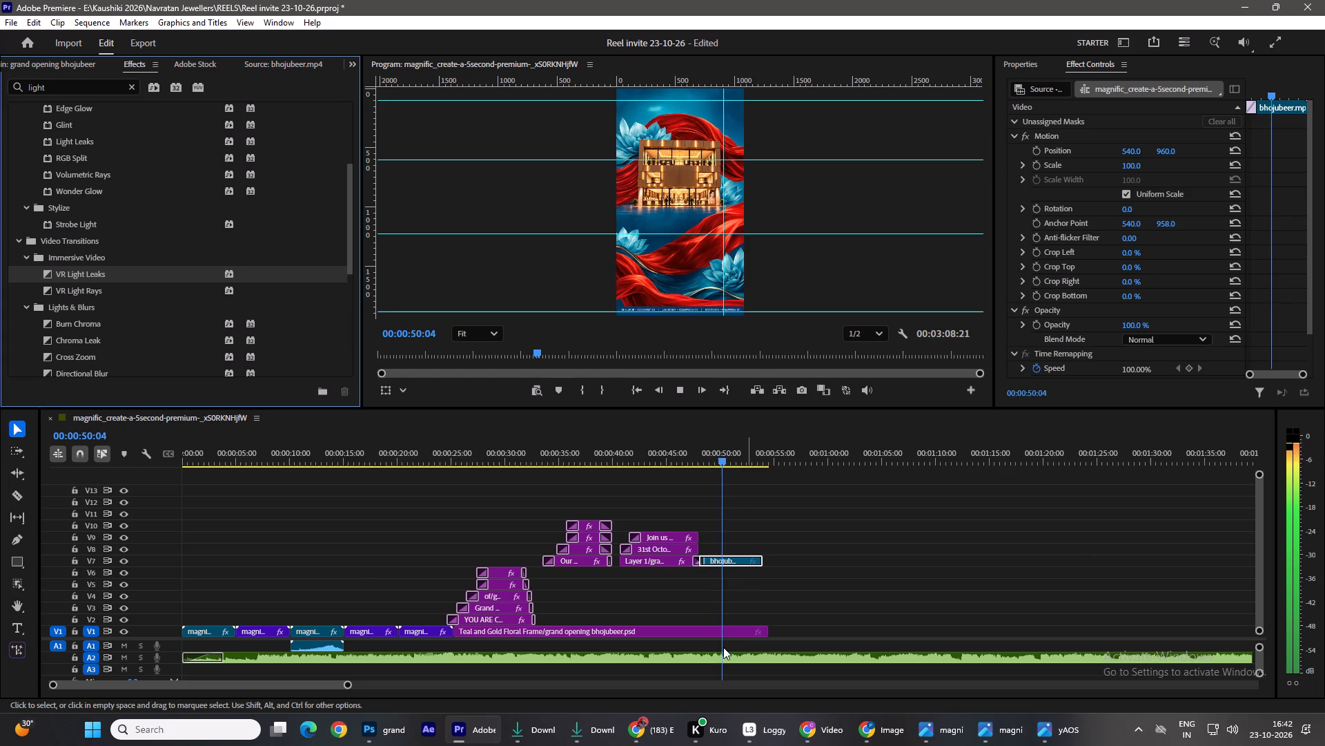
Split the A2 music at 00:00:55:02 and delete everything after the cut.
click(17, 496)
click(775, 656)
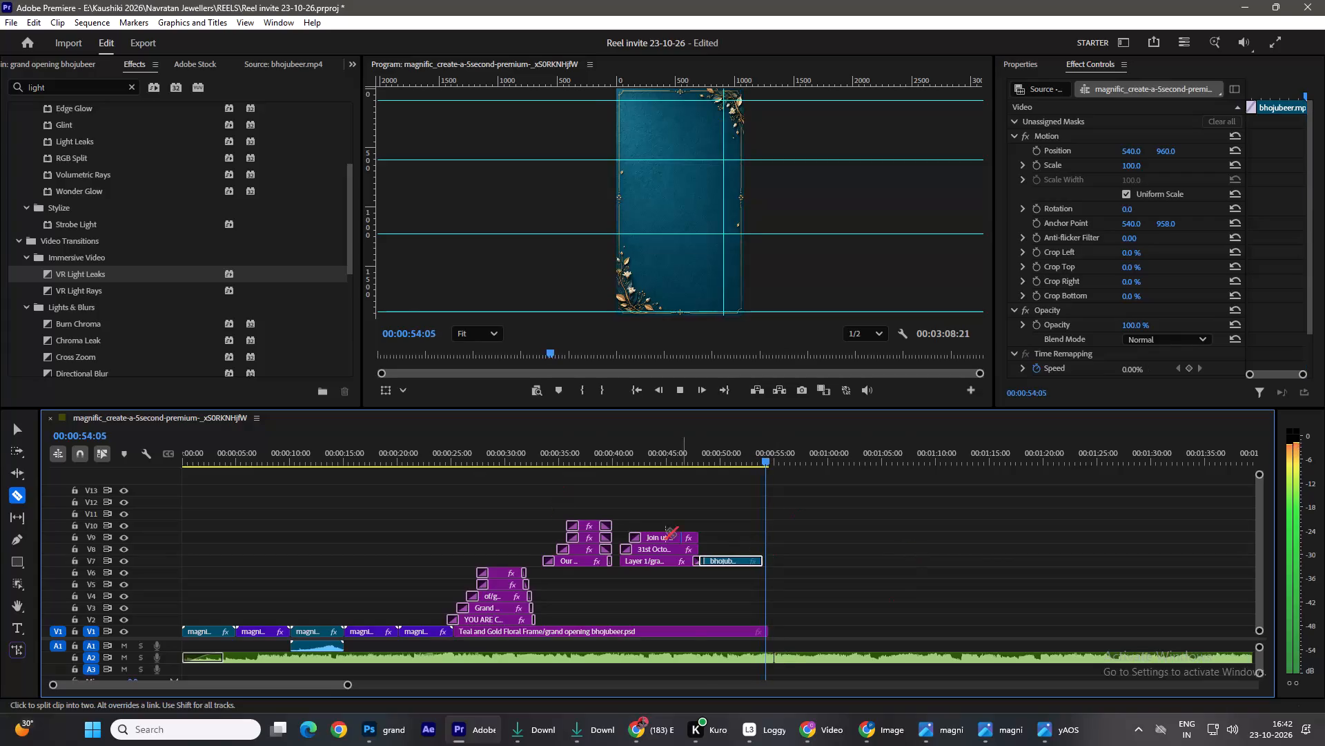
key(space)
click(23, 430)
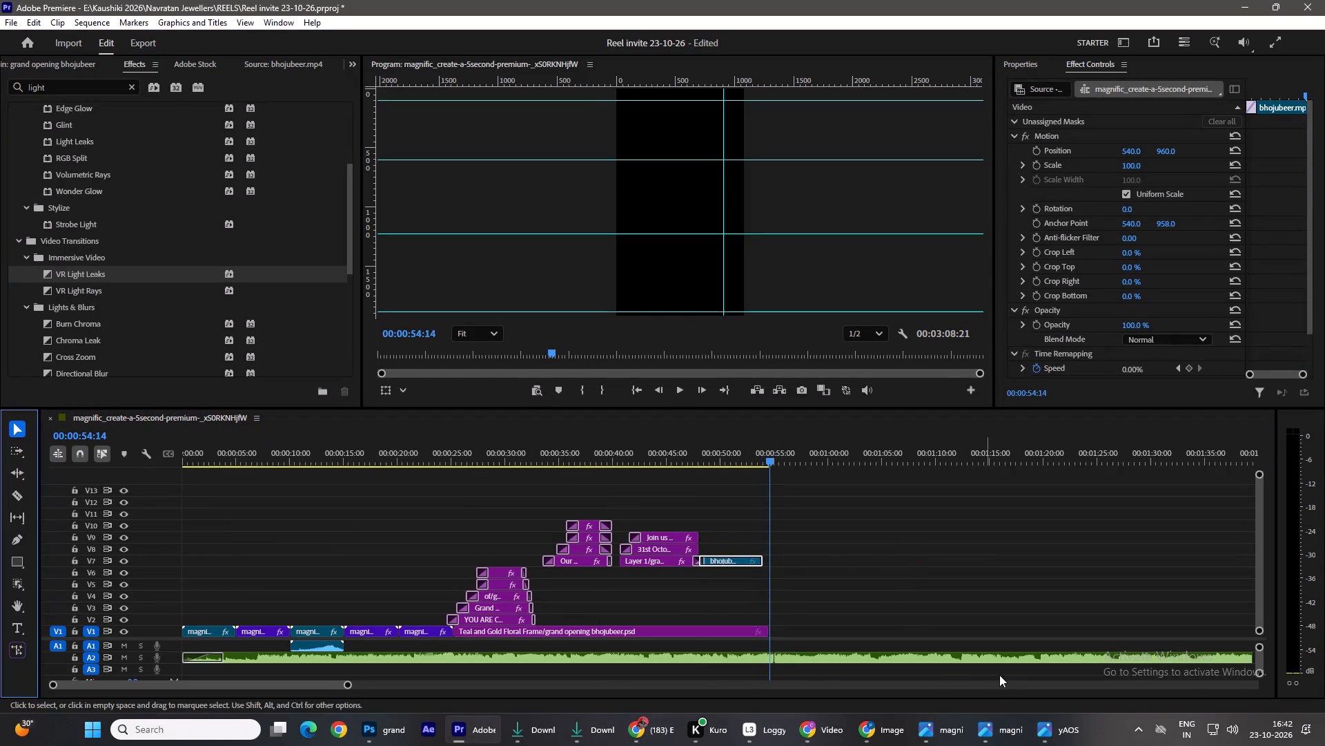
click(820, 656)
key(Delete)
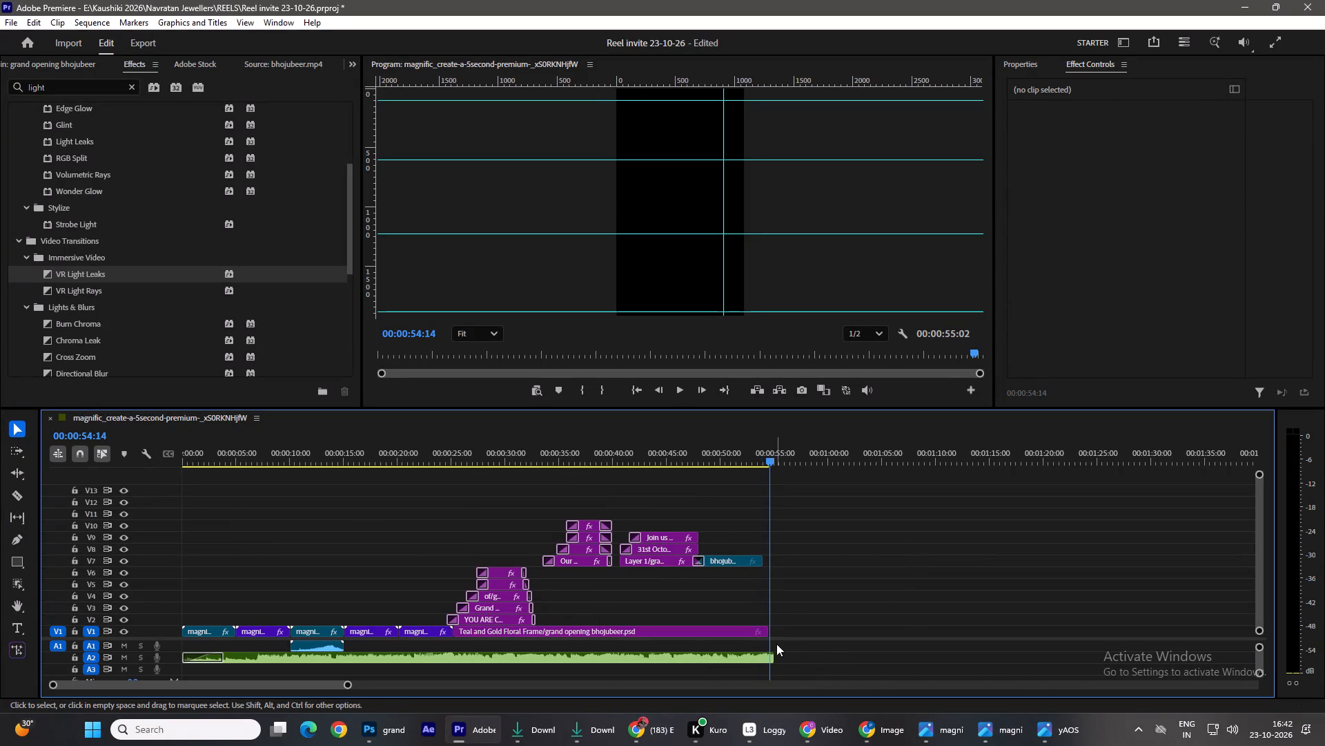
Trim the ends of the A2 music and the Teal and Gold Floral Frame clip to 00:00:54:00, matching the bhojubeer clip's end.
drag(778, 655, 771, 656)
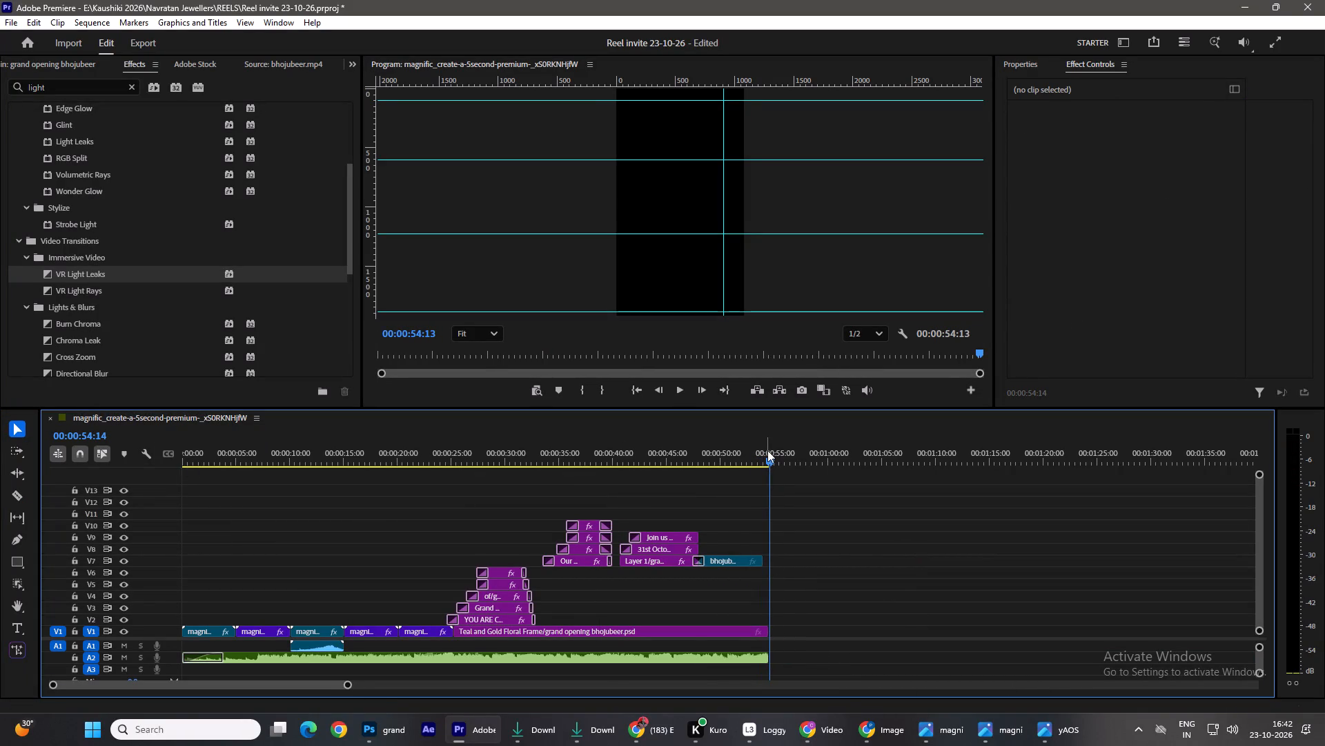
drag(767, 450, 754, 455)
click(765, 565)
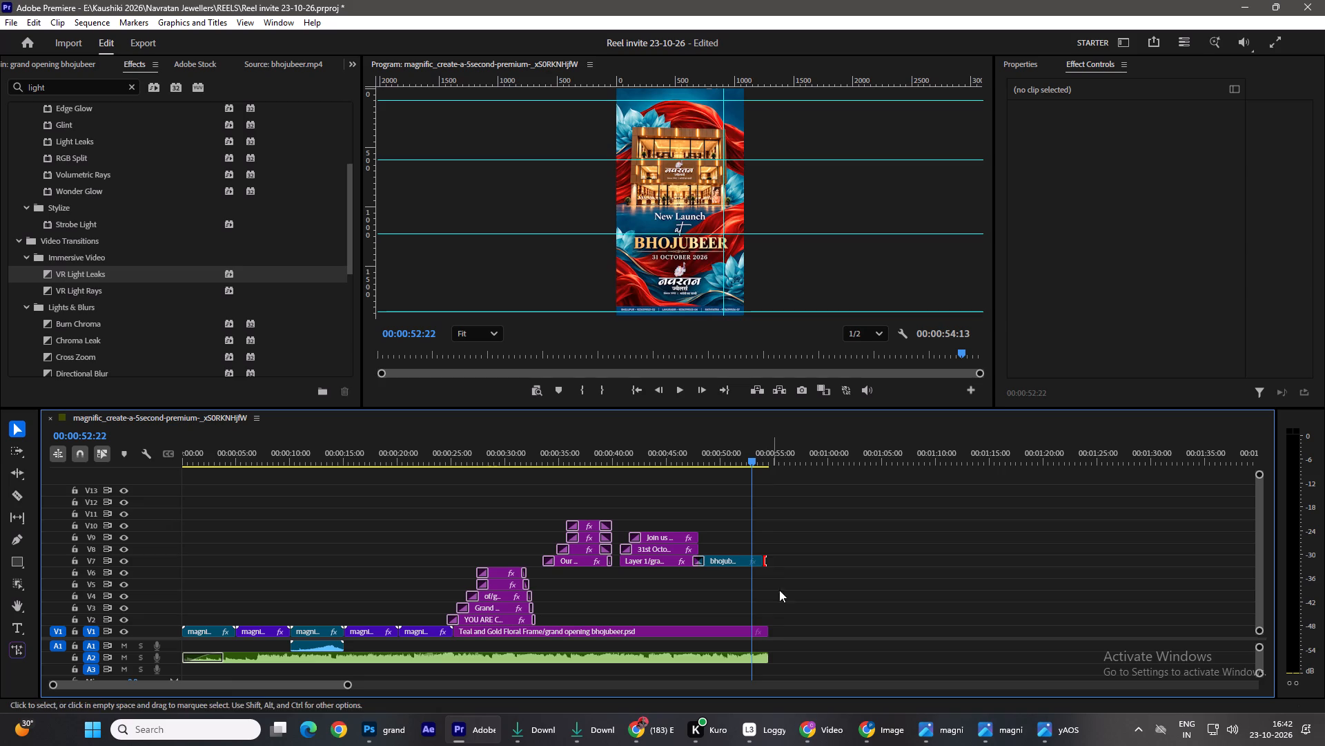
drag(772, 632, 765, 630)
drag(776, 658, 768, 658)
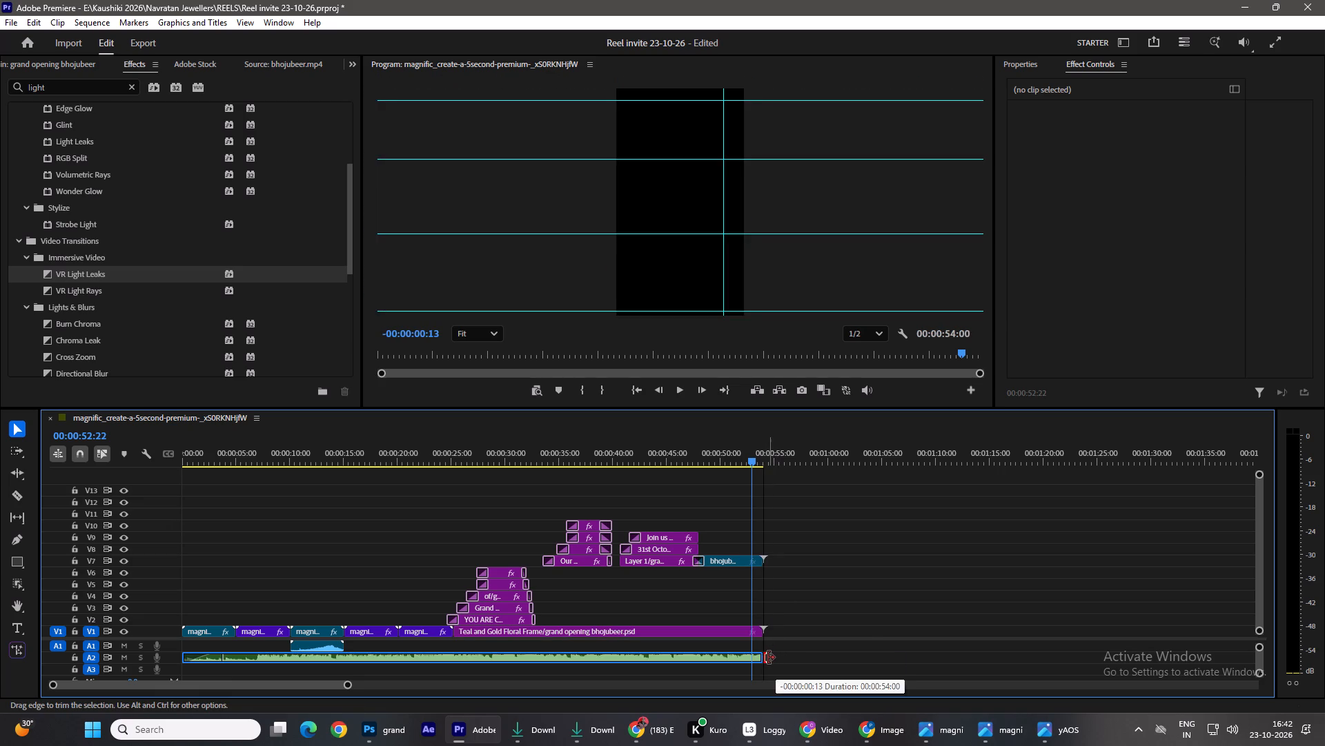
drag(768, 658, 767, 656)
click(765, 557)
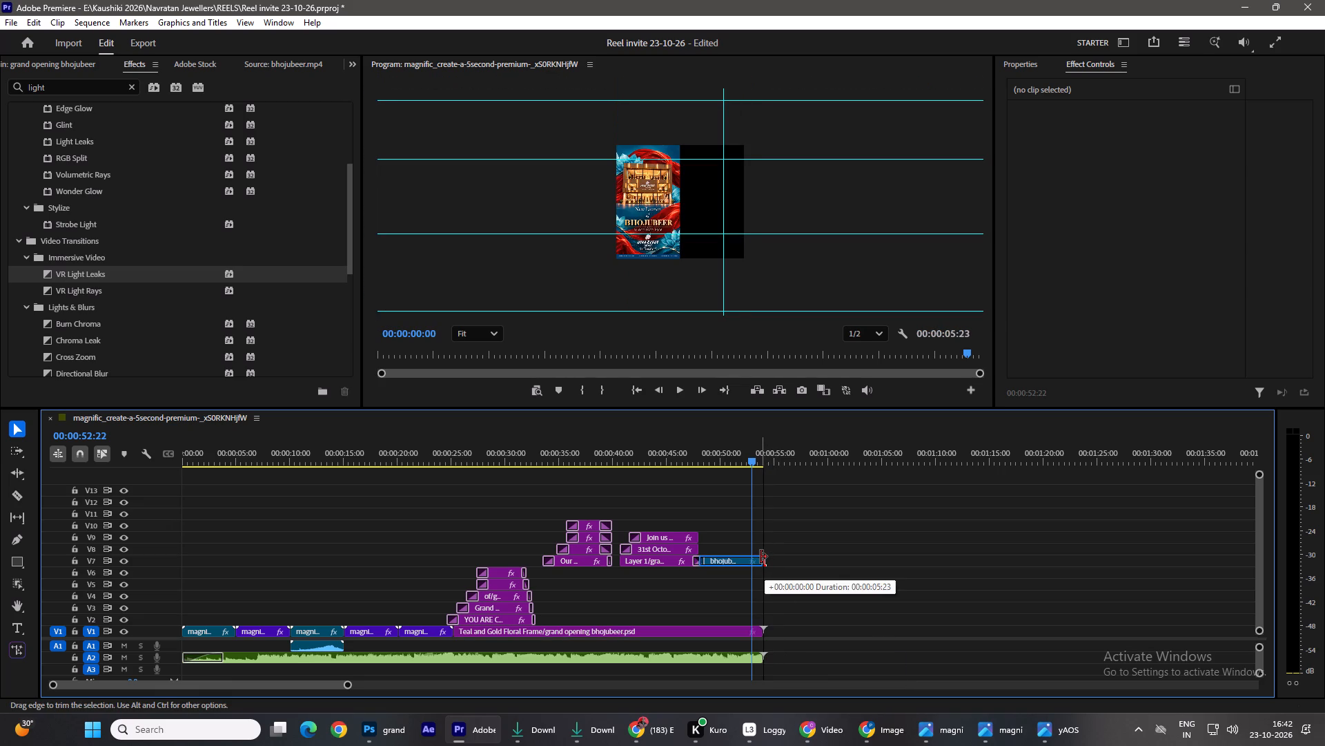
drag(751, 459, 763, 464)
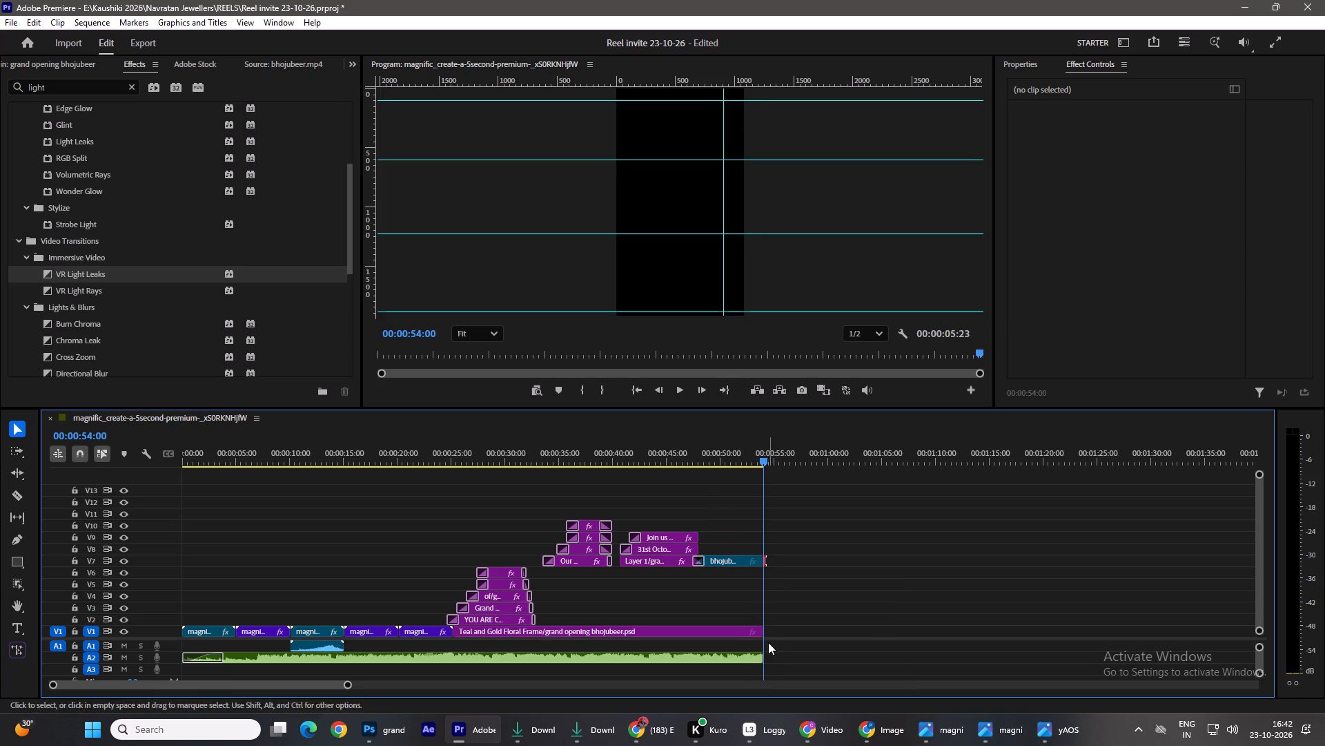
Add a fade-out of about 4.5 seconds at the end of the A2 music.
drag(757, 658, 712, 664)
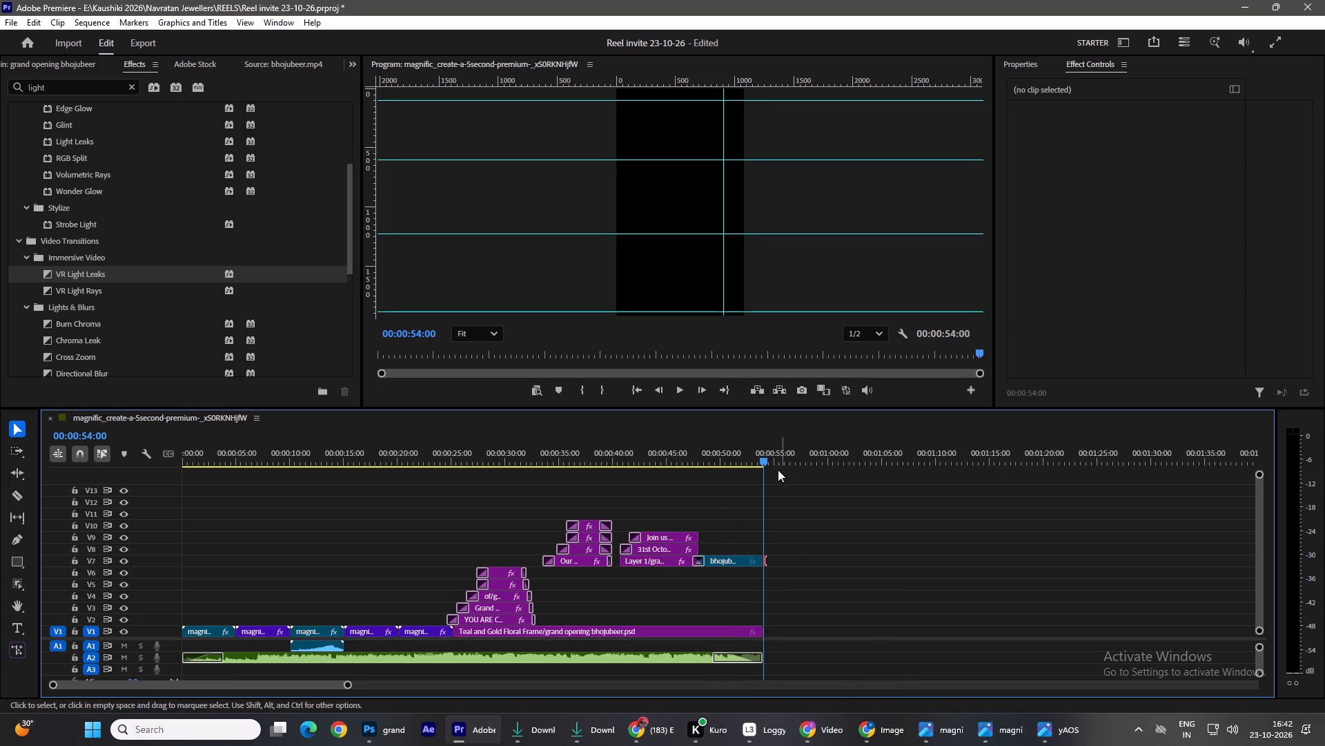
Preview the reel from the beginning and skim through the envelope, Grand Opening and storefront clips.
drag(751, 454, 0, 532)
key(space)
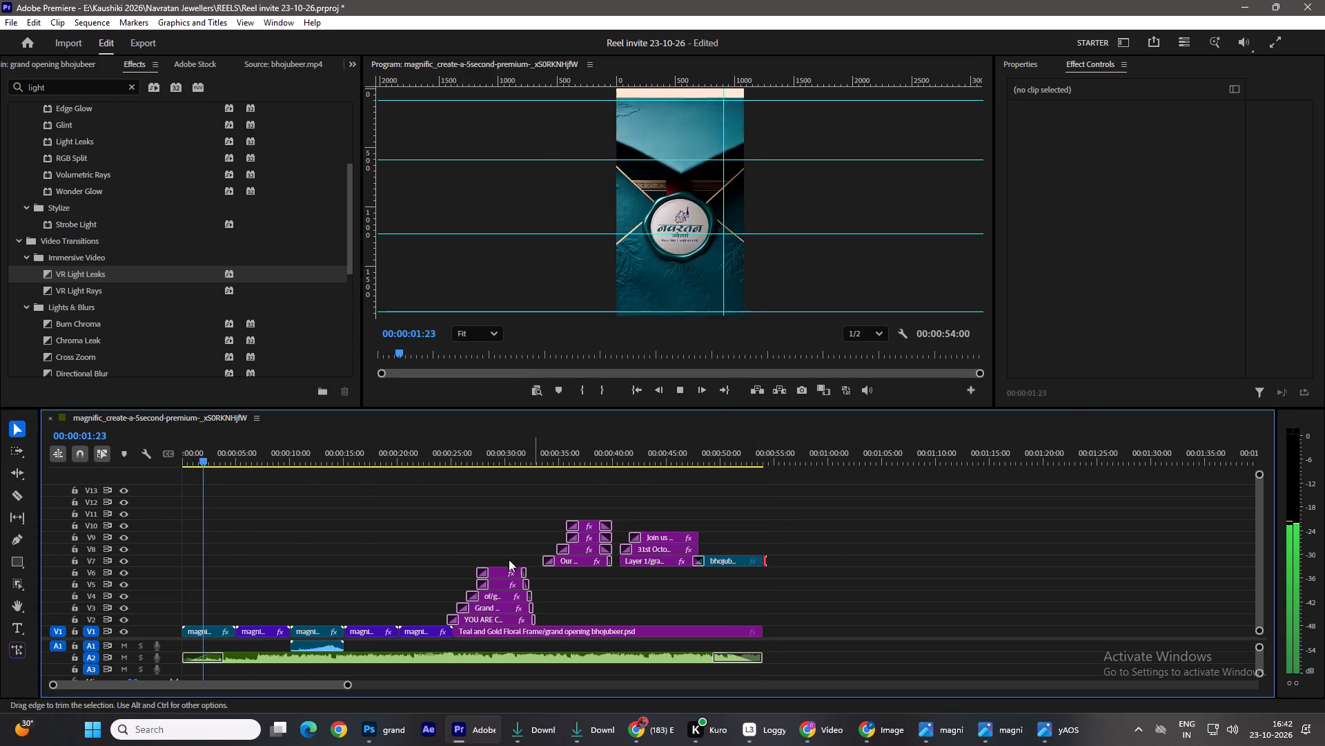
drag(220, 465, 274, 477)
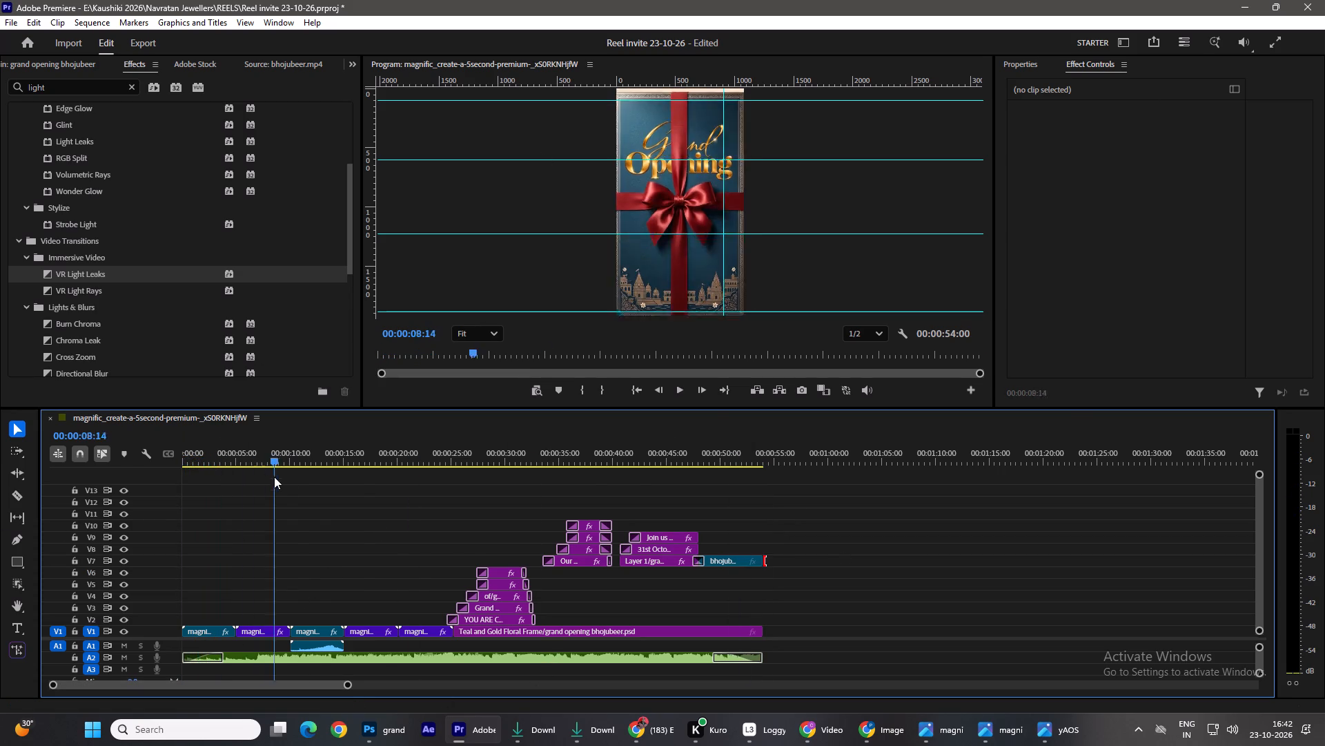
drag(274, 477, 408, 501)
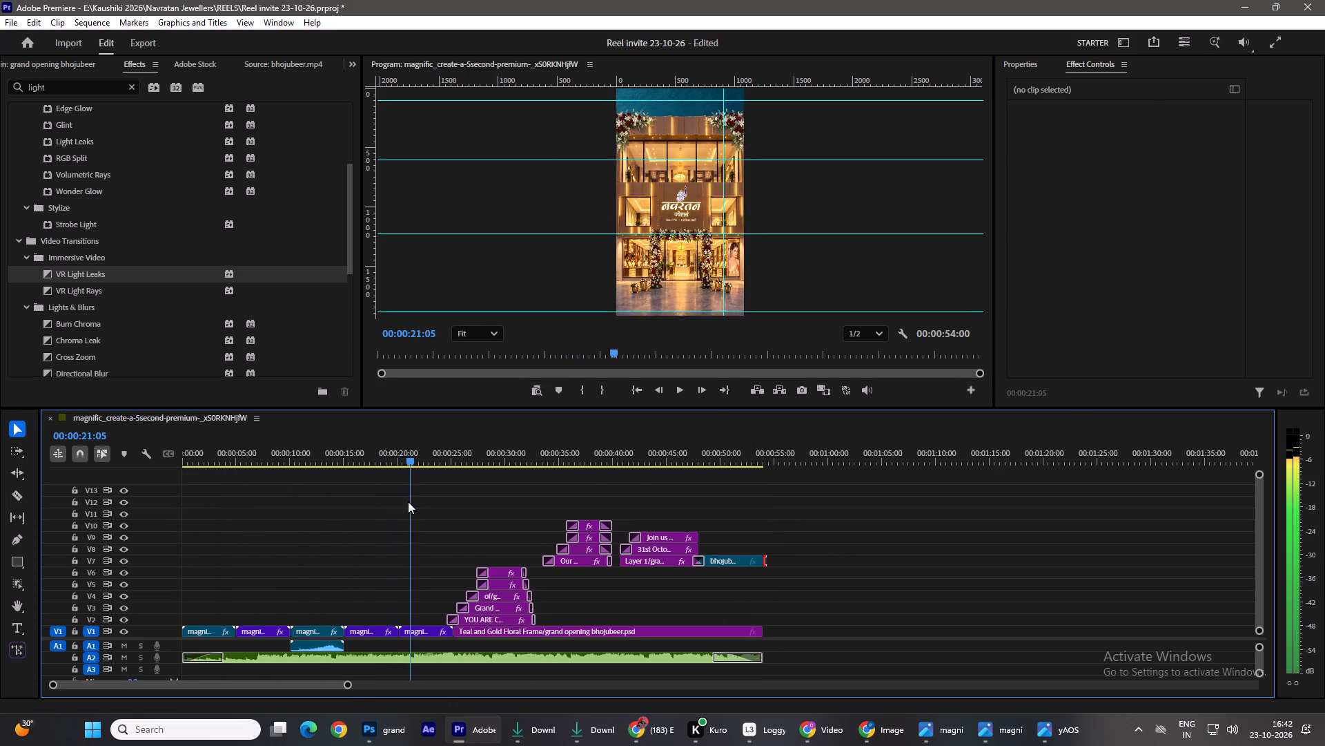
drag(408, 501, 132, 523)
key(space)
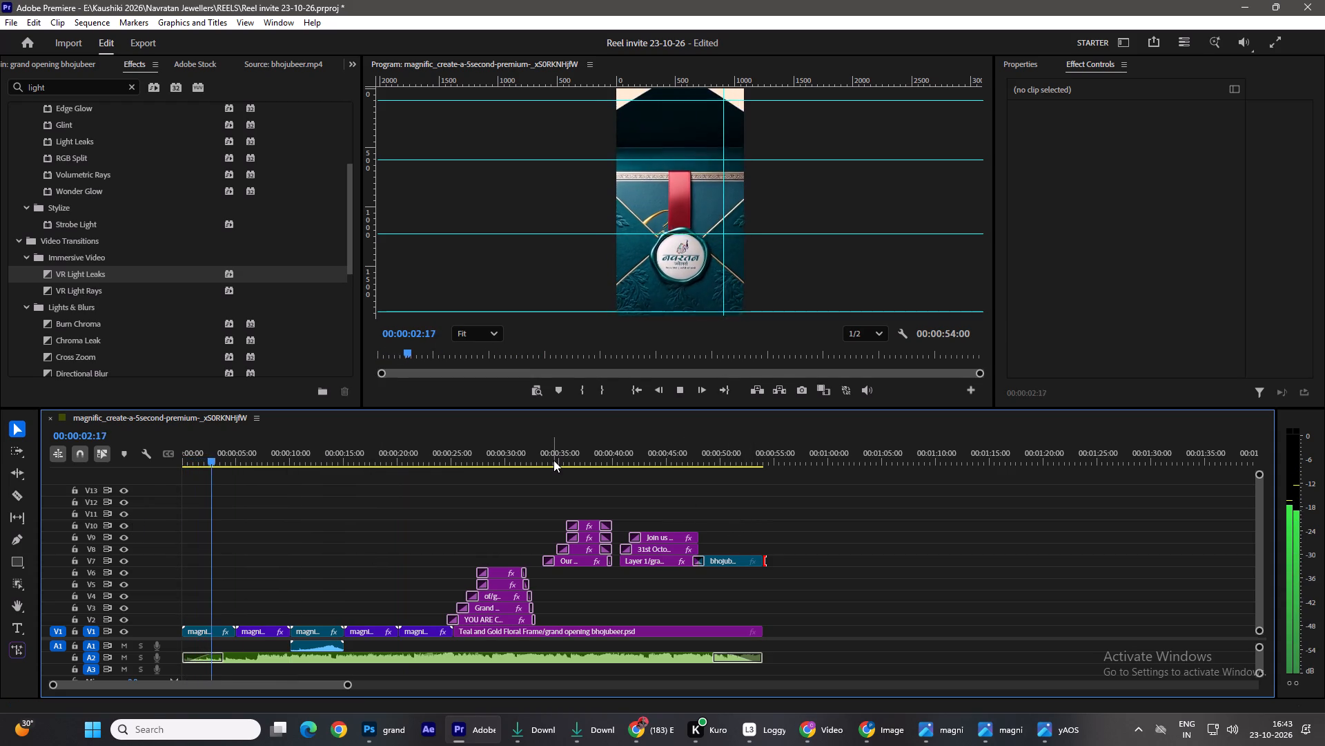
Save the project.
key(ctrl+s)
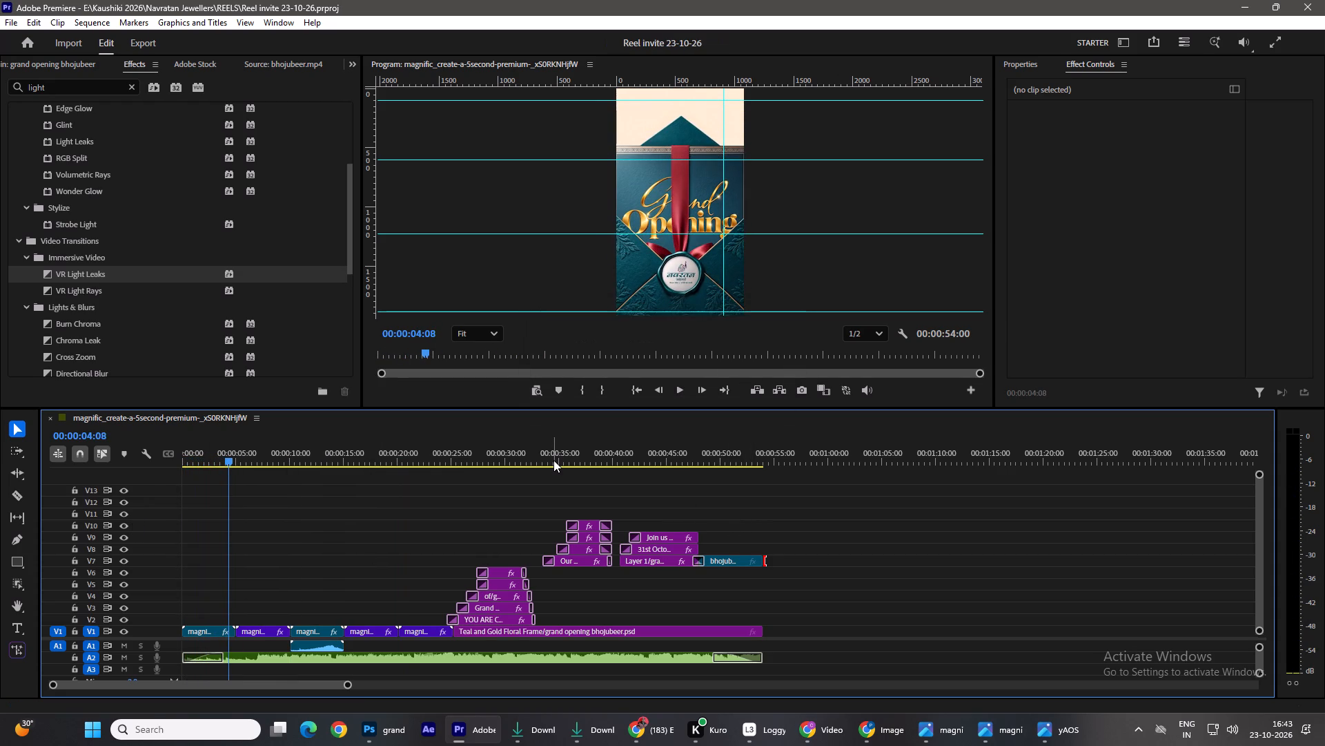
Play the reel from 00:00:04:08 and examine the storefront-to-floral-frame Magnific clip between about 20 and 24 seconds.
key(space)
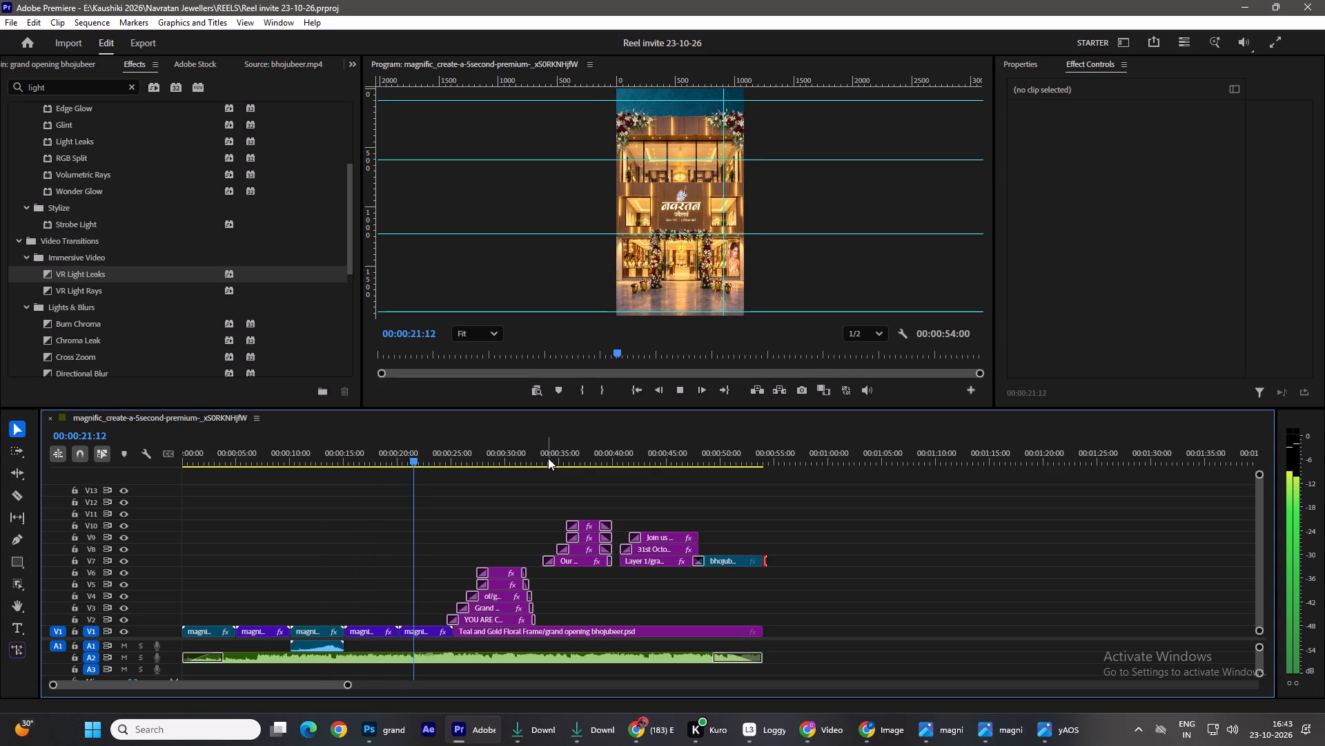
key(space)
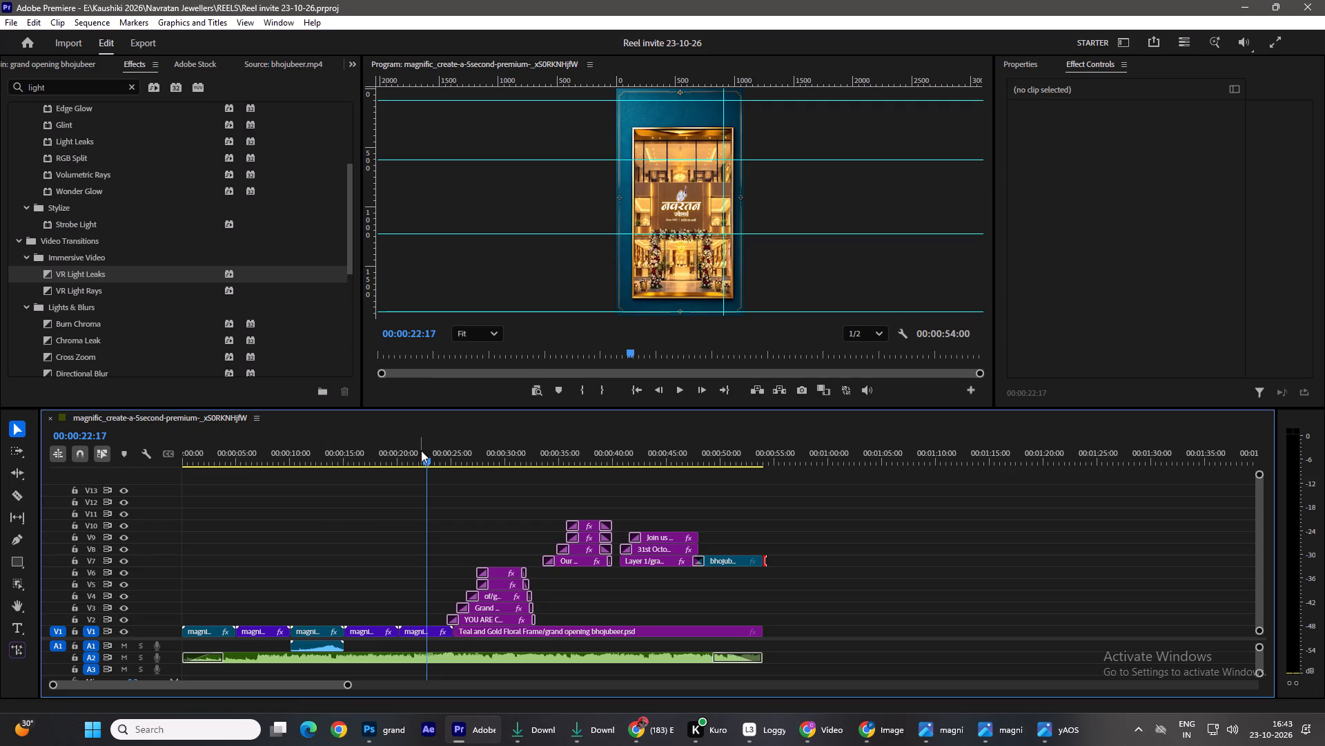
drag(421, 450, 407, 473)
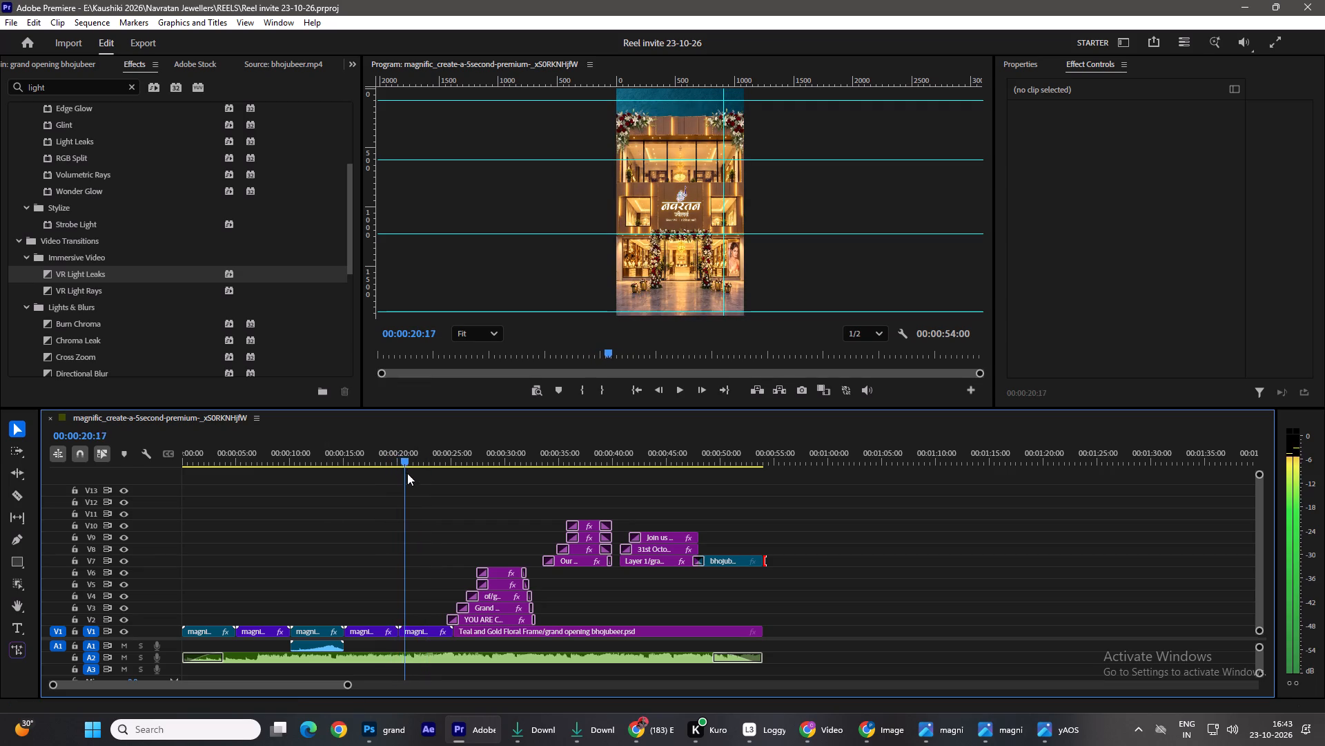
drag(407, 473, 446, 533)
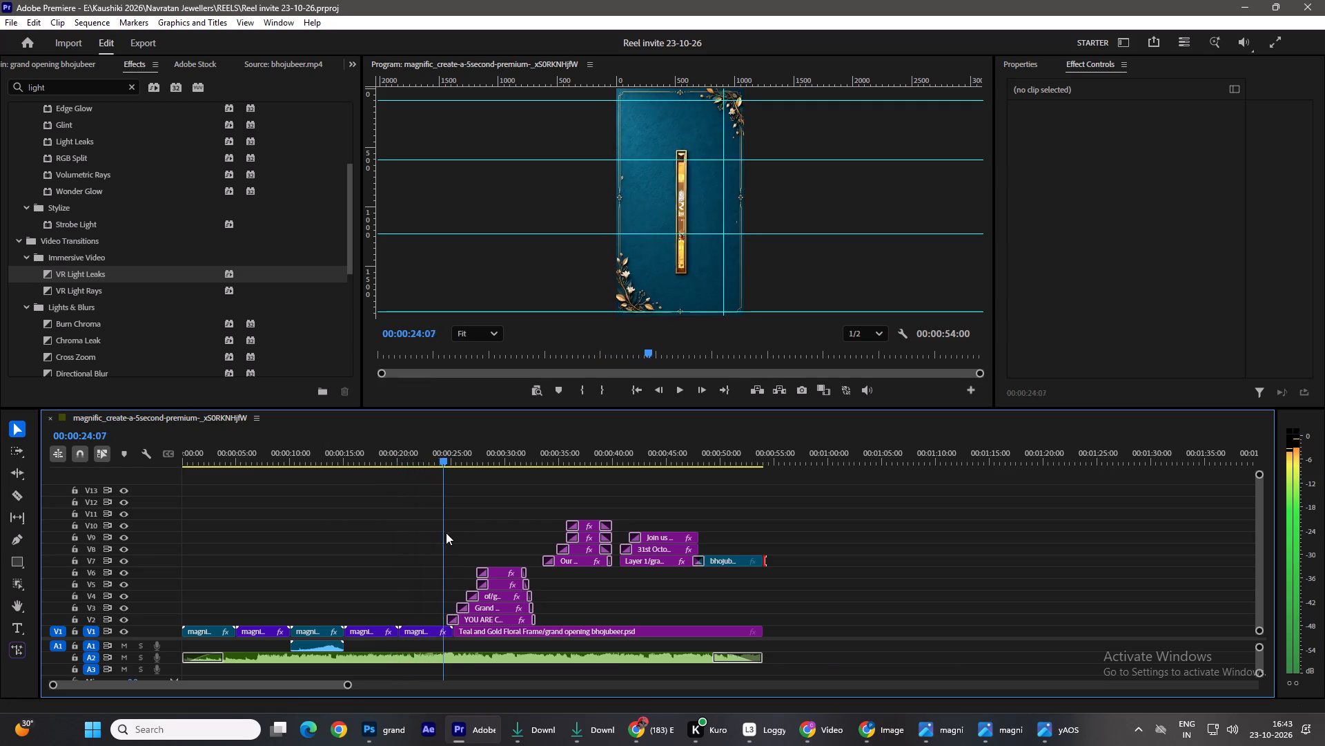
drag(446, 533, 398, 570)
click(420, 629)
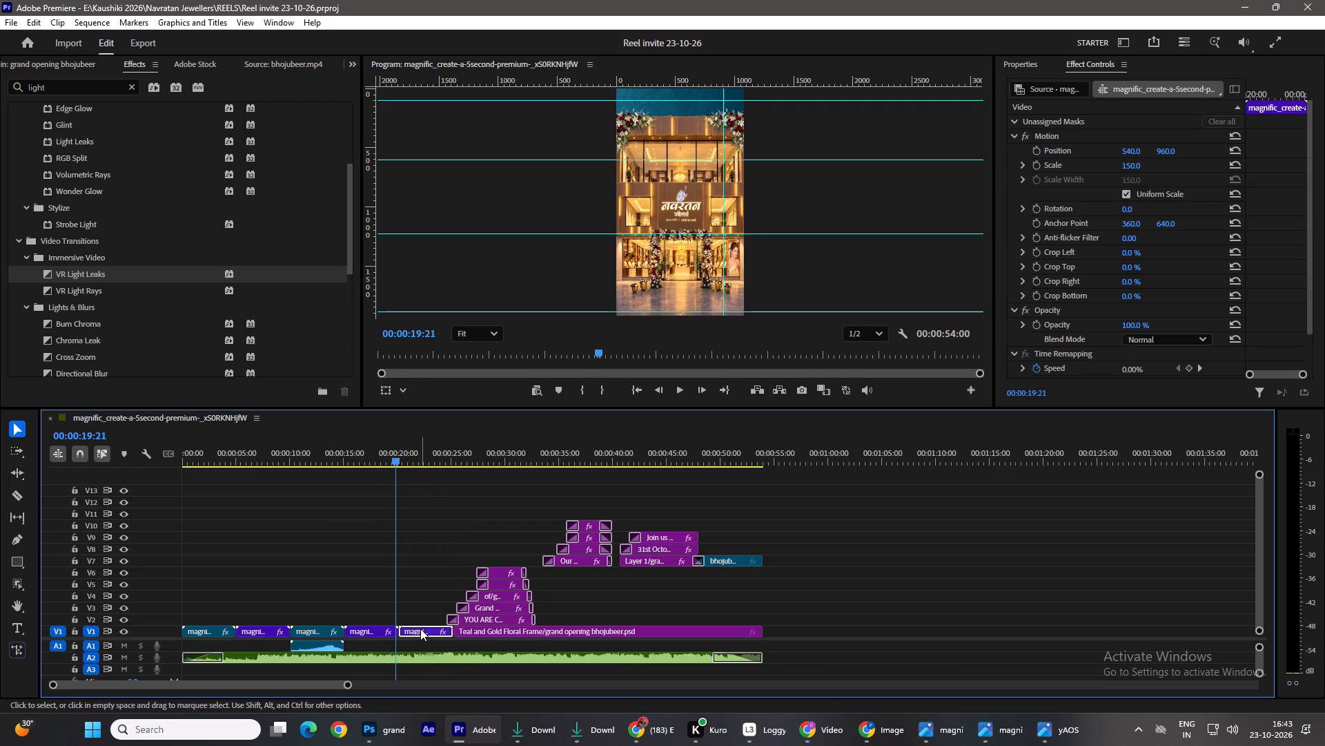
drag(389, 459, 443, 484)
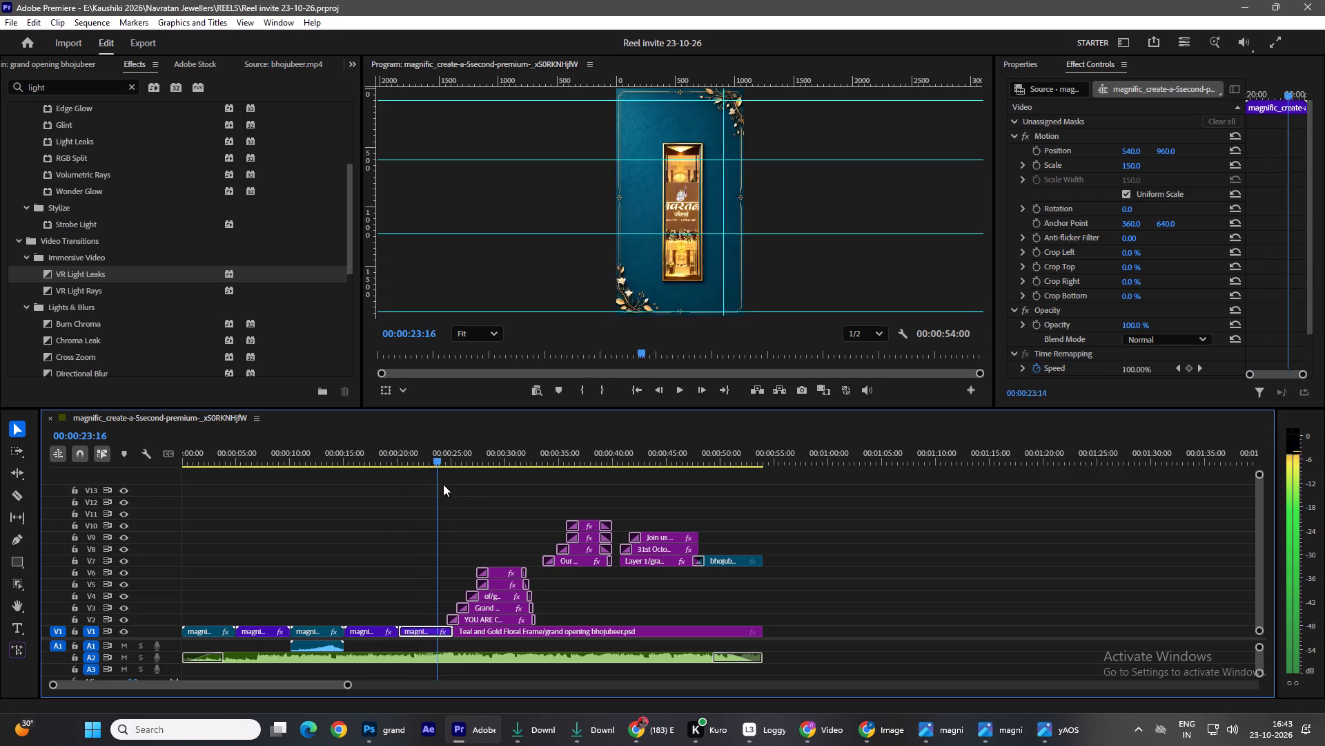
drag(443, 484, 409, 533)
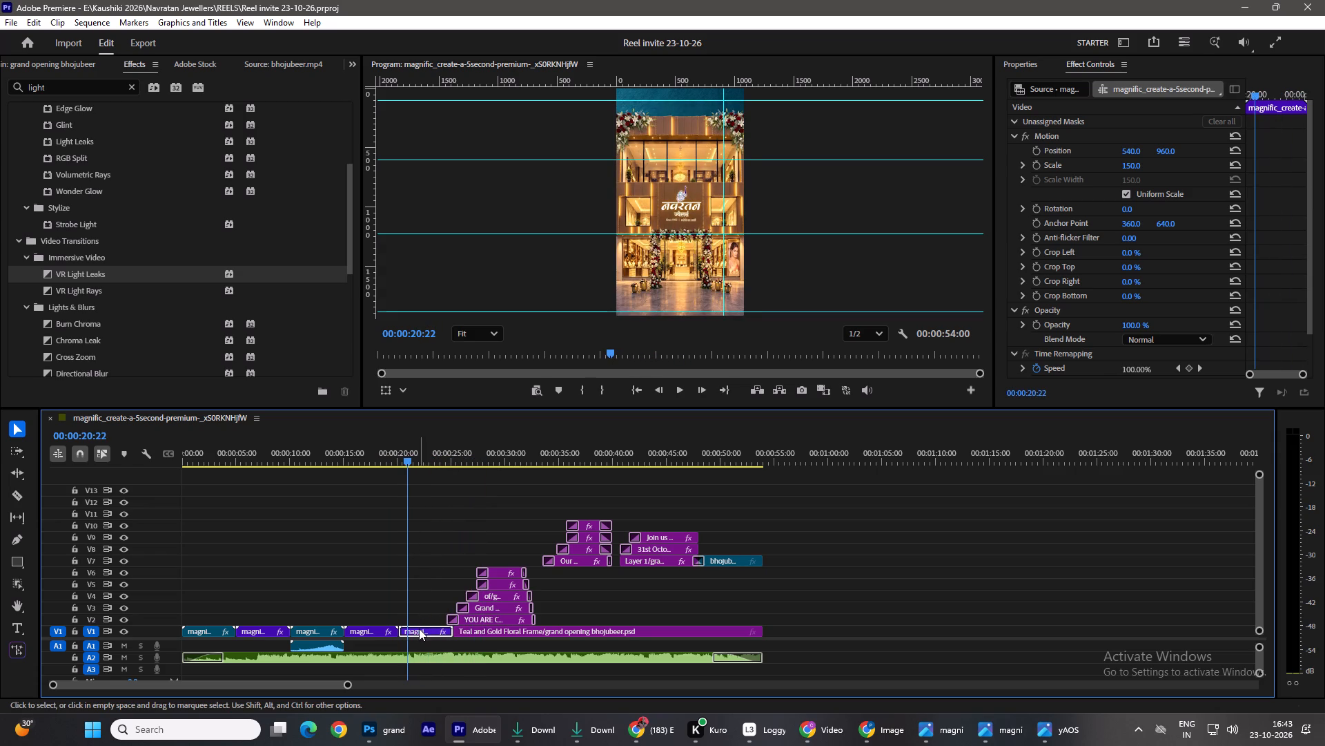
Delete the last Magnific clip on V1 and extend the Teal and Gold Floral Frame's start back to the preceding clip's end.
click(419, 630)
key(Delete)
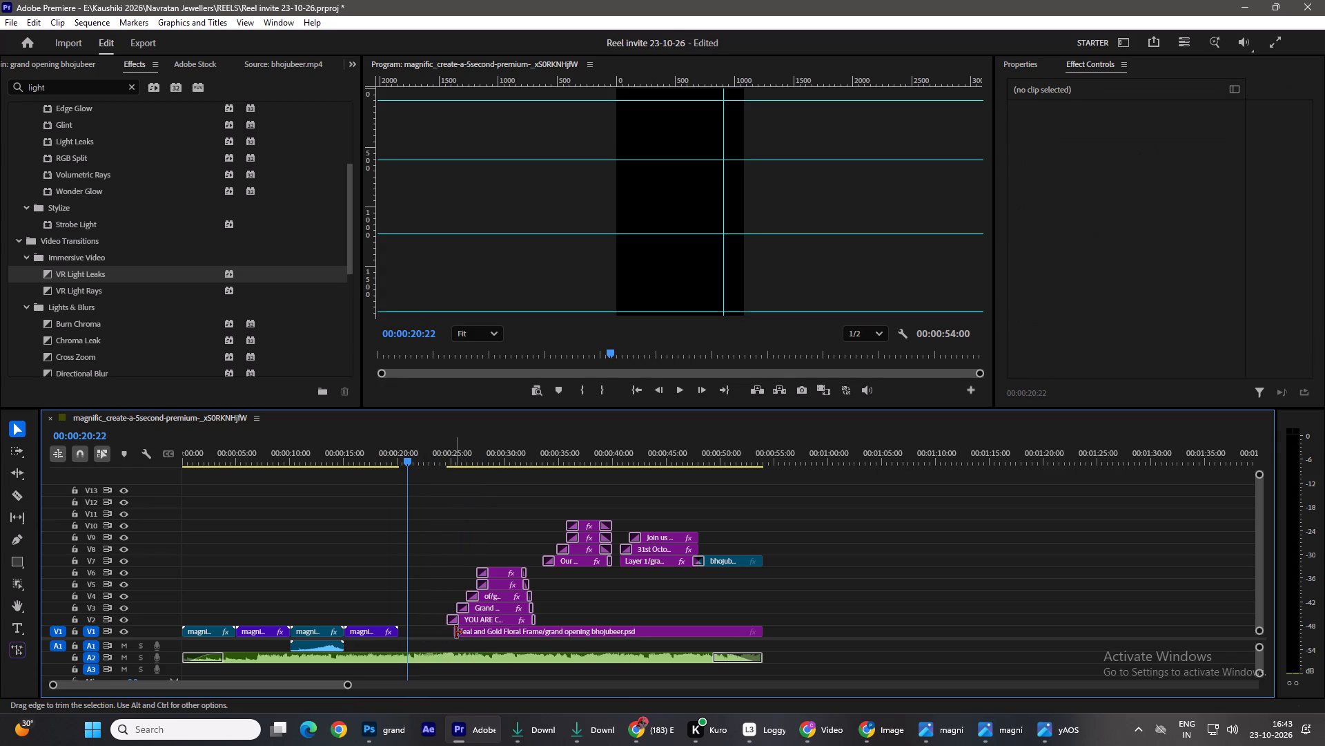
drag(455, 632, 396, 632)
drag(400, 453, 392, 456)
key(space)
key(space)
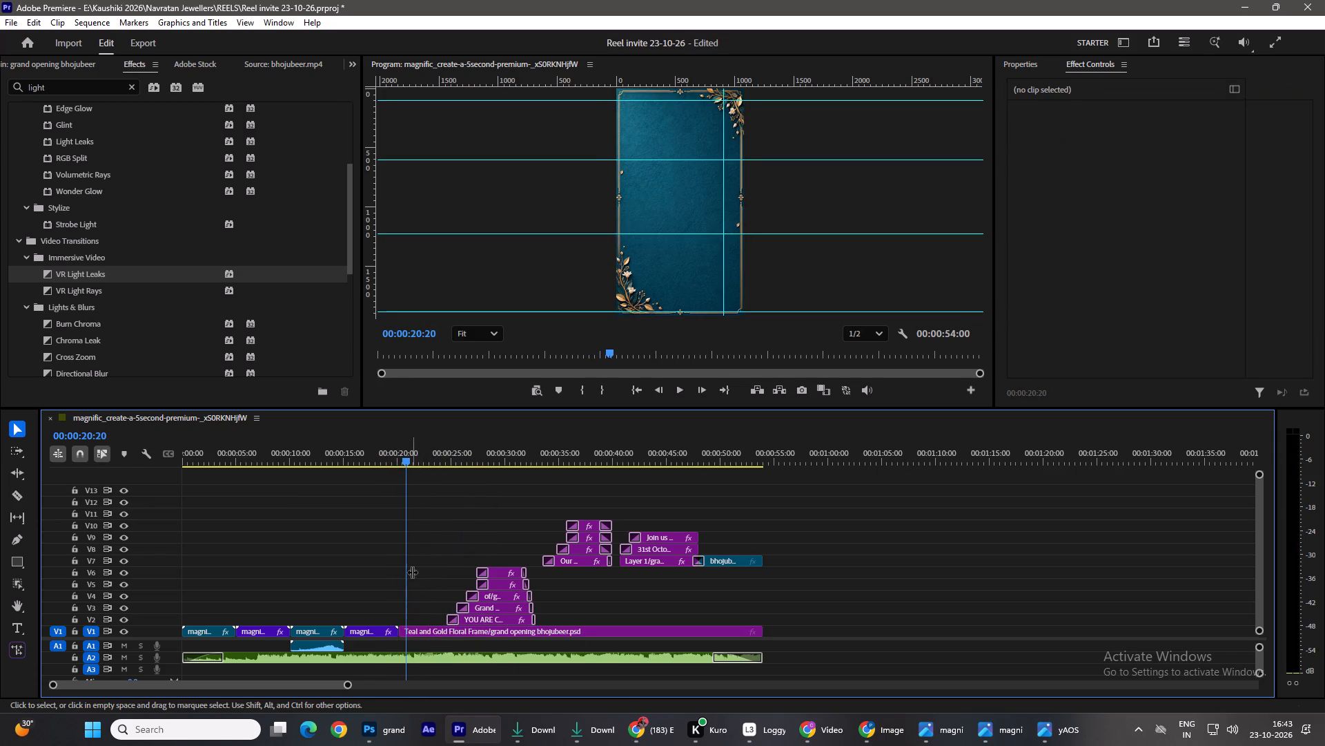
Add an Additive Dissolve between the last Magnific storefront clip and the floral frame, with its alignment set to Center at Cut.
double_click(65, 90)
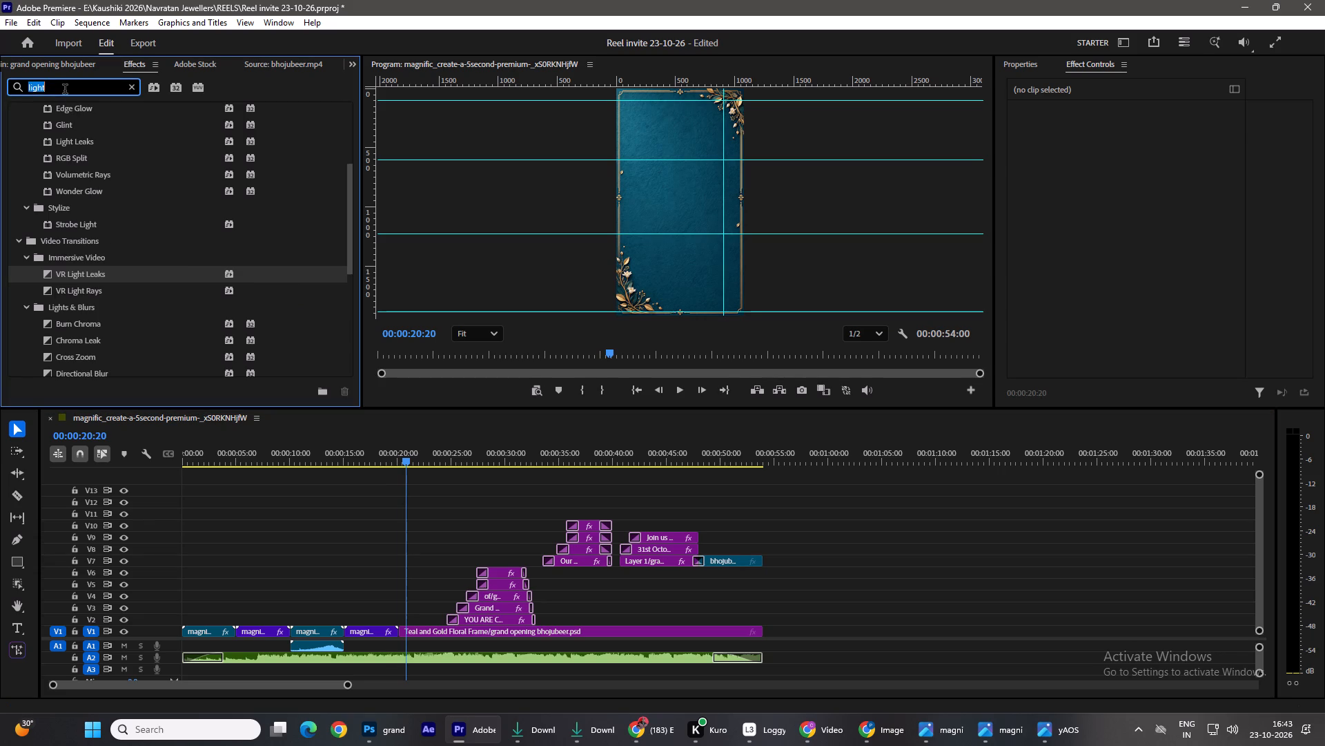
text(diss)
scroll(124, 115, up, 5)
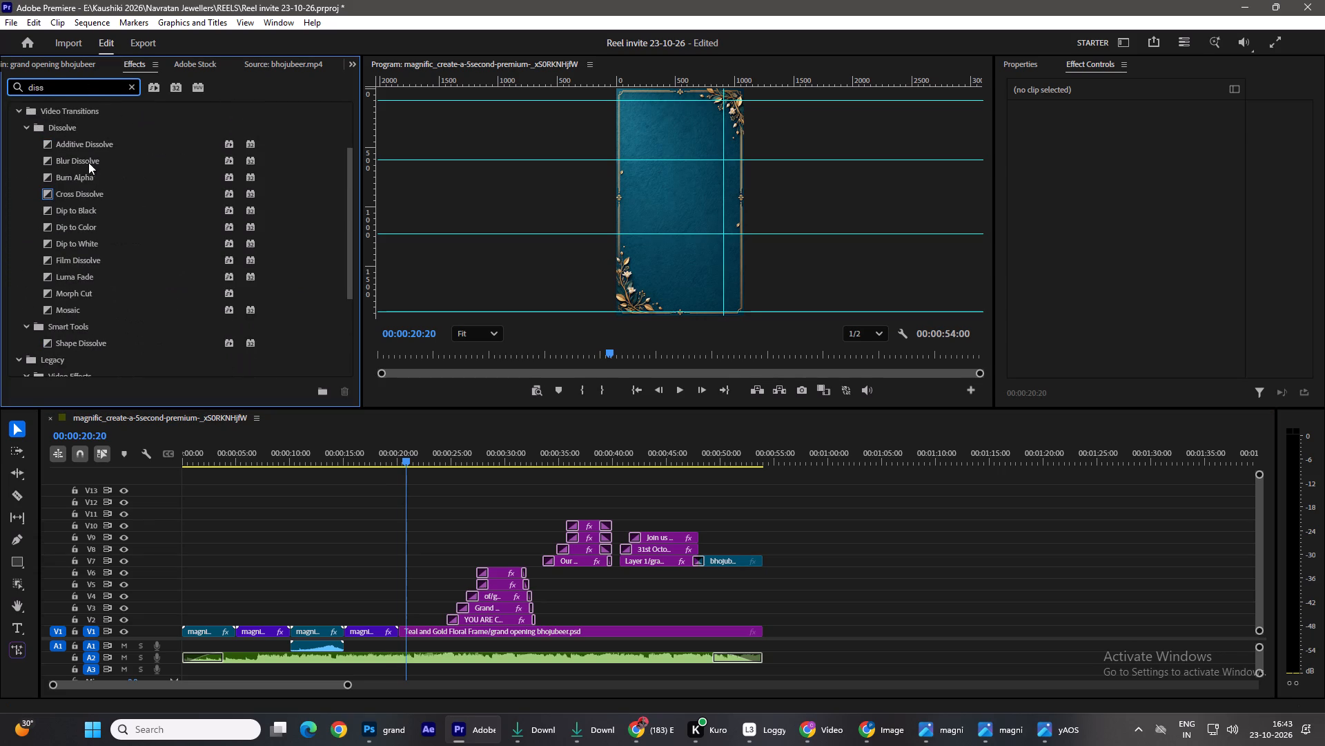
drag(39, 145, 394, 637)
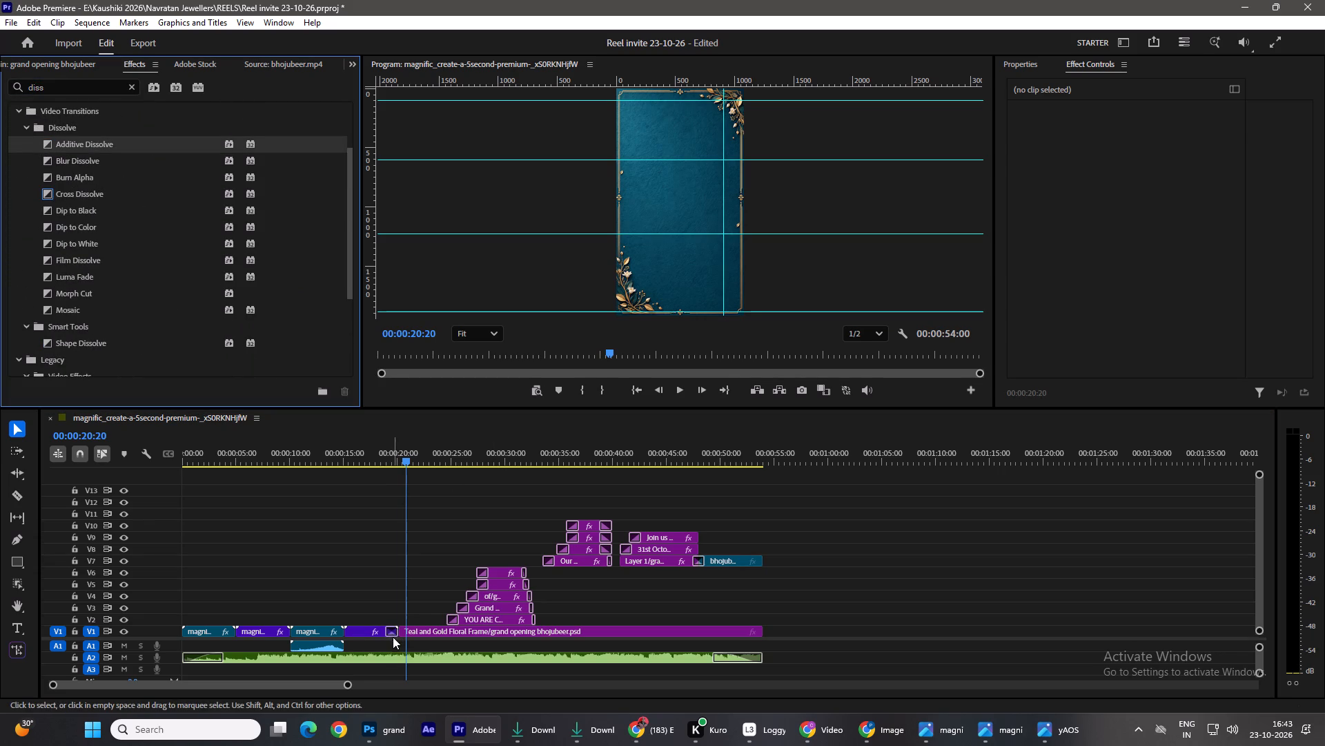
click(393, 635)
click(397, 631)
click(1166, 146)
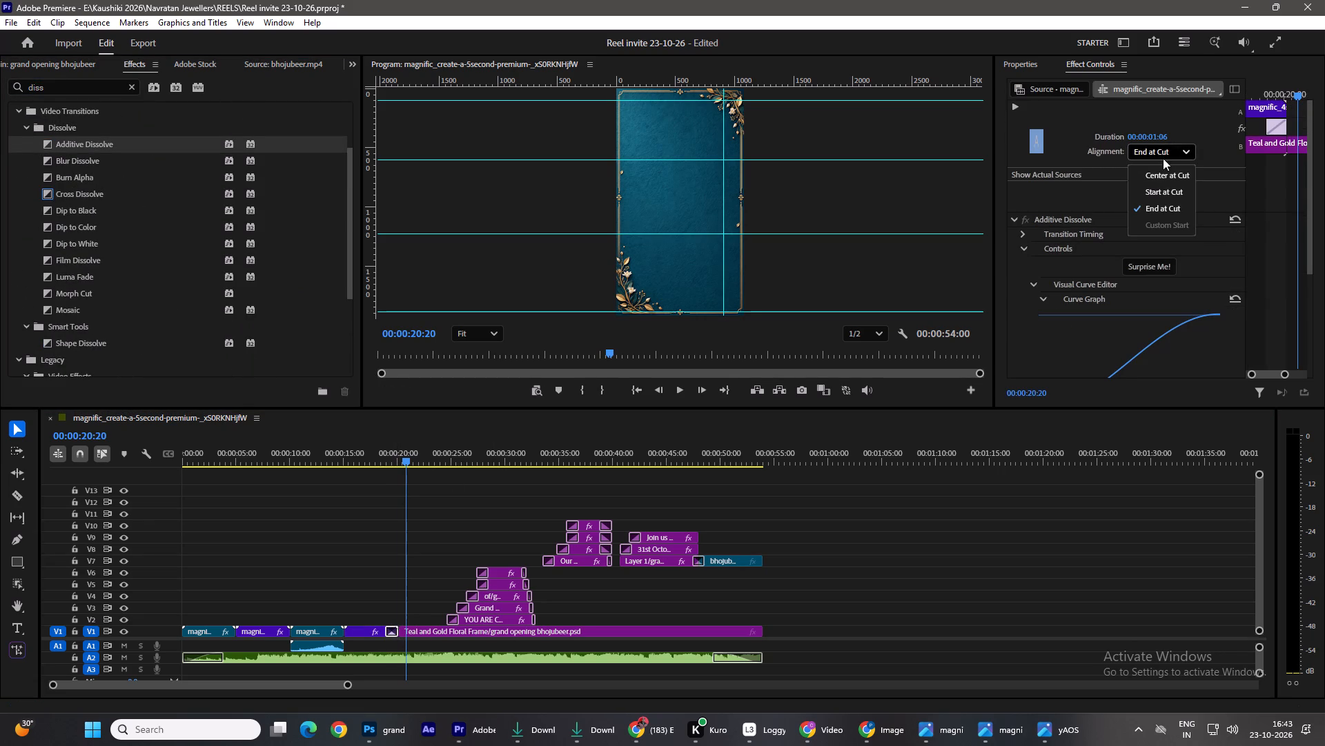
click(1161, 171)
drag(413, 457, 392, 457)
key(space)
key(space)
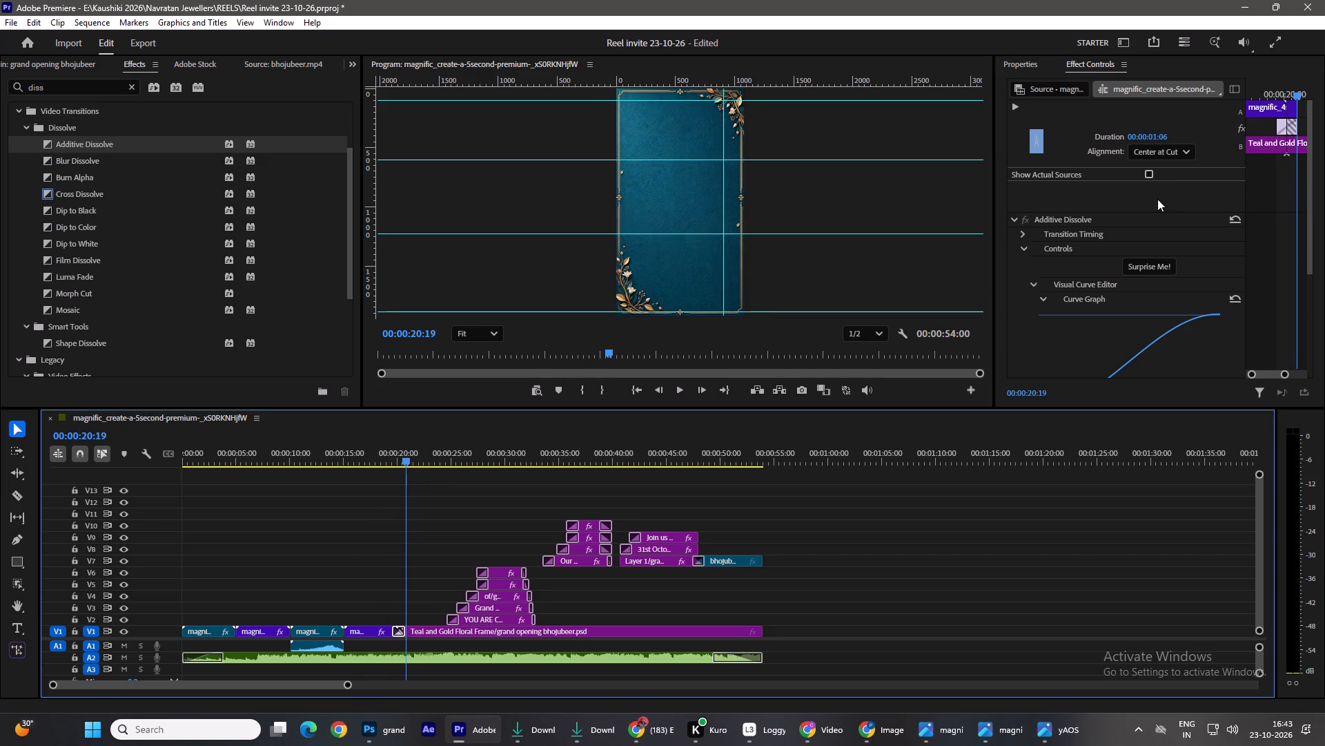
Set the Additive Dissolve's duration to 00:00:02:05 and preview the change from the storefront to the floral frame.
drag(1162, 137, 1179, 137)
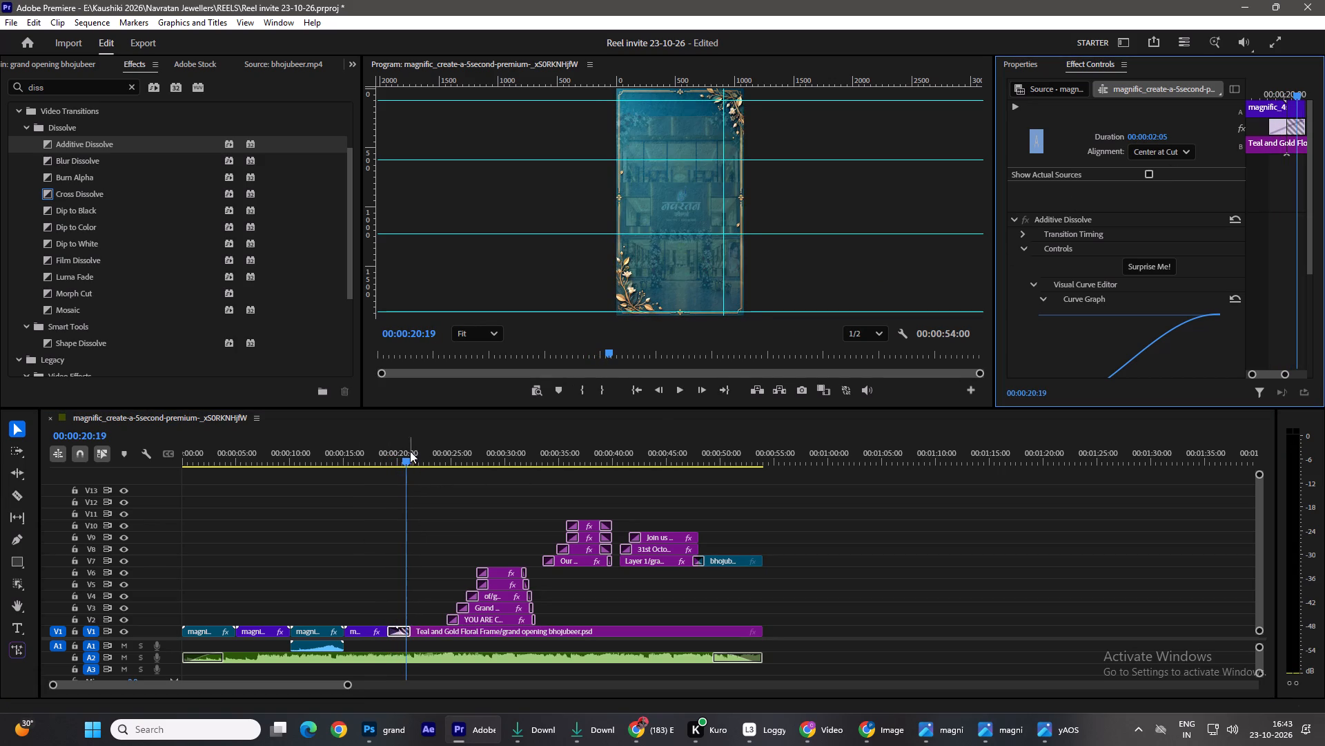
drag(409, 451, 388, 457)
key(space)
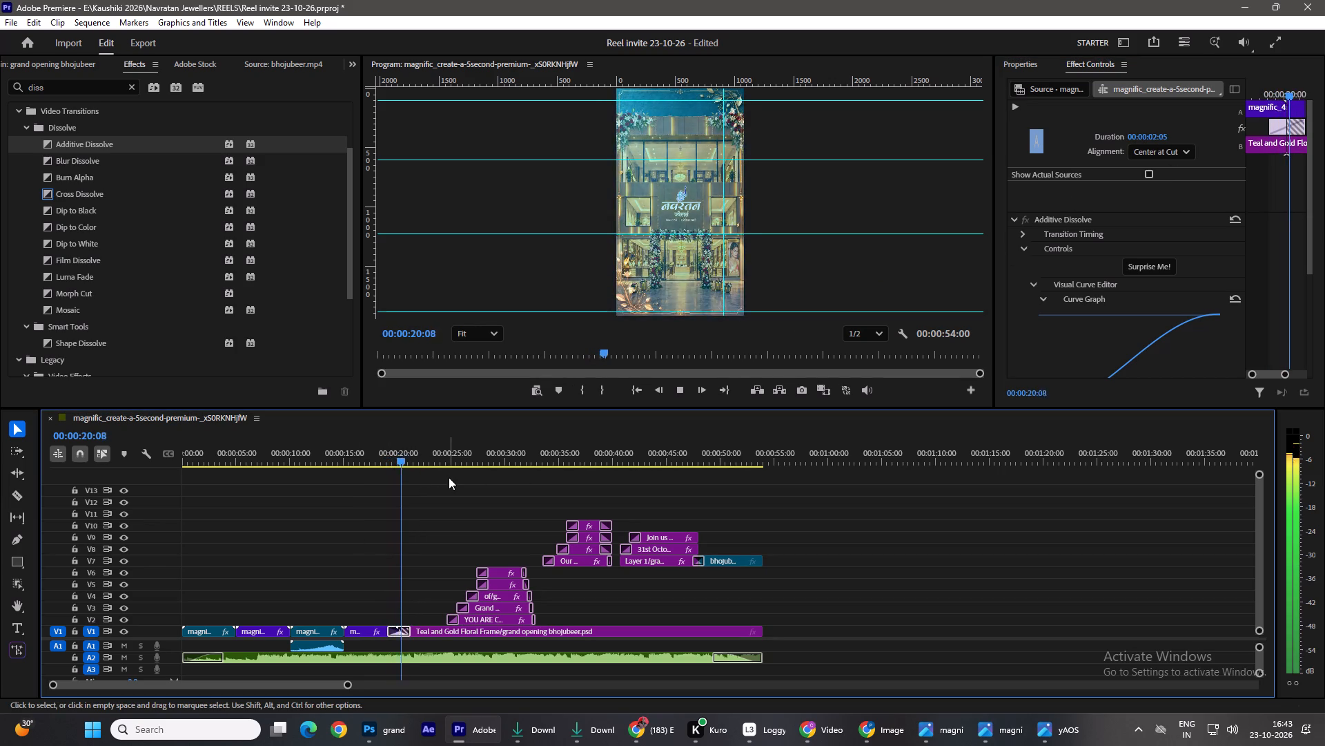
key(space)
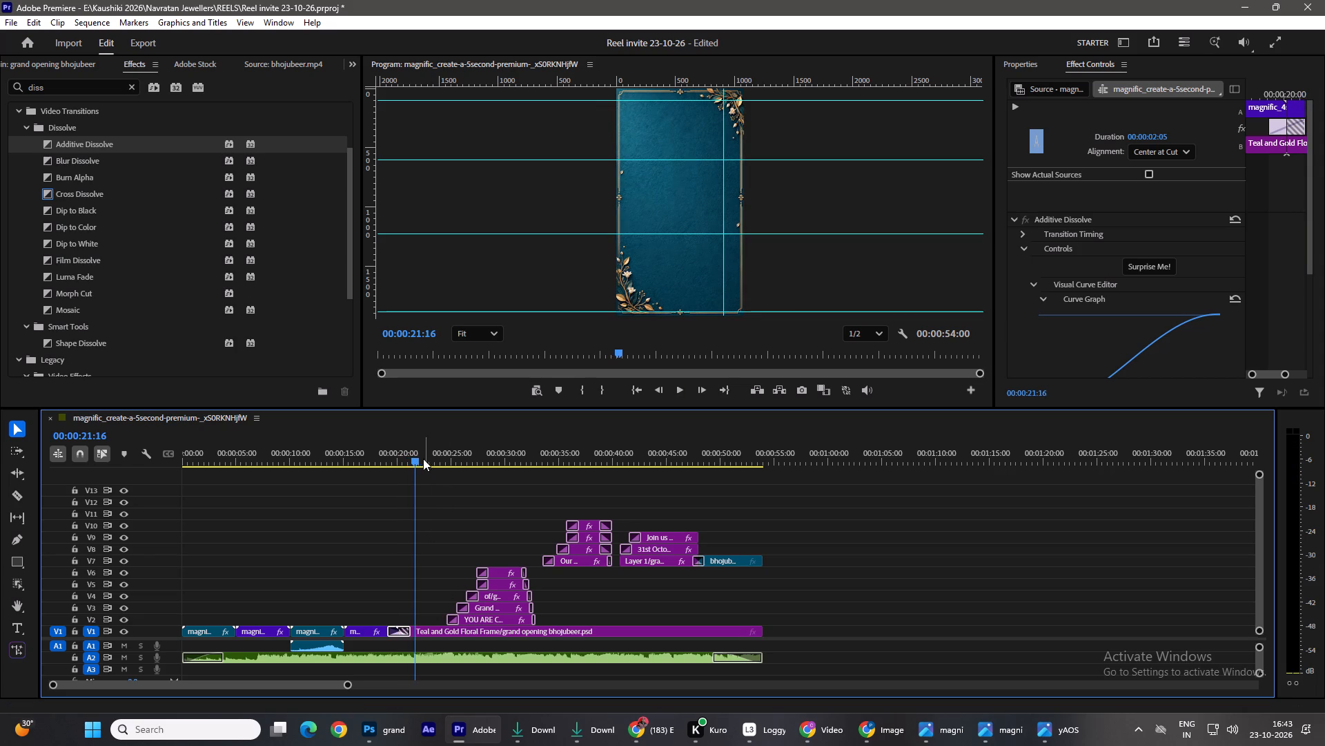
drag(416, 457, 366, 461)
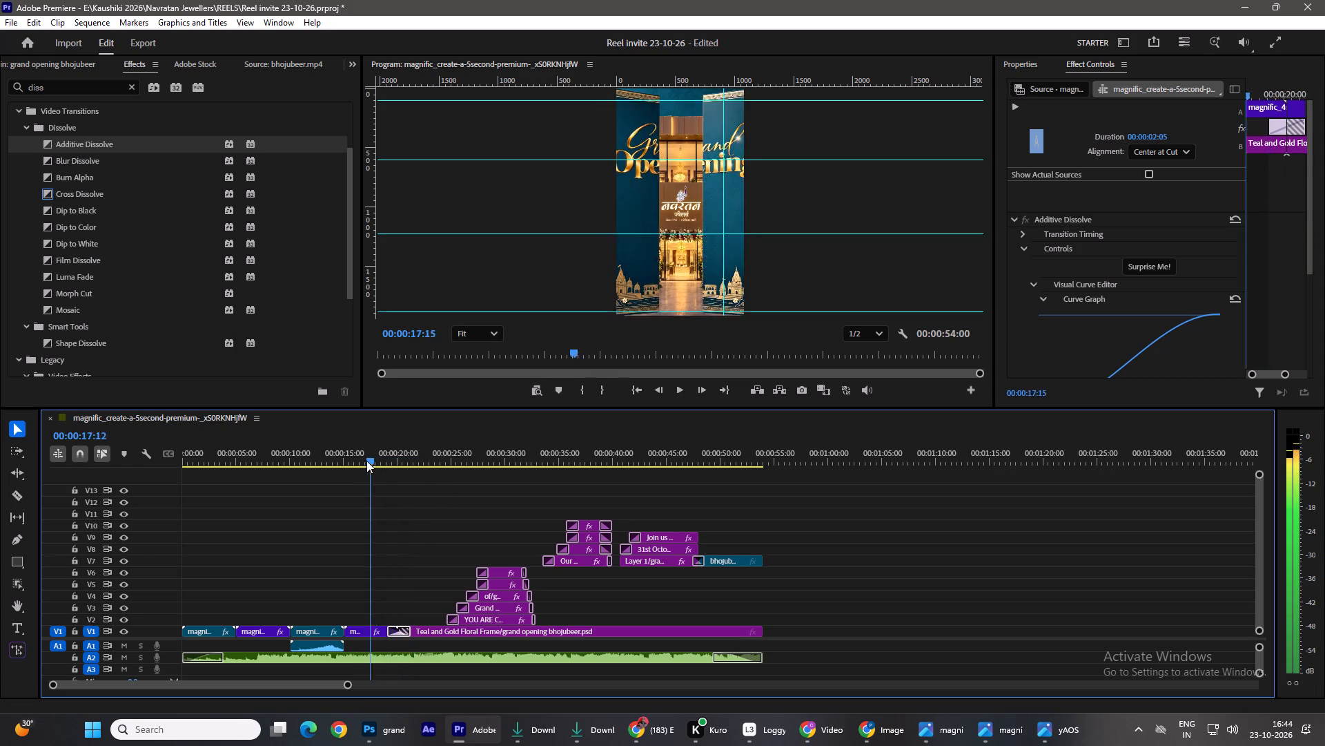
drag(366, 461, 364, 460)
key(space)
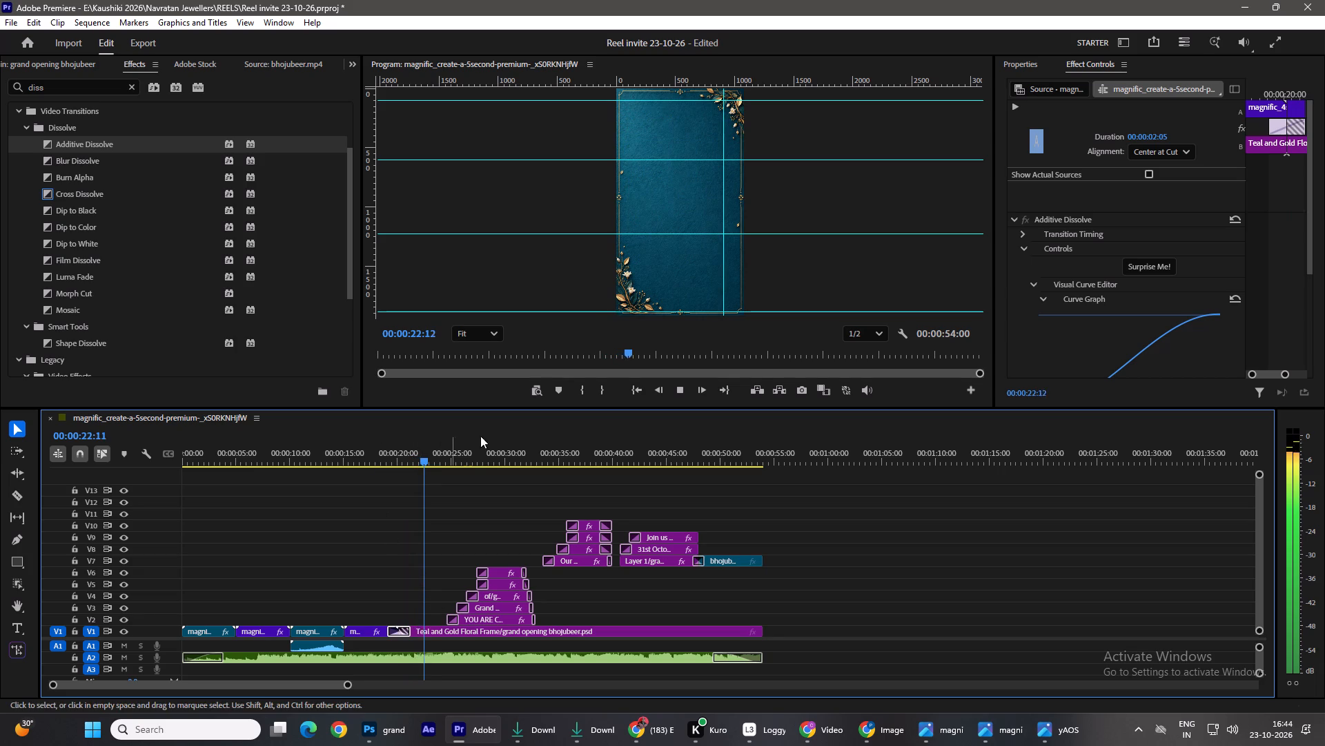
click(681, 392)
Shift all the text layers and the bhojubeer clip about 3.7 seconds earlier, starting near the dissolve's end, and preview the result.
drag(830, 511, 503, 584)
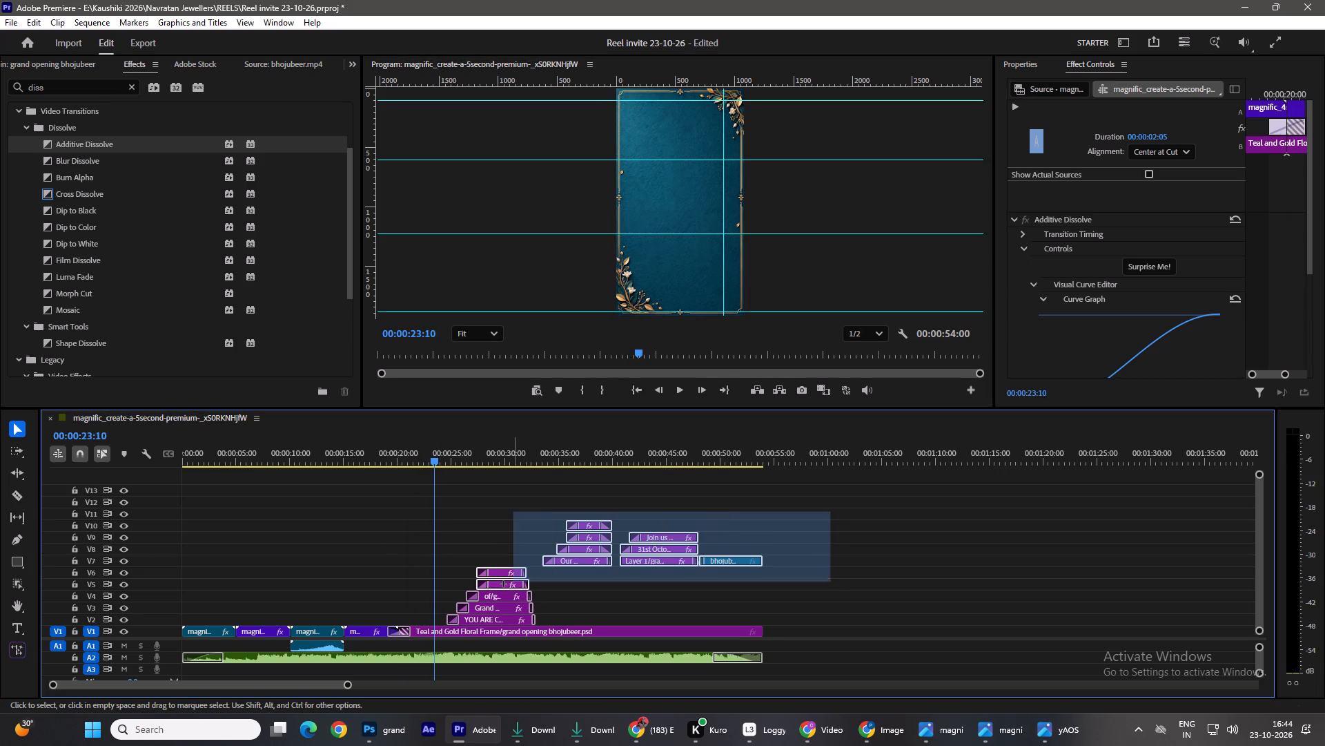
drag(503, 584, 451, 618)
drag(495, 609, 461, 613)
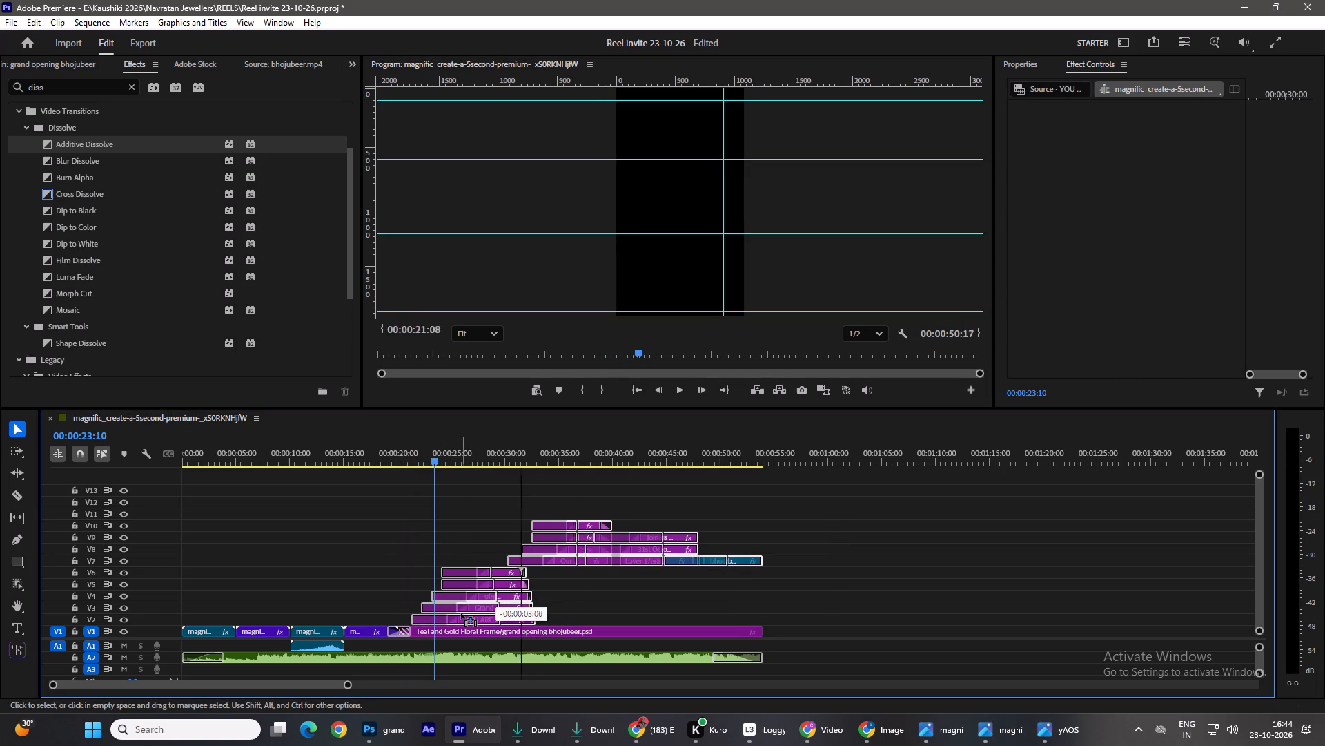
drag(461, 613, 456, 613)
drag(435, 466, 384, 471)
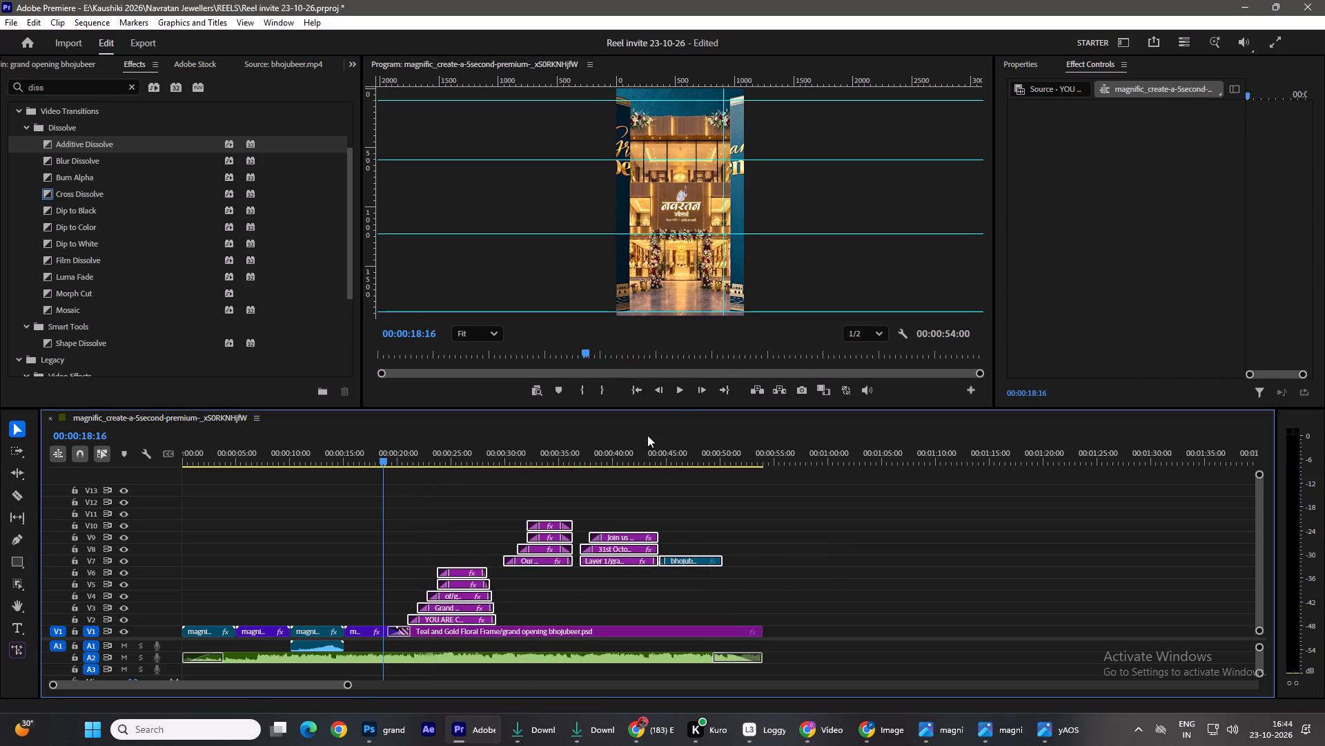
click(681, 390)
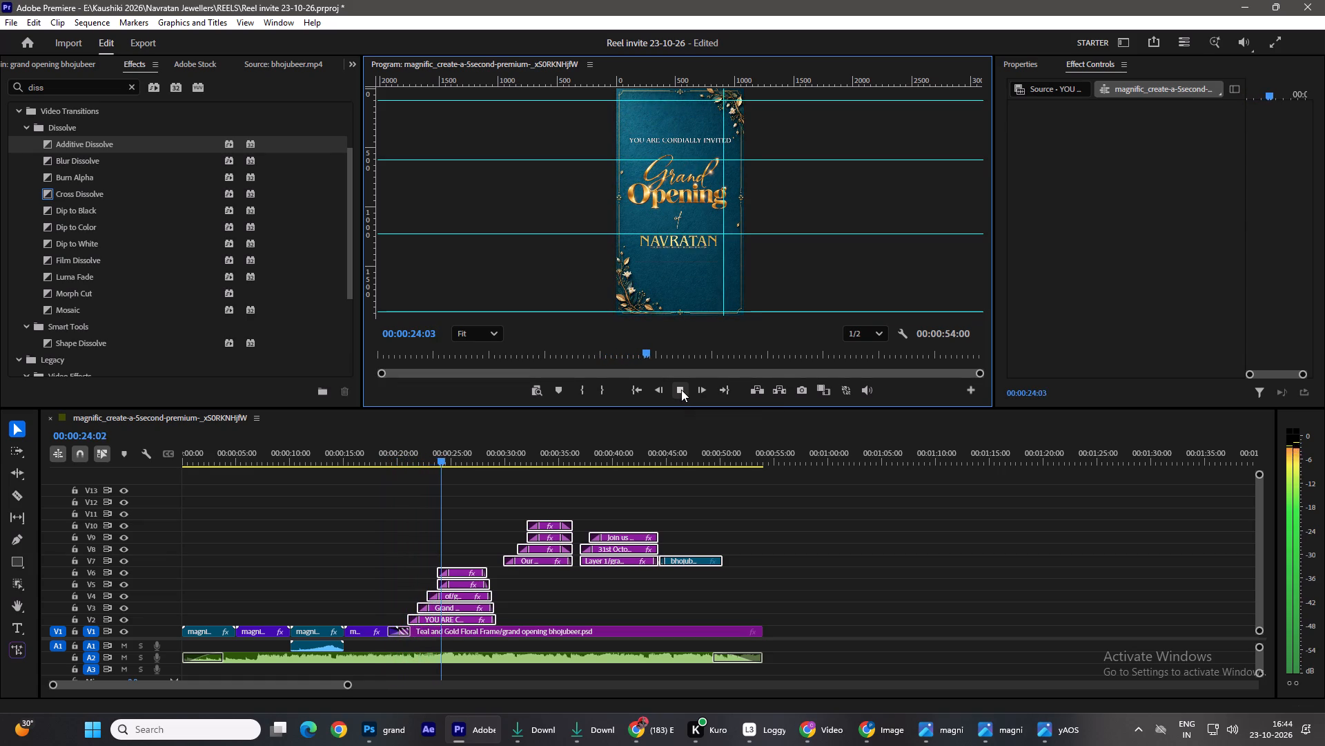
click(681, 390)
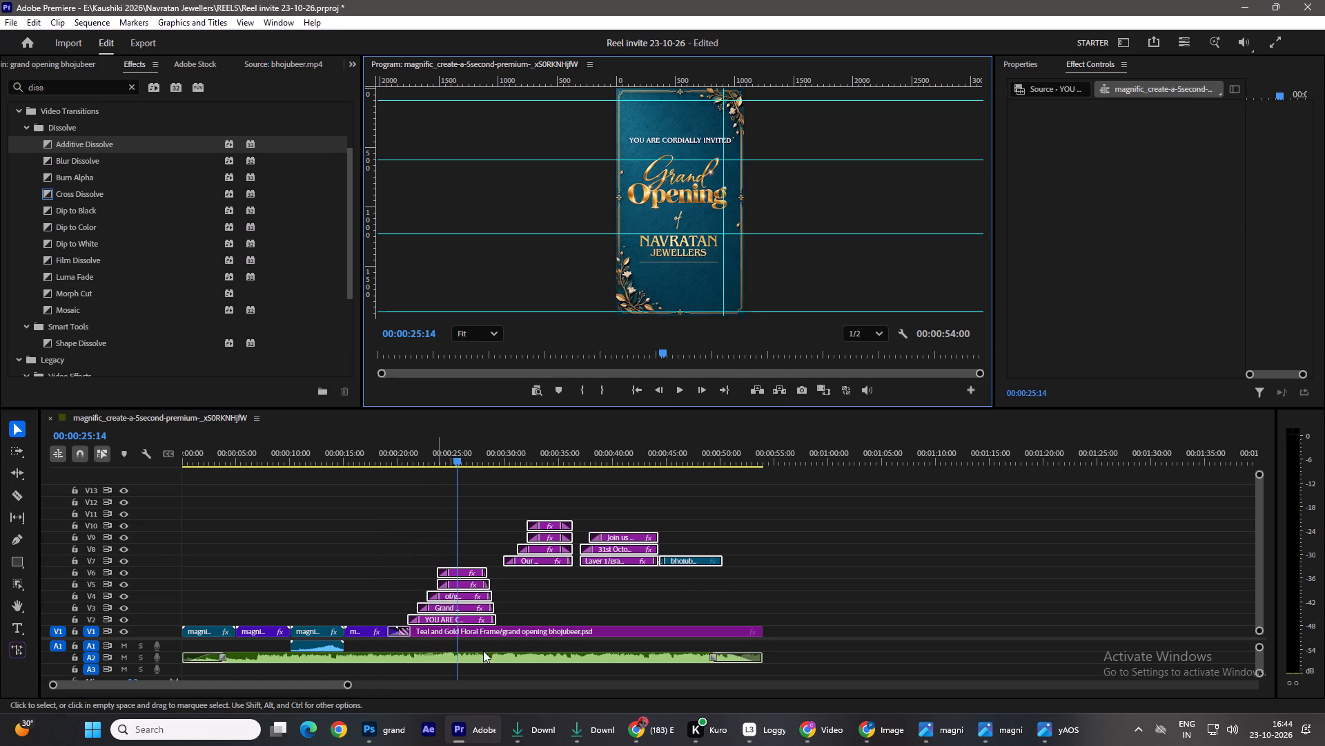
Move the last Magnific clip, the floral frame, all text layers and the bhojubeer clip up by one video track.
drag(814, 513, 444, 638)
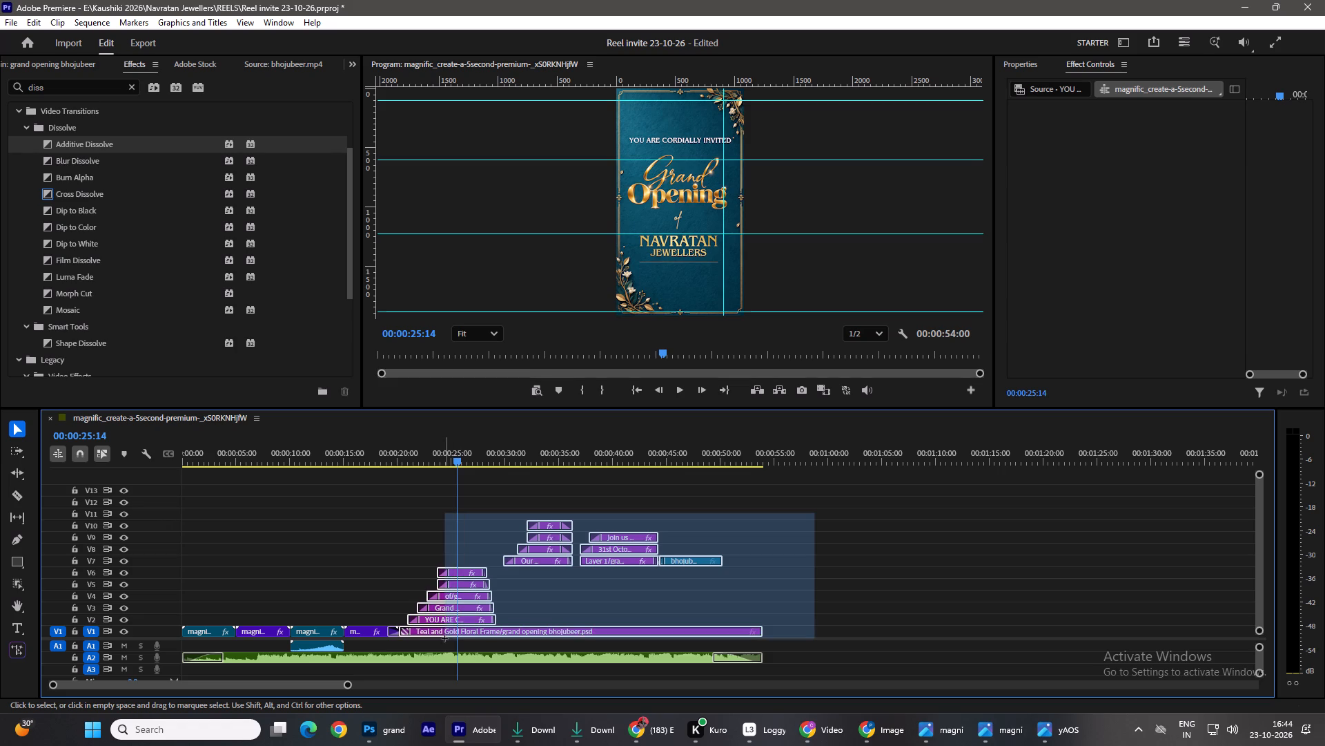
drag(444, 638, 385, 638)
drag(442, 628, 442, 622)
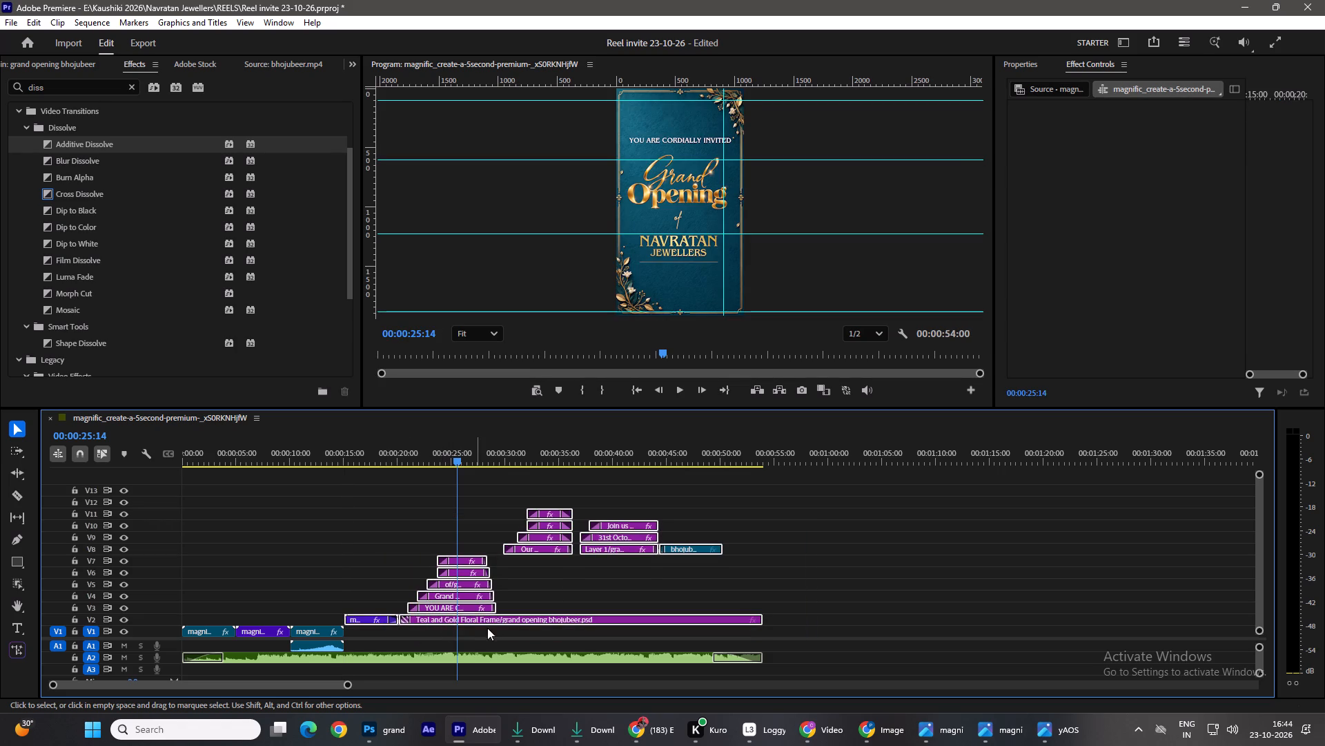
click(452, 634)
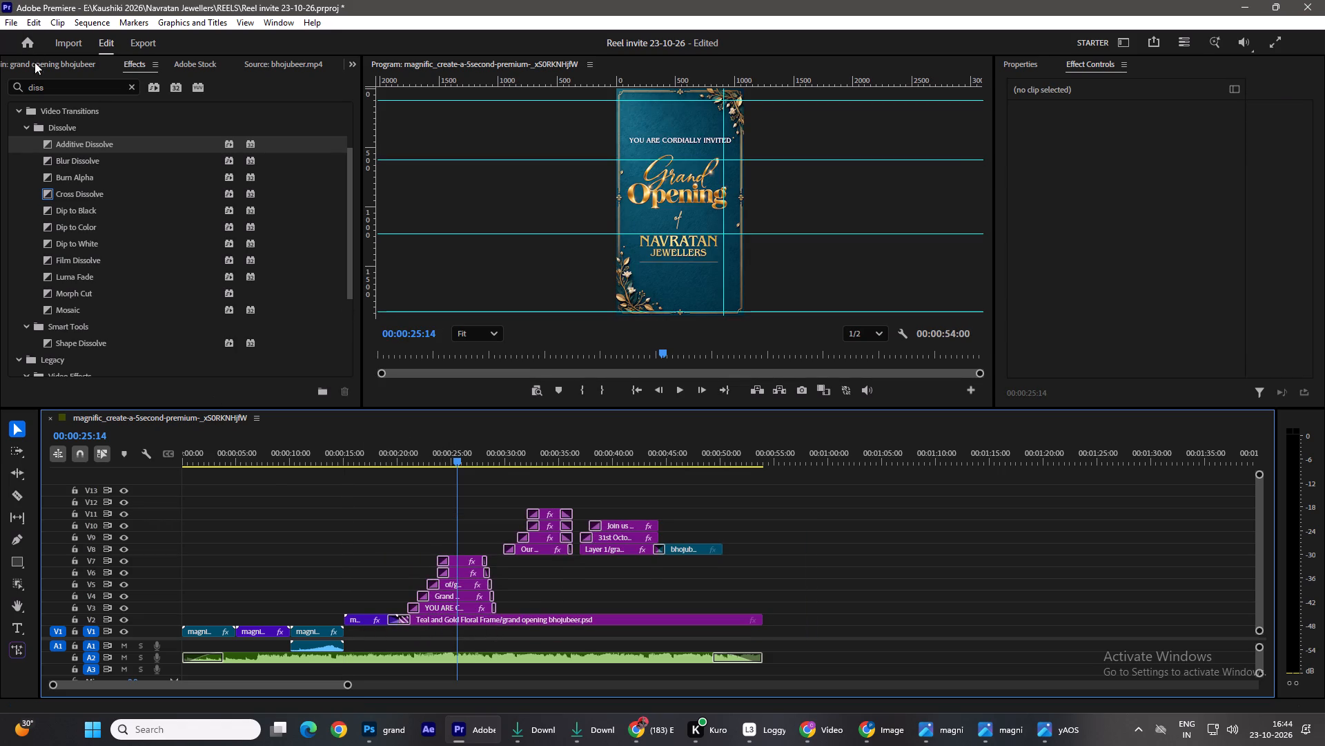
Import the golden storefront JPG whose name begins with hfkj from Downloads into the grand opening bhojubeer bin.
click(37, 66)
click(194, 341)
key(ctrl+i)
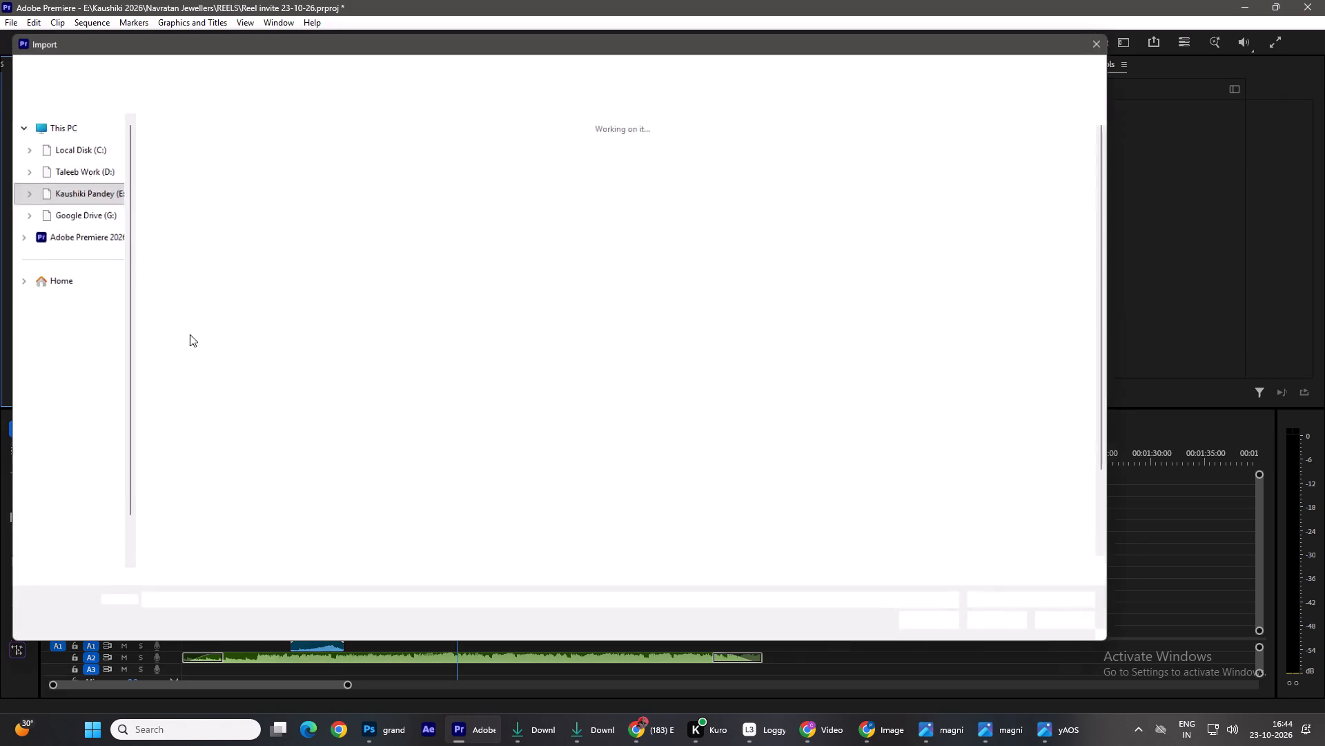
click(64, 233)
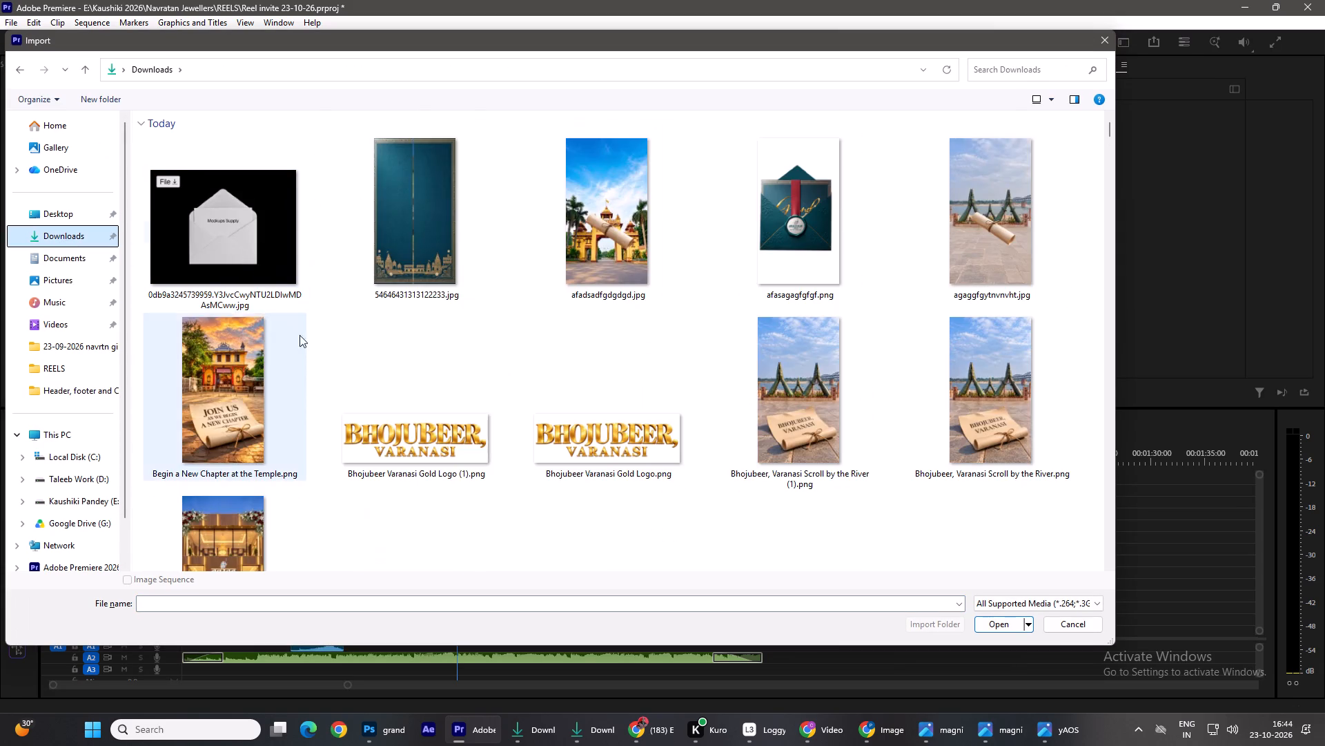
scroll(376, 329, down, 4)
scroll(485, 416, up, 1)
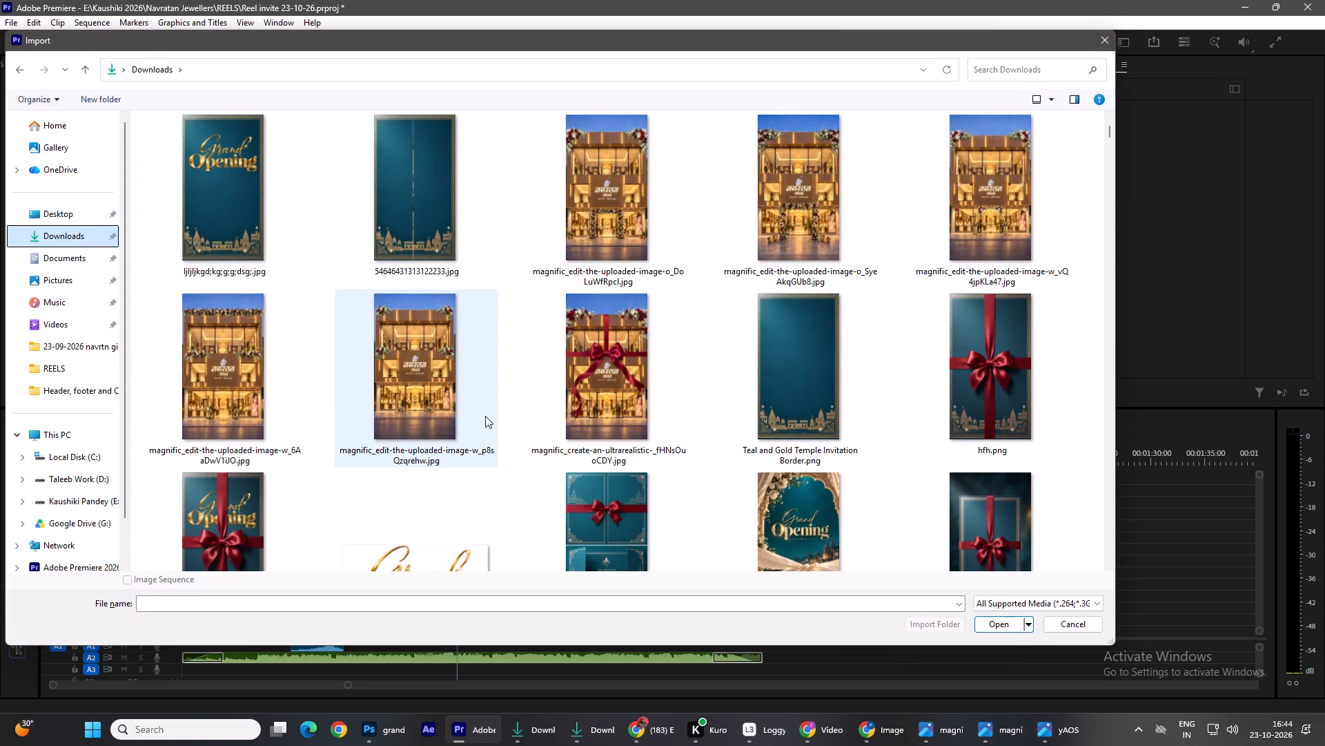
scroll(474, 454, up, 3)
scroll(745, 490, up, 3)
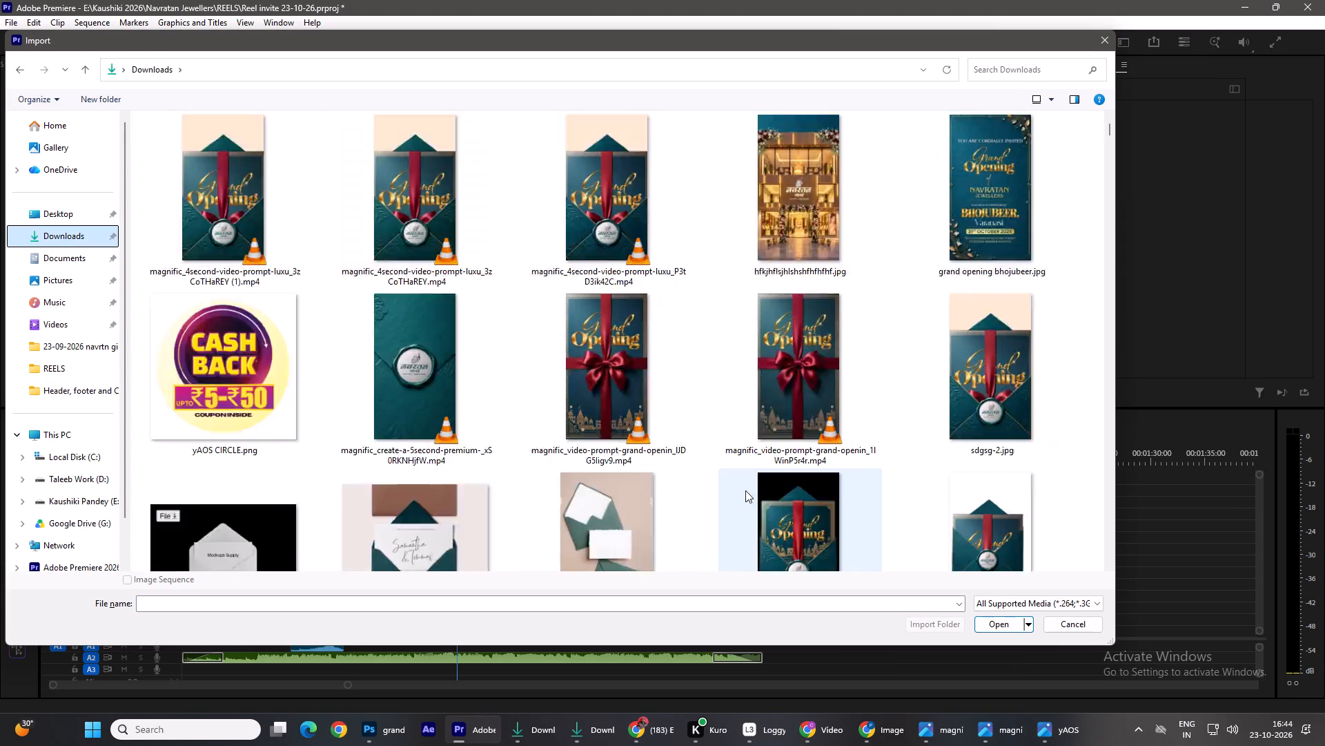
double_click(756, 367)
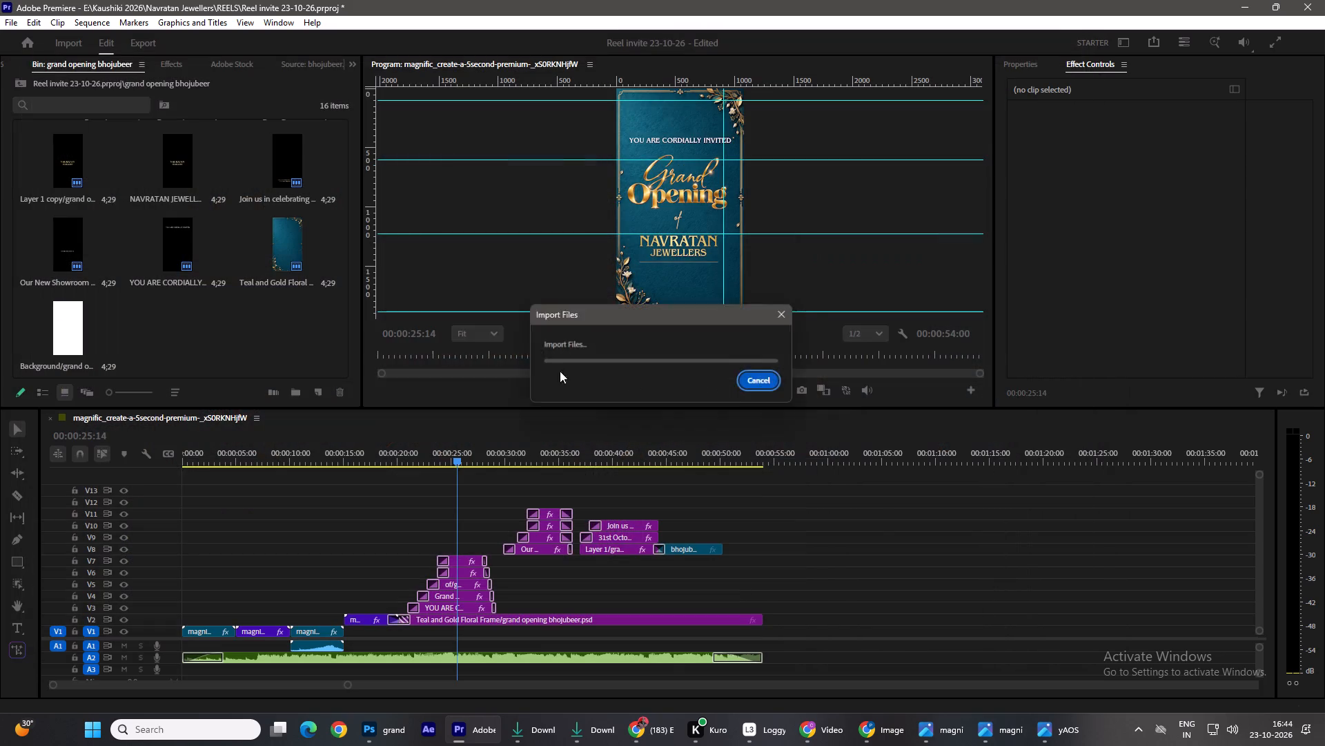
Place the storefront image on V1 beneath the floral frame, from the dissolve's end to the frame's end, and select it.
drag(181, 328, 415, 633)
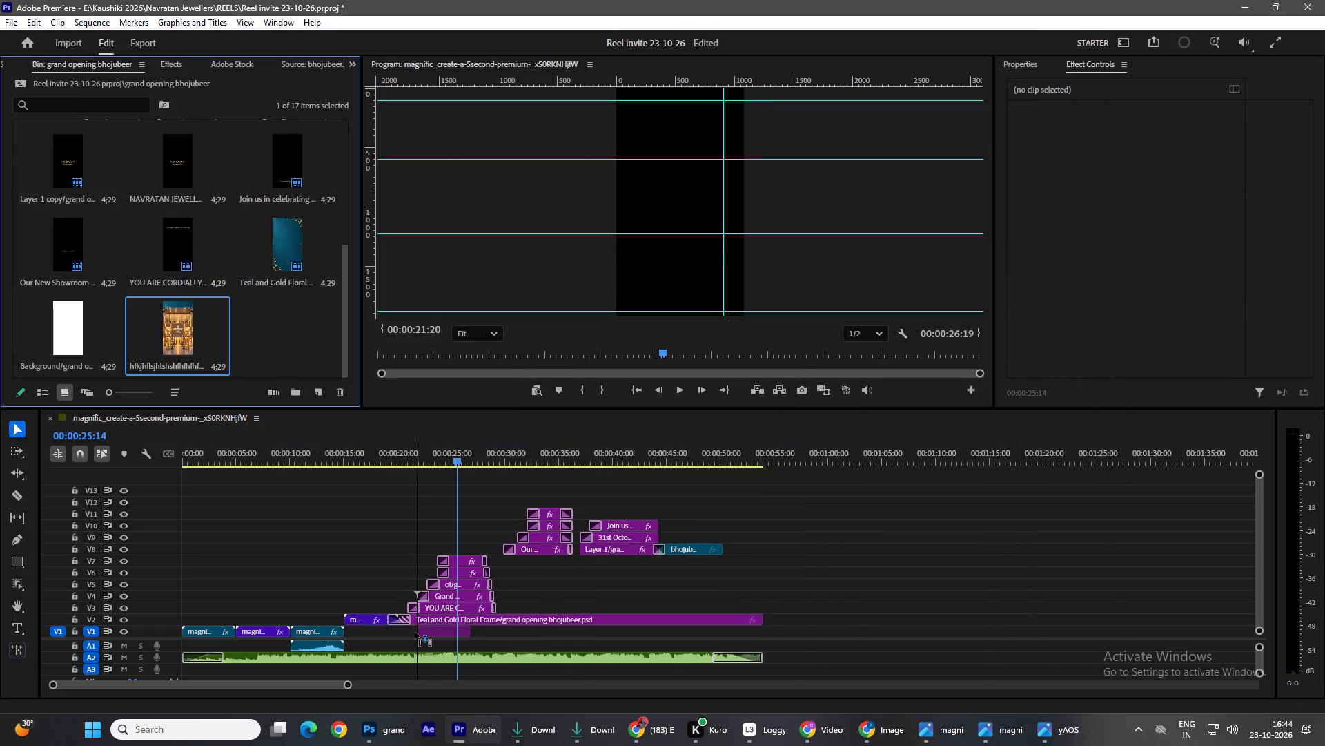
drag(415, 633, 411, 631)
drag(463, 632, 732, 634)
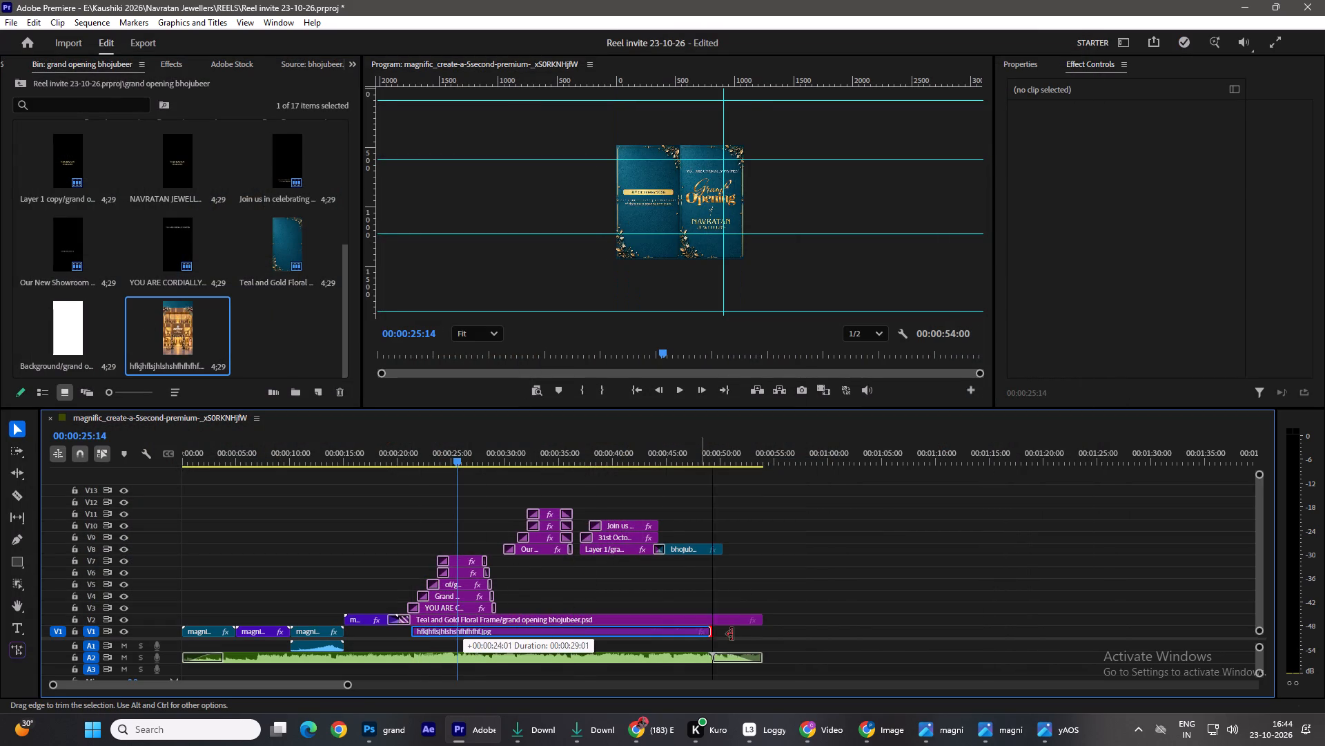
drag(732, 634, 759, 635)
click(678, 633)
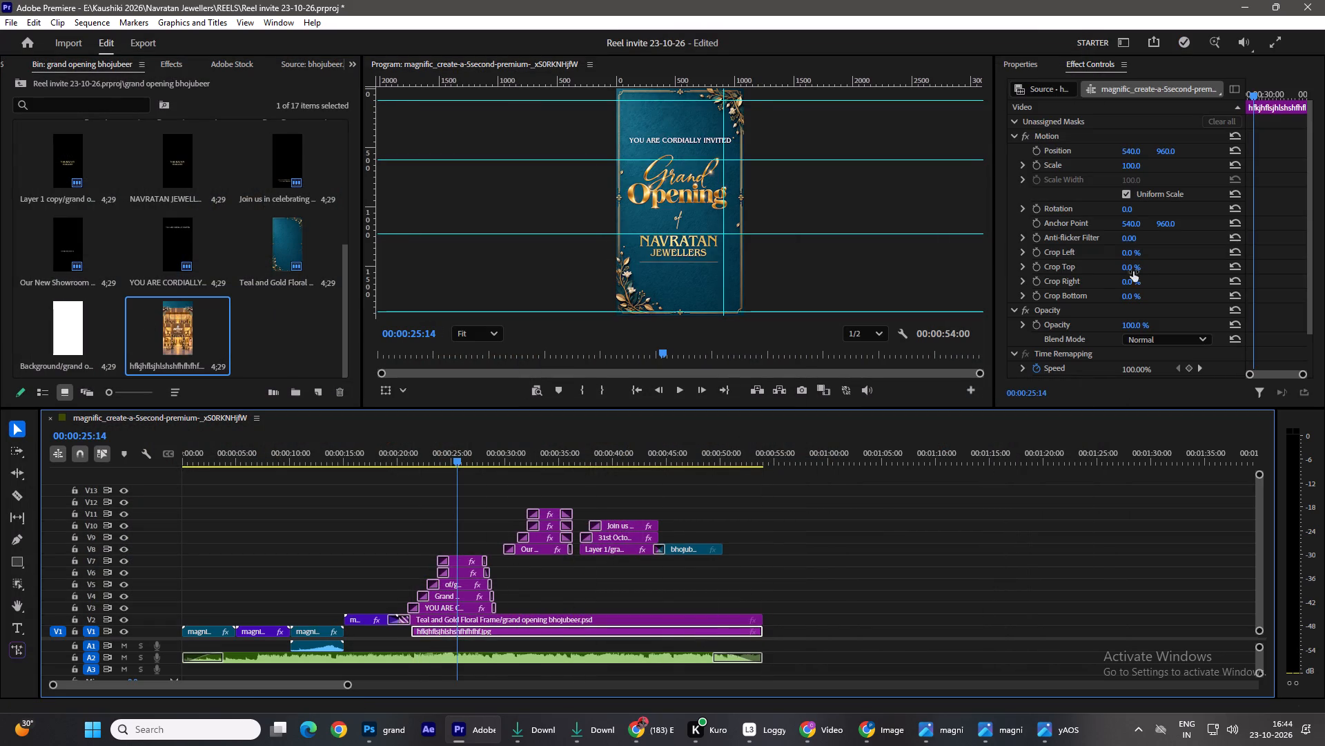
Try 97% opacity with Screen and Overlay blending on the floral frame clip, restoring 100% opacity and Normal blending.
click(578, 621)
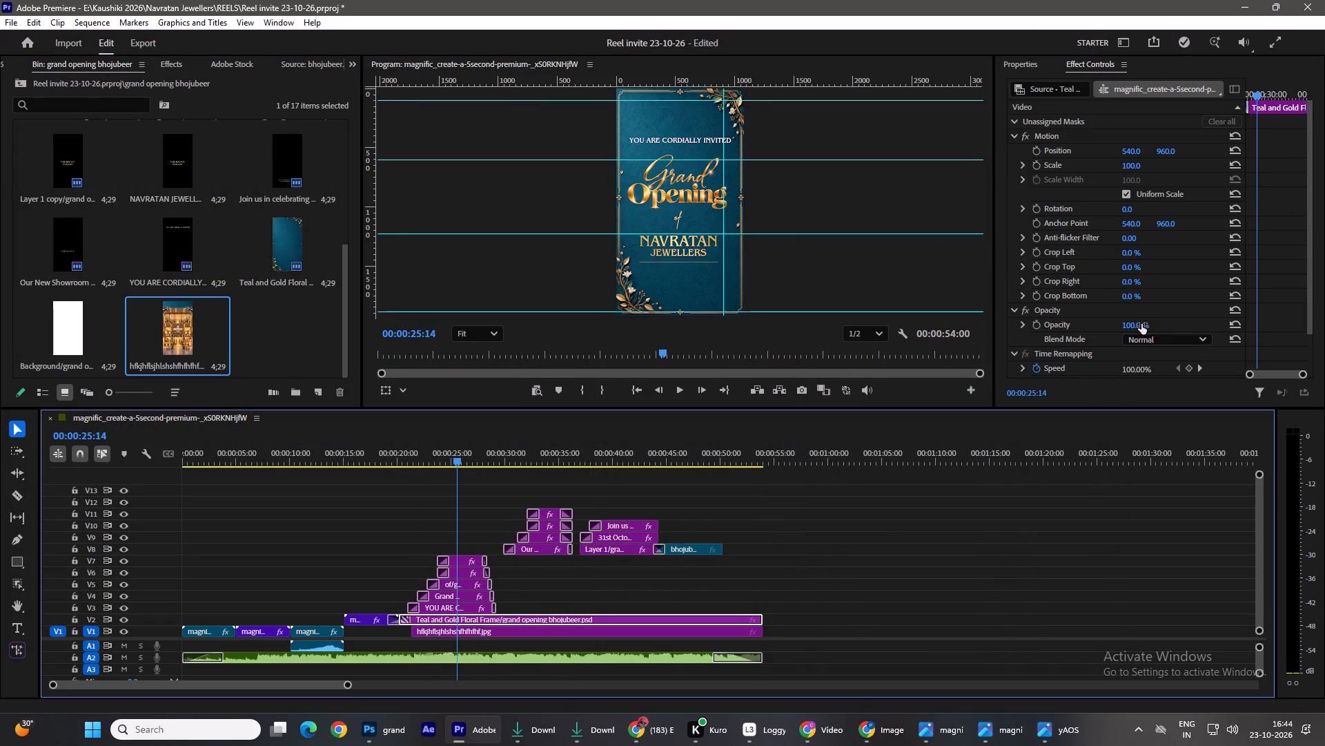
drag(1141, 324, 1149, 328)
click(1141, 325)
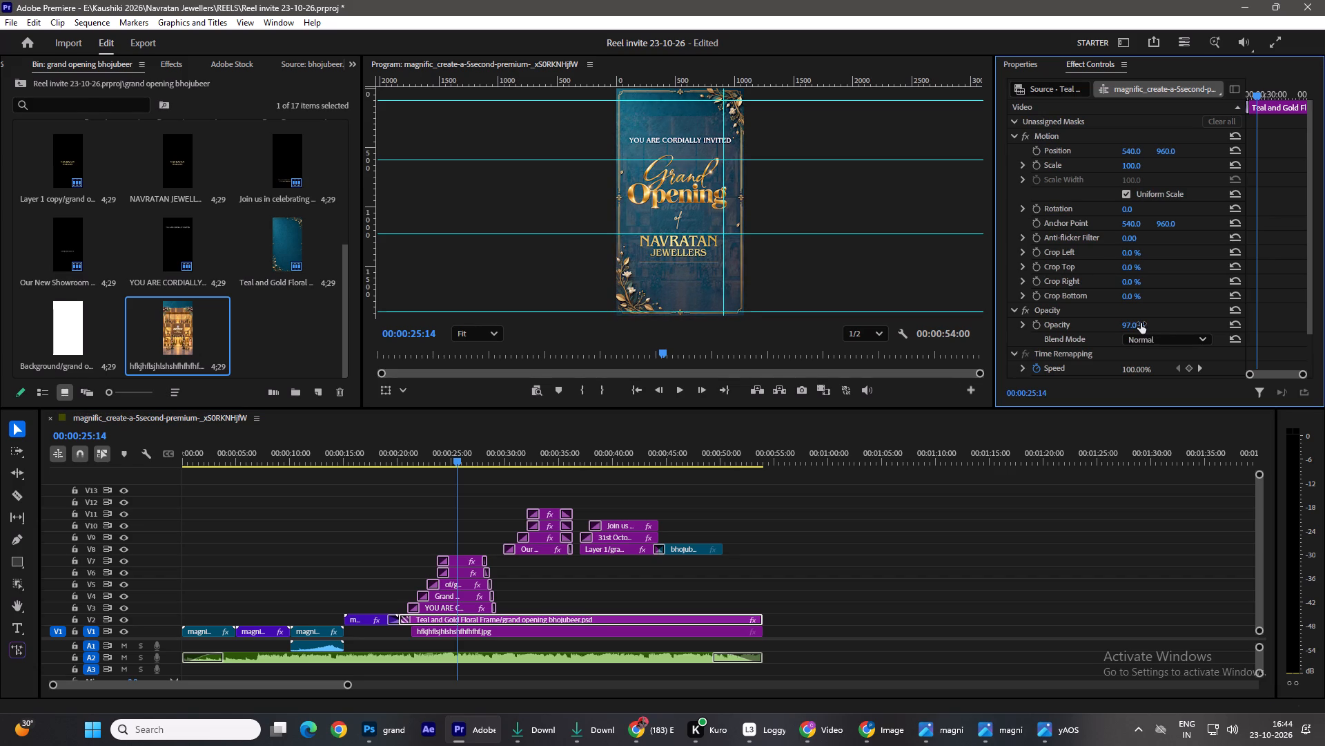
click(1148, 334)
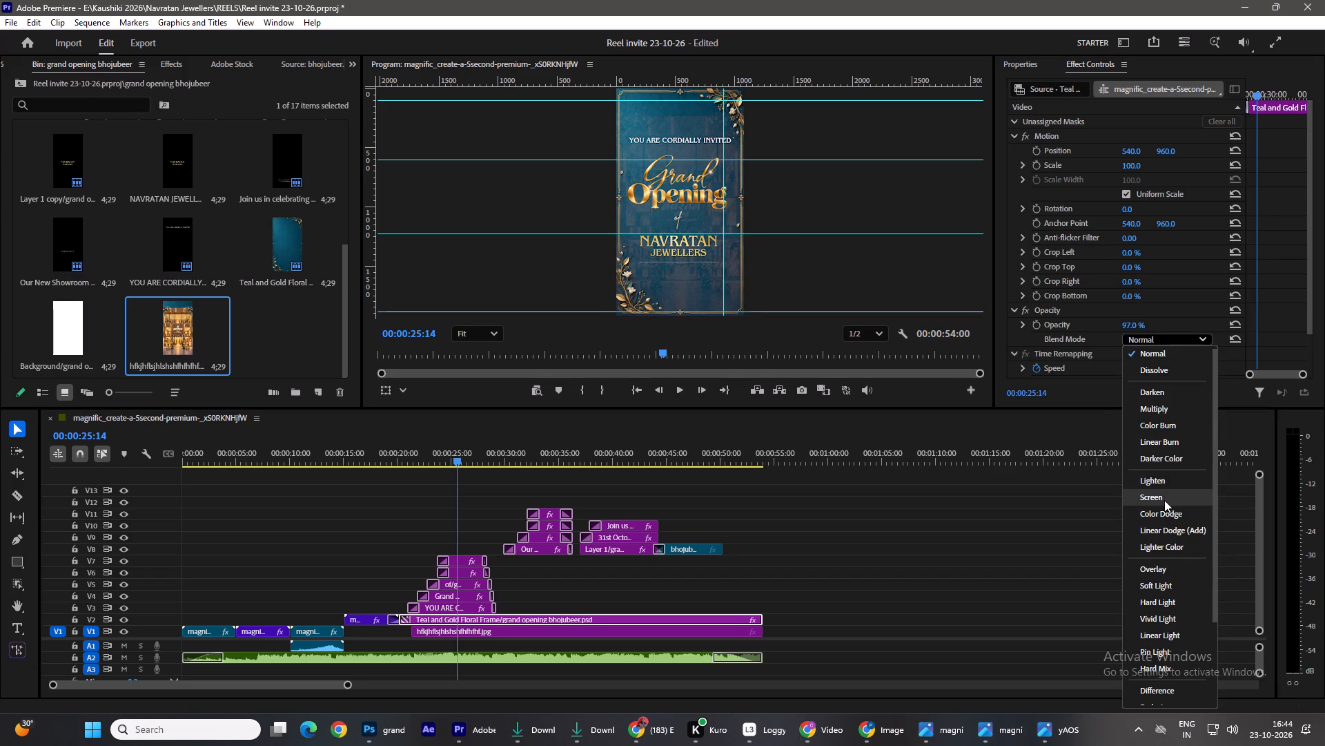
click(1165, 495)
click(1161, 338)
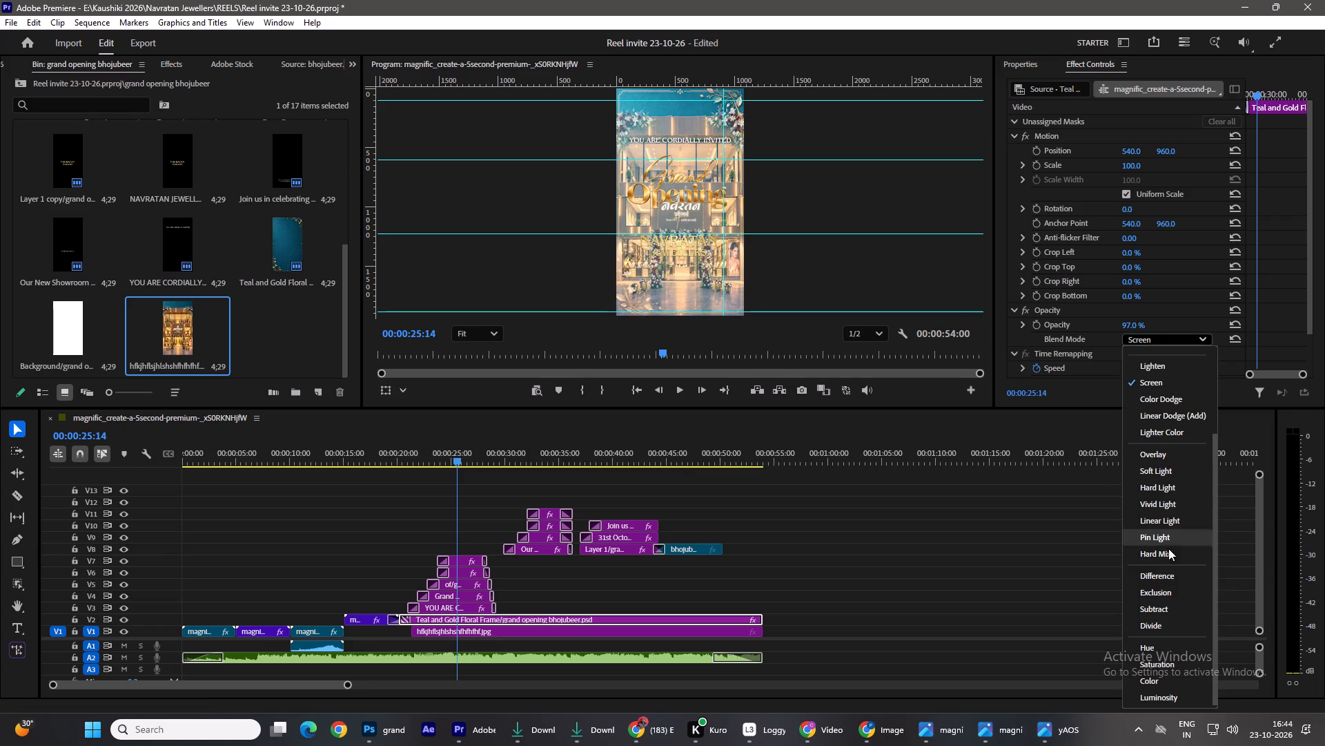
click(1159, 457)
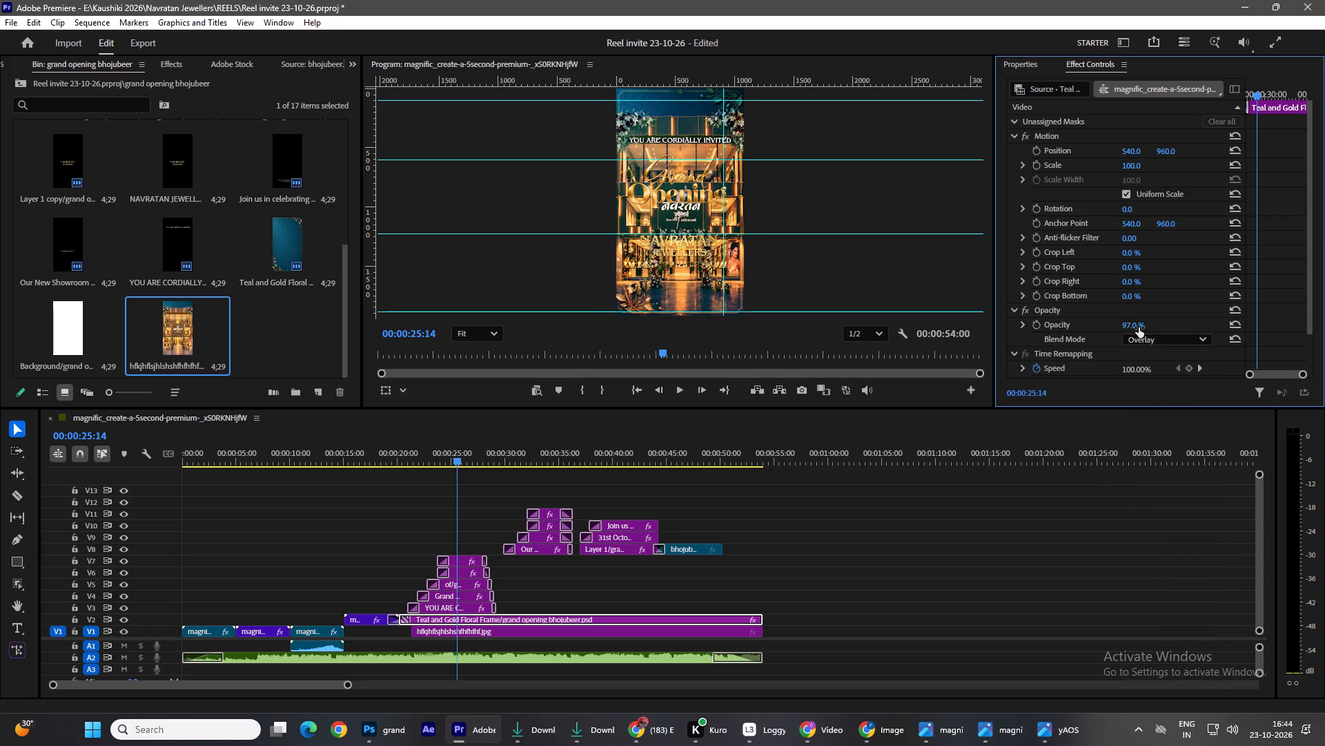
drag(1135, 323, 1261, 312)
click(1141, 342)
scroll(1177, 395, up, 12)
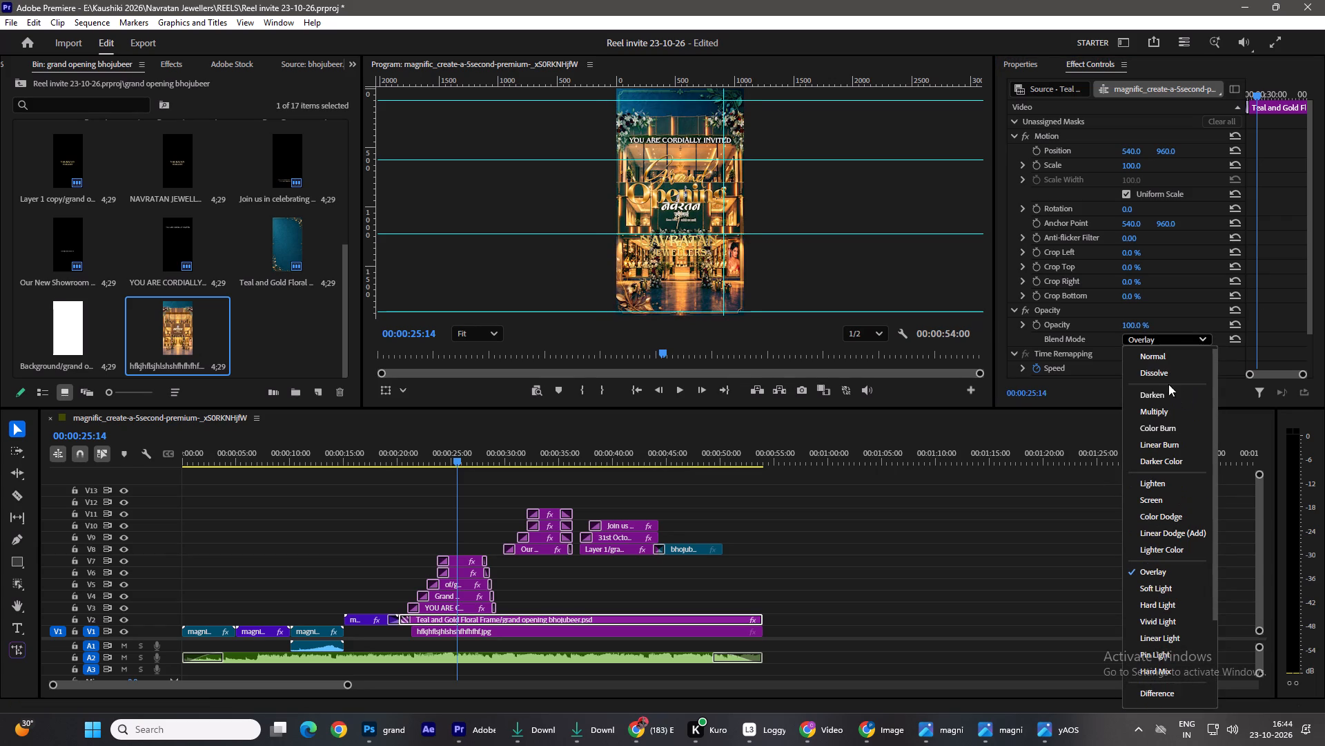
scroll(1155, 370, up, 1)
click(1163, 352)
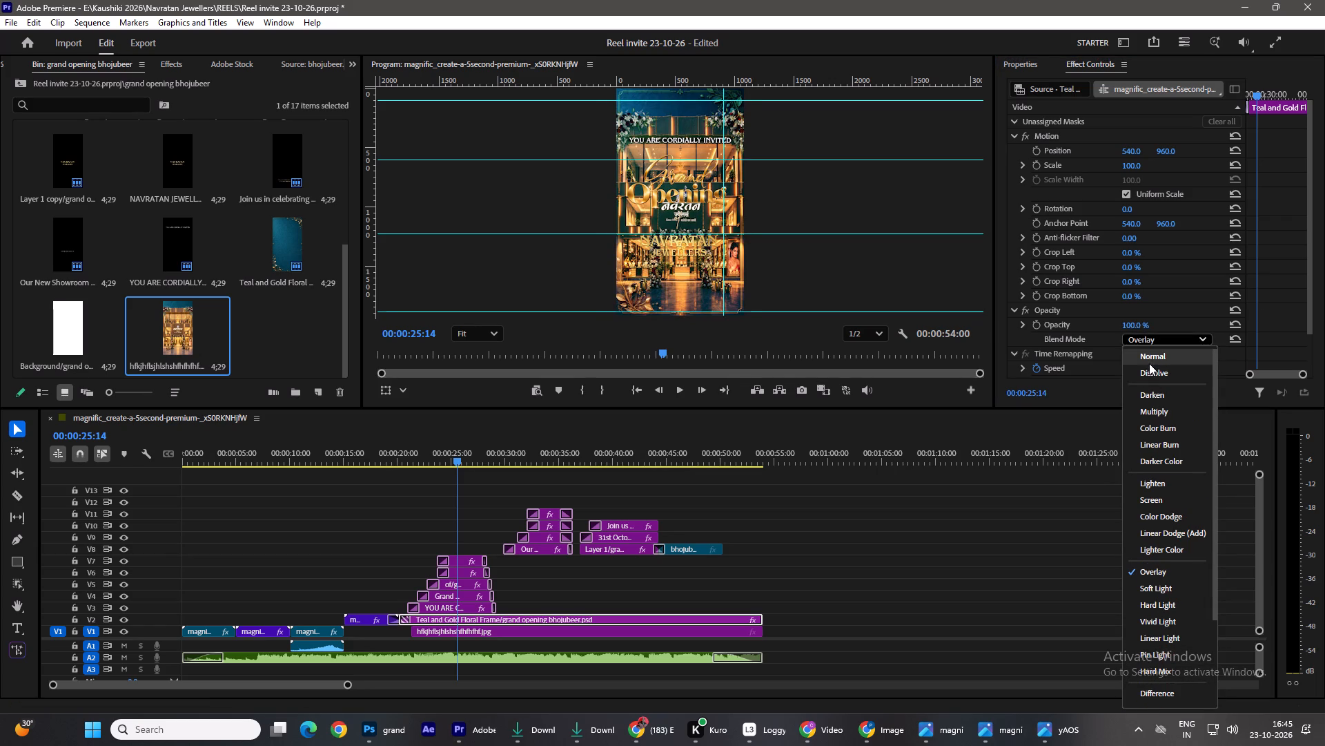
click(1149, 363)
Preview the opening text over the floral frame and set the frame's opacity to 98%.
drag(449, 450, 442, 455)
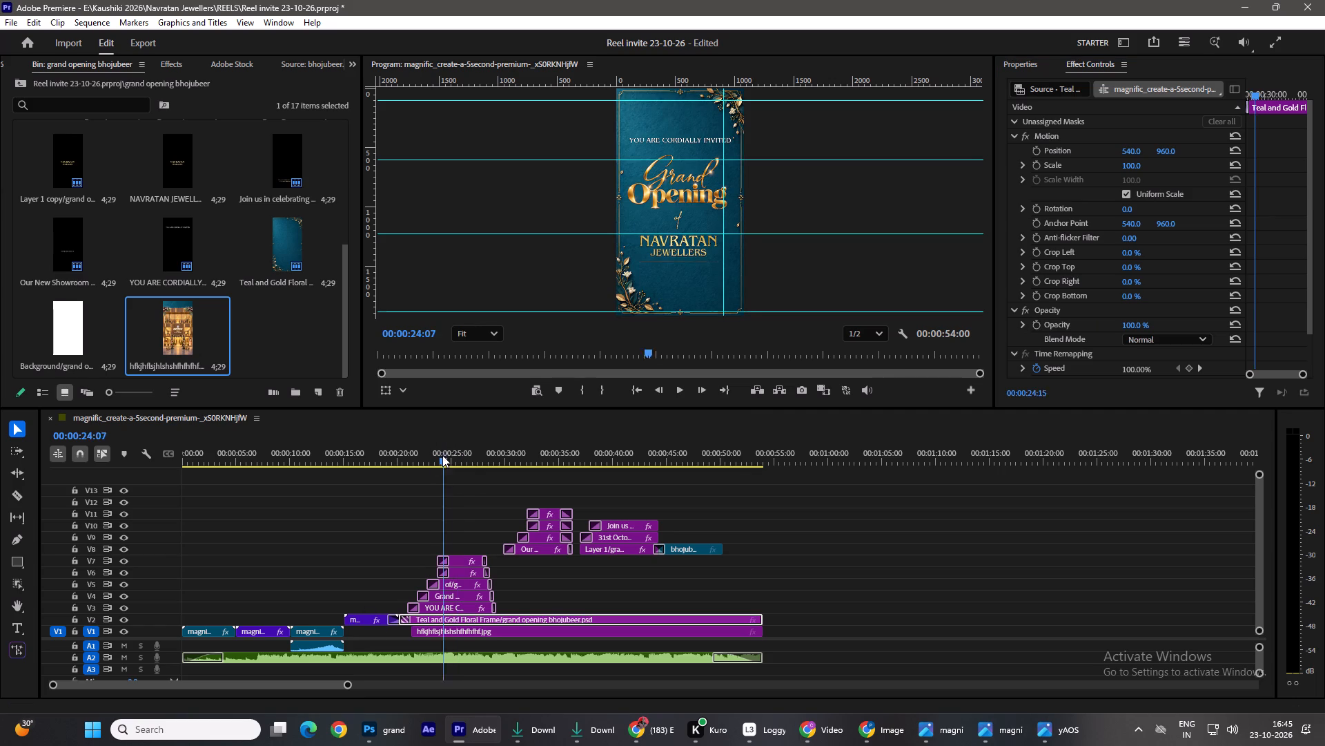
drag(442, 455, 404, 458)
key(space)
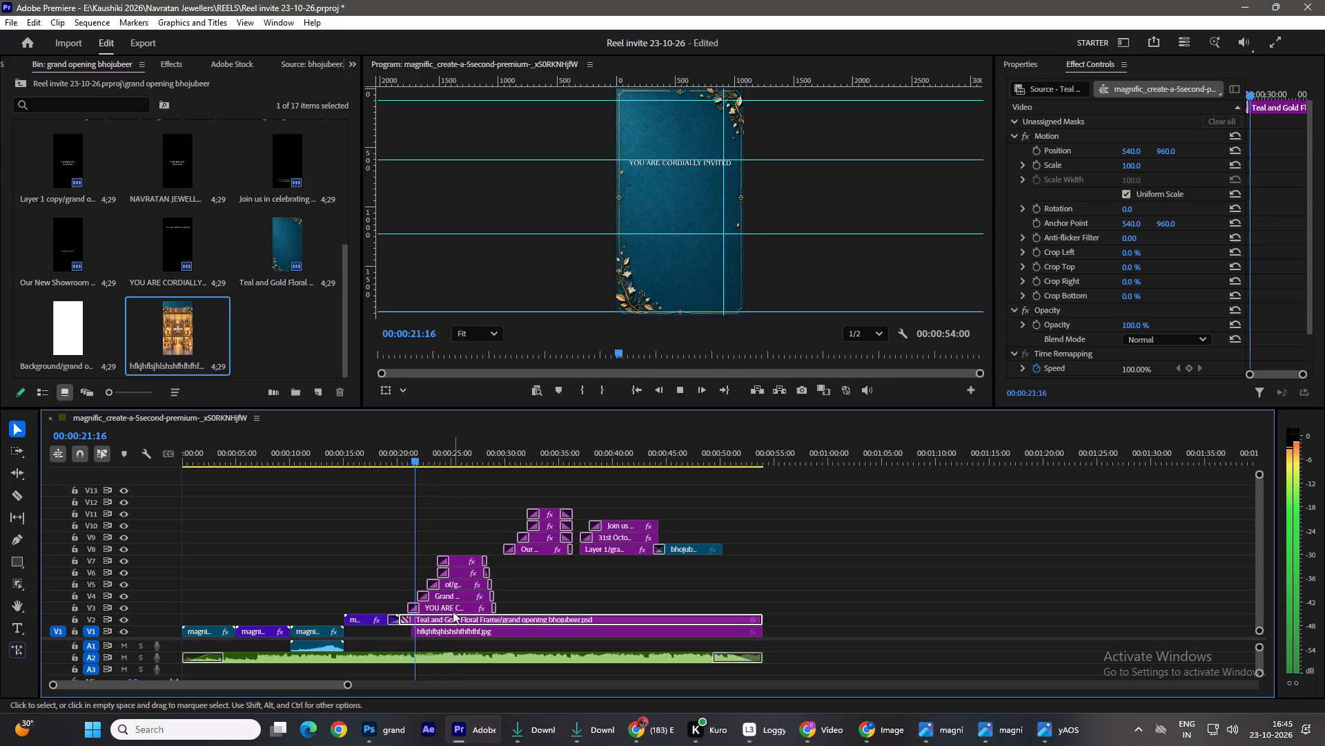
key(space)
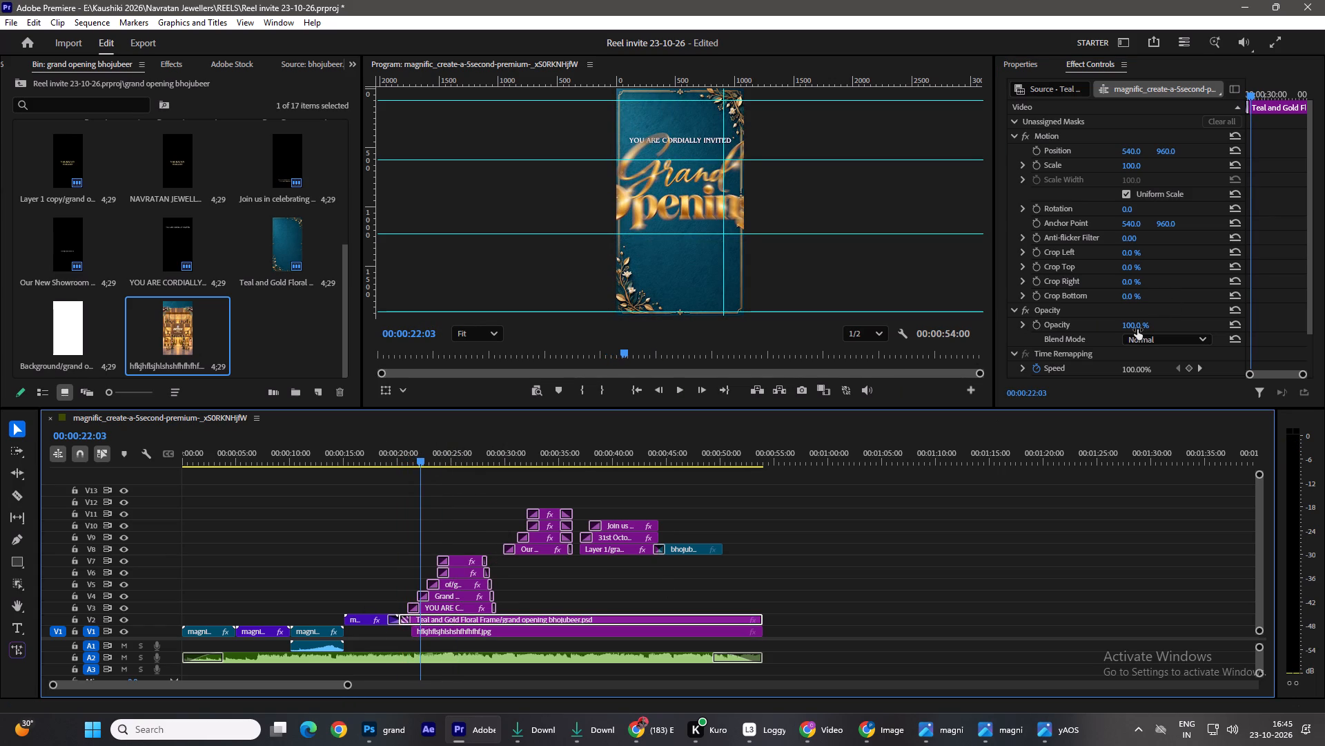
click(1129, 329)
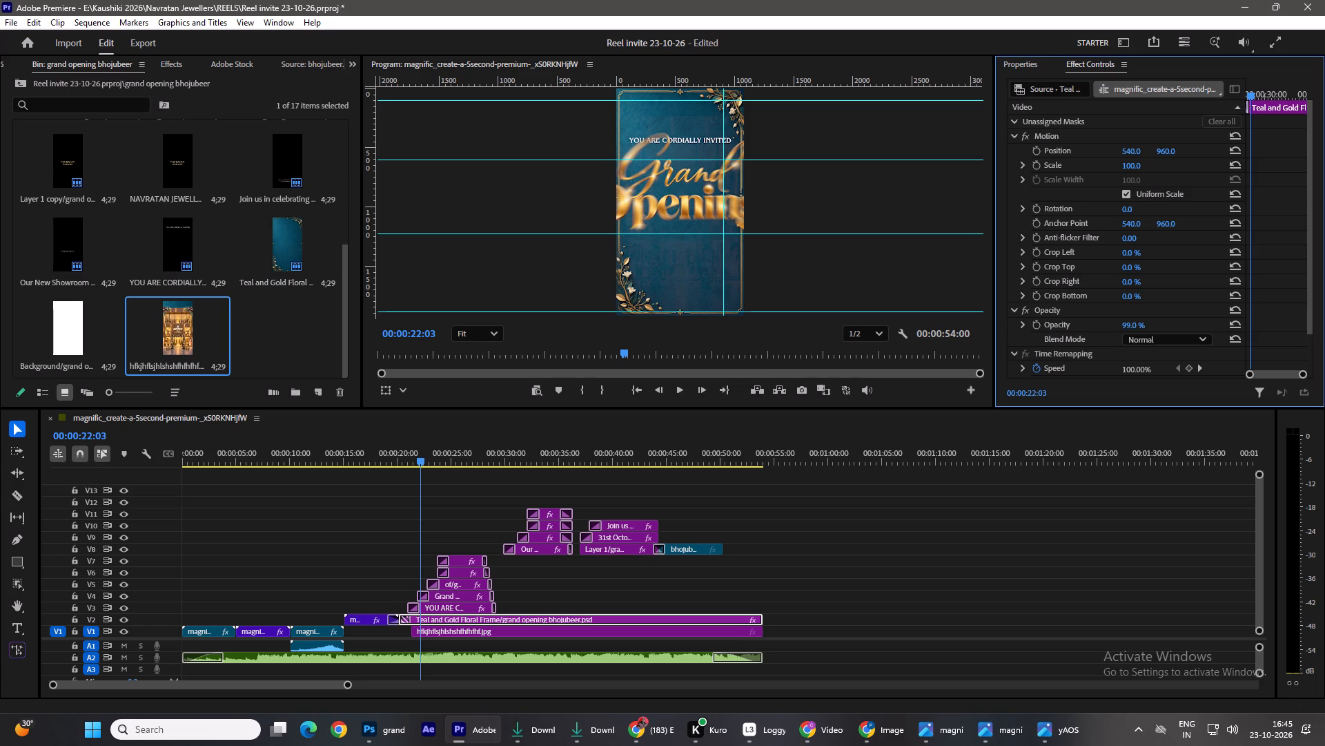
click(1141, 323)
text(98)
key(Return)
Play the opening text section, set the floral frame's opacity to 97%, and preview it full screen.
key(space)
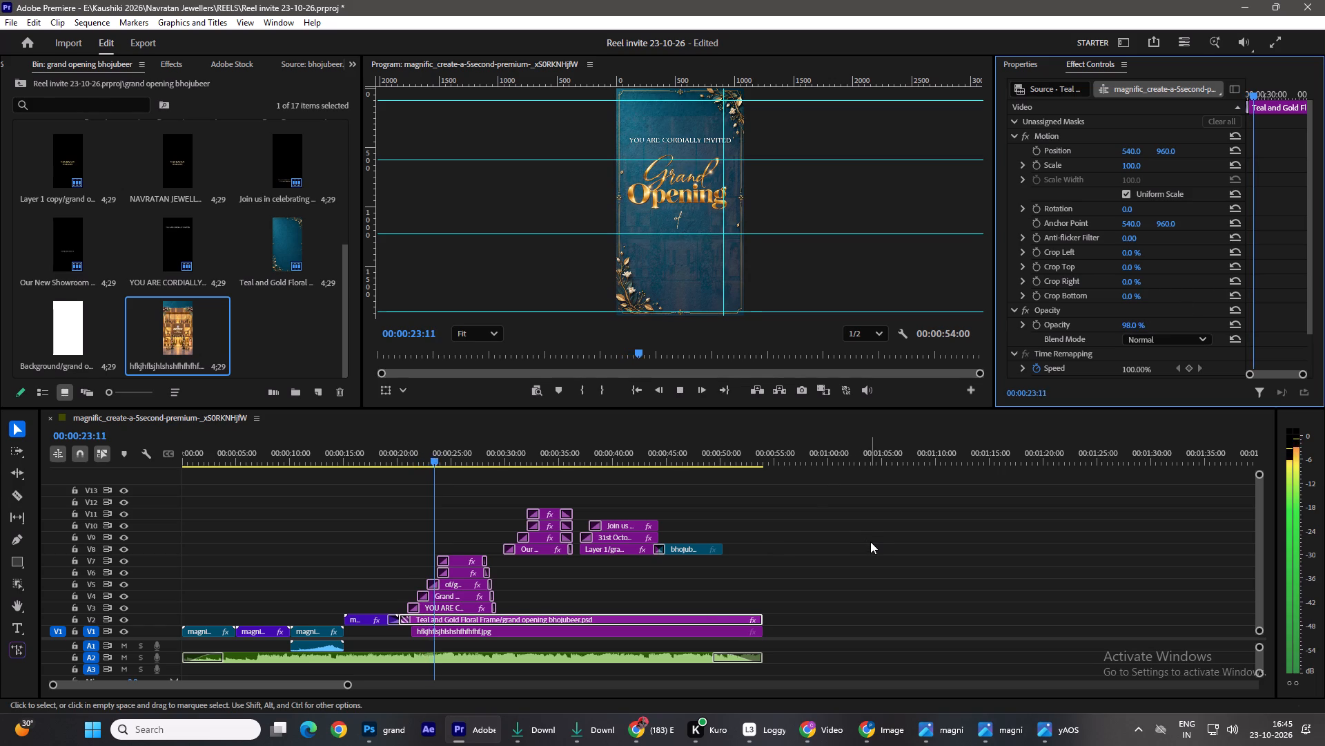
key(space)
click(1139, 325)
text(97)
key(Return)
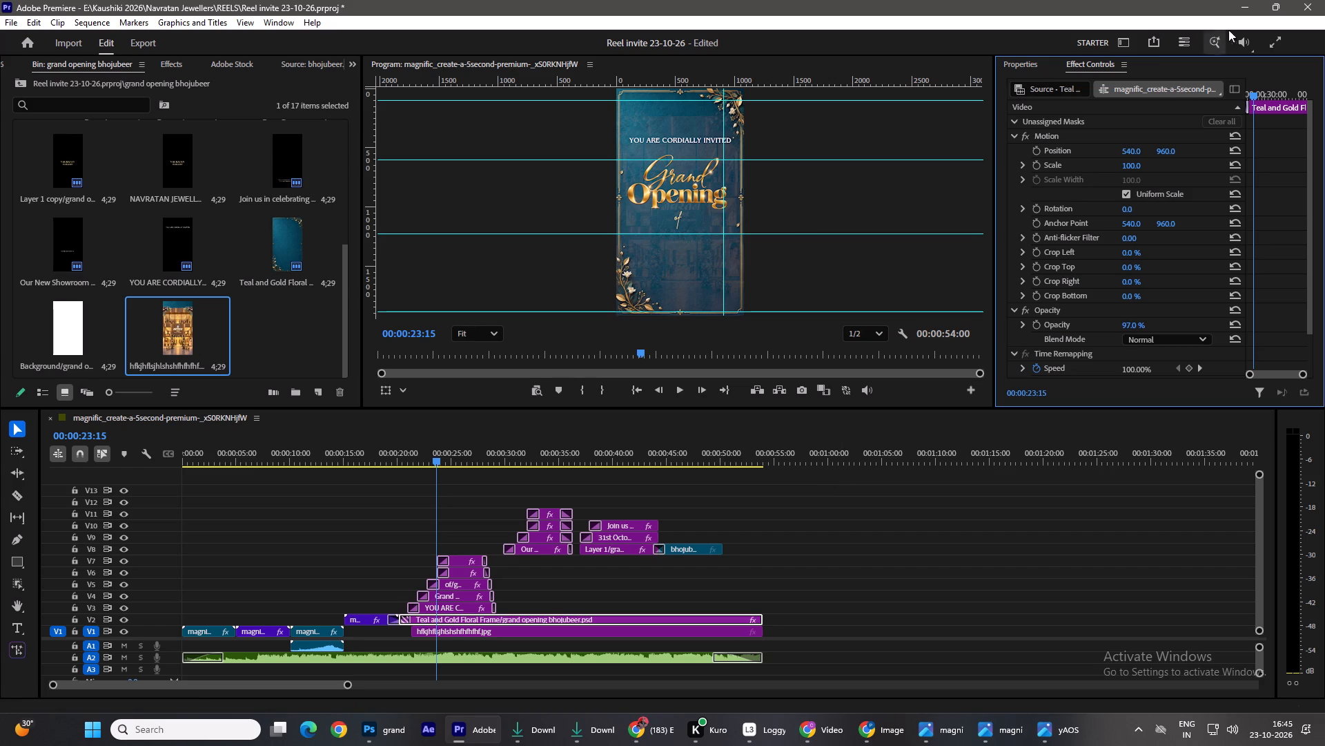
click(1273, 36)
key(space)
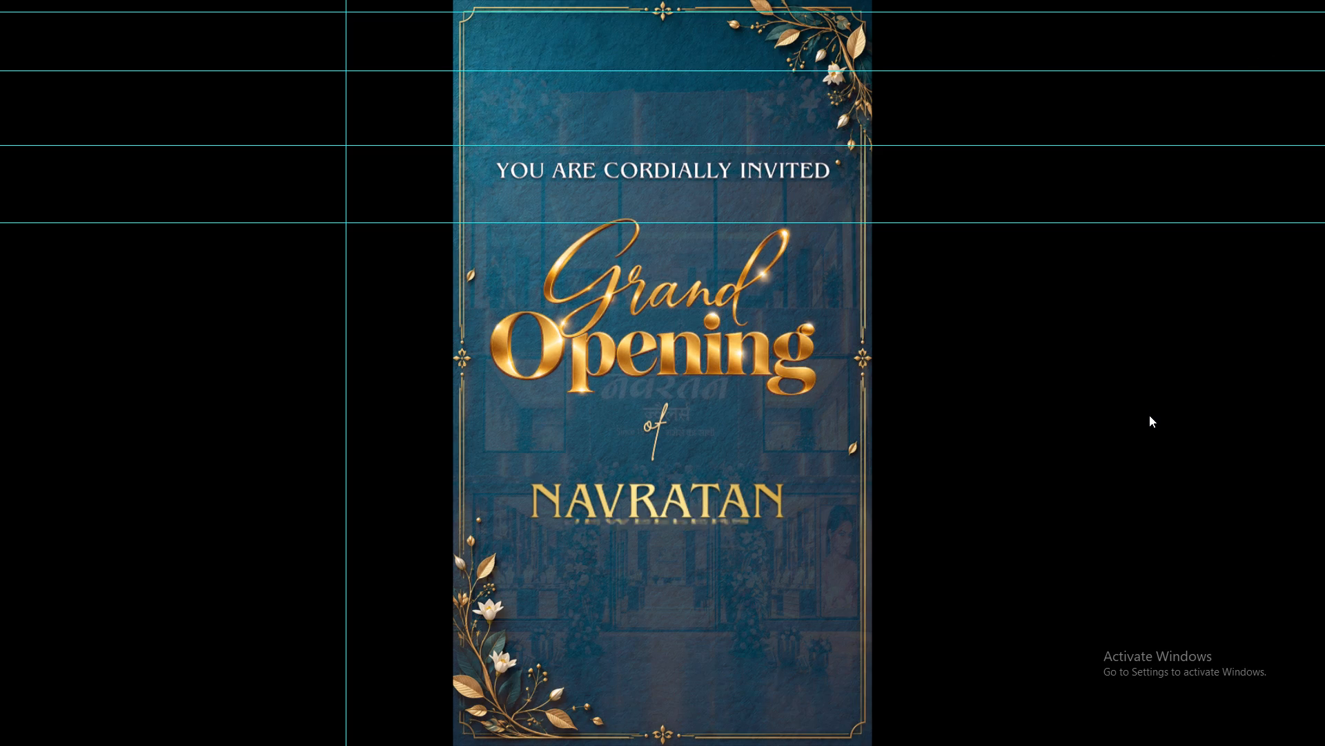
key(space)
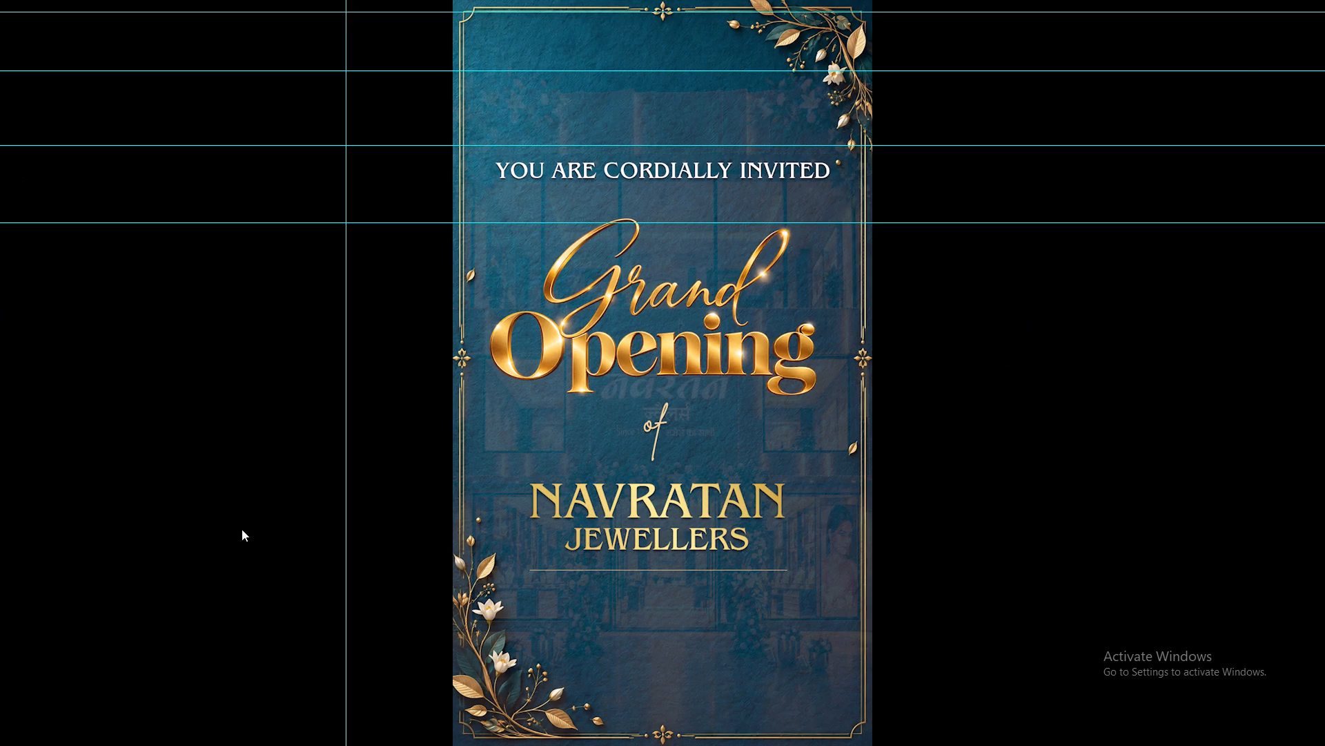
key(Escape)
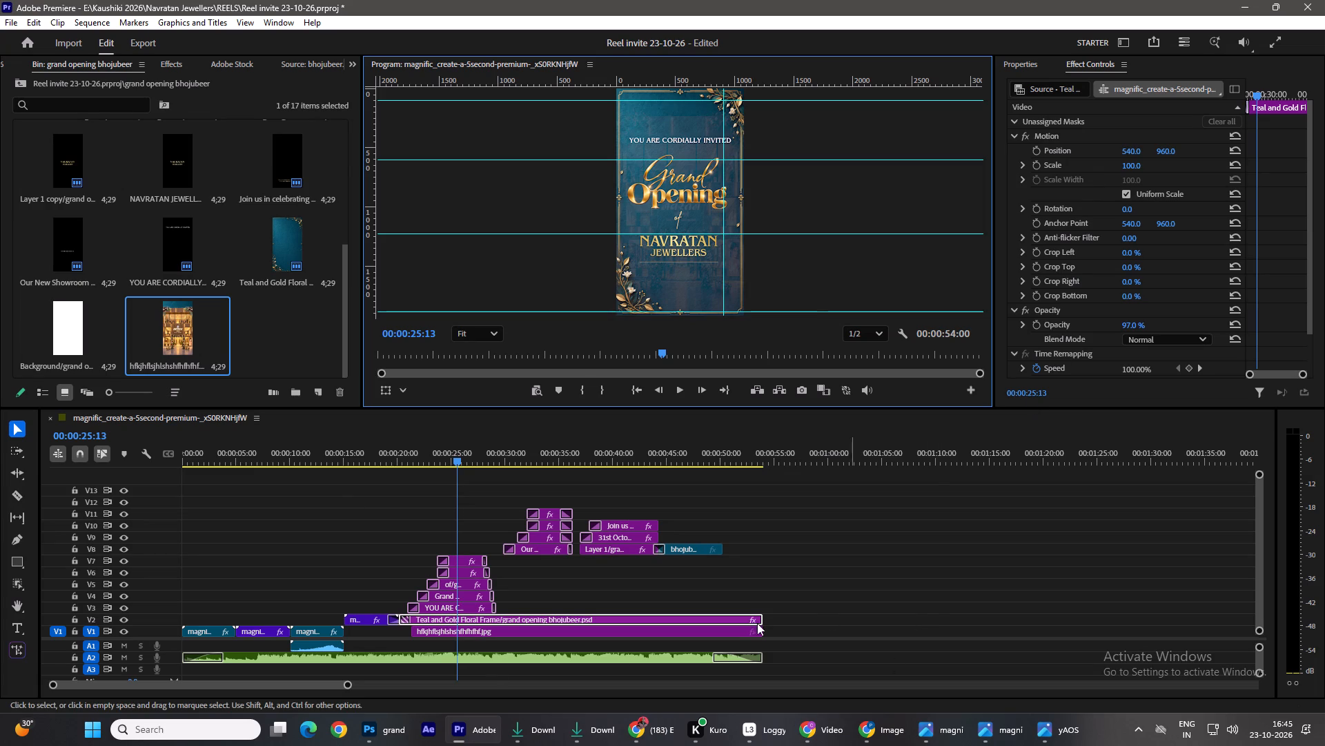
Apply Fit to frame to the storefront image on V1.
click(474, 633)
right_click(474, 633)
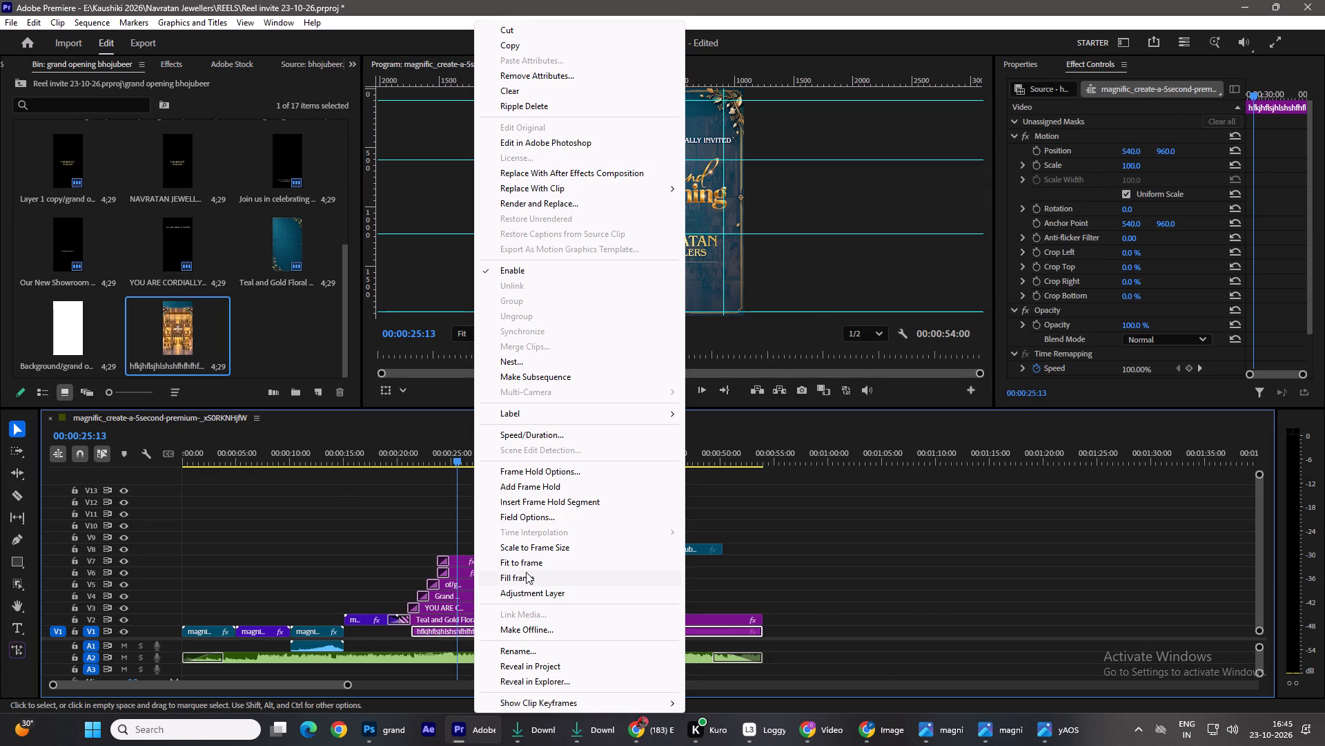
click(528, 566)
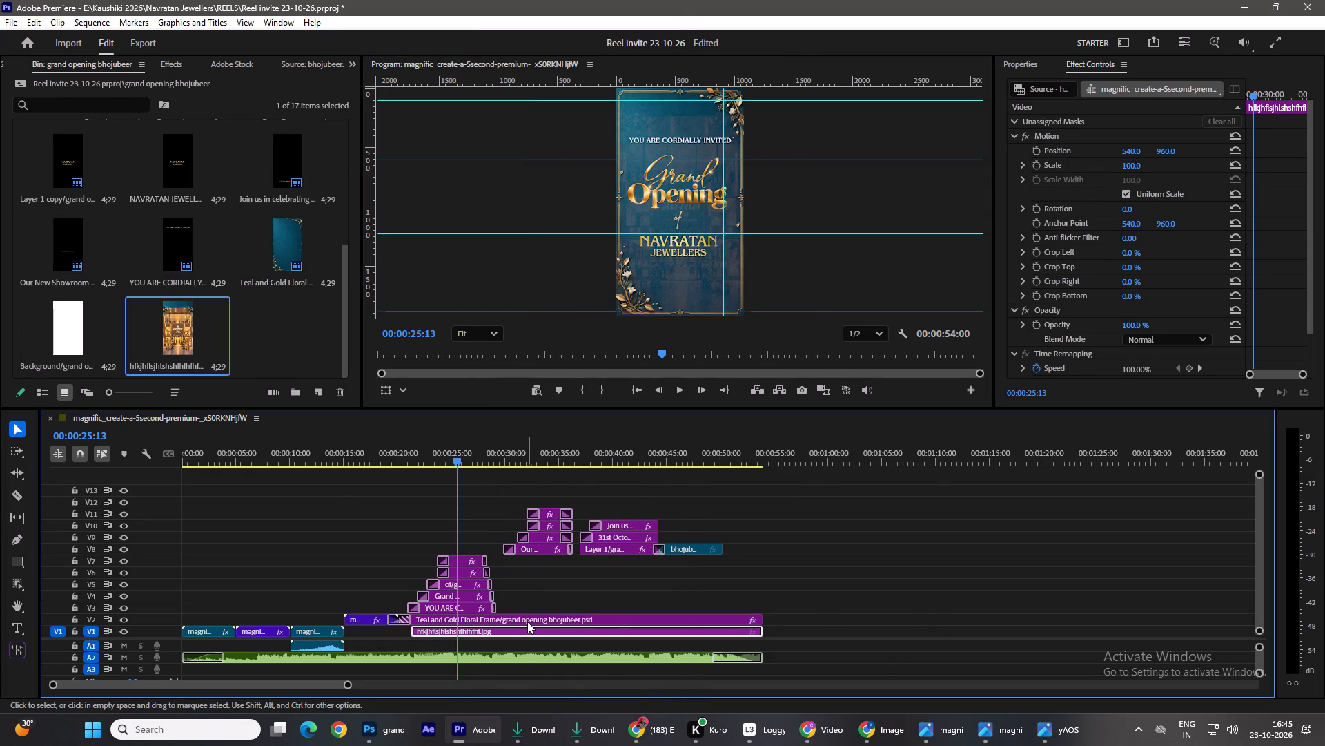
Set the opacity of the floral frame clip on V2 to 98%.
click(531, 620)
click(1126, 321)
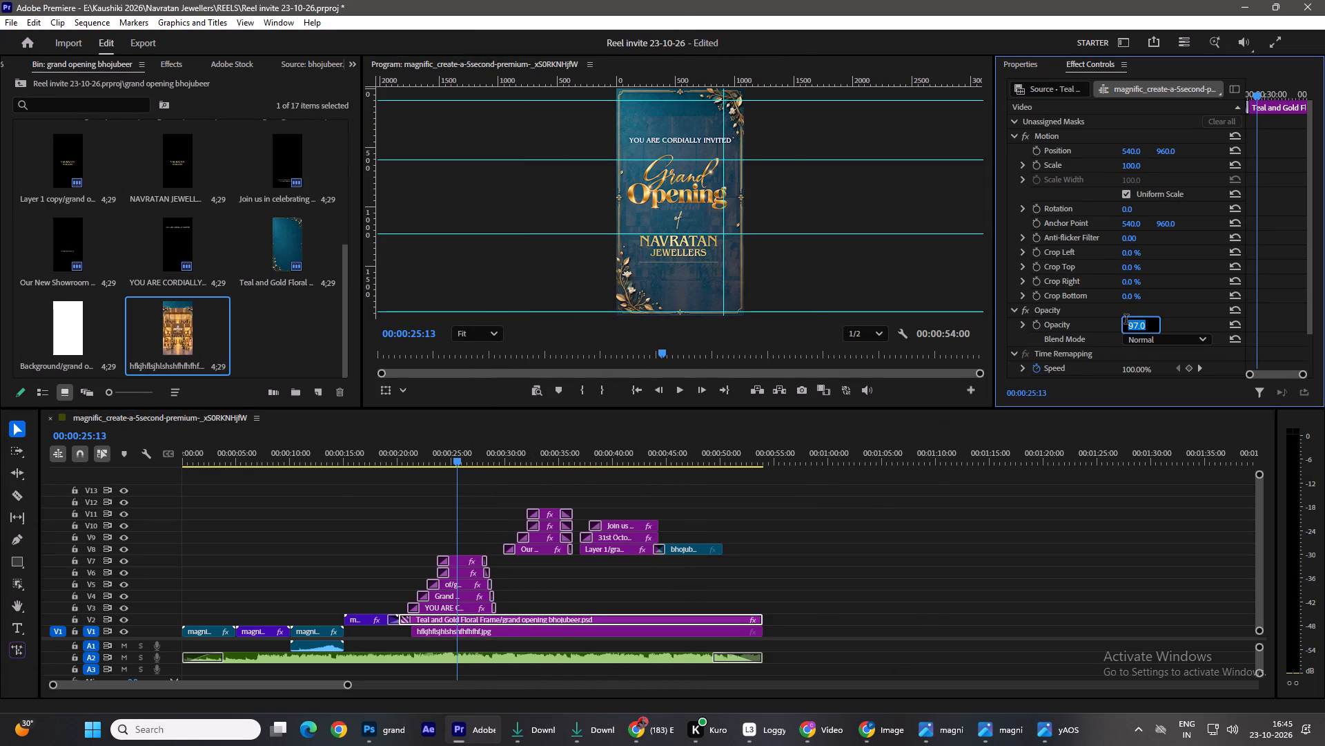
text(98)
key(Return)
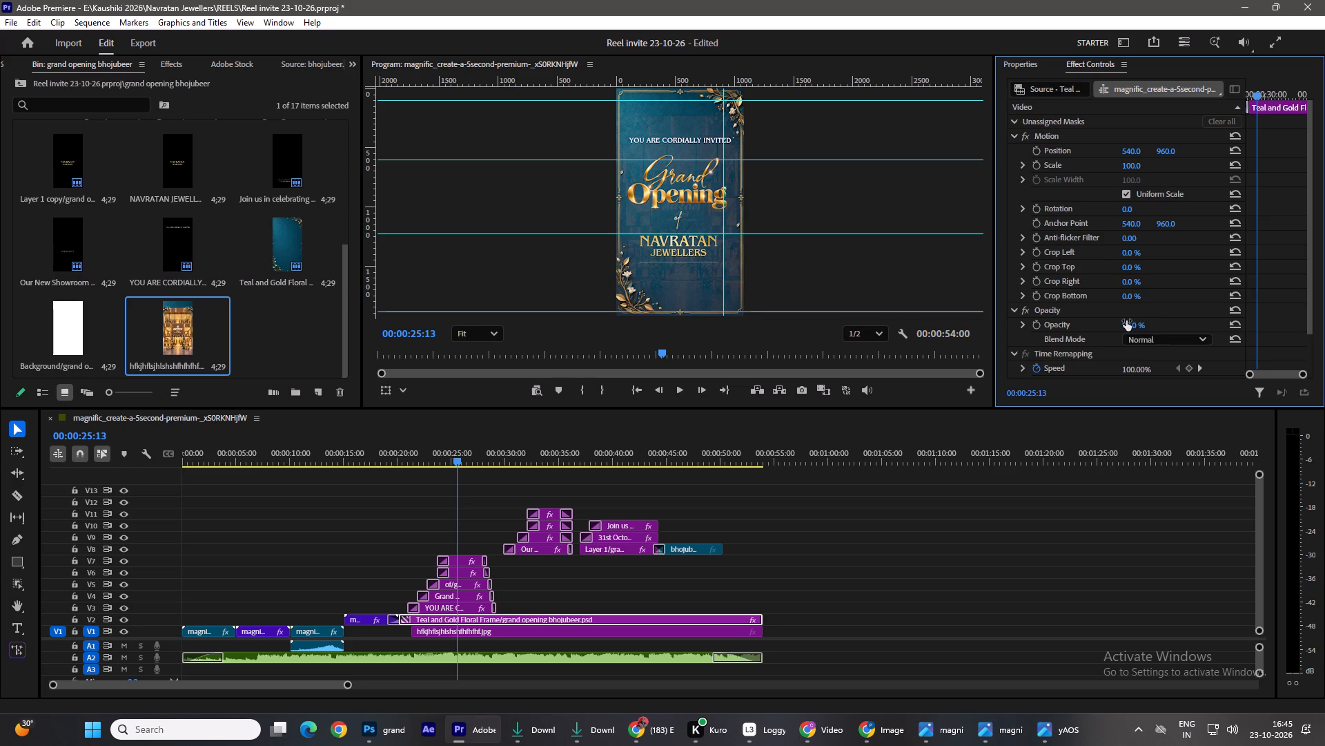
Preview the reel from the opening text through the date text and into the bhojubeer closing clip.
key(space)
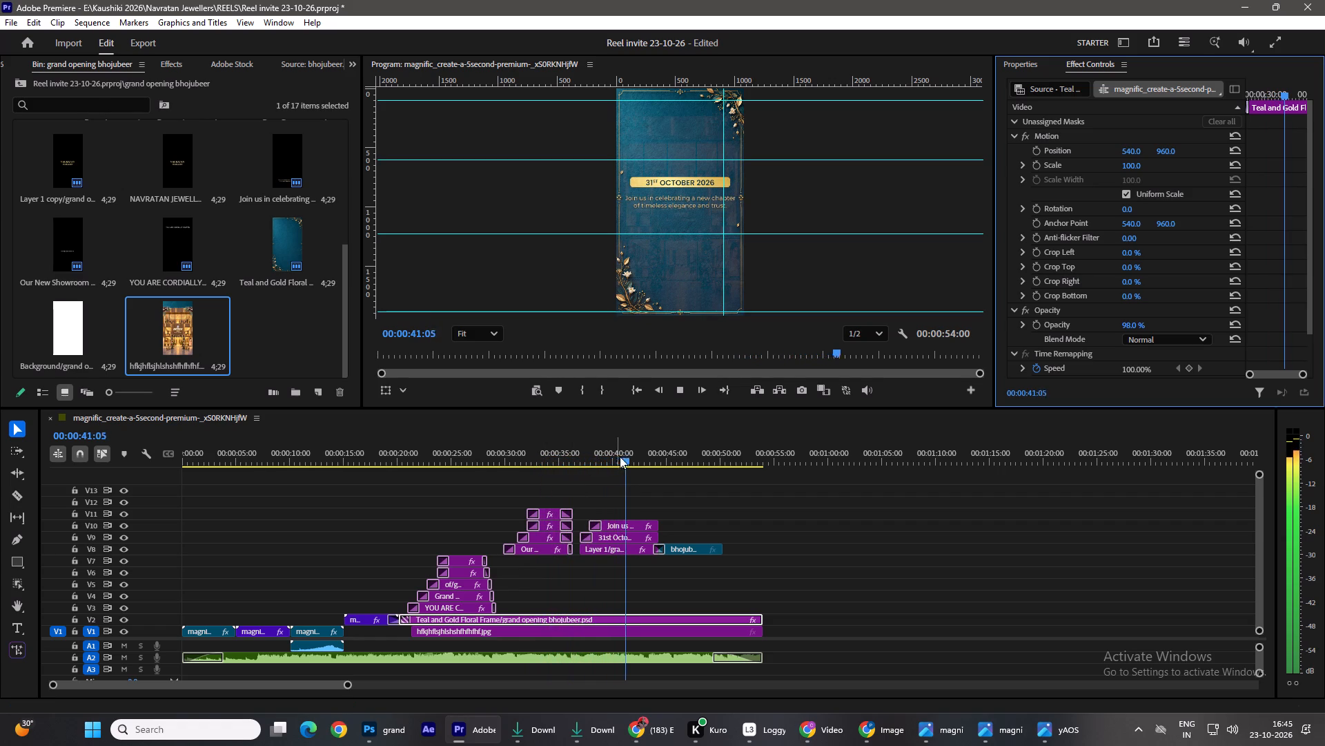
drag(627, 456, 510, 474)
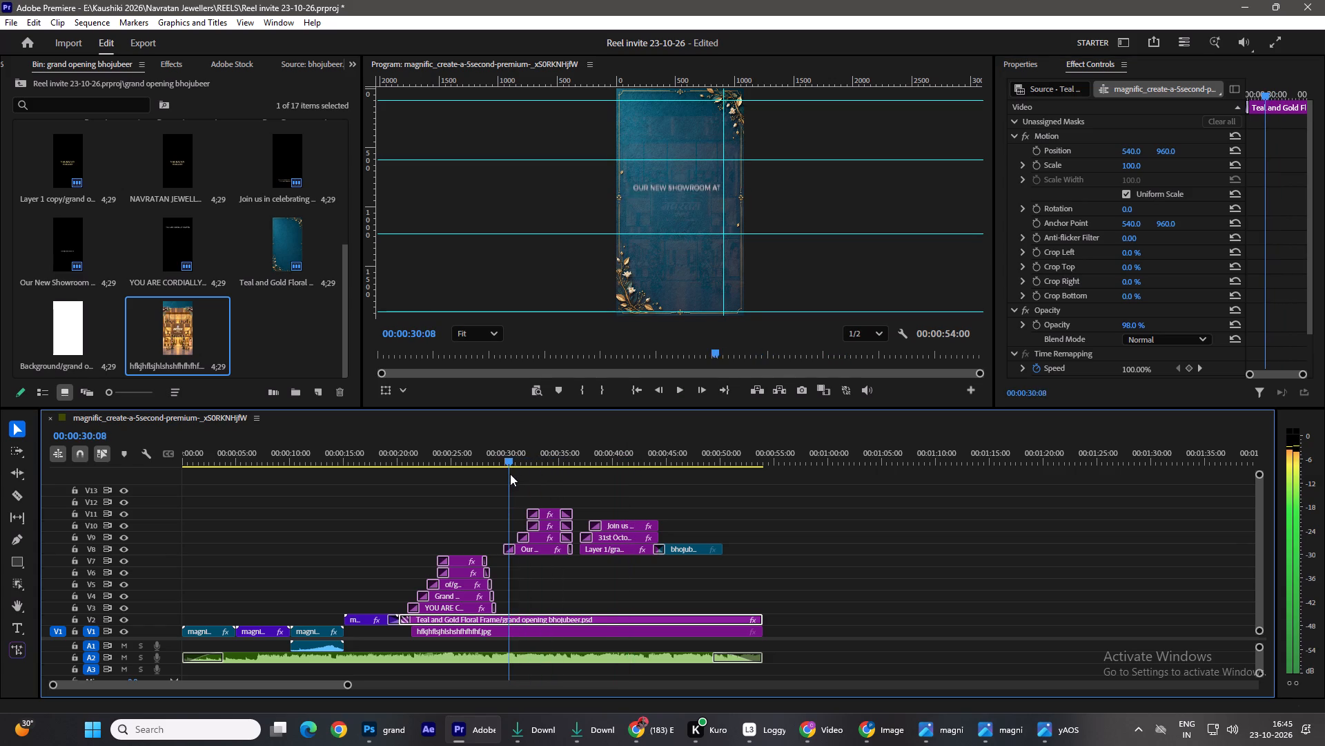
drag(510, 474, 599, 502)
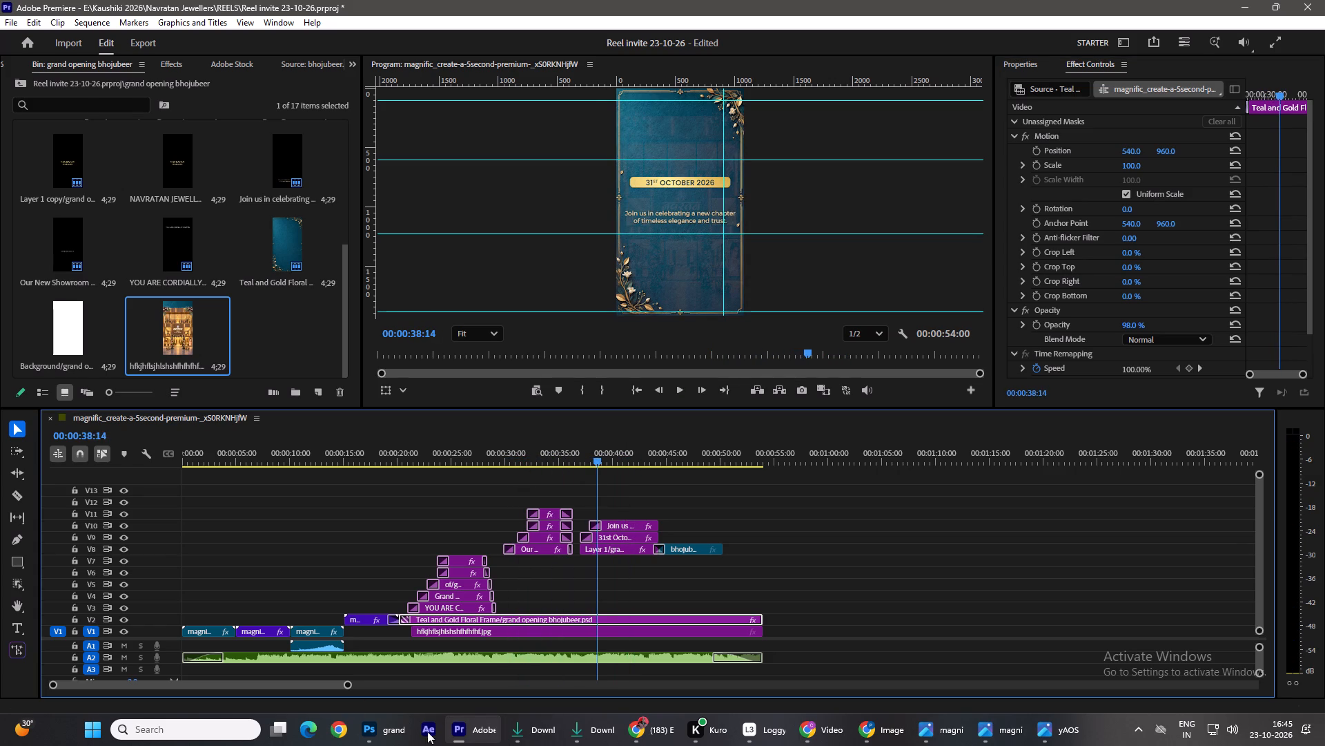
click(382, 729)
click(382, 729)
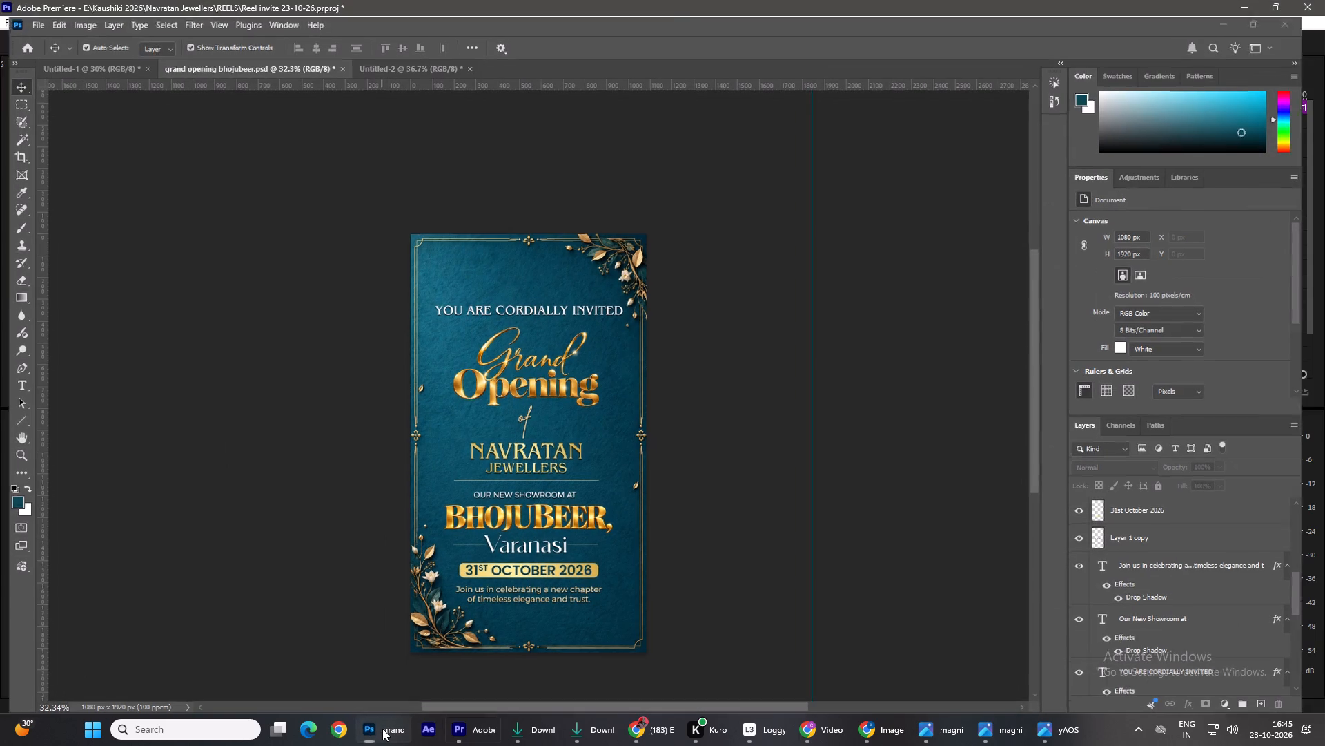
click(682, 389)
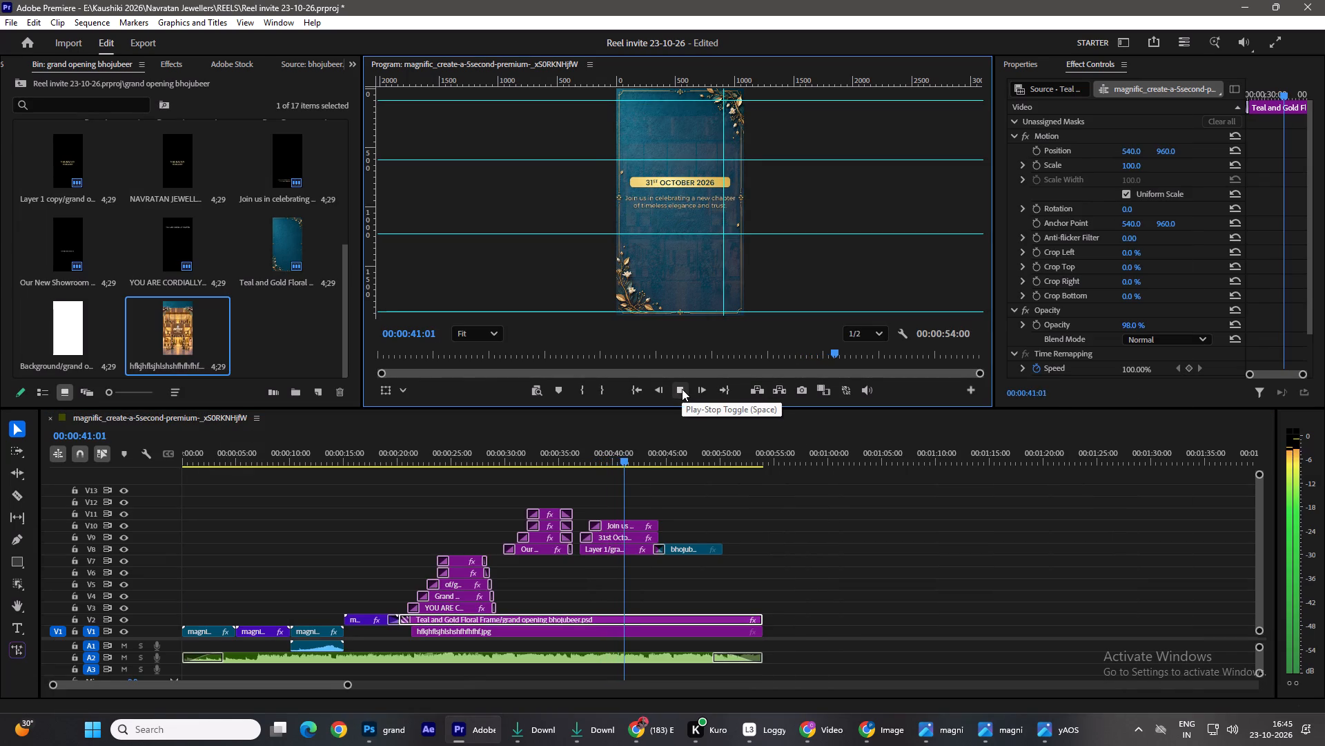
click(682, 389)
click(682, 389)
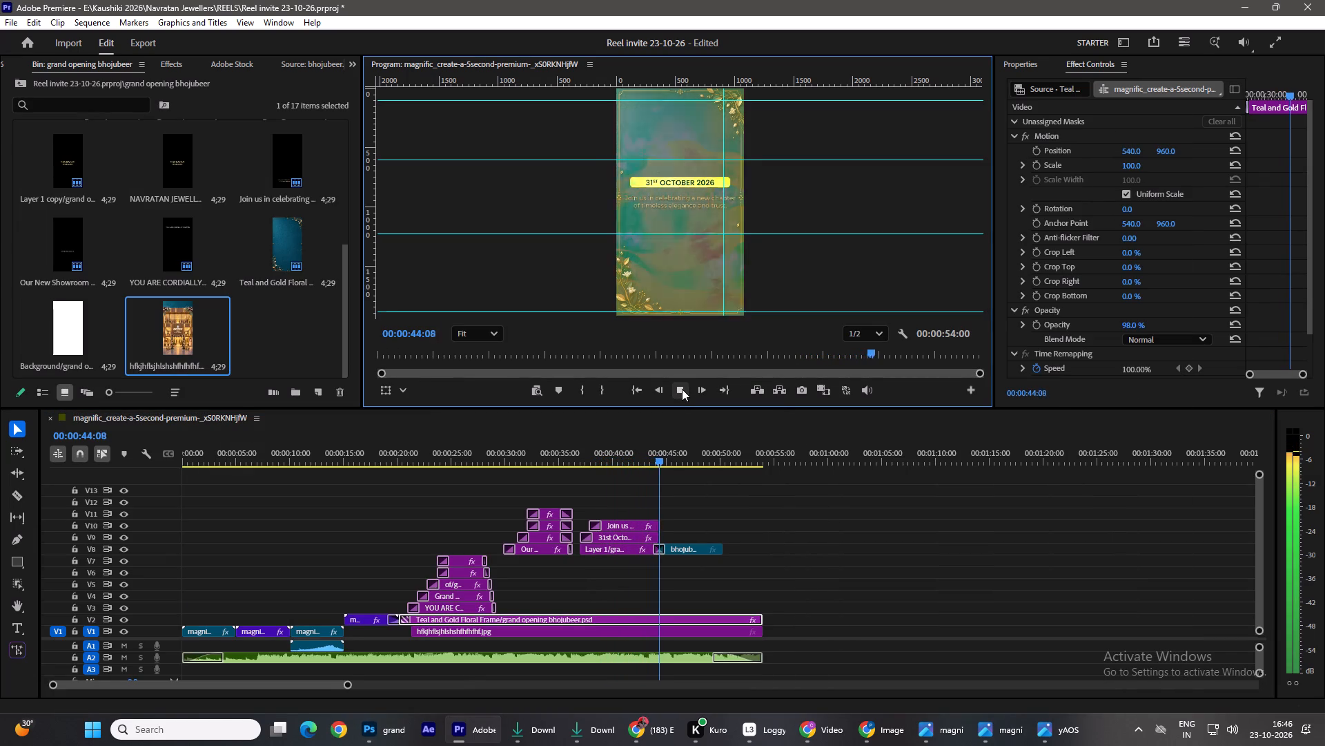
click(682, 389)
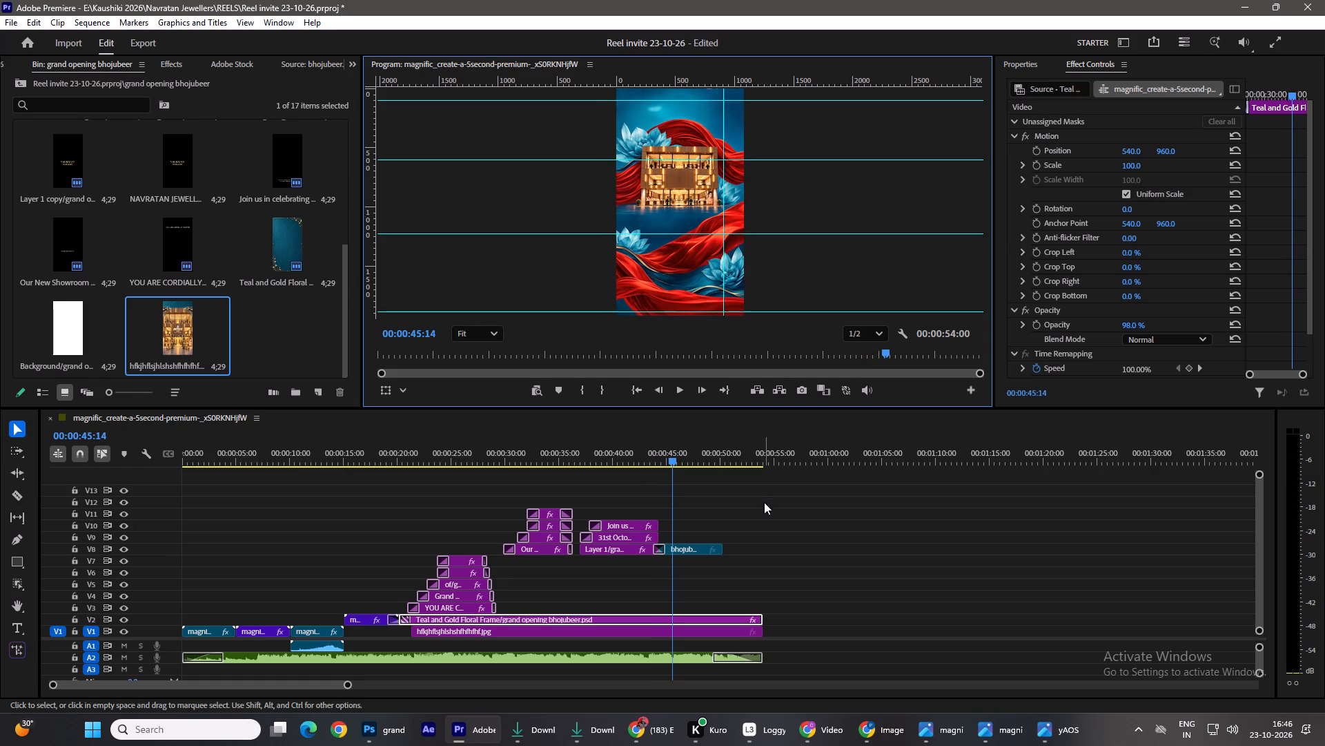
Delete the transition at the start of the bhojubeer clip on V8.
drag(811, 509, 616, 562)
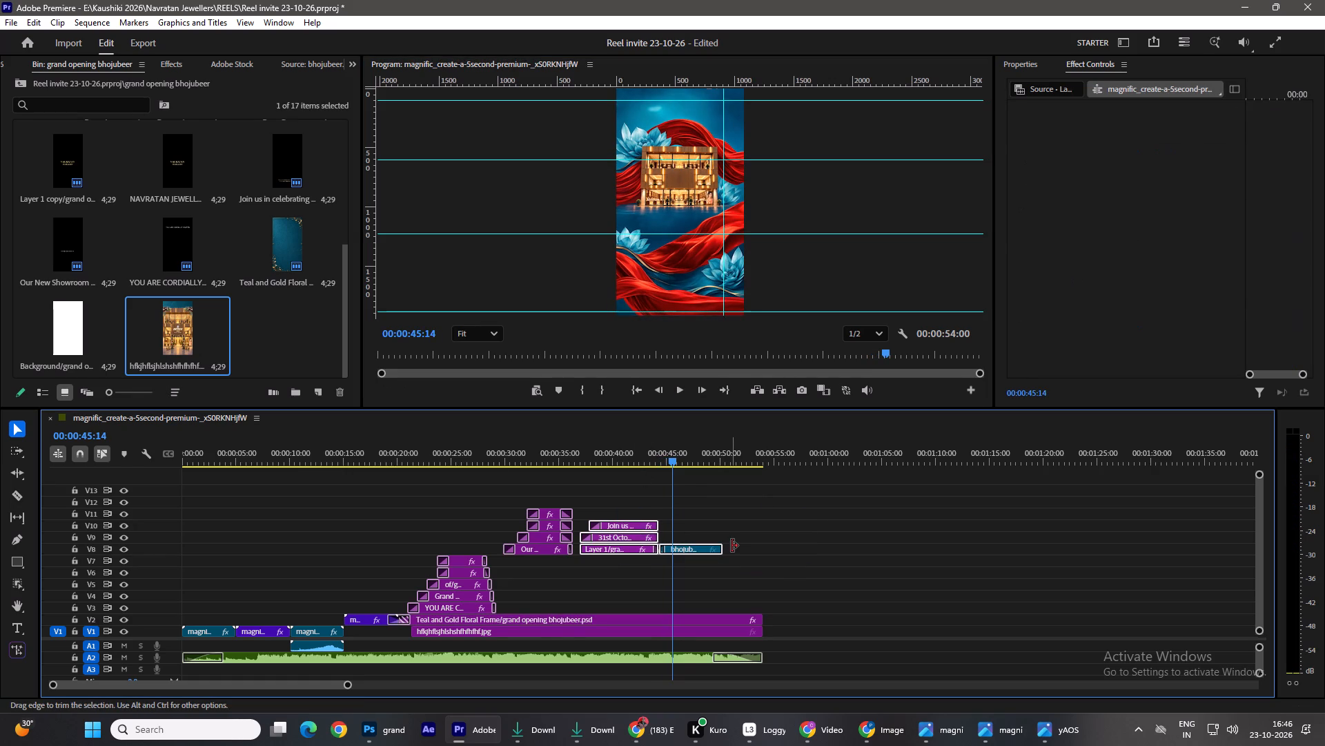
click(639, 549)
click(799, 497)
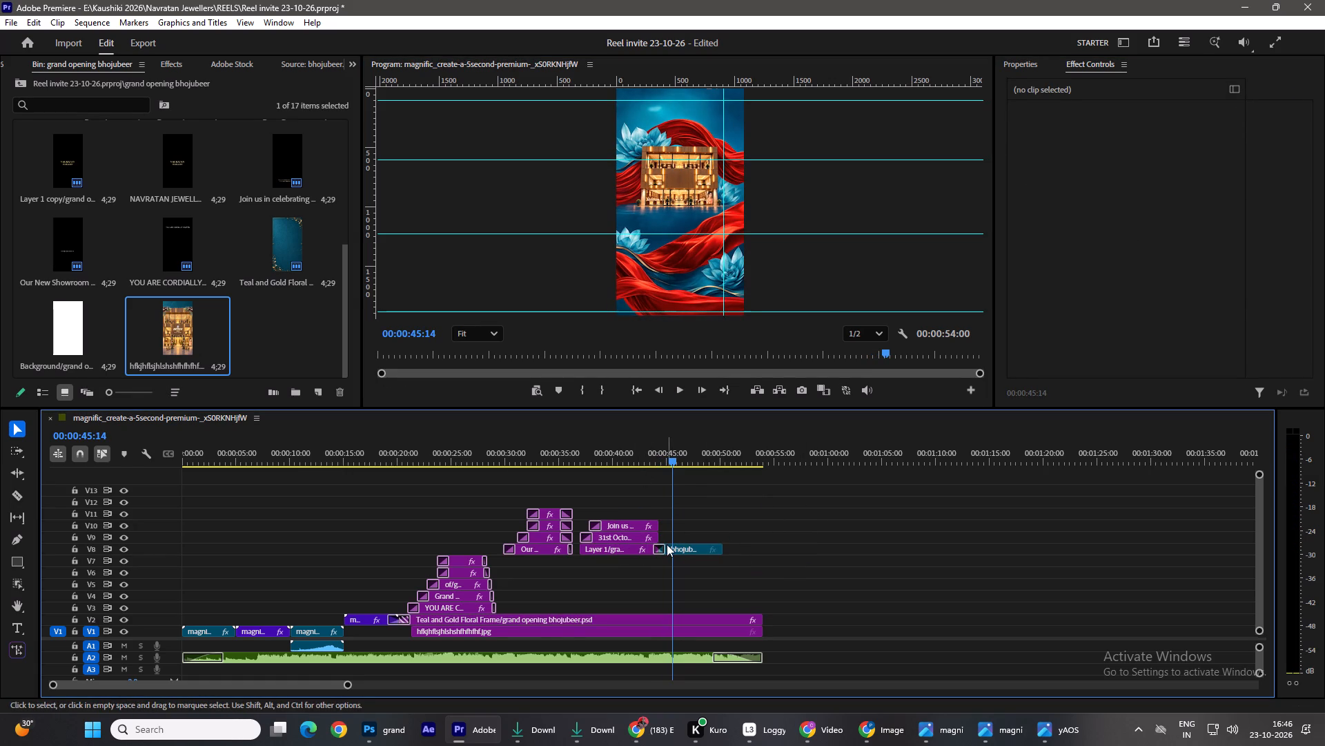
click(664, 547)
key(Delete)
Trim about 1.5 seconds off the ends of the three date and closing text layers and move the bhojubeer clip against them.
drag(627, 494, 625, 557)
drag(660, 528, 642, 526)
drag(682, 545, 662, 544)
Find the VR Light Leaks transition by searching effects for light, apply it at the start of the bhojubeer clip on V8, and preview it.
double_click(170, 55)
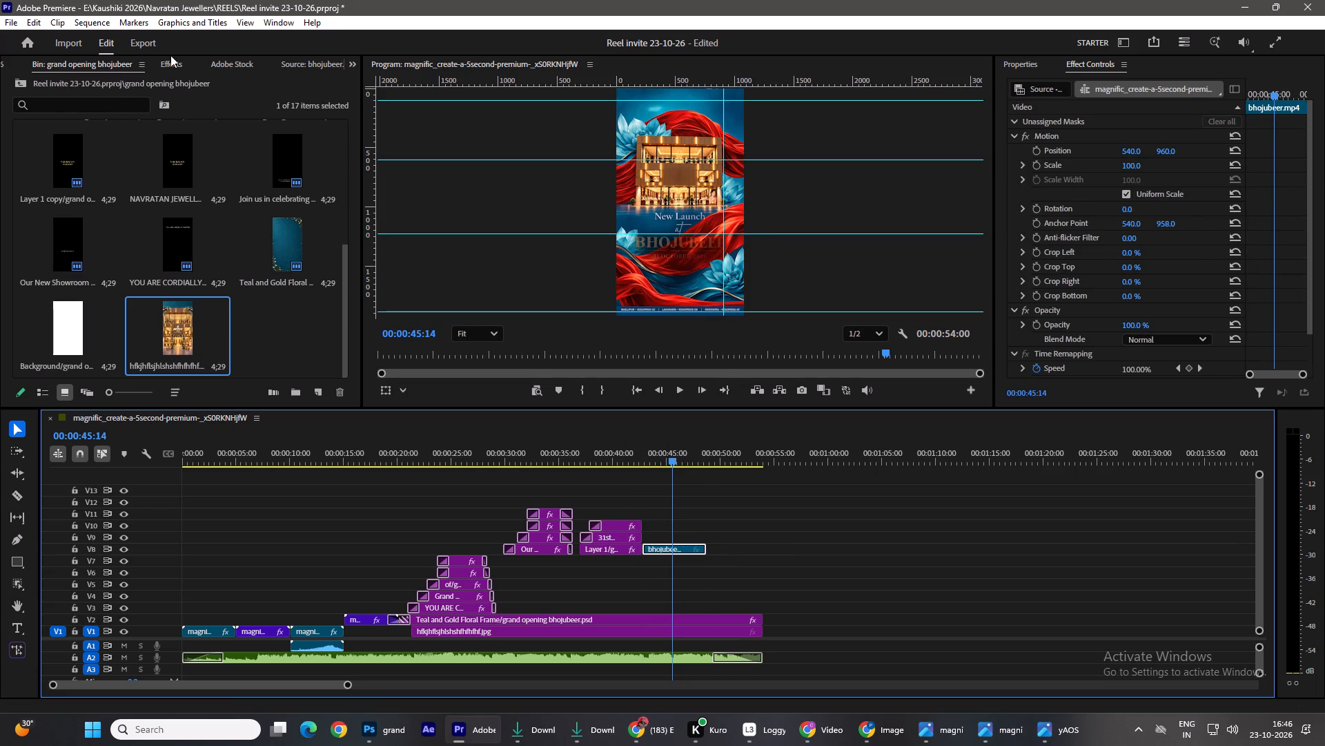
double_click(72, 92)
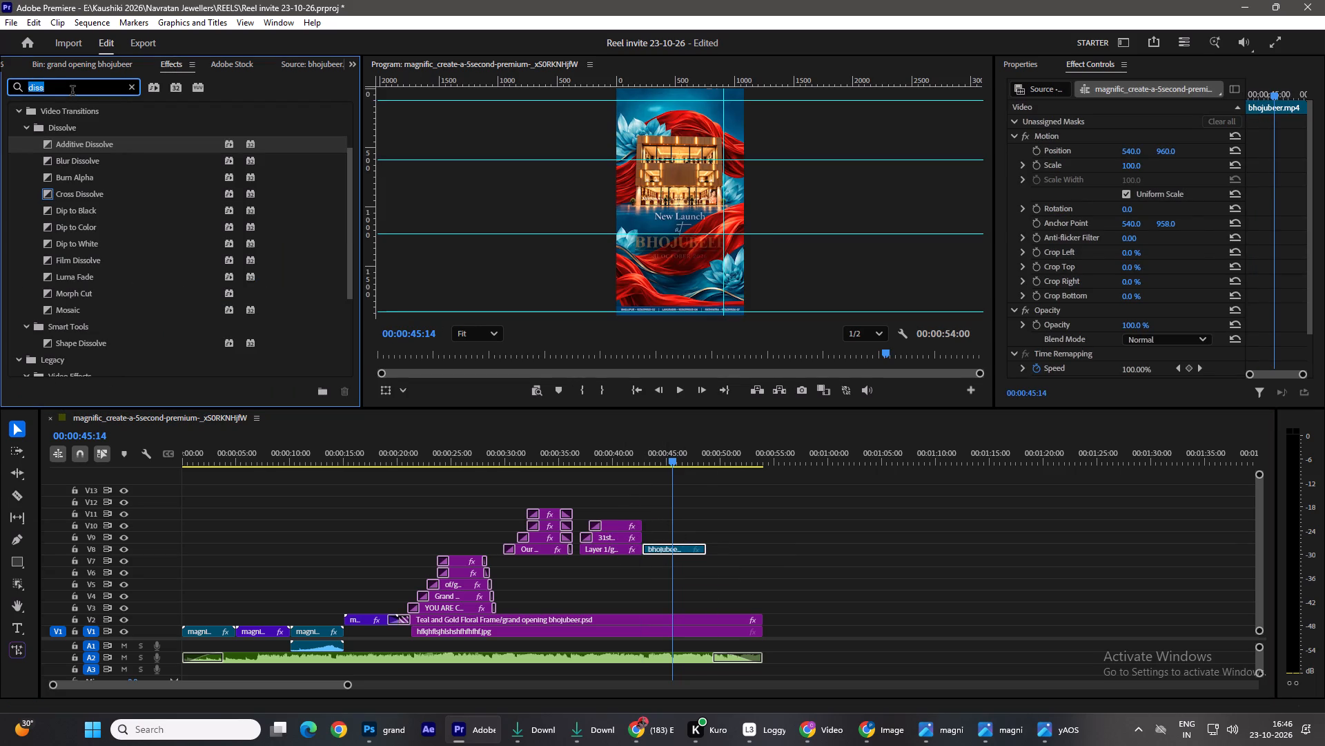
text(light)
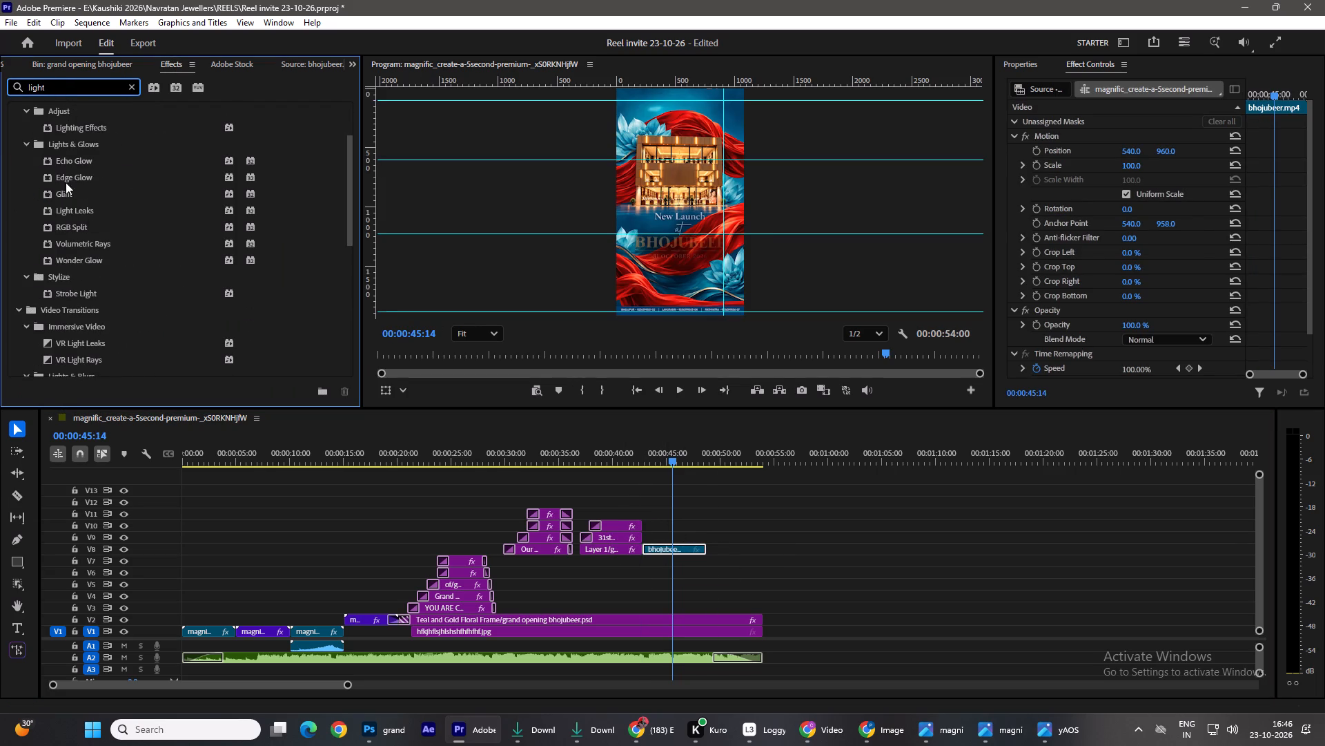
drag(227, 342, 672, 492)
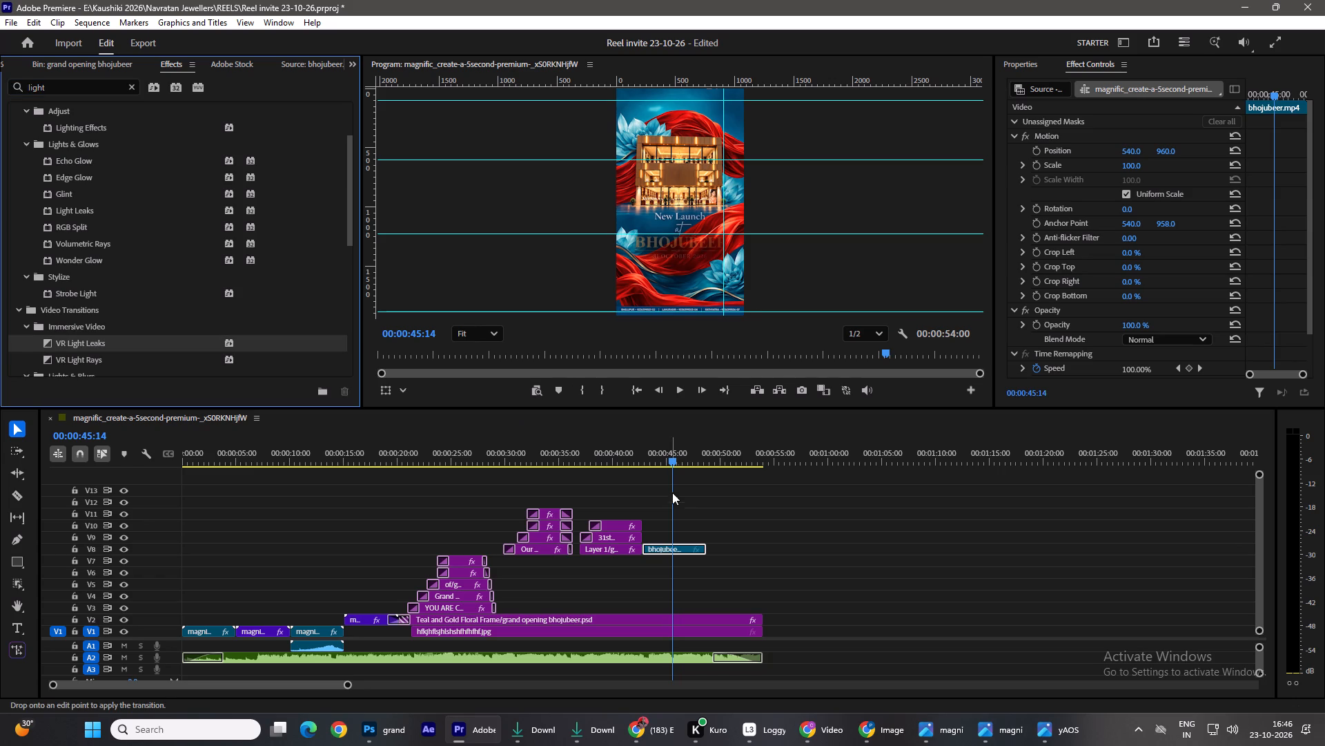
drag(672, 492, 645, 548)
drag(671, 430, 631, 440)
drag(669, 449, 656, 450)
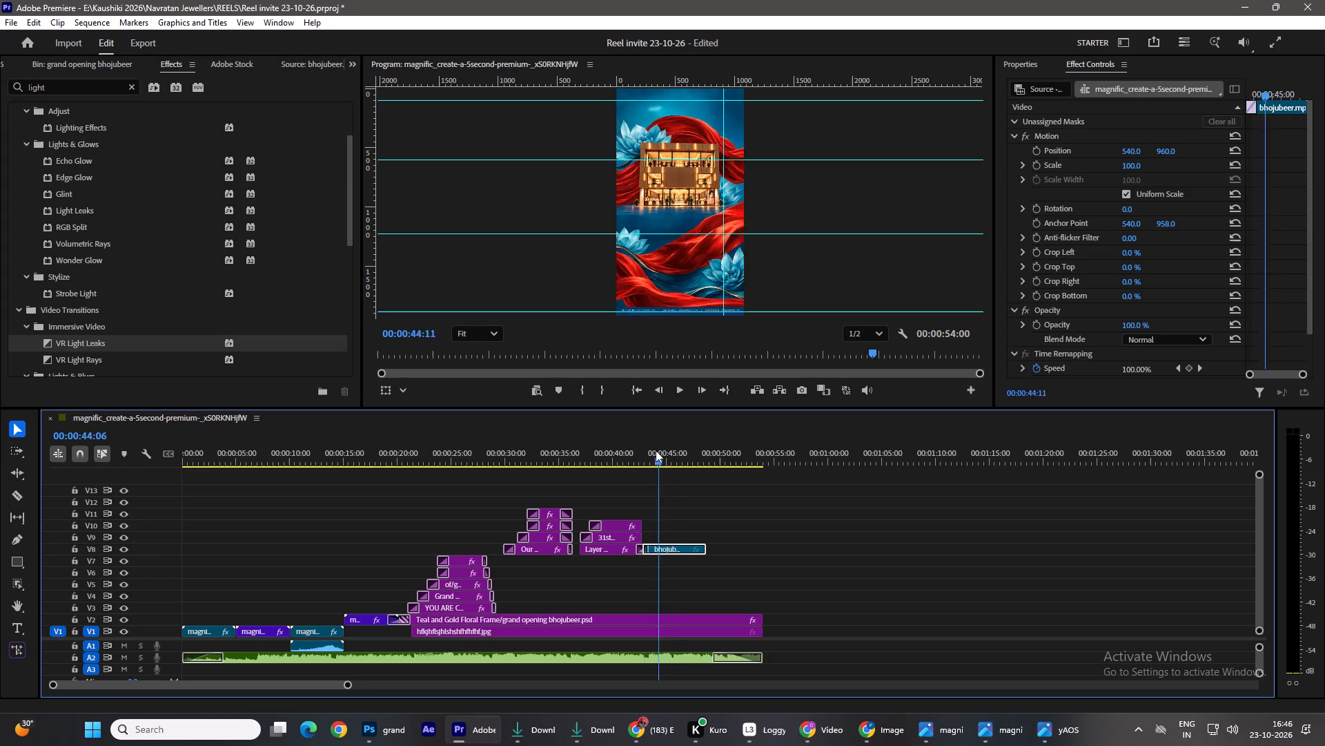
drag(656, 450, 637, 457)
key(space)
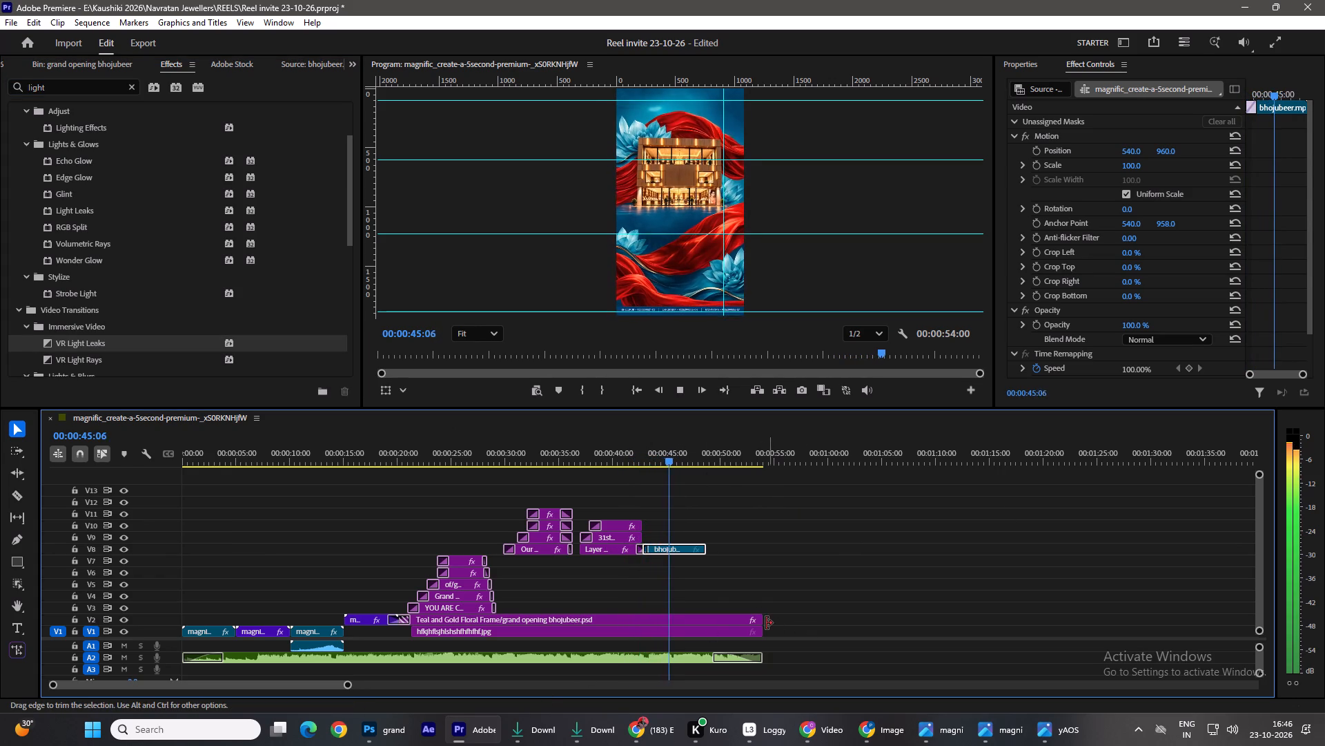
Trim the ends of the floral frame on V2, the storefront image on V1 and the music on A2 to the bhojubeer clip's end.
drag(766, 623, 710, 629)
drag(769, 633, 768, 633)
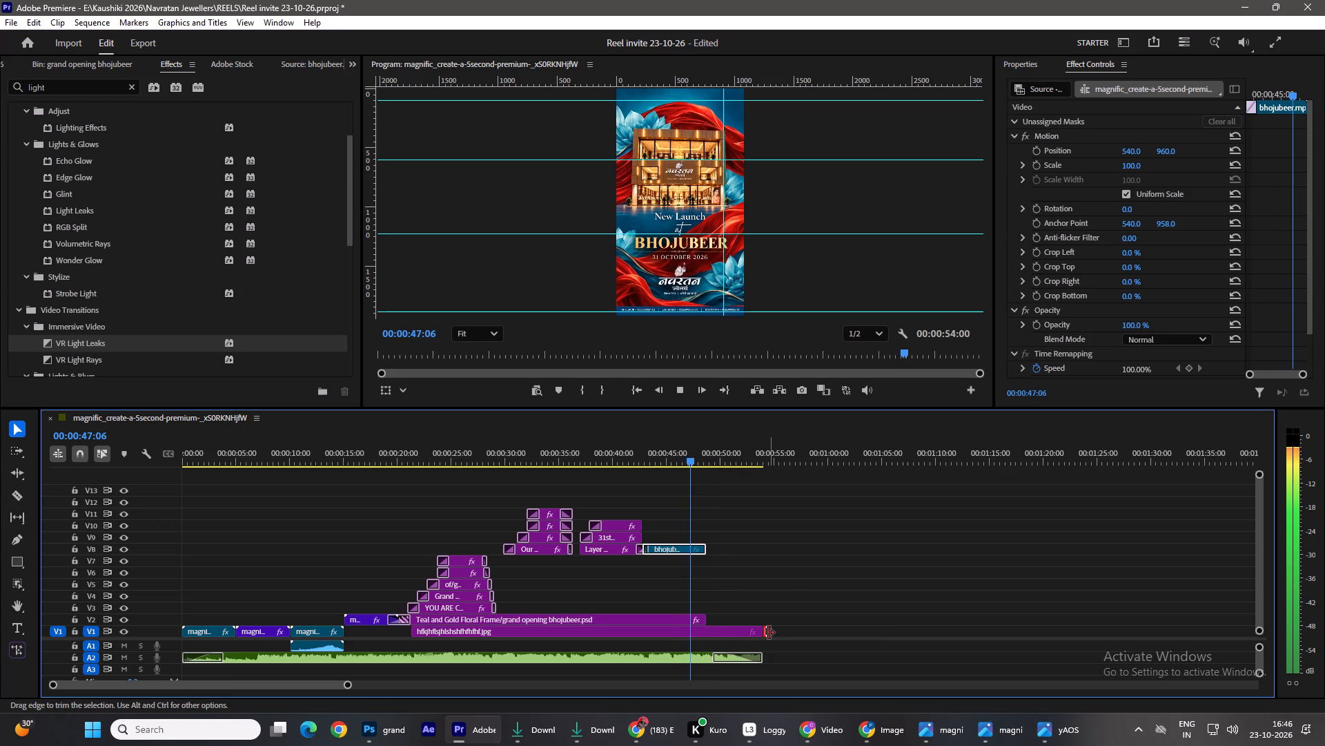
drag(768, 633, 713, 642)
drag(771, 656, 734, 658)
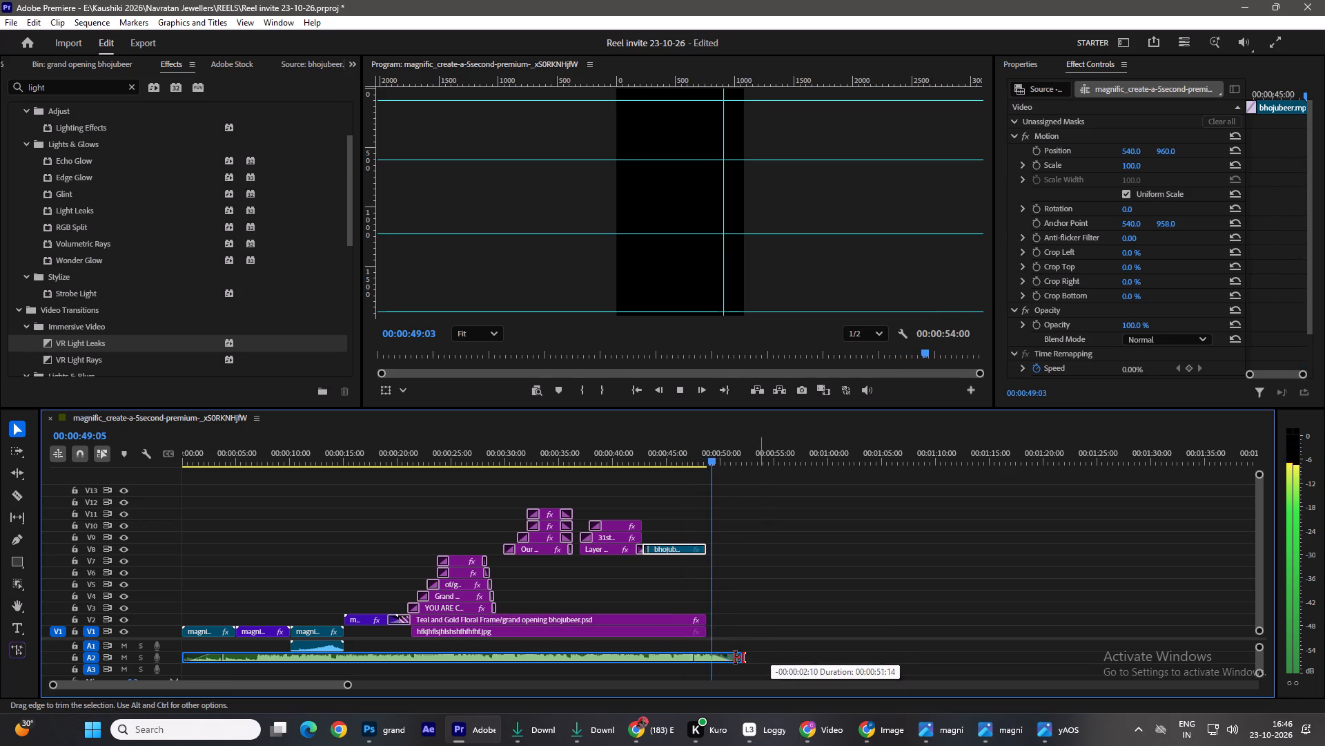
drag(734, 658, 714, 661)
Play the reel from the beginning and save the project.
drag(718, 458, 23, 490)
key(space)
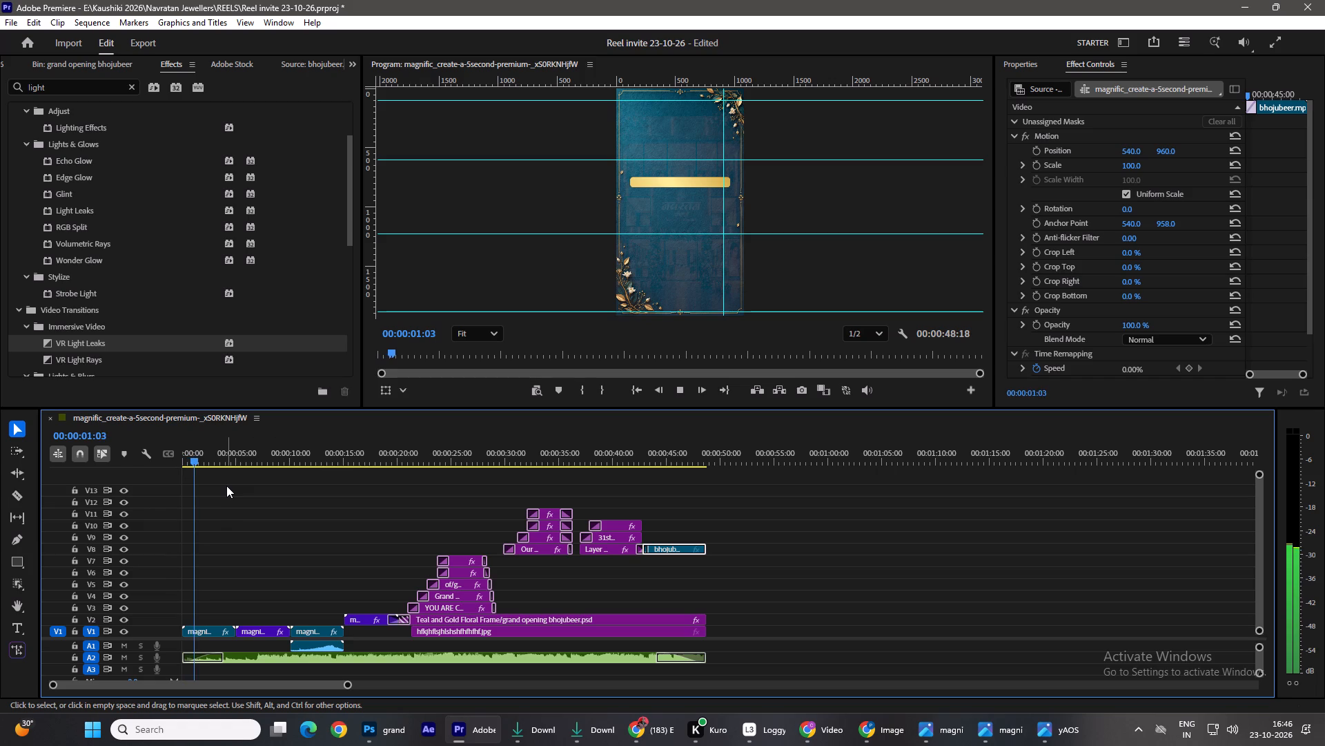
key(ctrl+s)
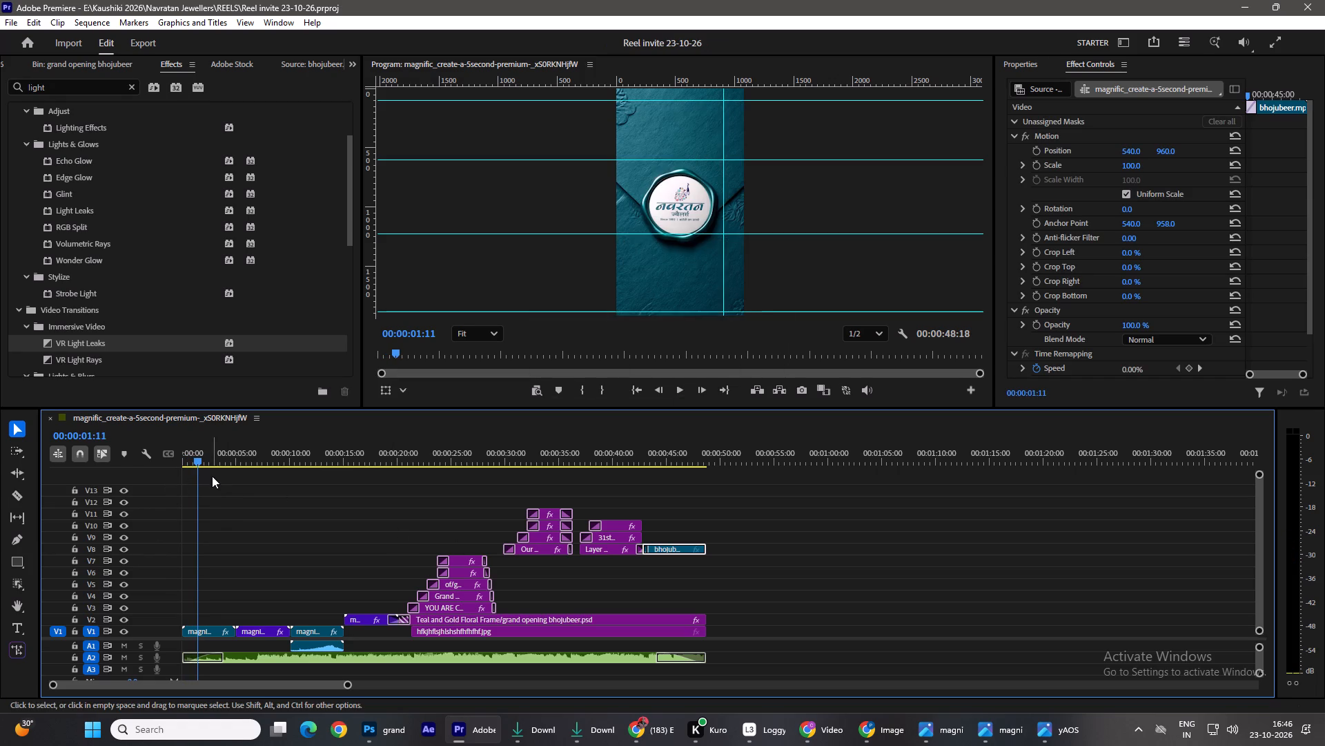
Skim through the reel from the envelope opening to the date text, checking the gaps between the text groups.
drag(196, 461, 112, 500)
key(space)
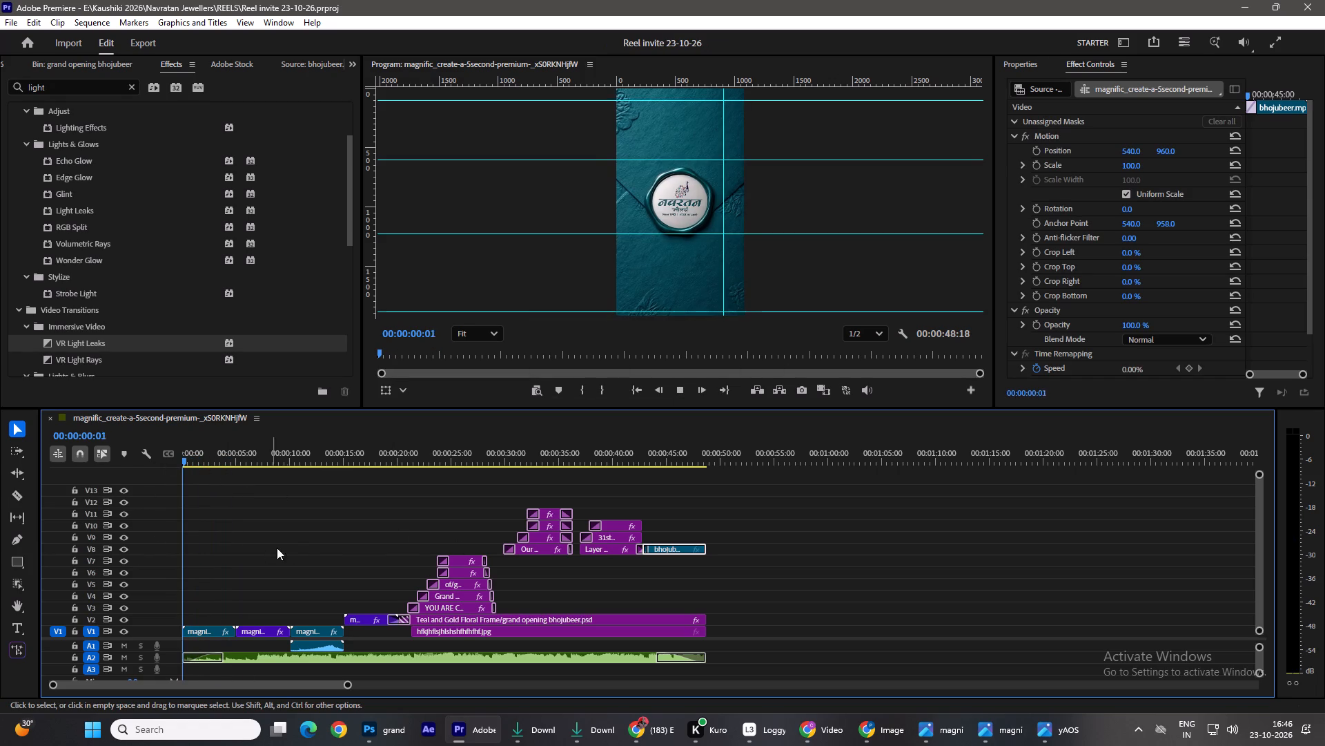
key(space)
drag(193, 457, 420, 466)
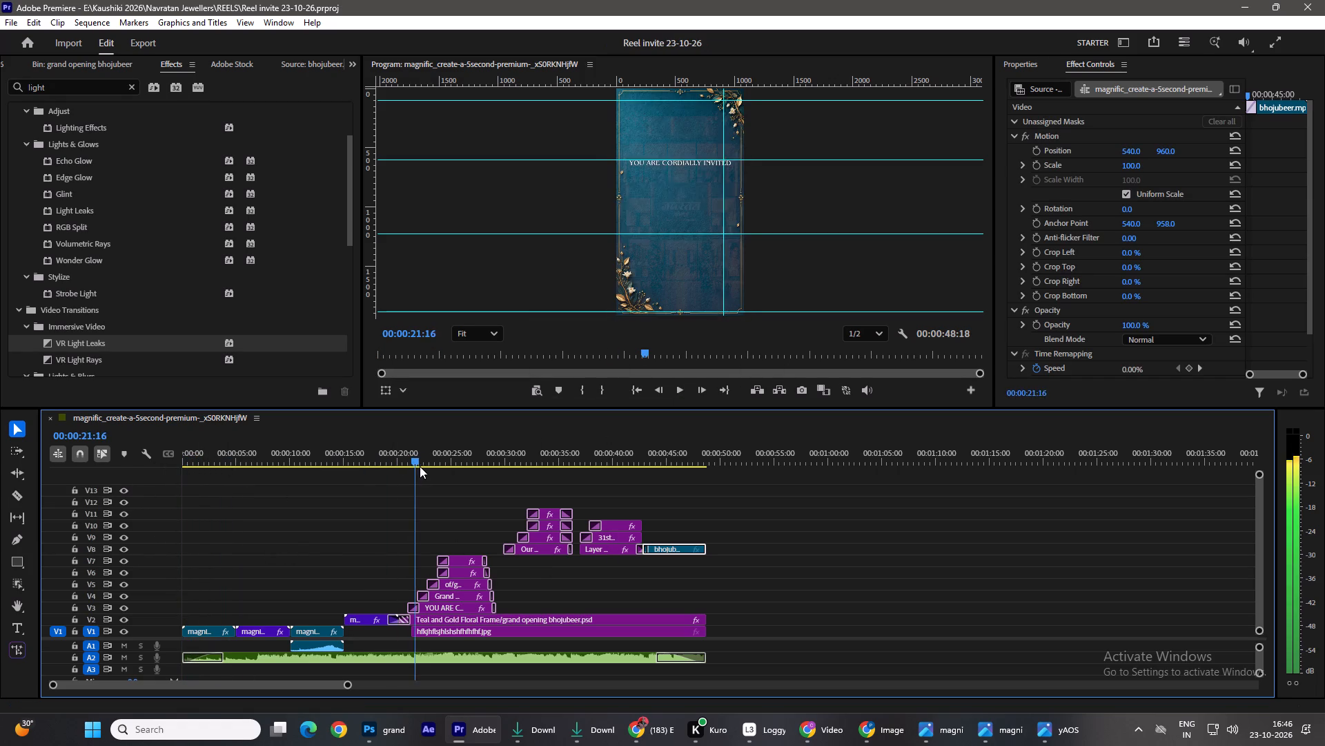
drag(420, 466, 523, 479)
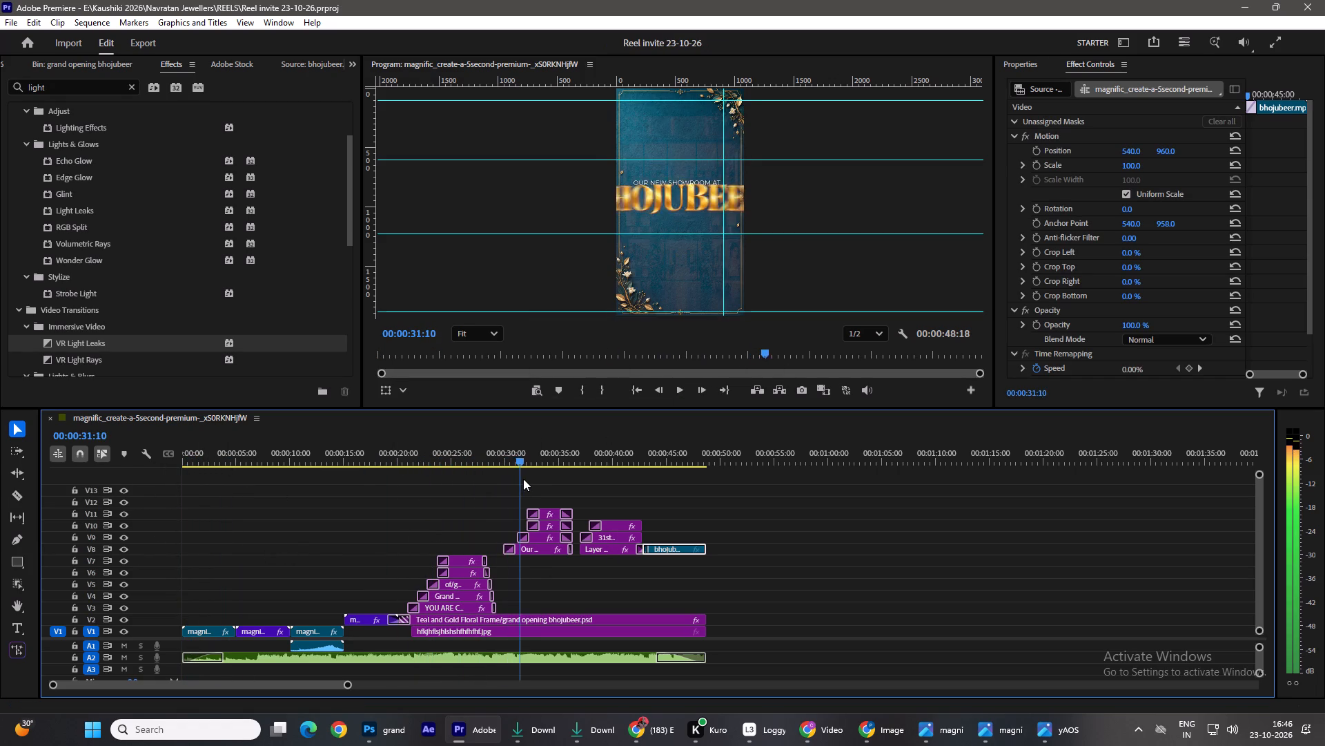
drag(523, 479, 612, 486)
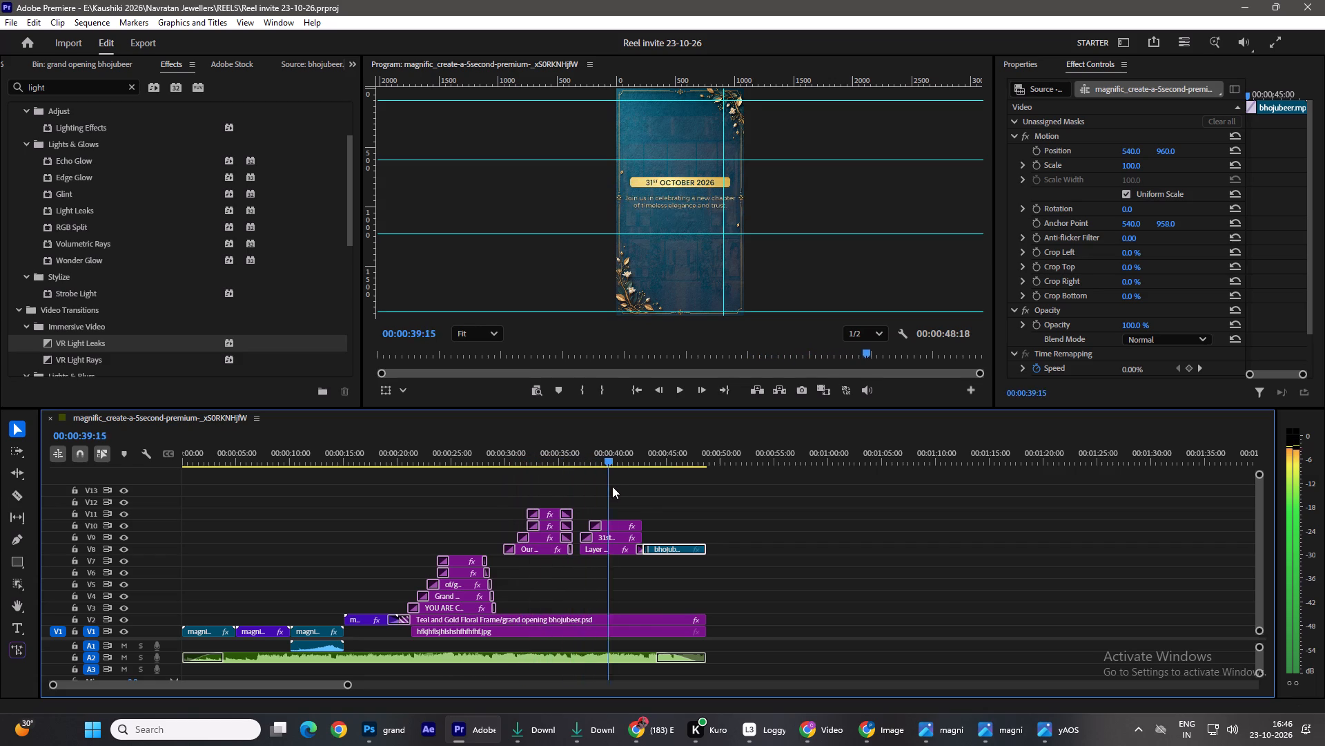
drag(612, 486, 554, 534)
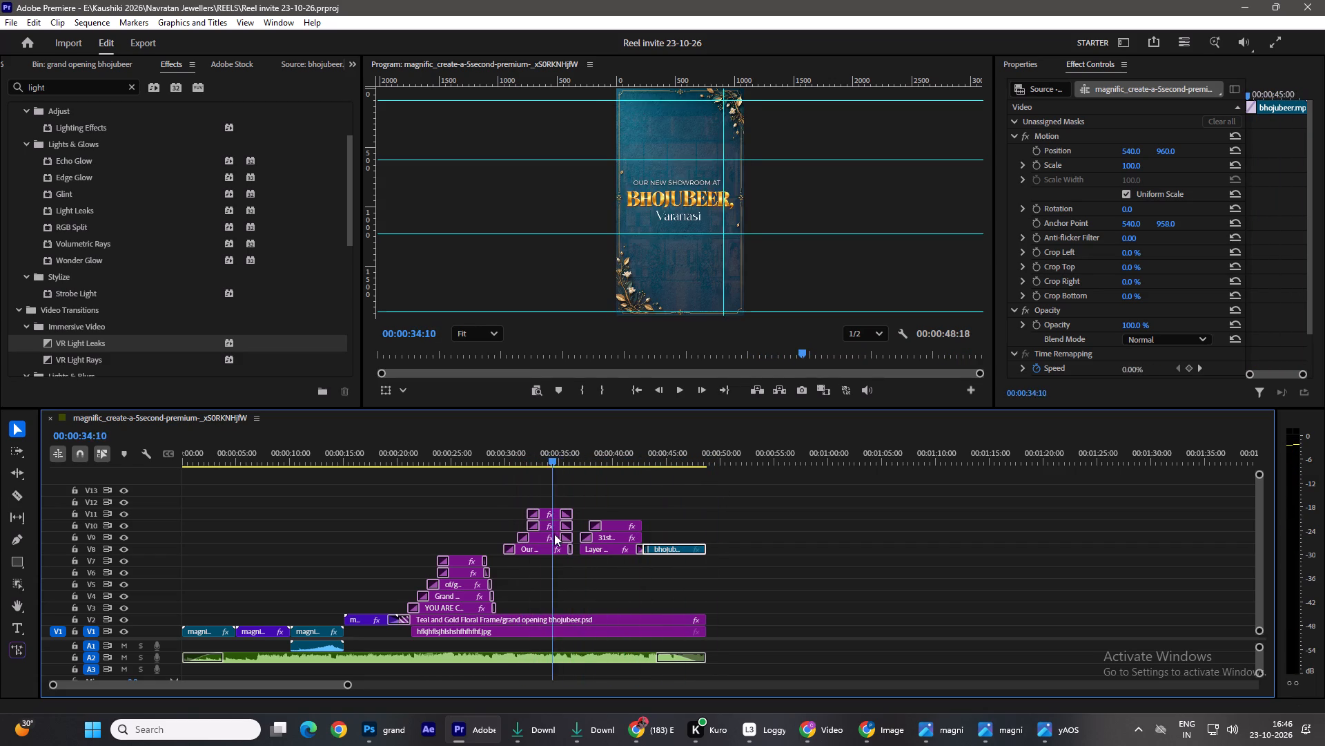
drag(554, 534, 493, 551)
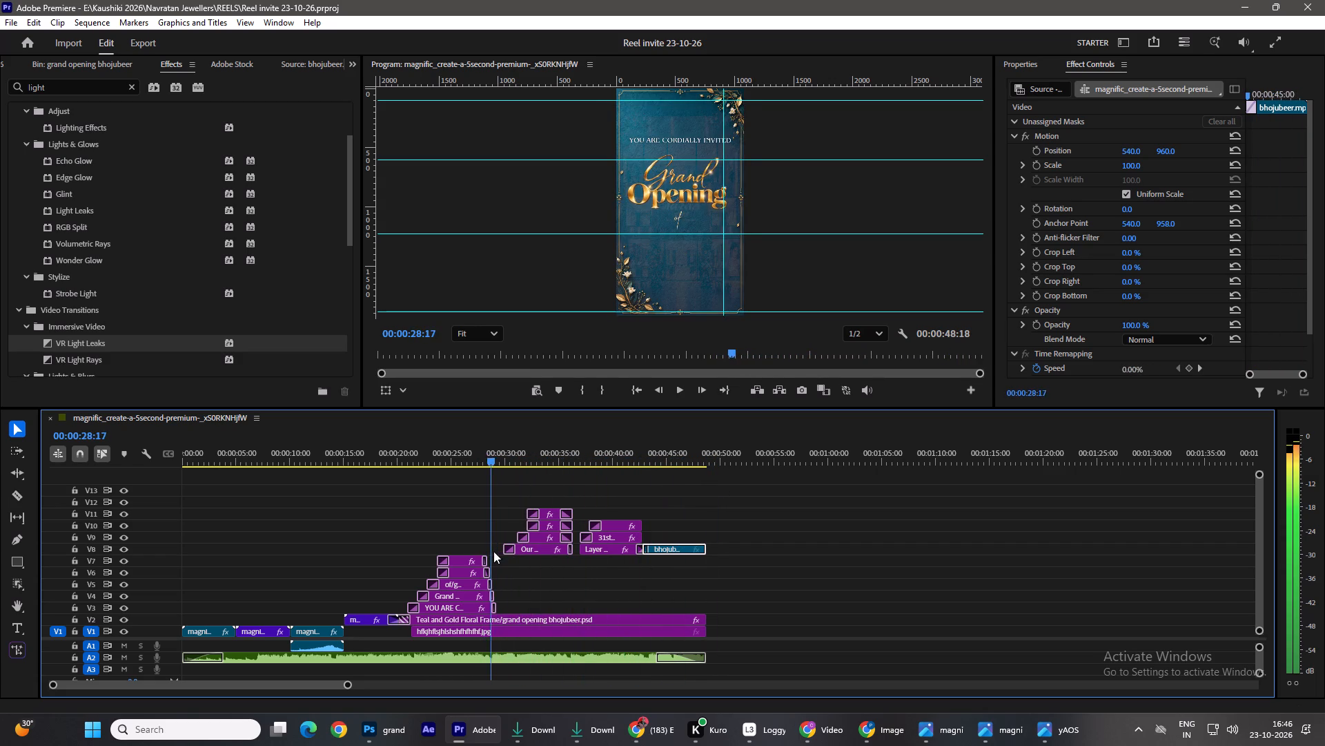
Move the showroom text, date text and bhojubeer clips together about 0.6 seconds earlier, so they start at 00:00:29:07.
drag(493, 551, 500, 554)
drag(510, 486, 672, 555)
drag(670, 550, 663, 553)
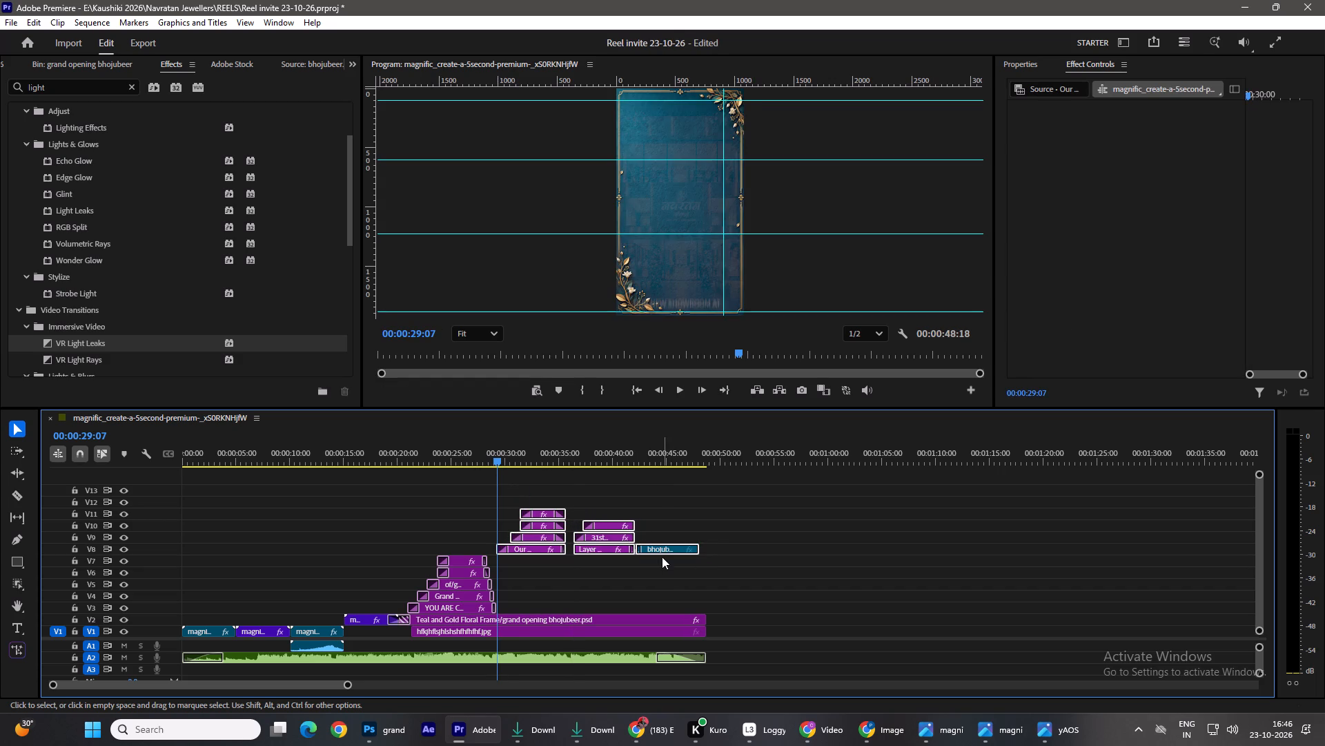
Trim the floral frame, storefront image and music ends to 00:00:48:03, matching the new end of the bhojubeer clip.
drag(709, 620, 703, 618)
drag(499, 458, 700, 499)
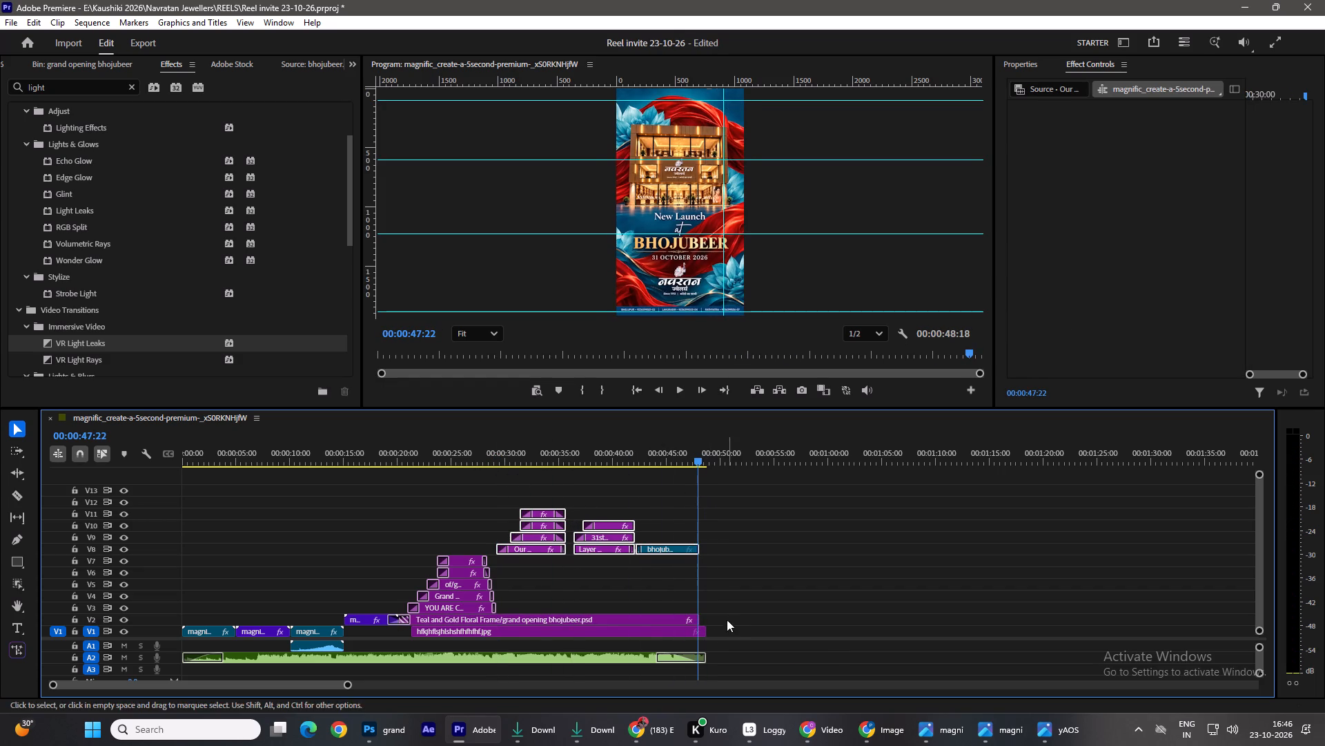
click(709, 631)
drag(711, 658, 704, 656)
Play the reel from the showroom text into the bhojubeer clip, and check the pace of the second envelope clip.
drag(687, 448, 495, 495)
key(space)
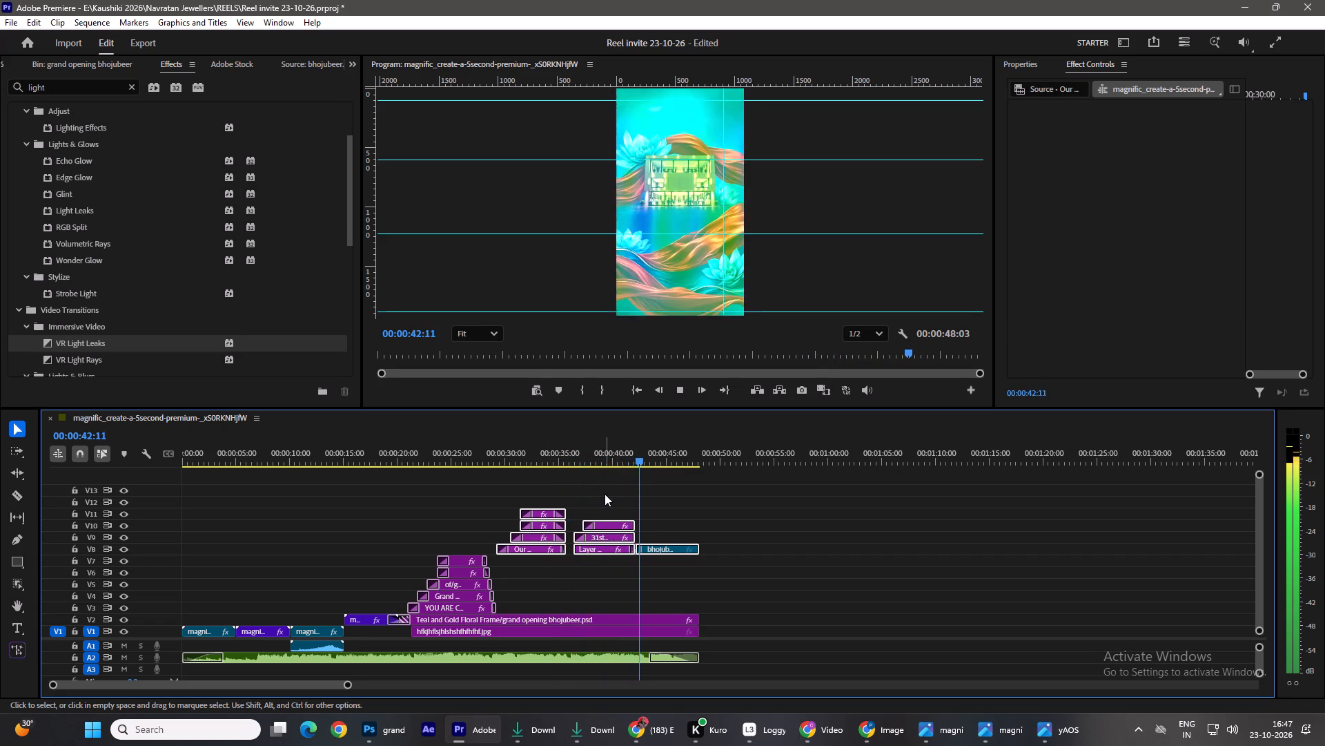
drag(650, 459, 493, 555)
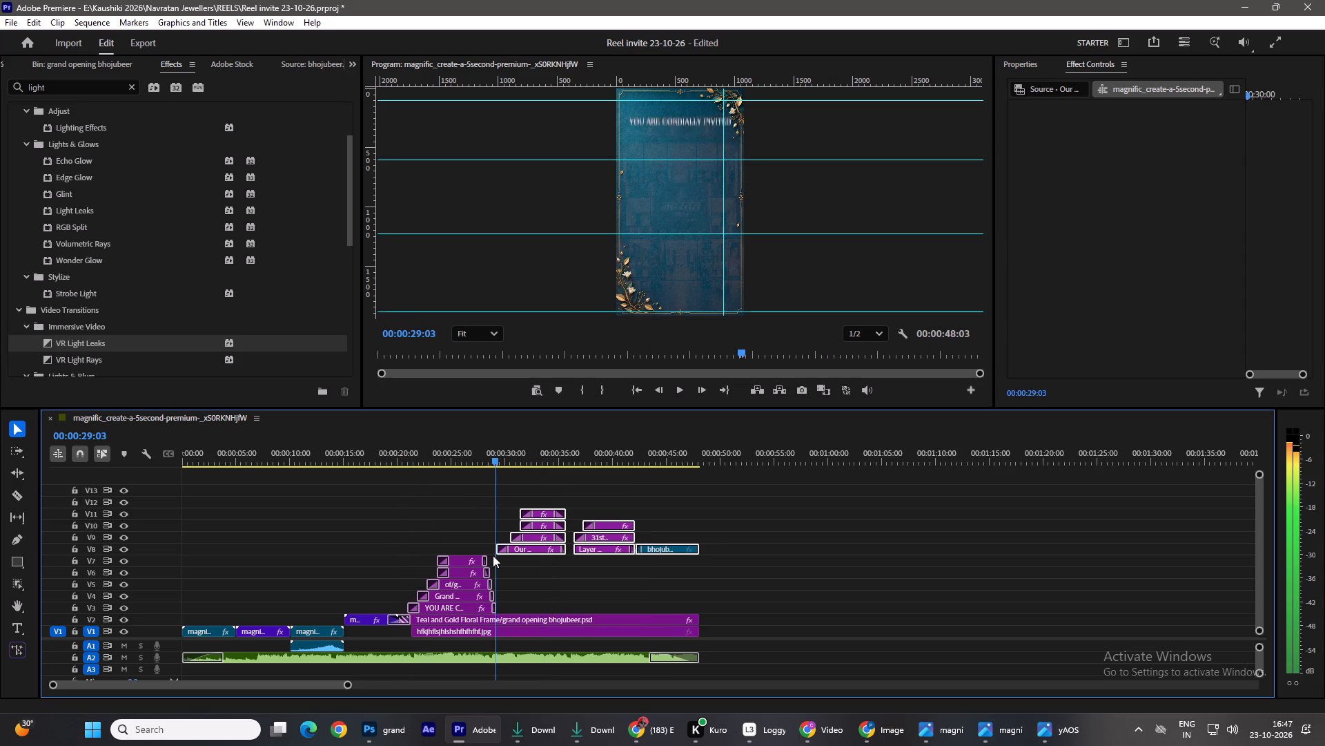
drag(493, 555, 274, 564)
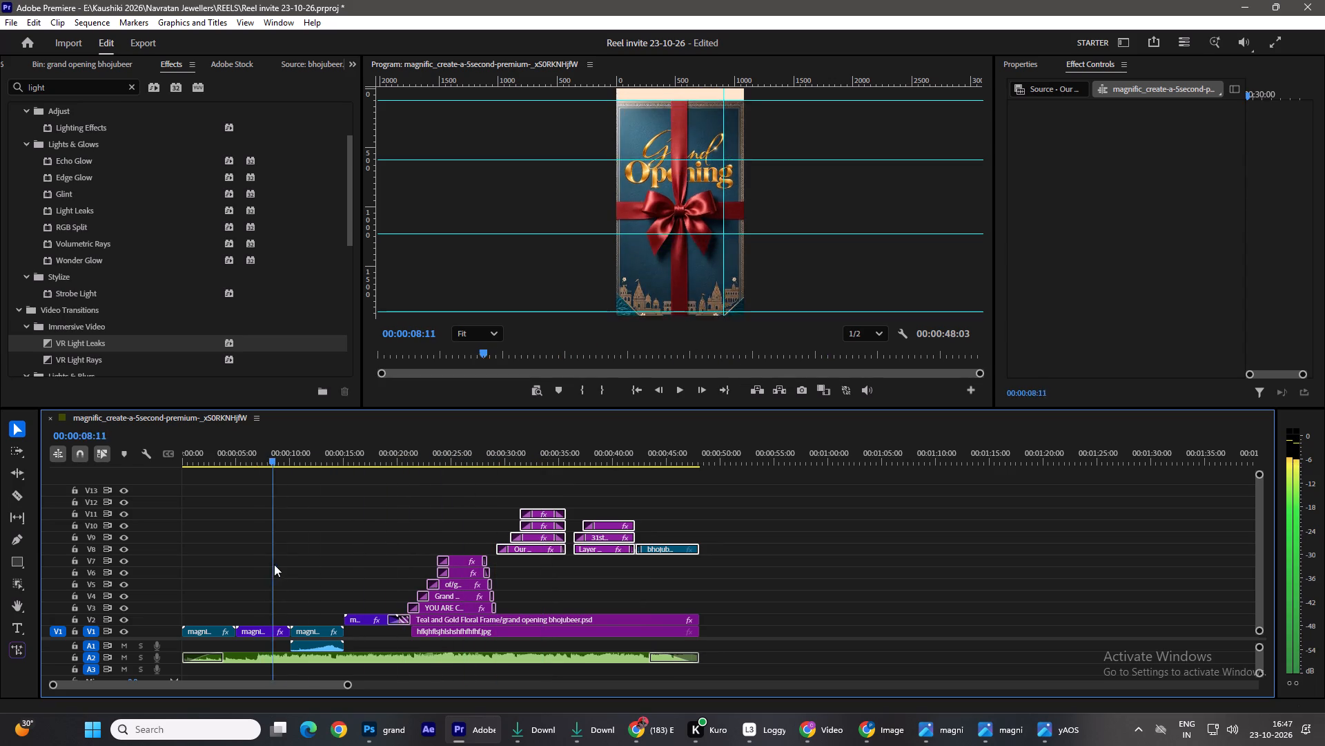
drag(274, 564, 242, 582)
key(space)
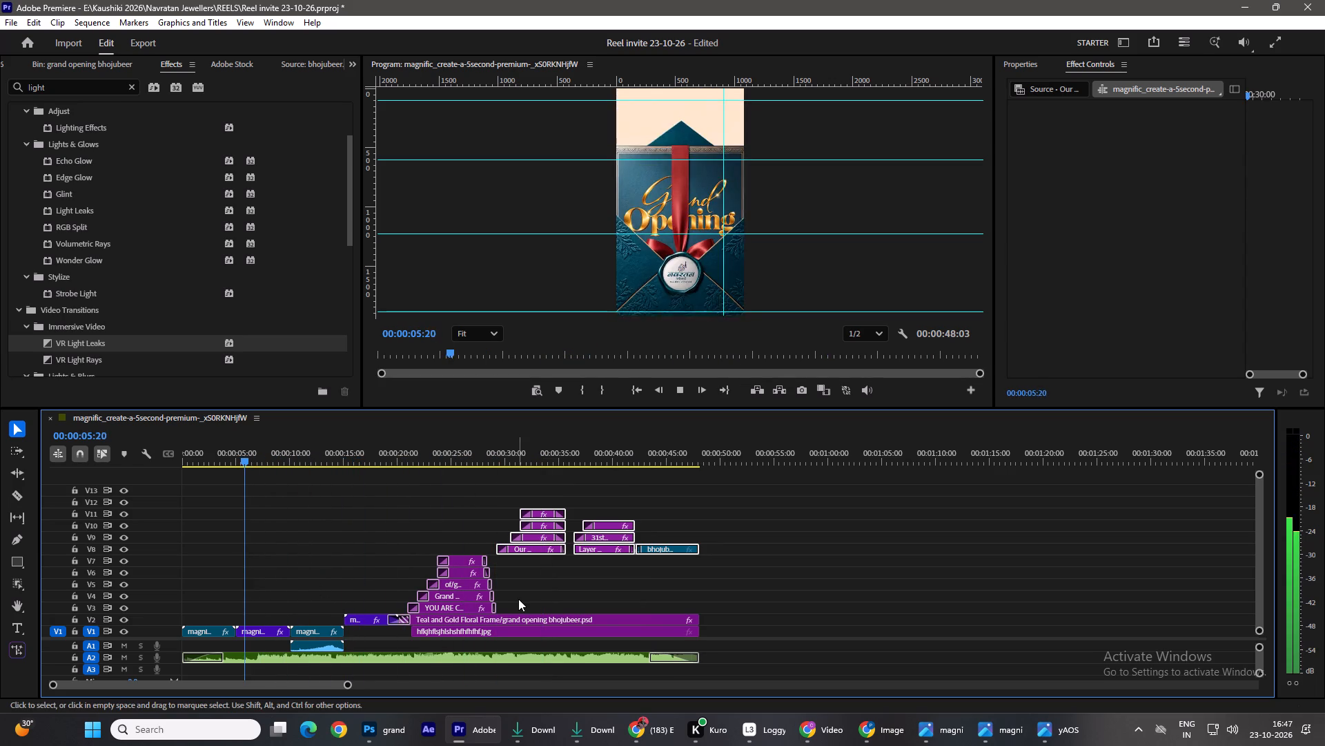
key(space)
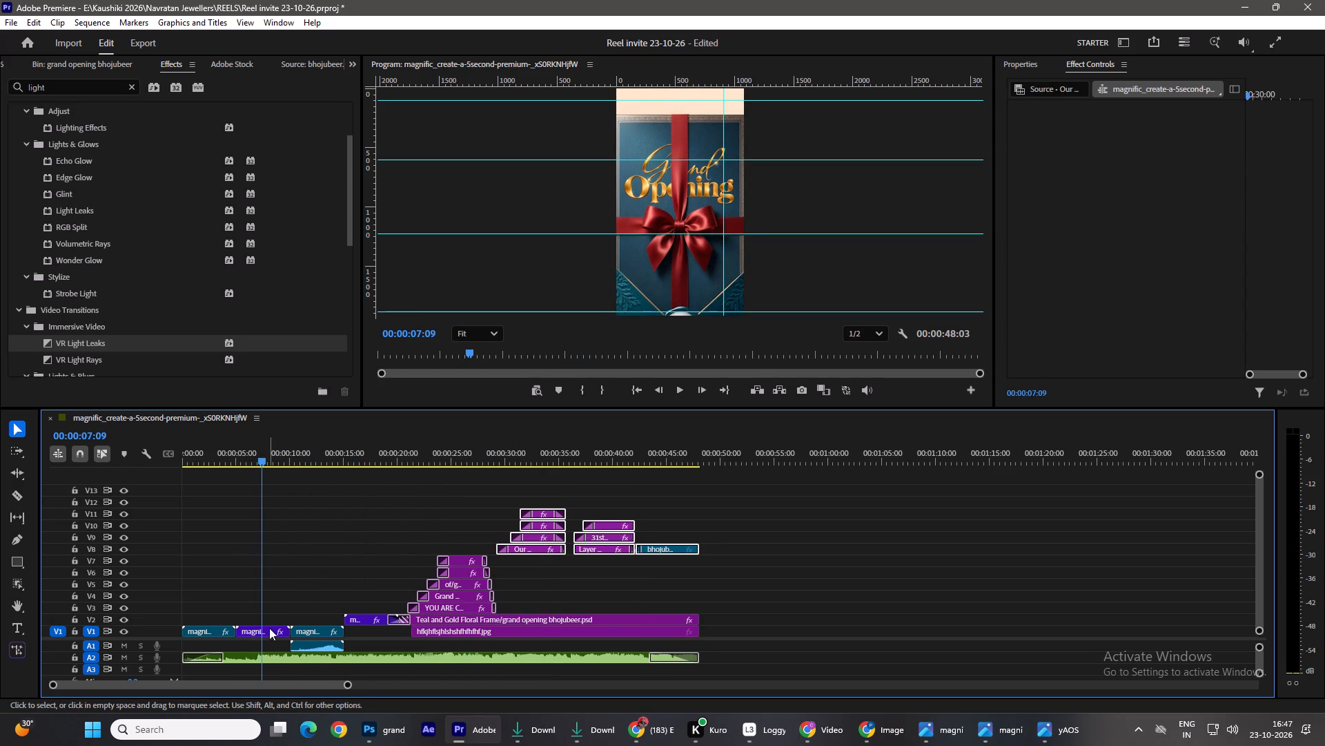
Set the second magnific clip on V1 to 130% speed with Optical flow time interpolation.
click(269, 631)
right_click(269, 631)
click(336, 434)
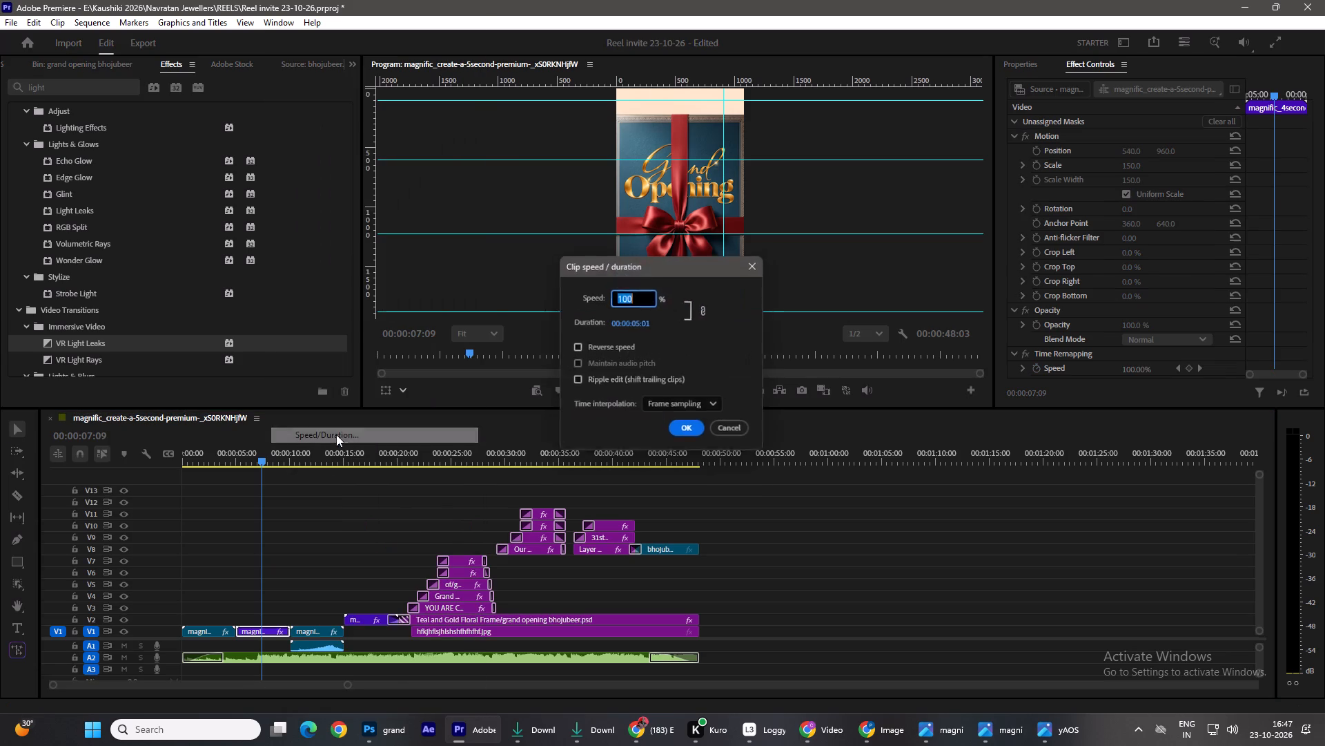
key(1)
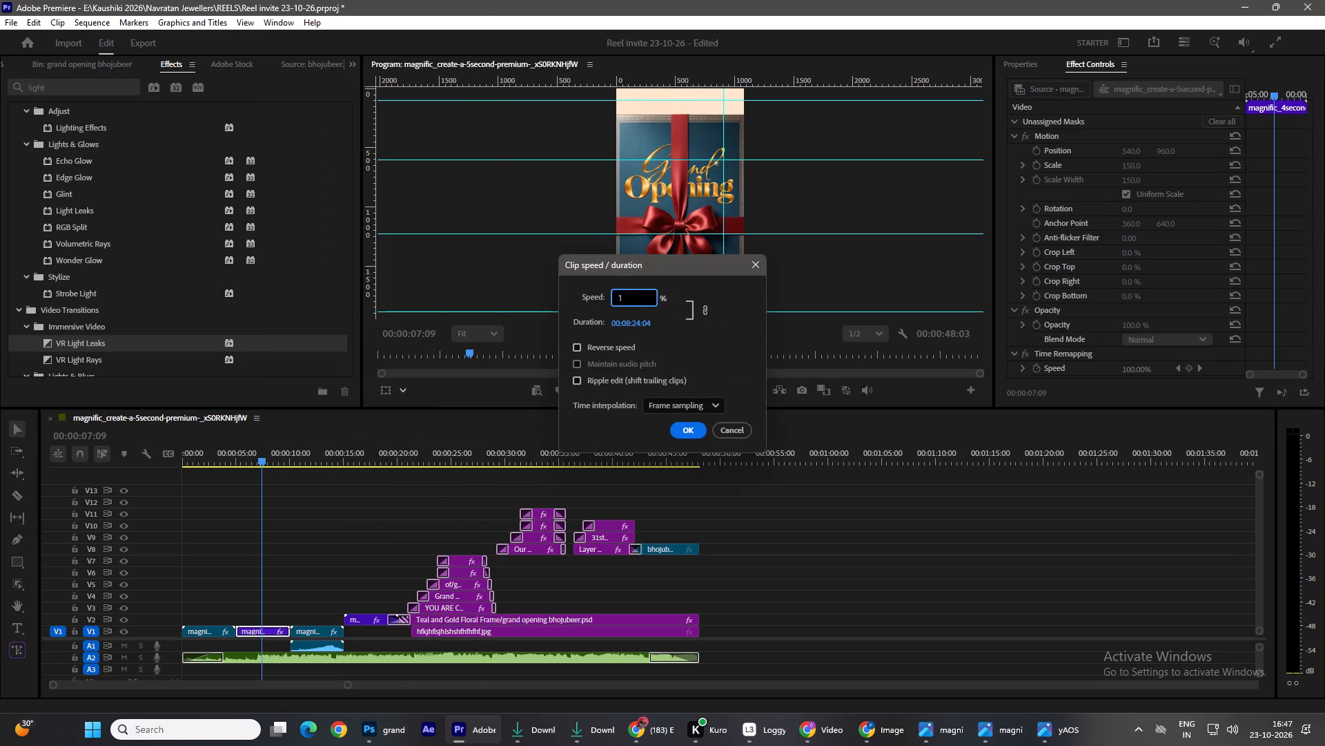
text(30)
click(686, 407)
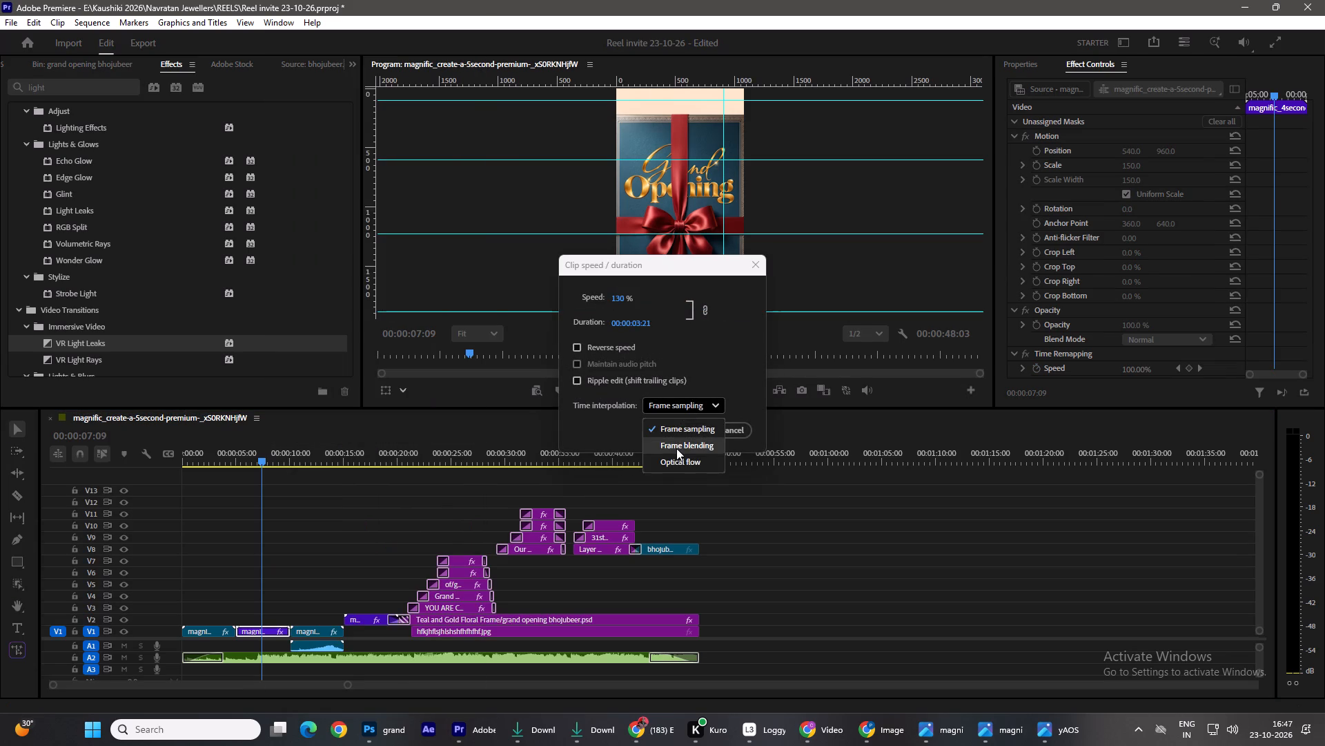
click(680, 458)
click(685, 434)
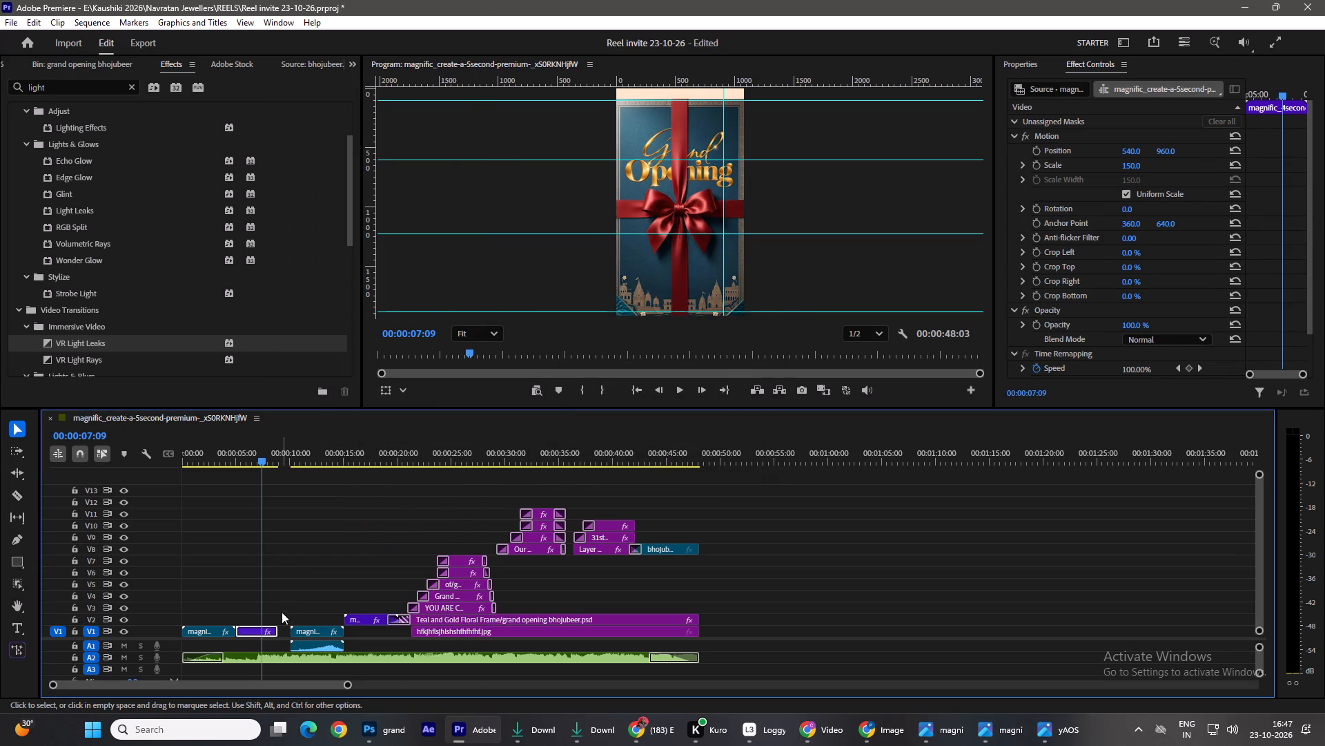
Set the third magnific clip on V1 to 130% speed with Optical flow, and move it against the end of the second clip.
click(308, 629)
right_click(308, 629)
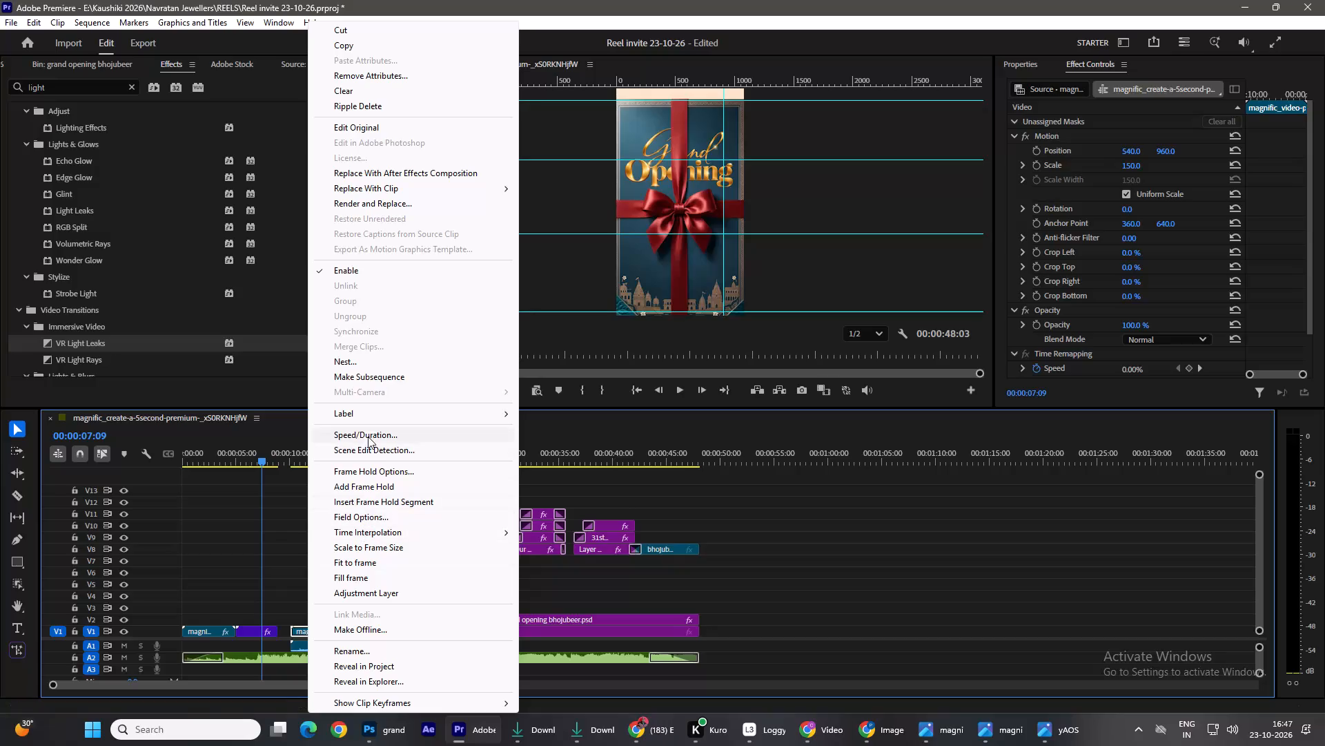
click(371, 434)
text(130)
click(678, 401)
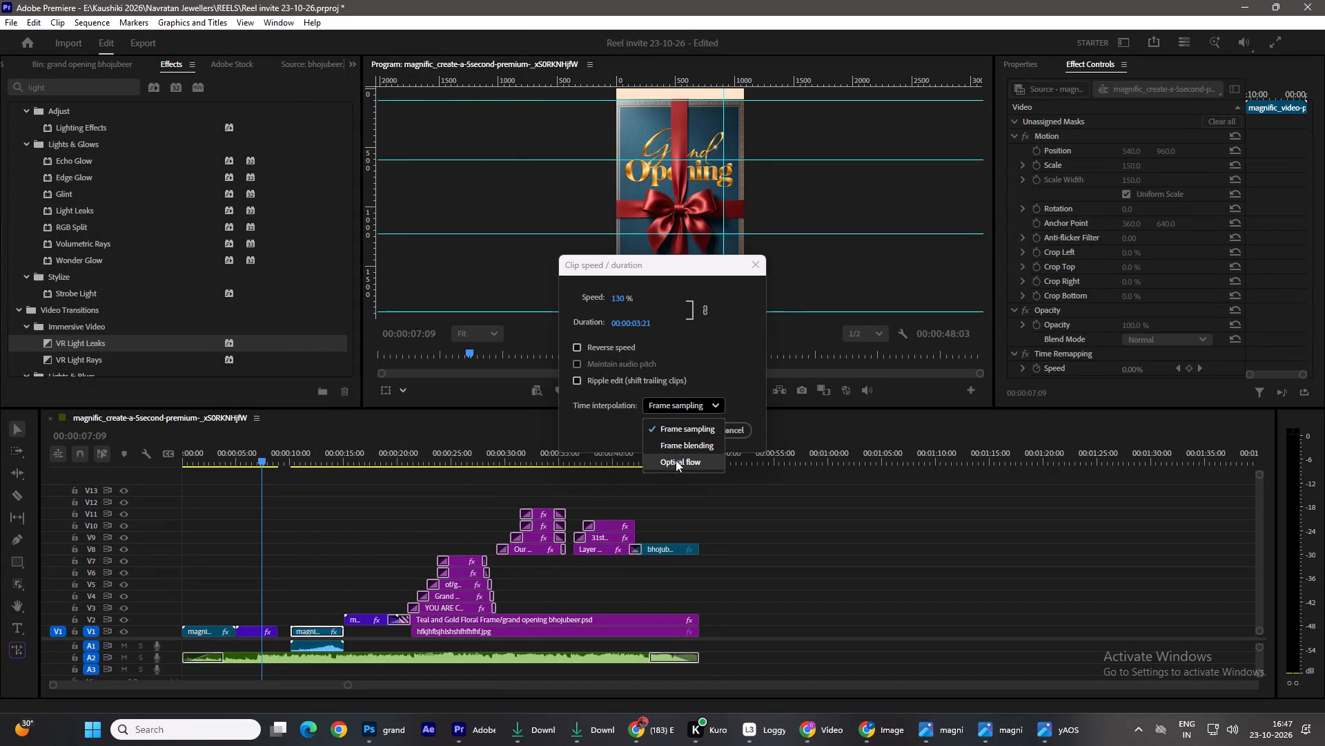
click(676, 460)
click(684, 426)
drag(307, 629, 305, 630)
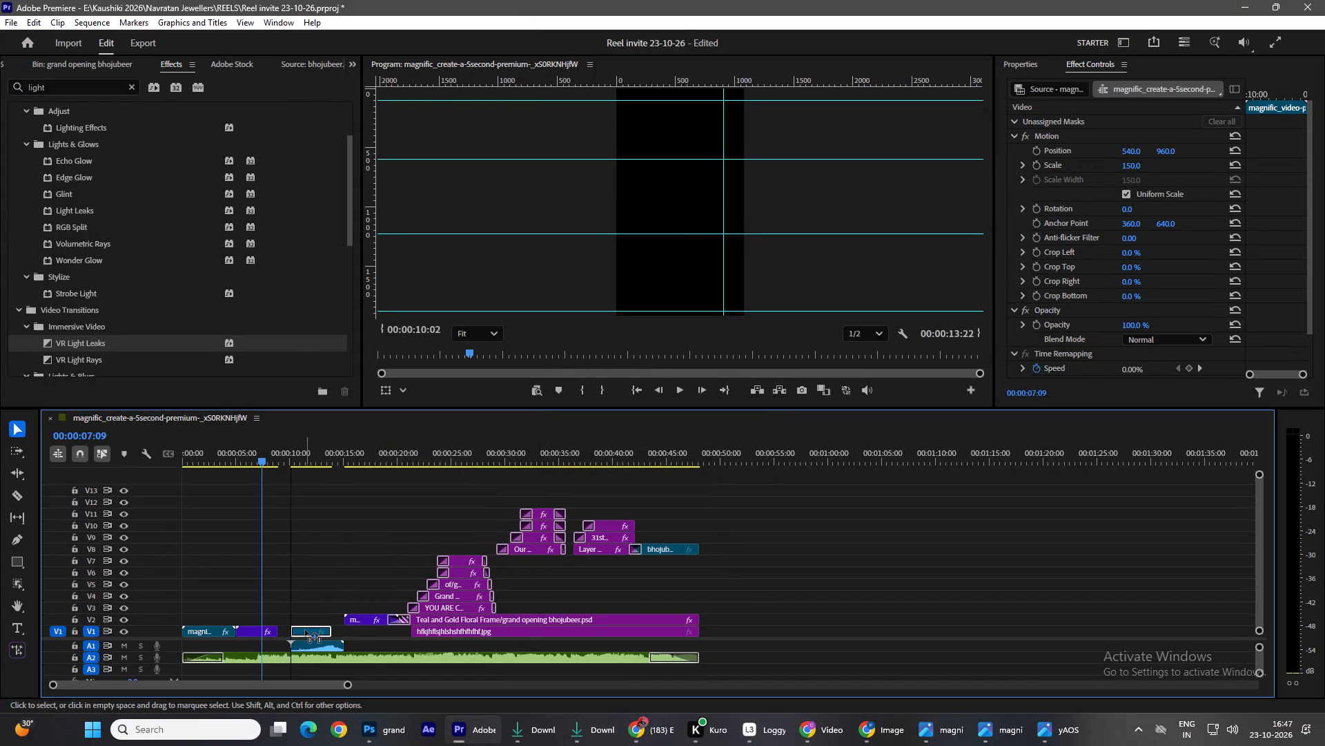
drag(305, 630, 295, 630)
Delete the third magnific clip's audio on A1.
click(309, 647)
key(Delete)
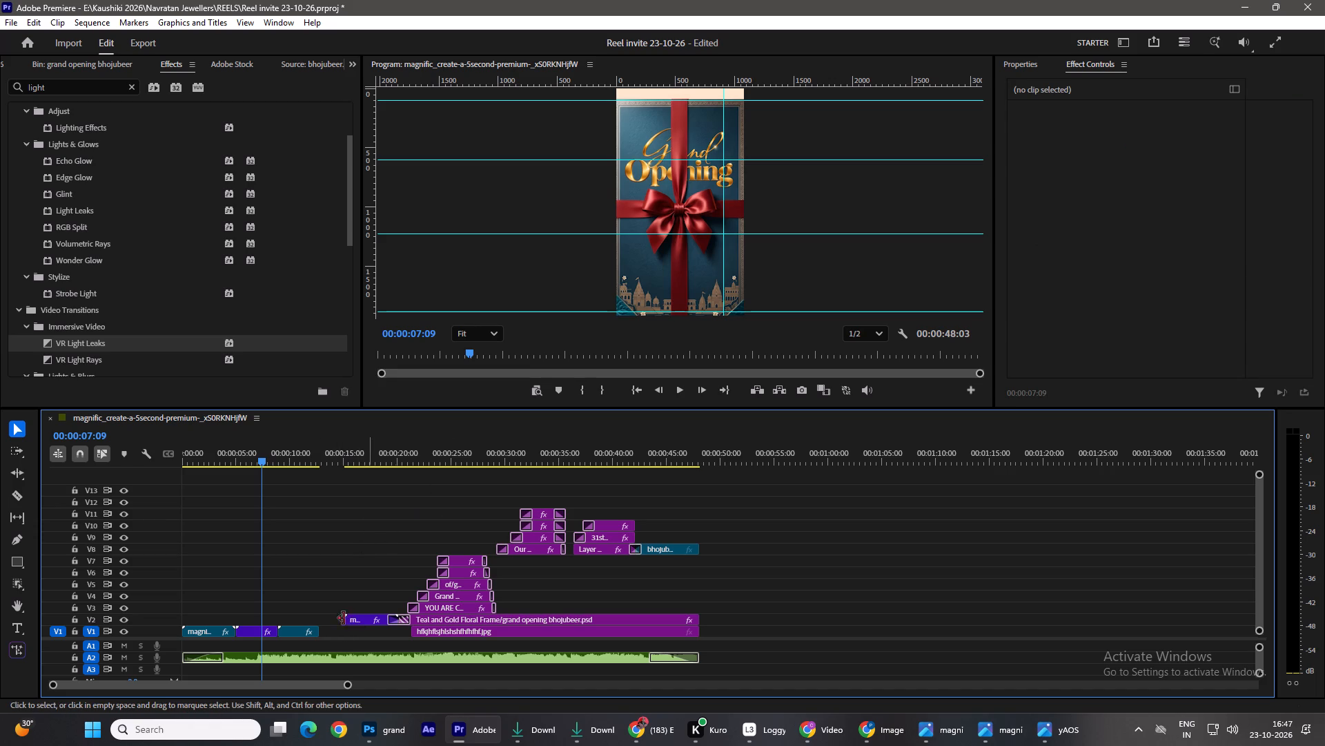
Move all video clips after the third magnific clip about 2.3 seconds earlier to close the gap, and preview the reel.
drag(371, 472, 670, 635)
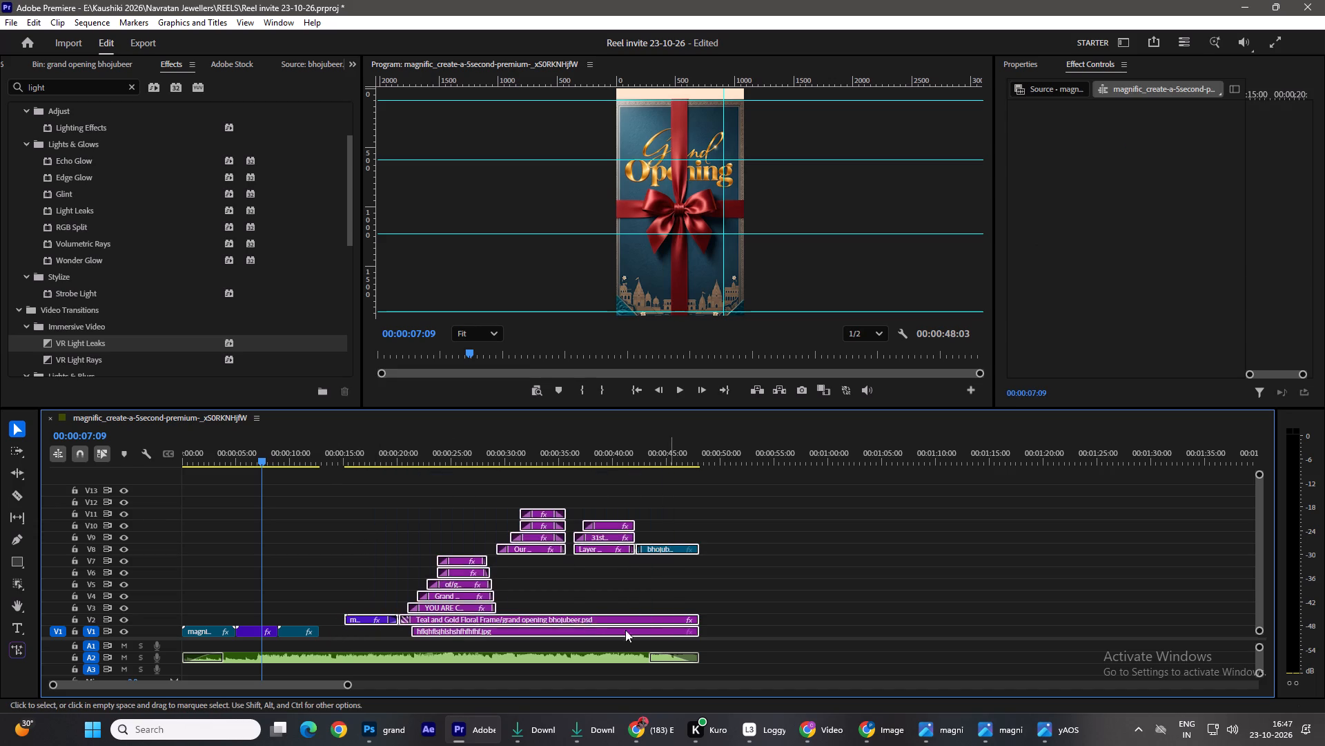
drag(454, 620, 429, 622)
key(space)
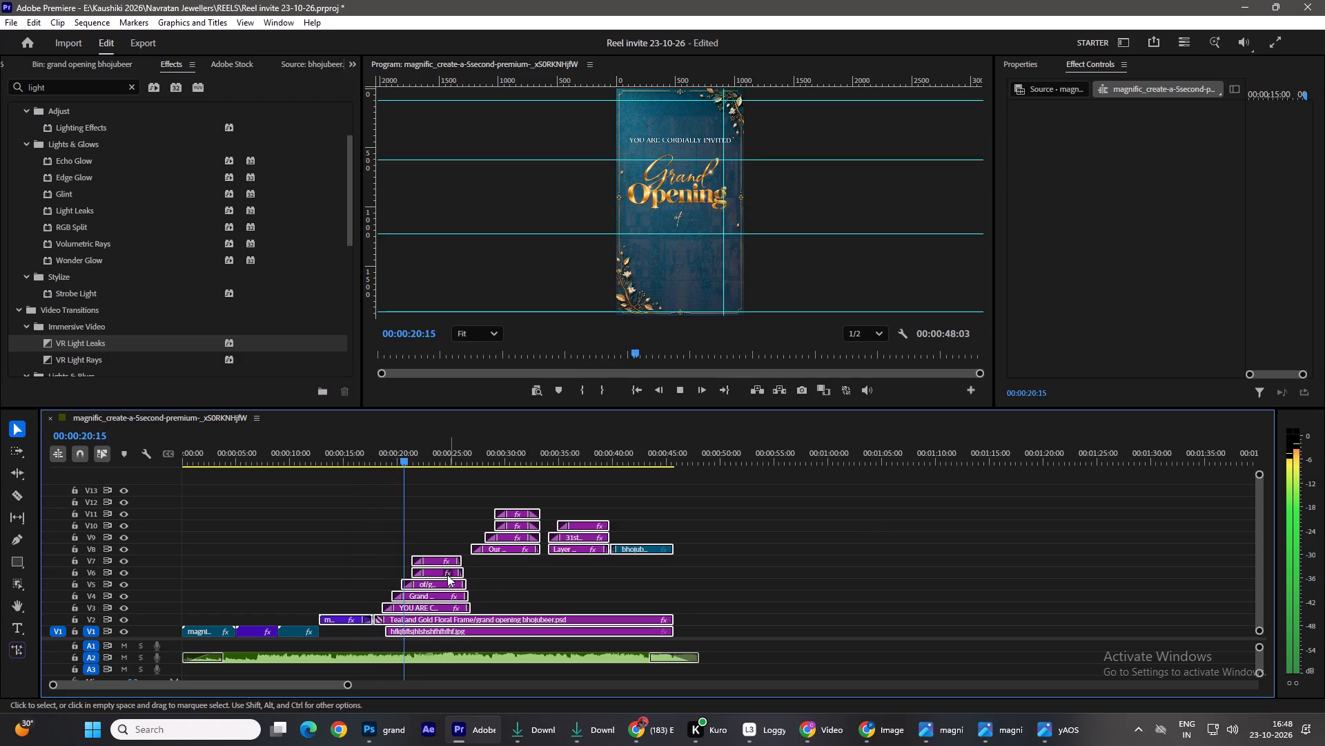
click(374, 638)
click(931, 595)
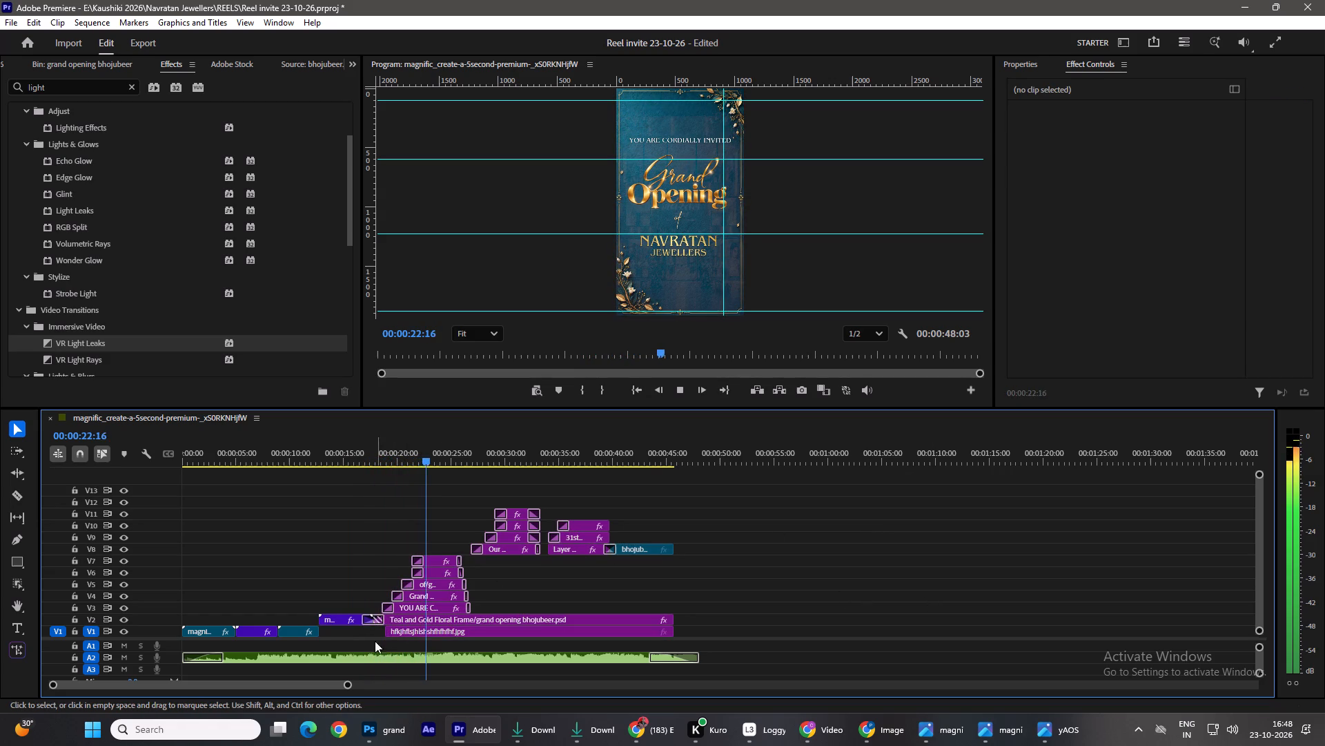
Extend the start of the background JPG on V1 about 1 second earlier, preview the transition, and save the project.
drag(389, 634, 376, 633)
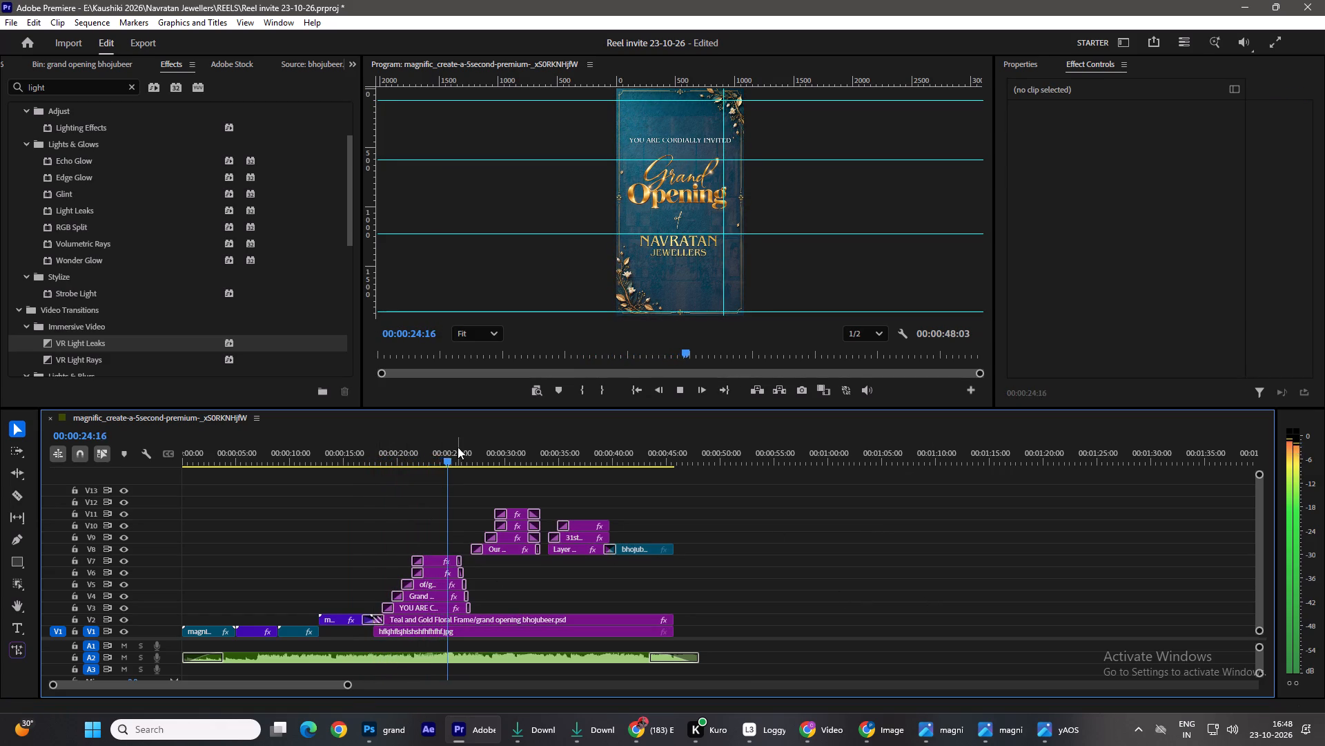
drag(458, 446, 377, 459)
key(space)
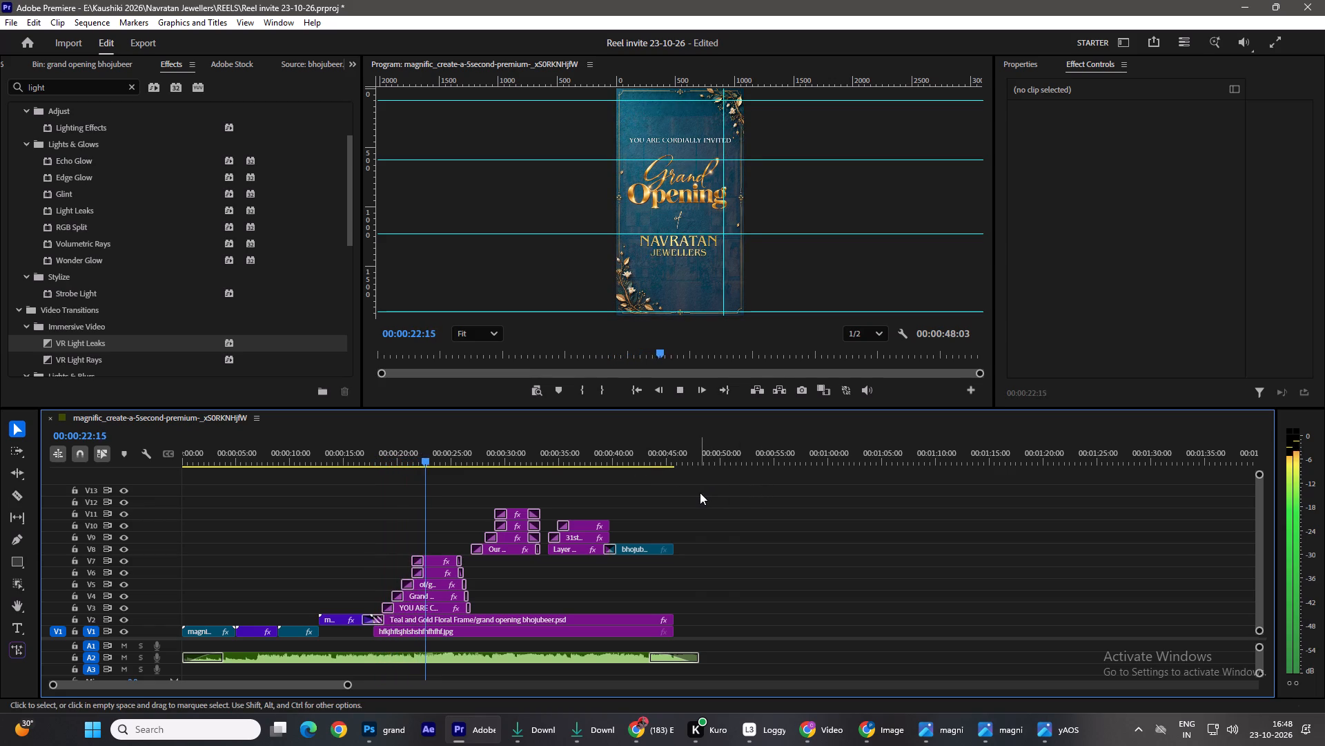
key(ctrl+s)
Trim the end of the music on A2 to the end of the video clips, preview from the start, and save.
drag(698, 659, 670, 658)
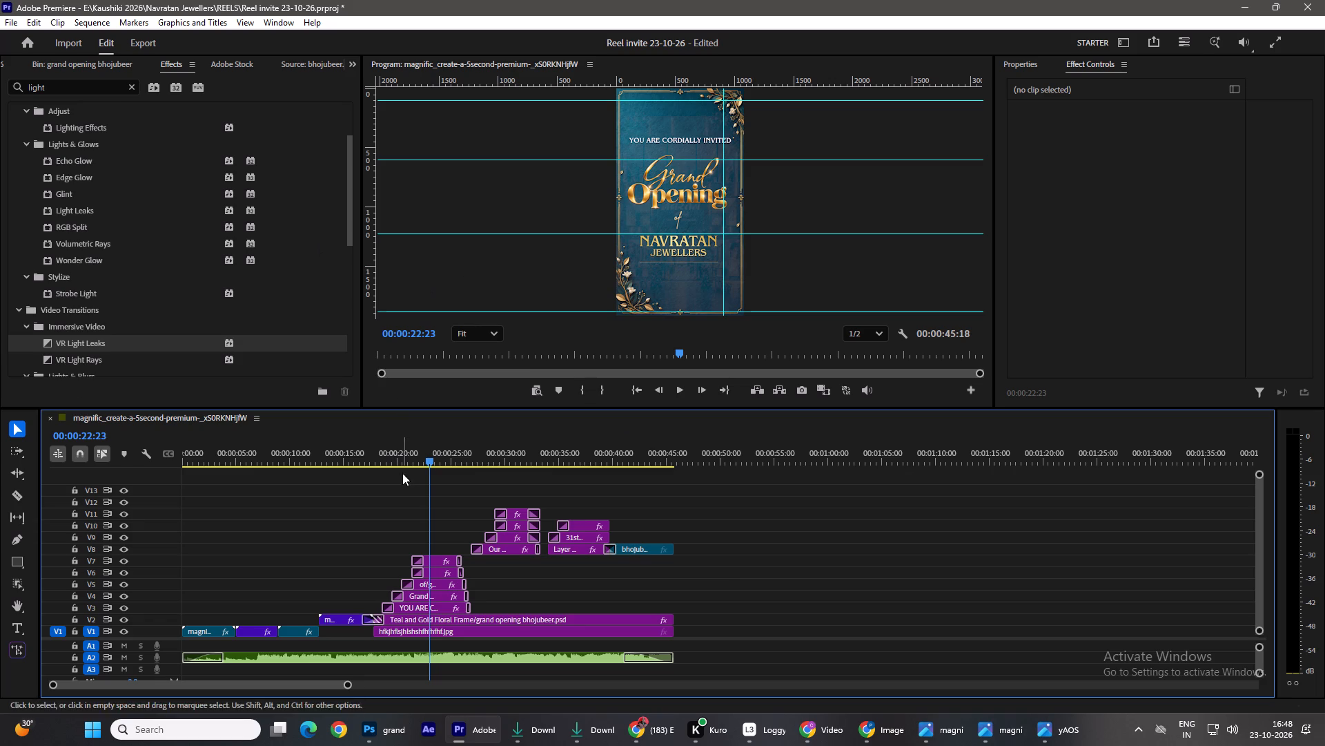
drag(418, 455, 137, 486)
key(space)
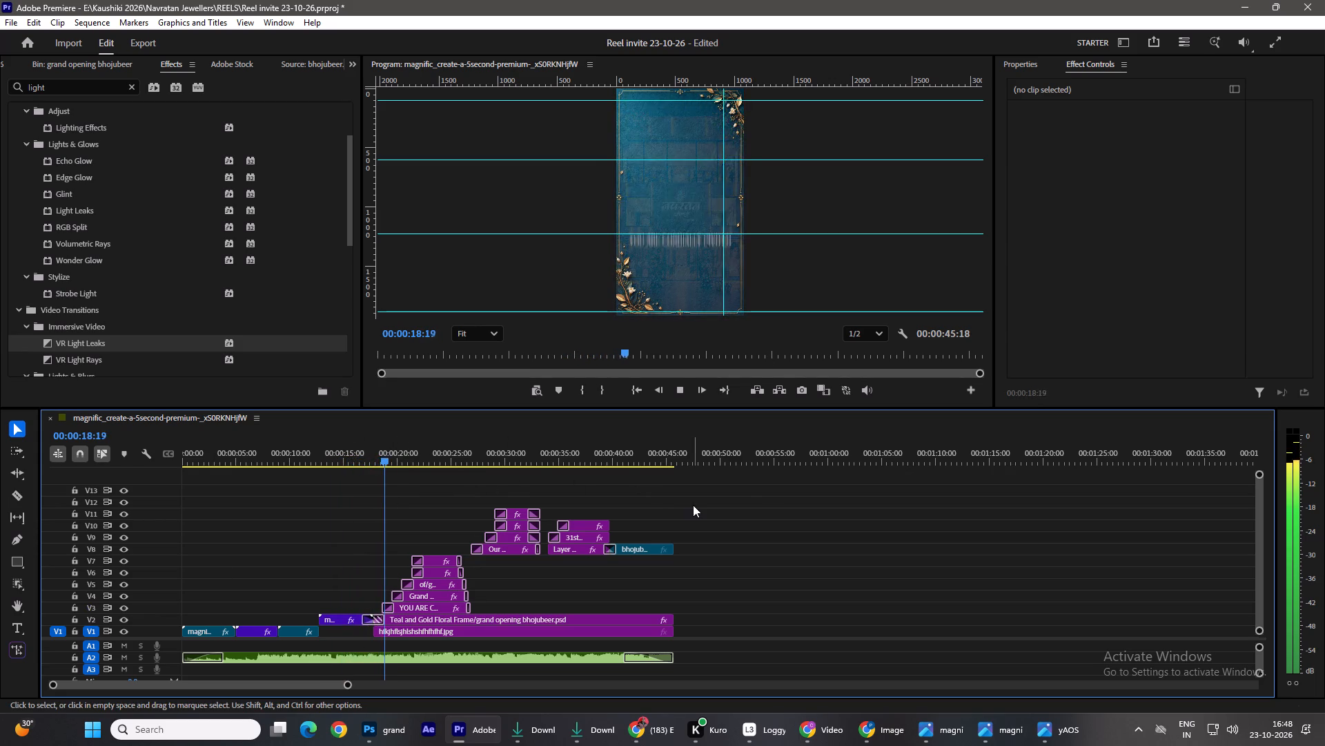
key(ctrl+s)
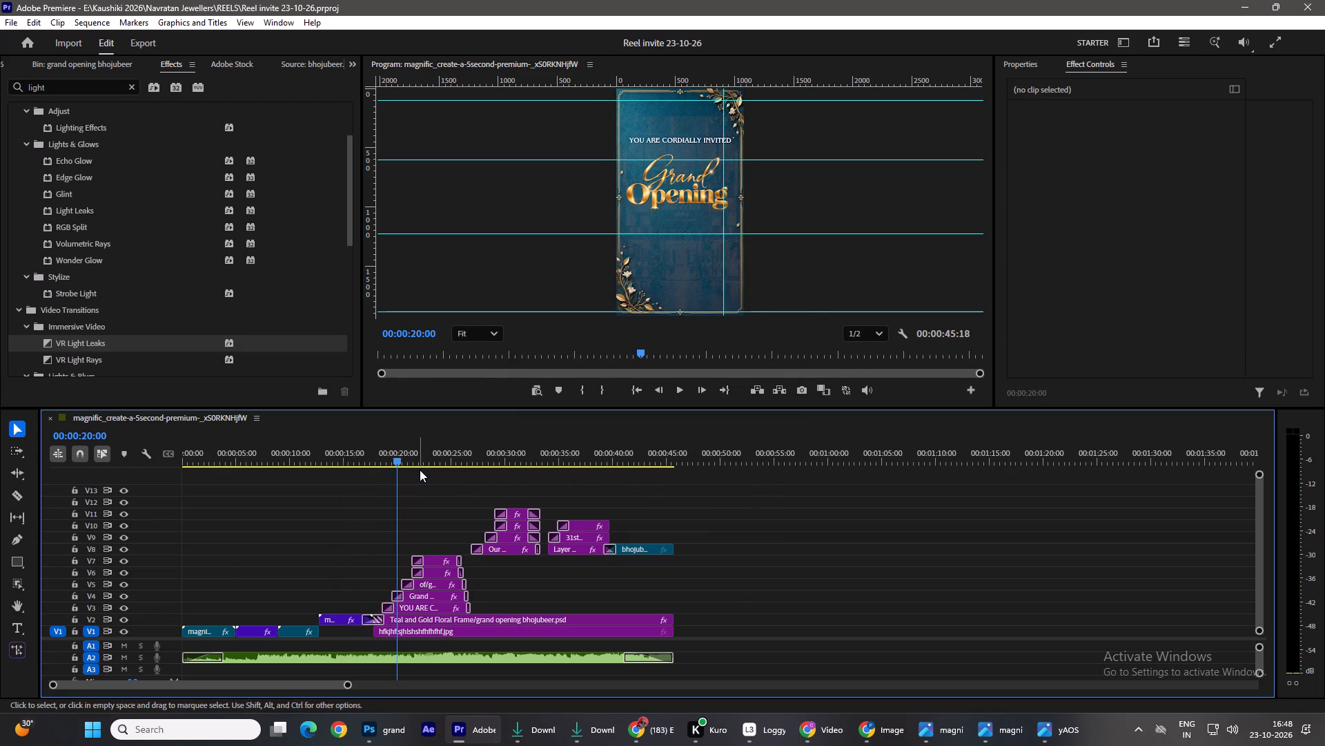
Return the playhead to the start of the sequence, save, and set the Program monitor's playback resolution to Full.
drag(387, 450, 0, 419)
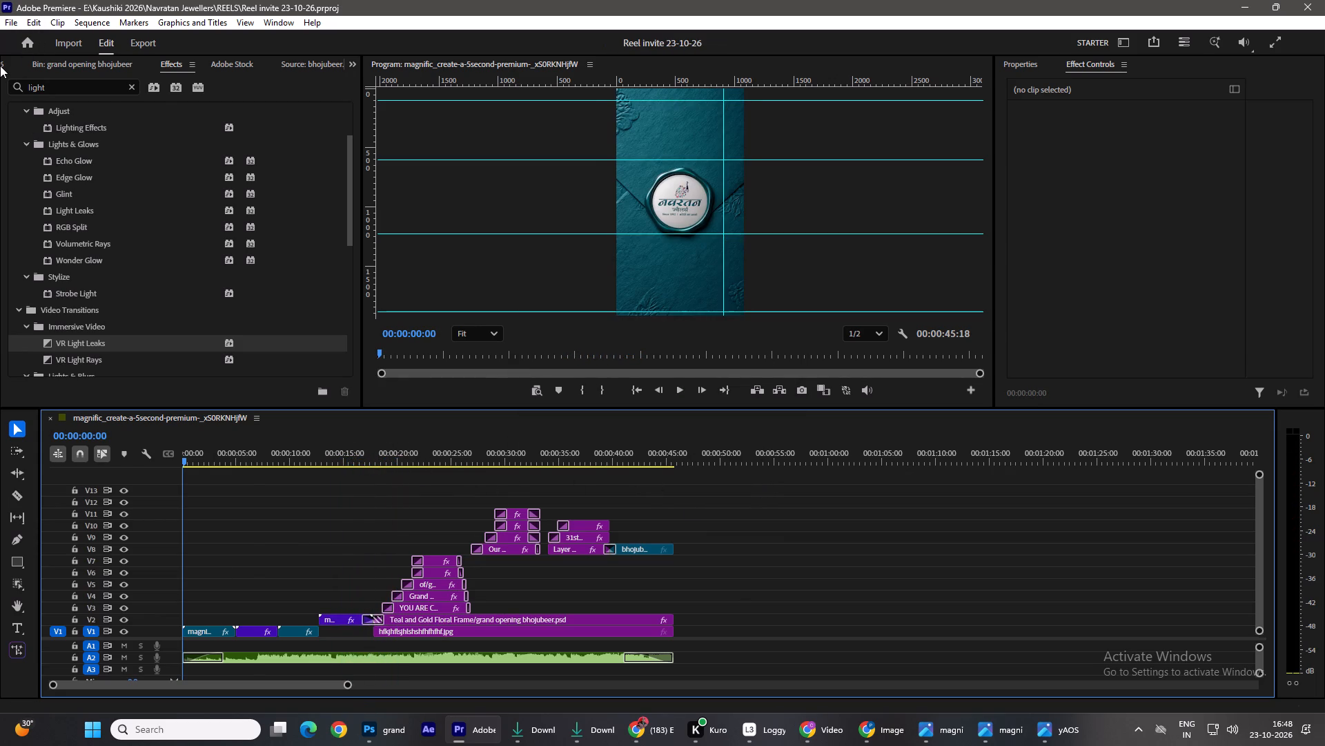
click(0, 66)
click(17, 66)
key(ctrl+s)
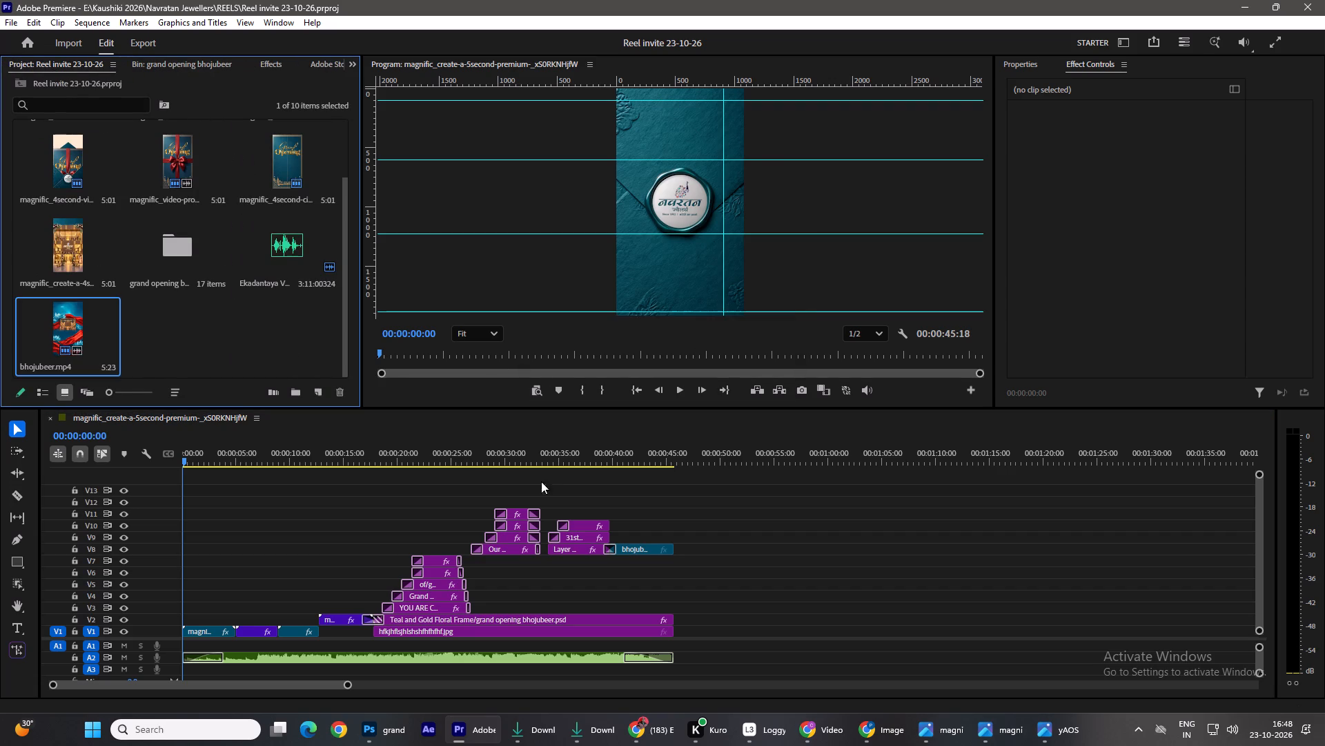
click(1283, 35)
key(Escape)
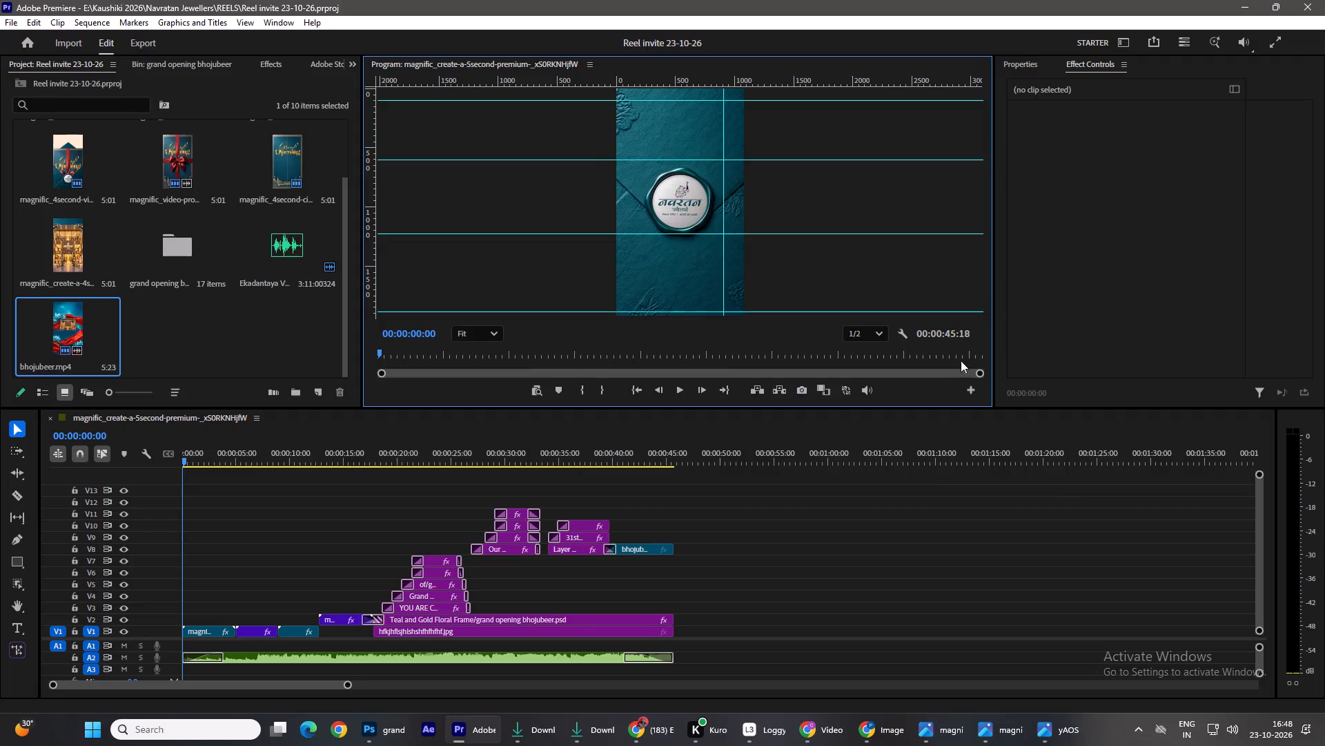
key(ctrl+s)
click(868, 332)
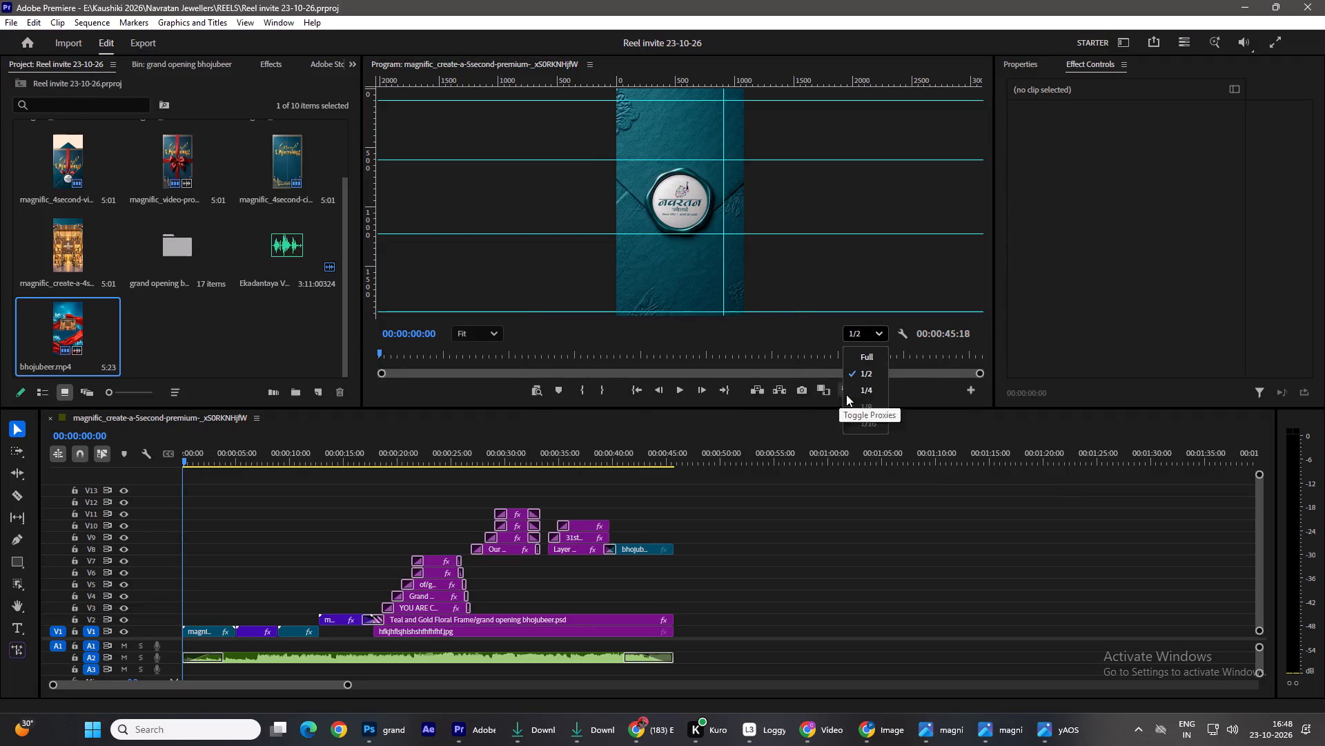
click(873, 347)
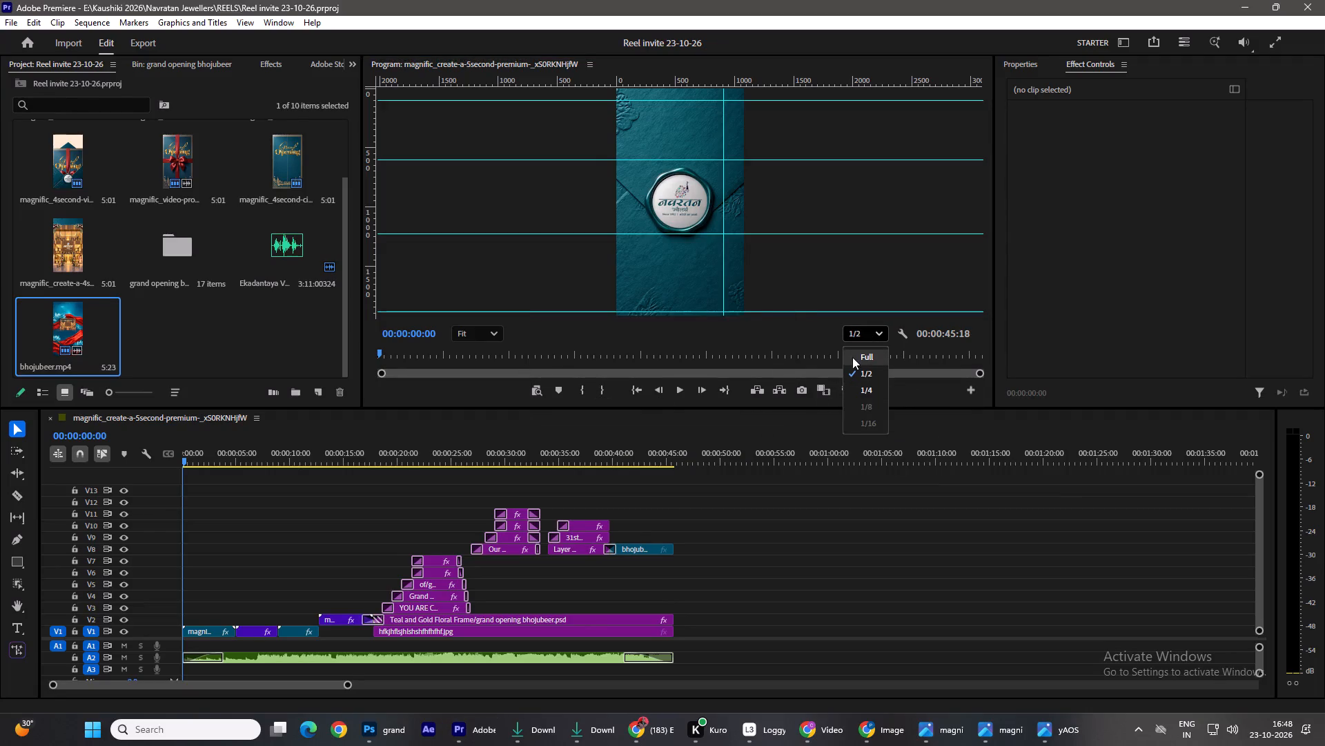
click(854, 360)
click(841, 497)
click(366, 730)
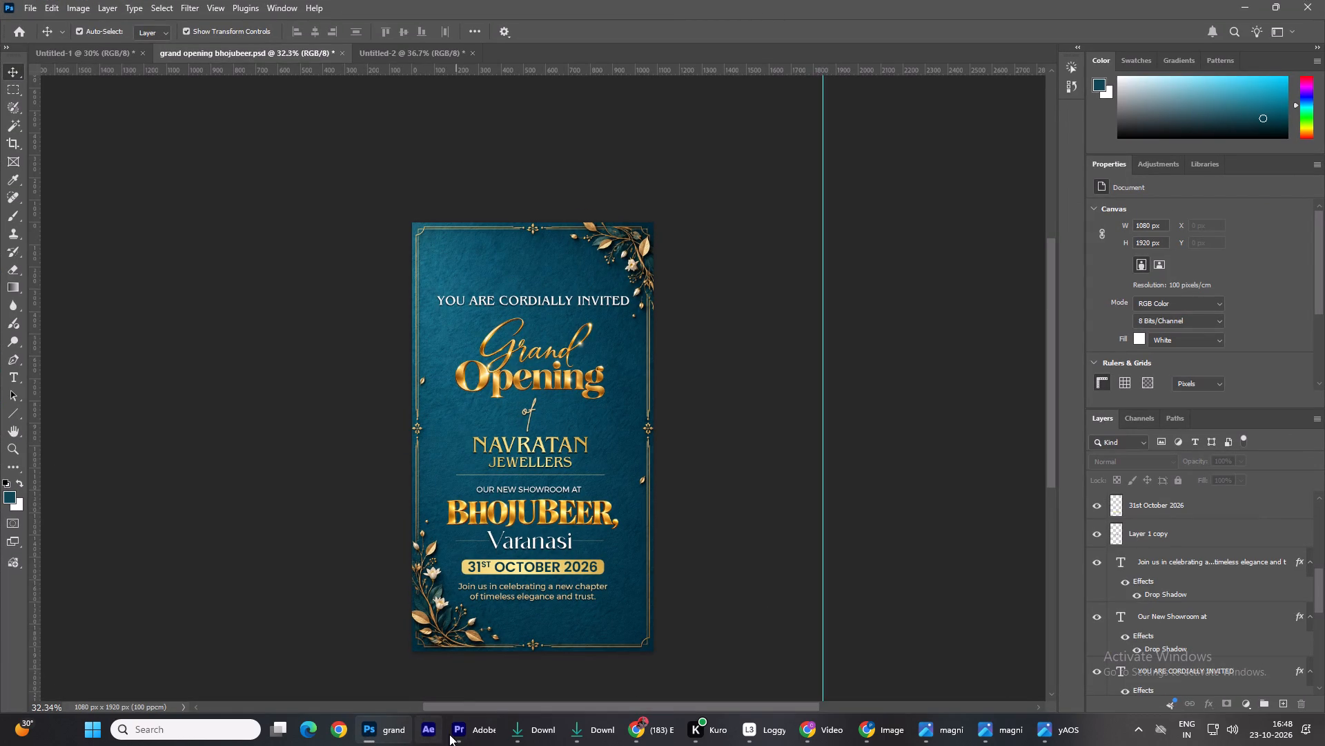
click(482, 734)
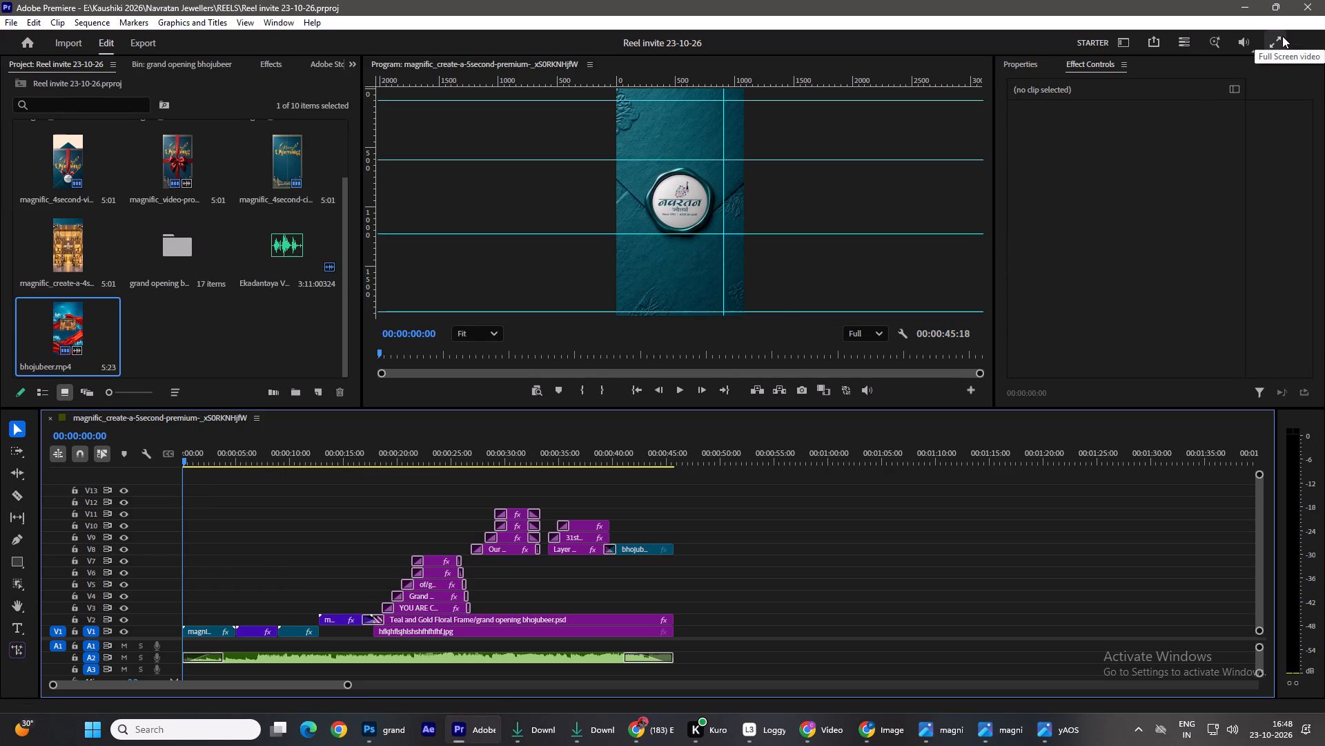
Remove the four horizontal guides and the vertical guide from the Program monitor.
click(743, 312)
drag(740, 312, 738, 368)
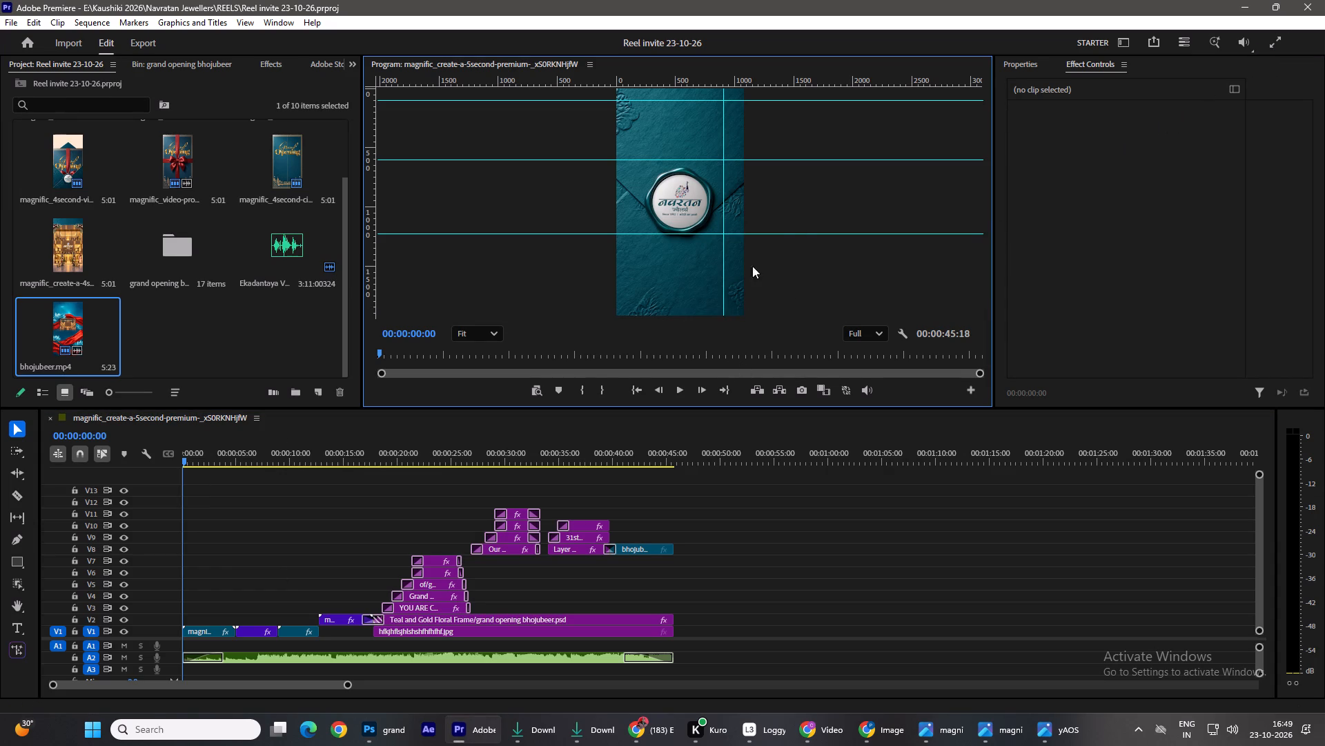
click(800, 230)
drag(783, 235, 785, 517)
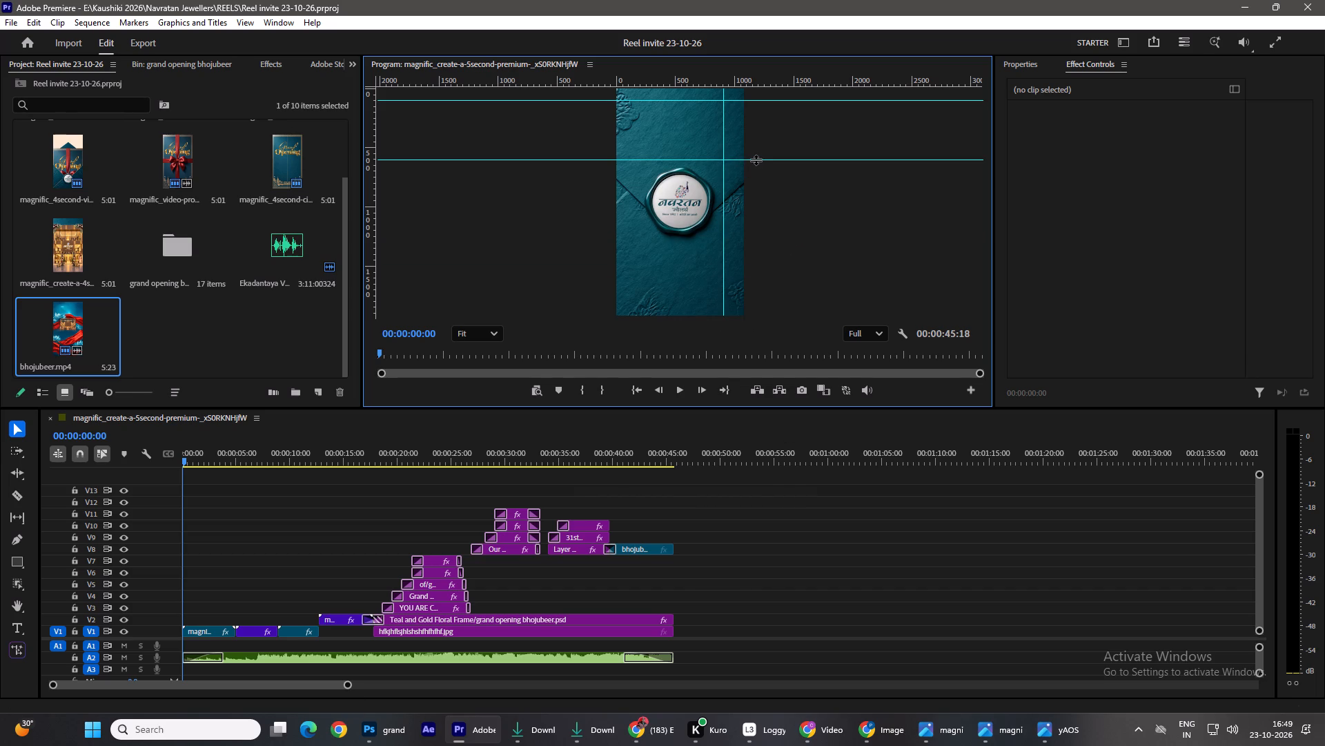
drag(756, 160, 808, 609)
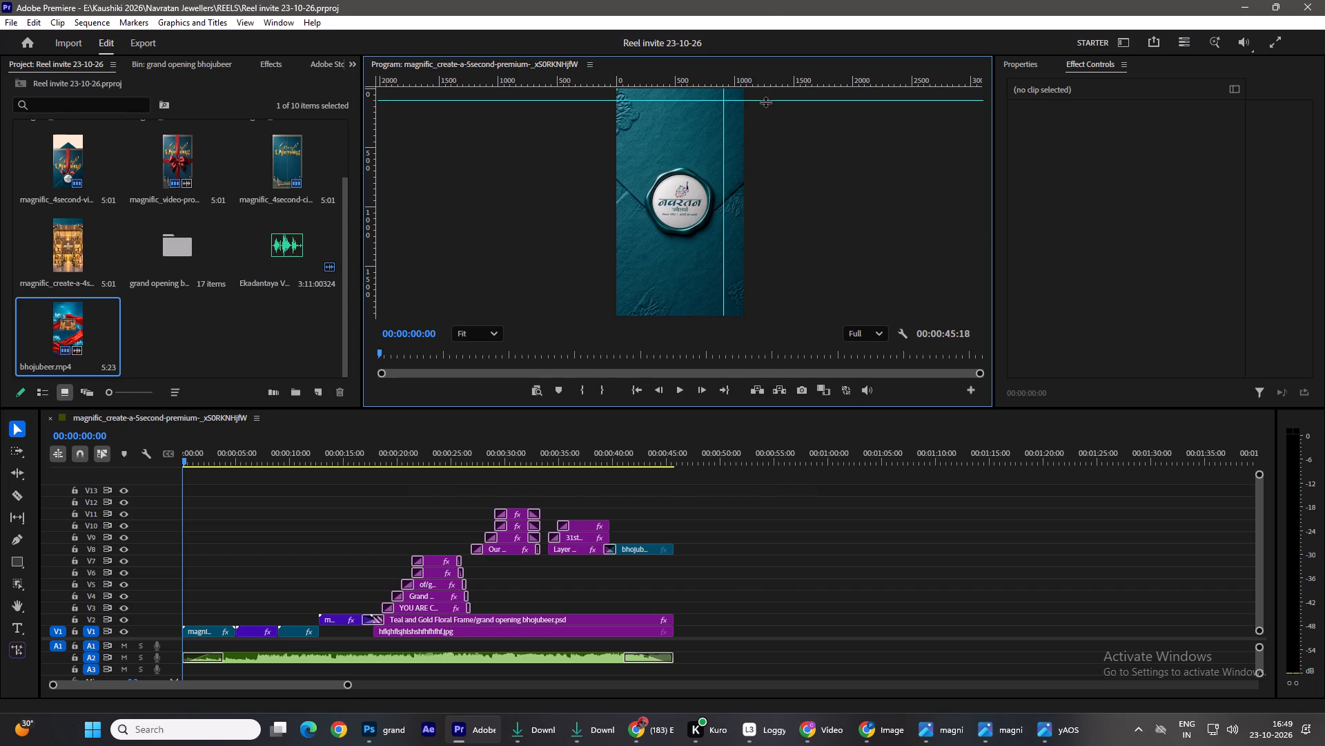
drag(765, 102, 767, 0)
drag(725, 175, 1060, 198)
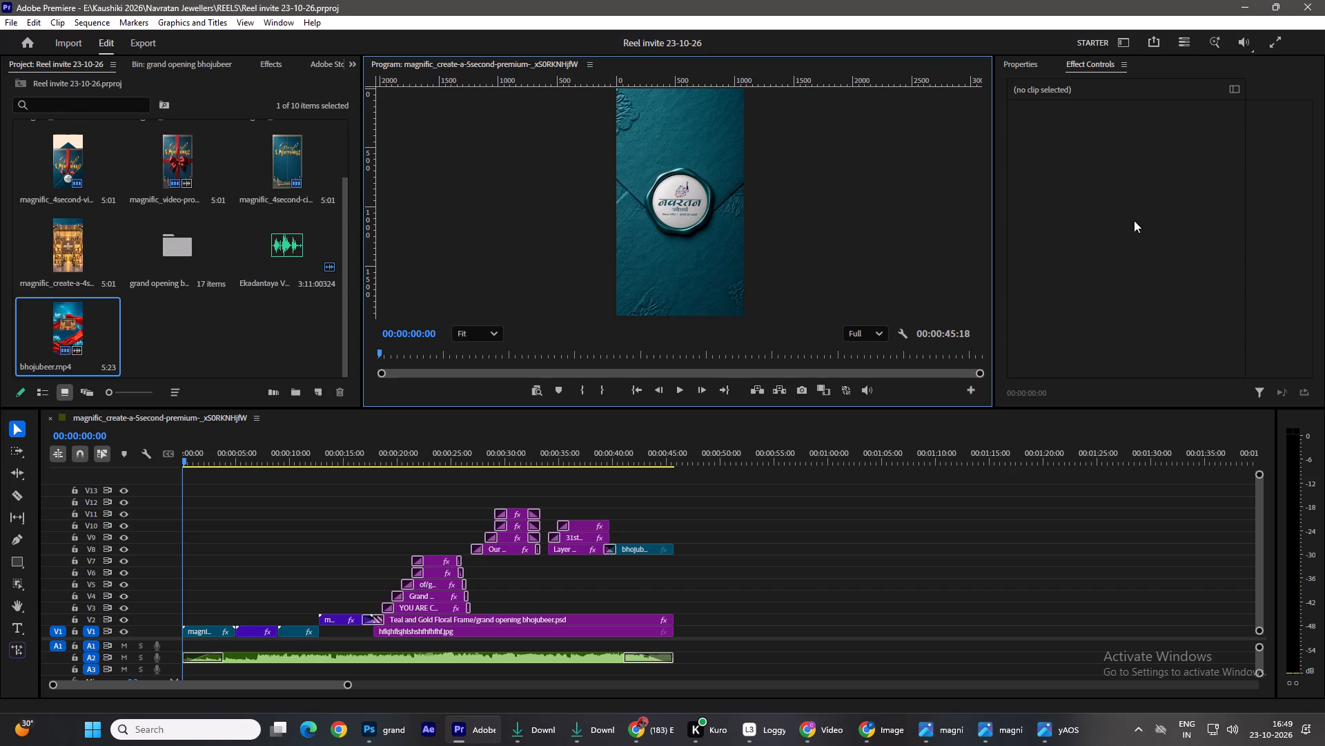
Play the whole reel full screen, from the opening wax seal to the Bhojubeer closing.
click(1275, 42)
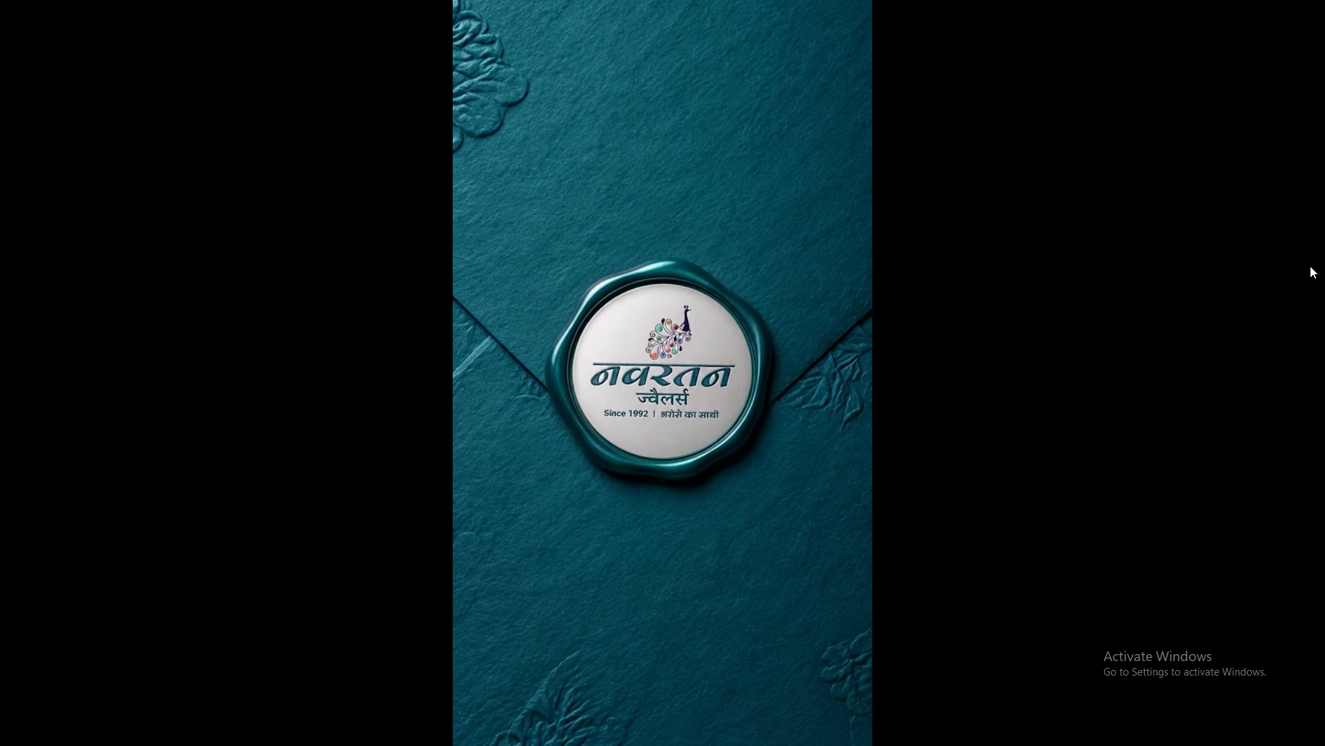
key(space)
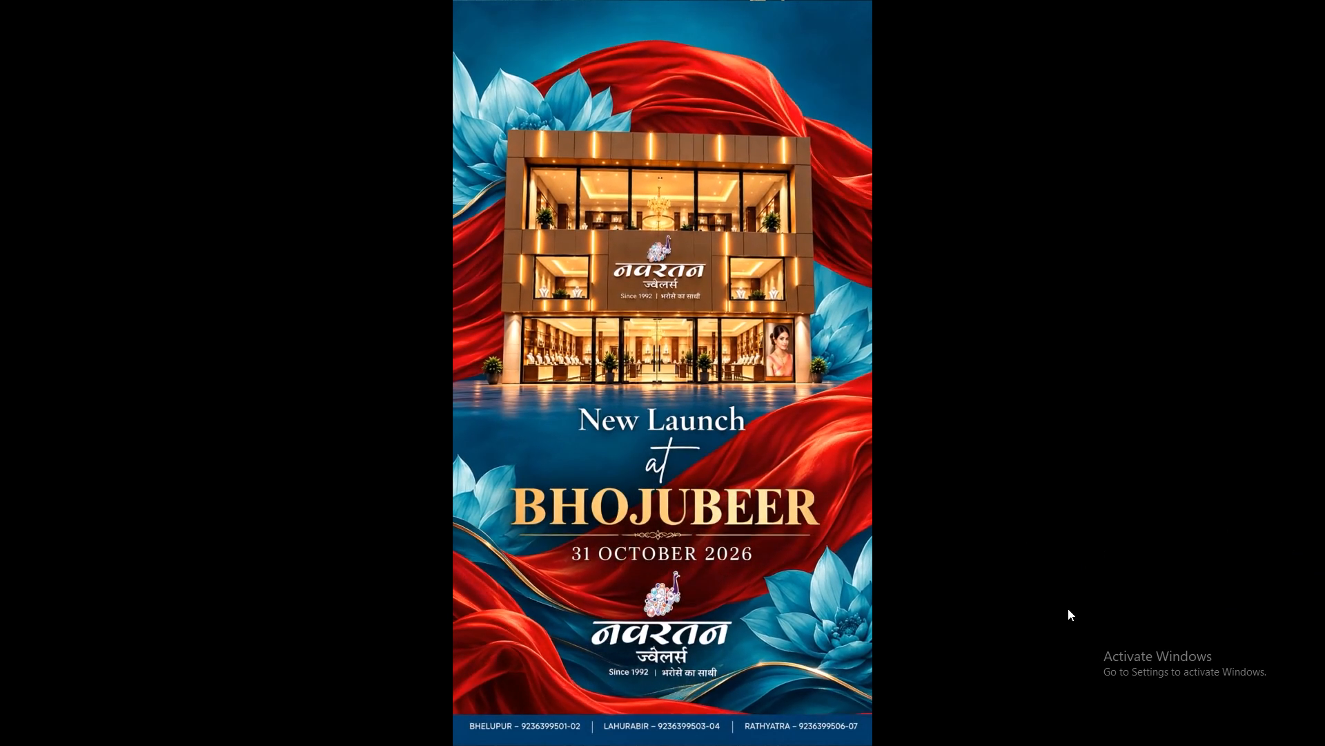
key(Escape)
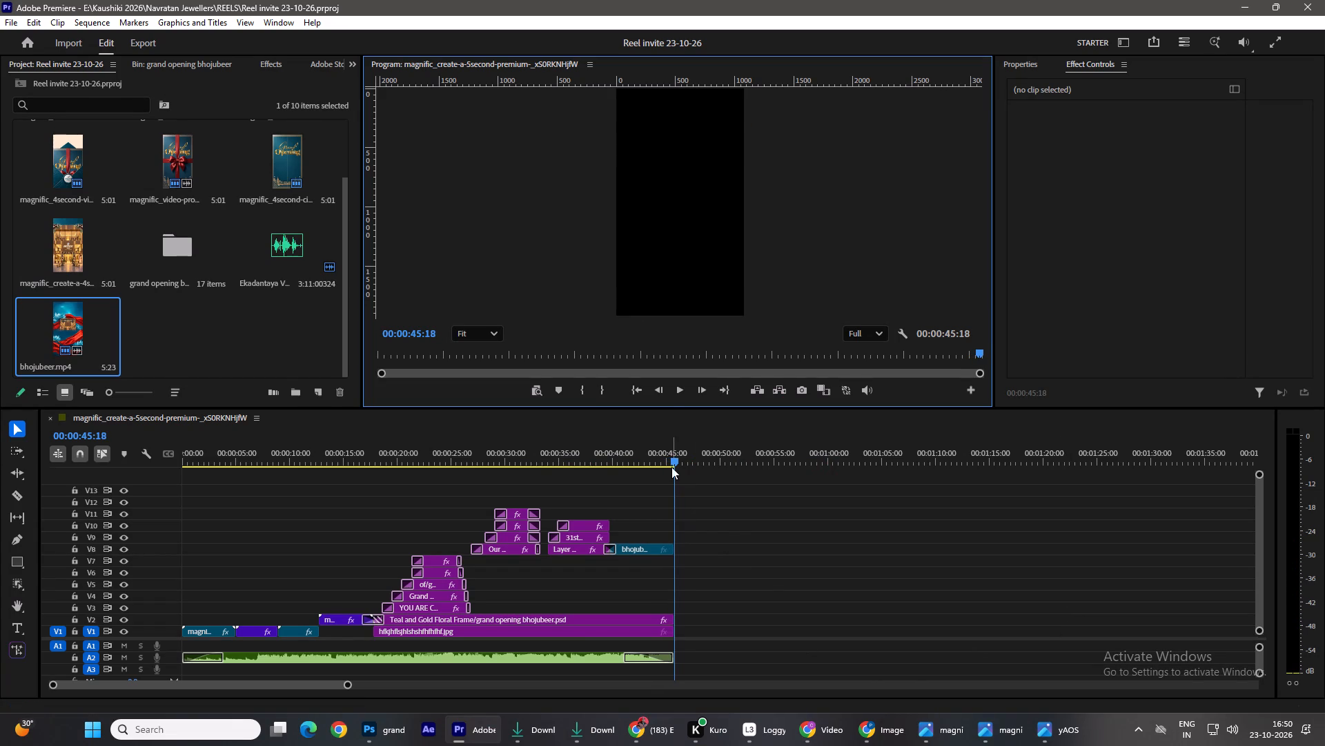
Recheck the Grand Opening and showroom text sections, and replay the reel full screen from the start.
drag(676, 457, 522, 481)
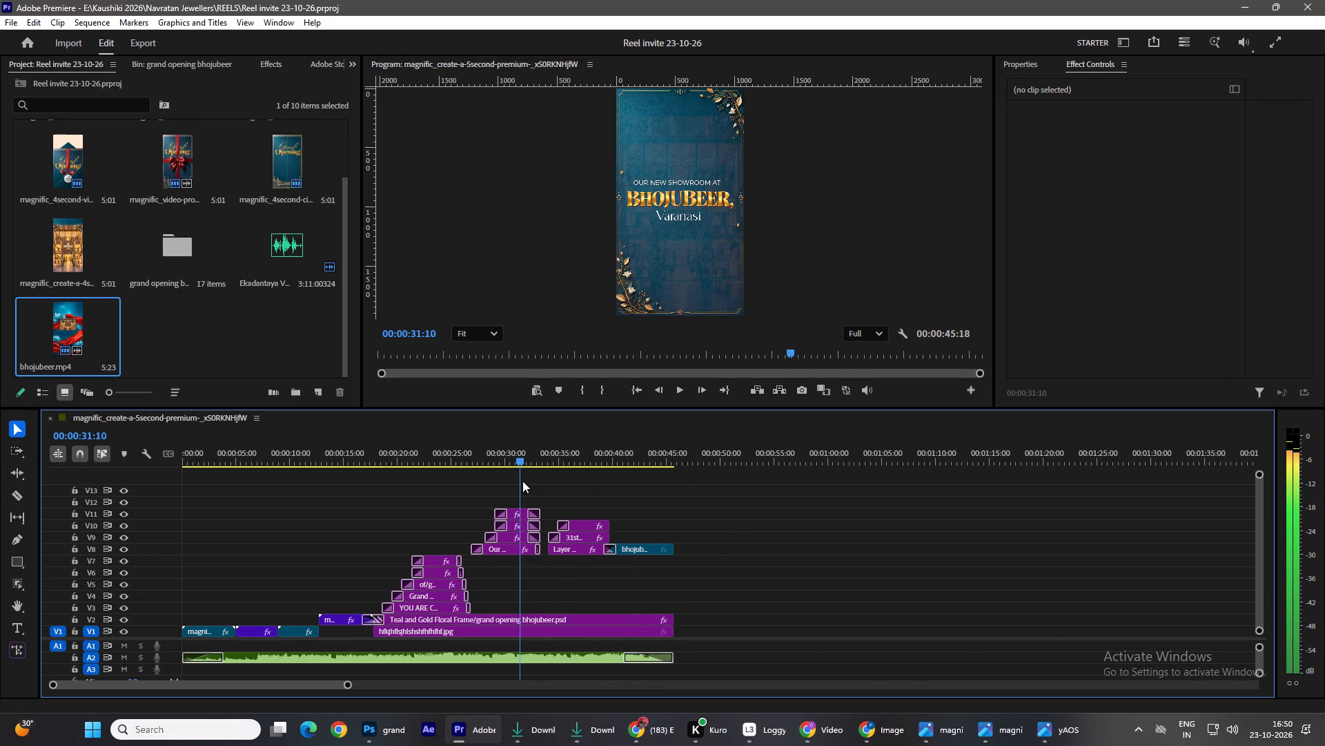
drag(522, 481, 466, 509)
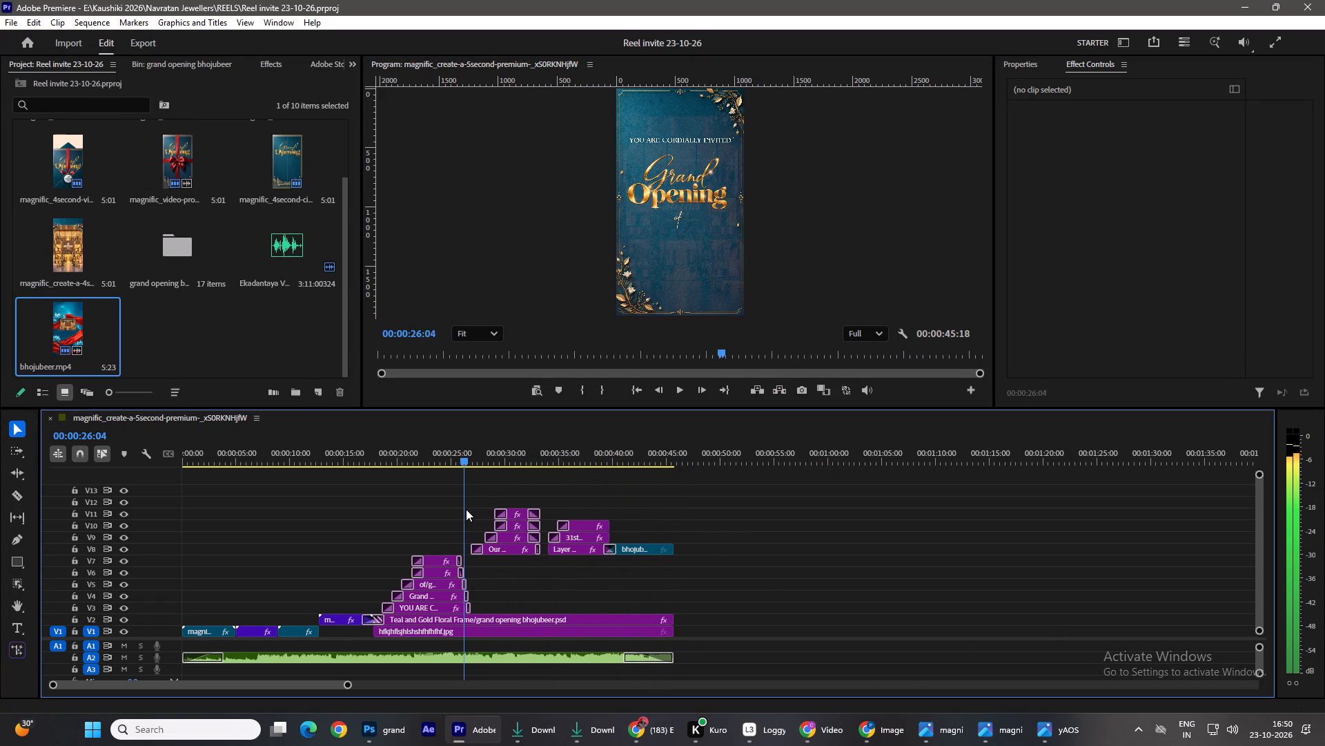
drag(466, 509, 516, 509)
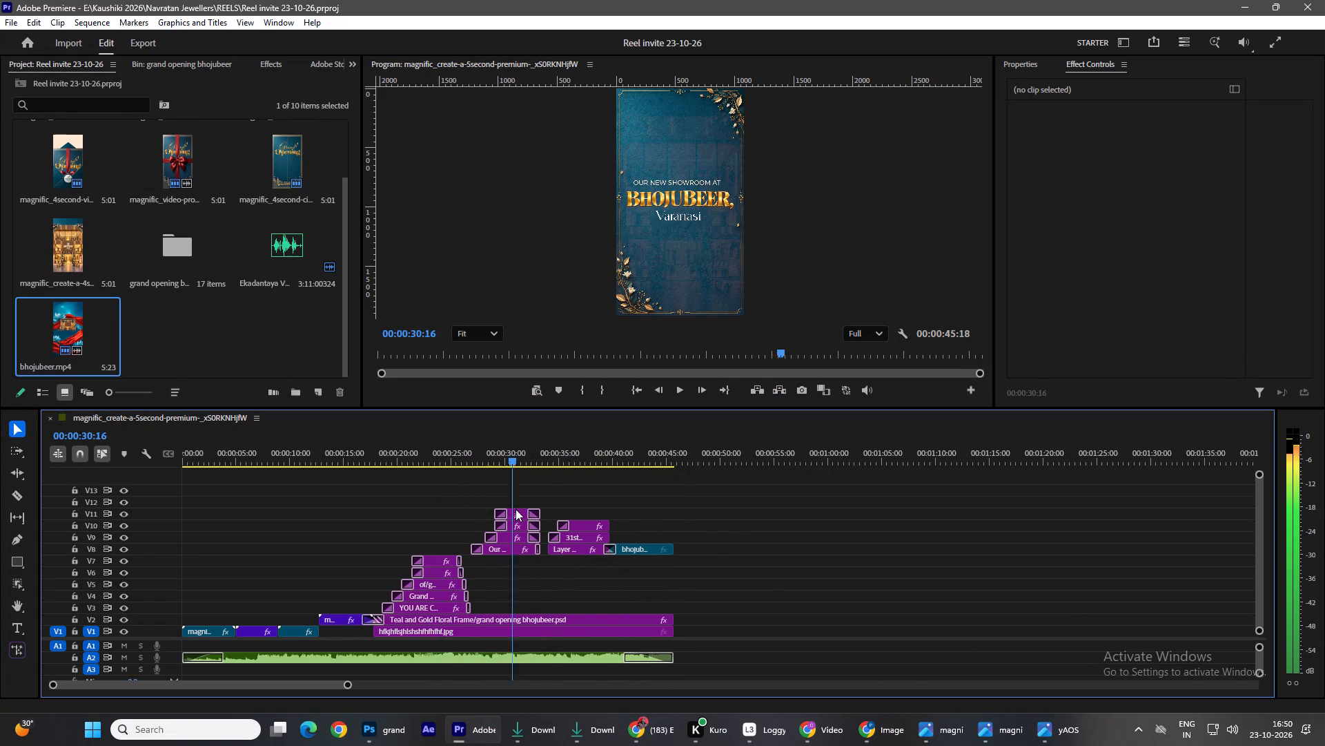
drag(516, 509, 149, 584)
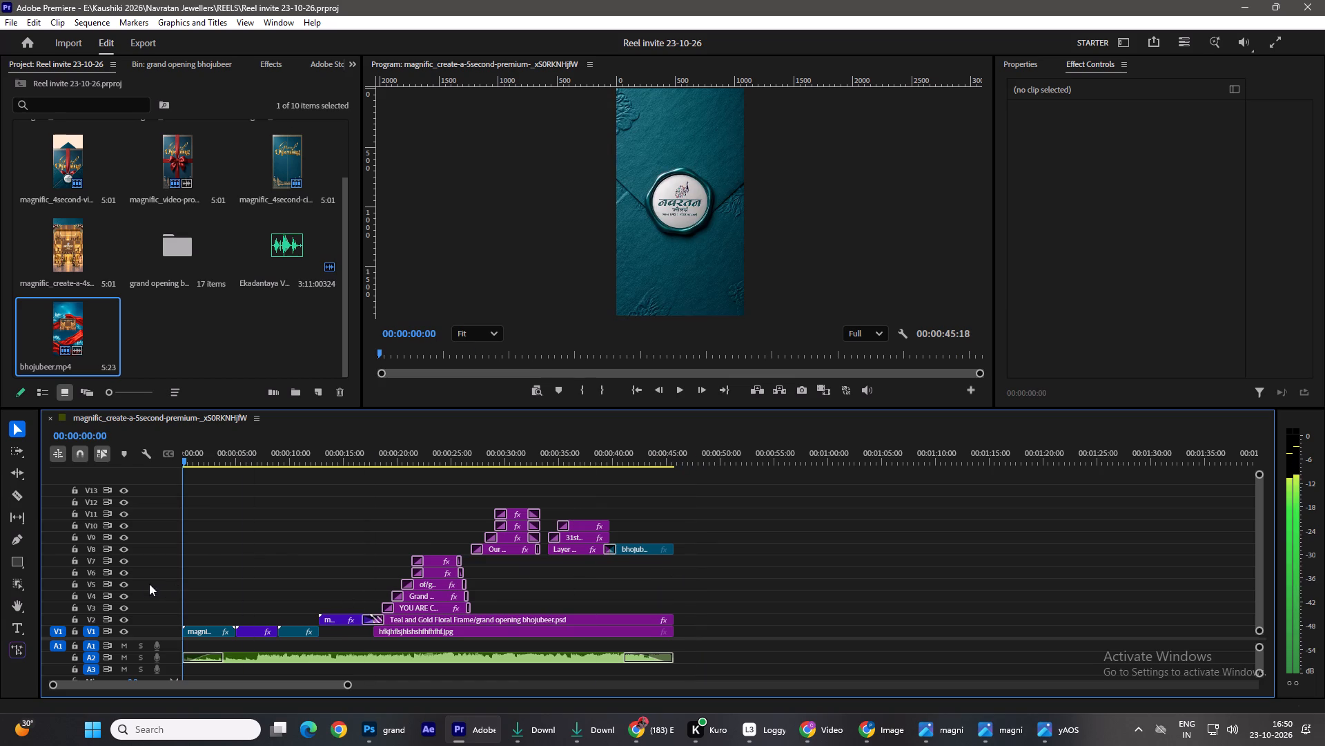
drag(149, 584, 146, 584)
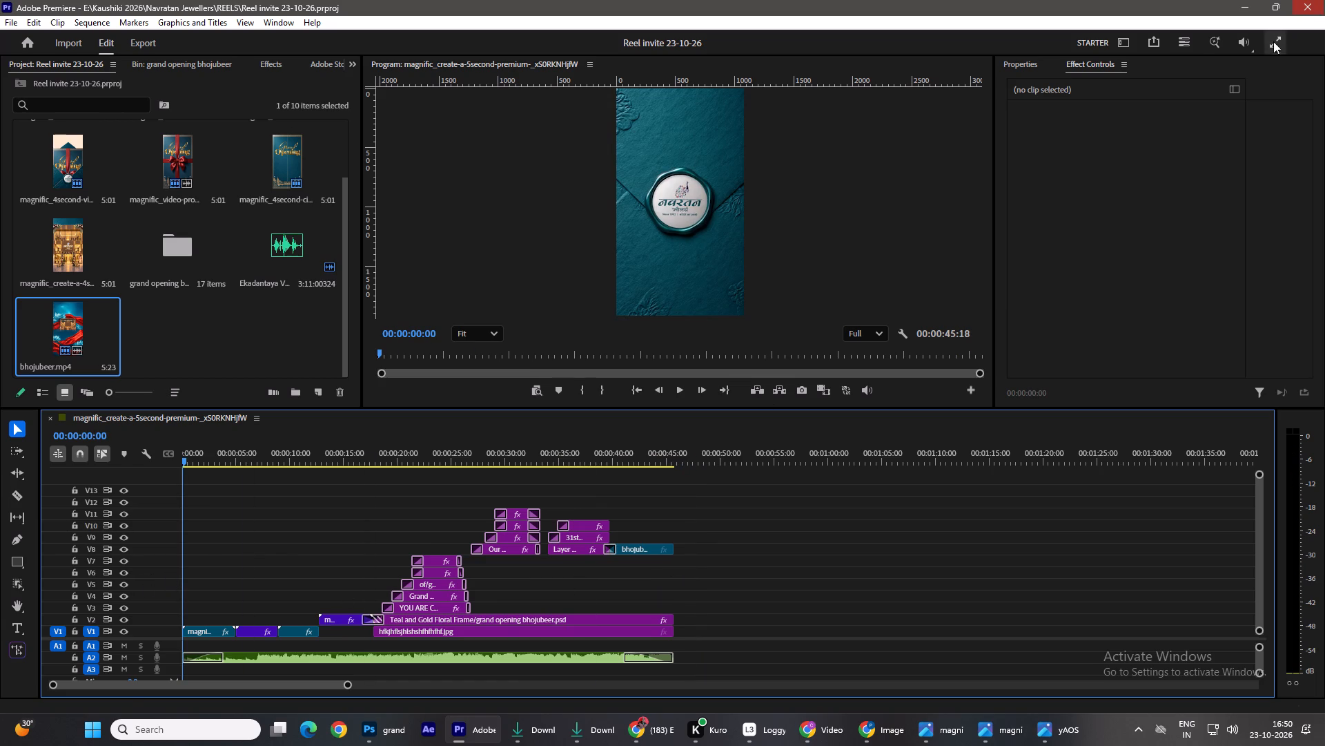
click(1271, 44)
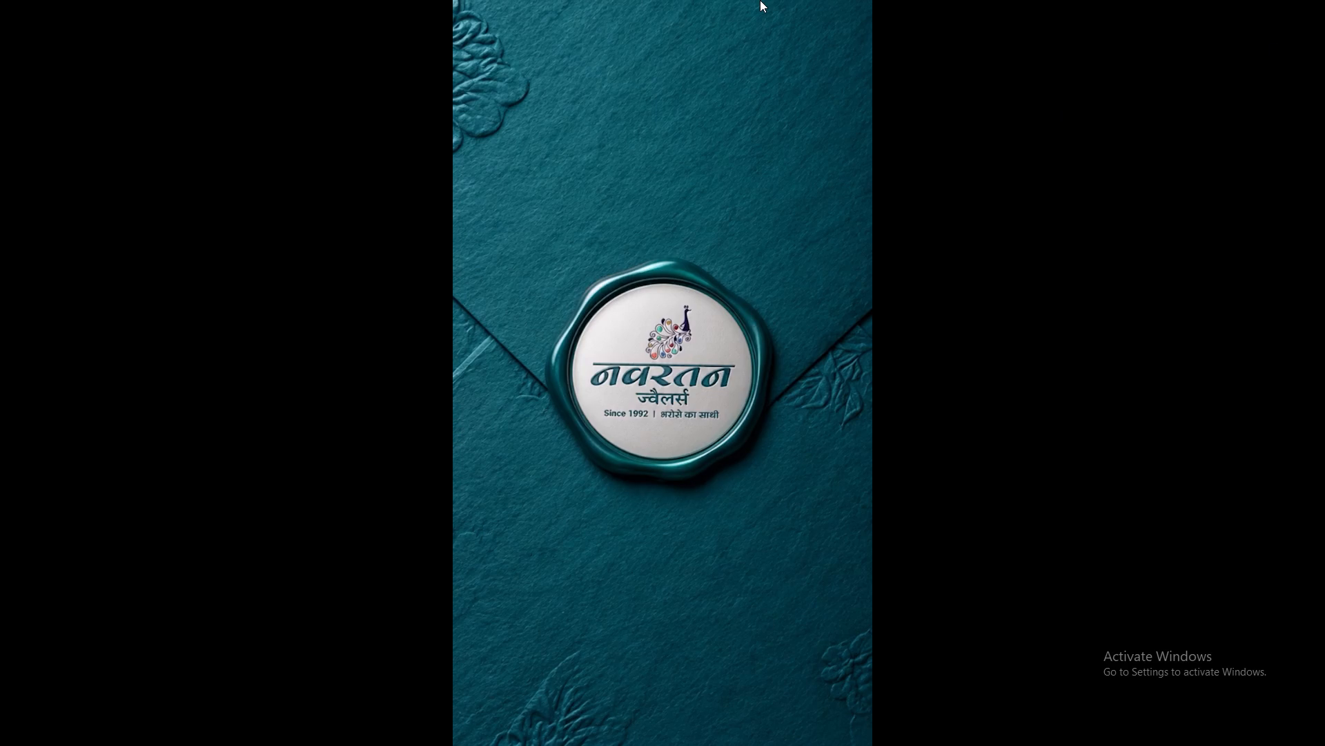
key(space)
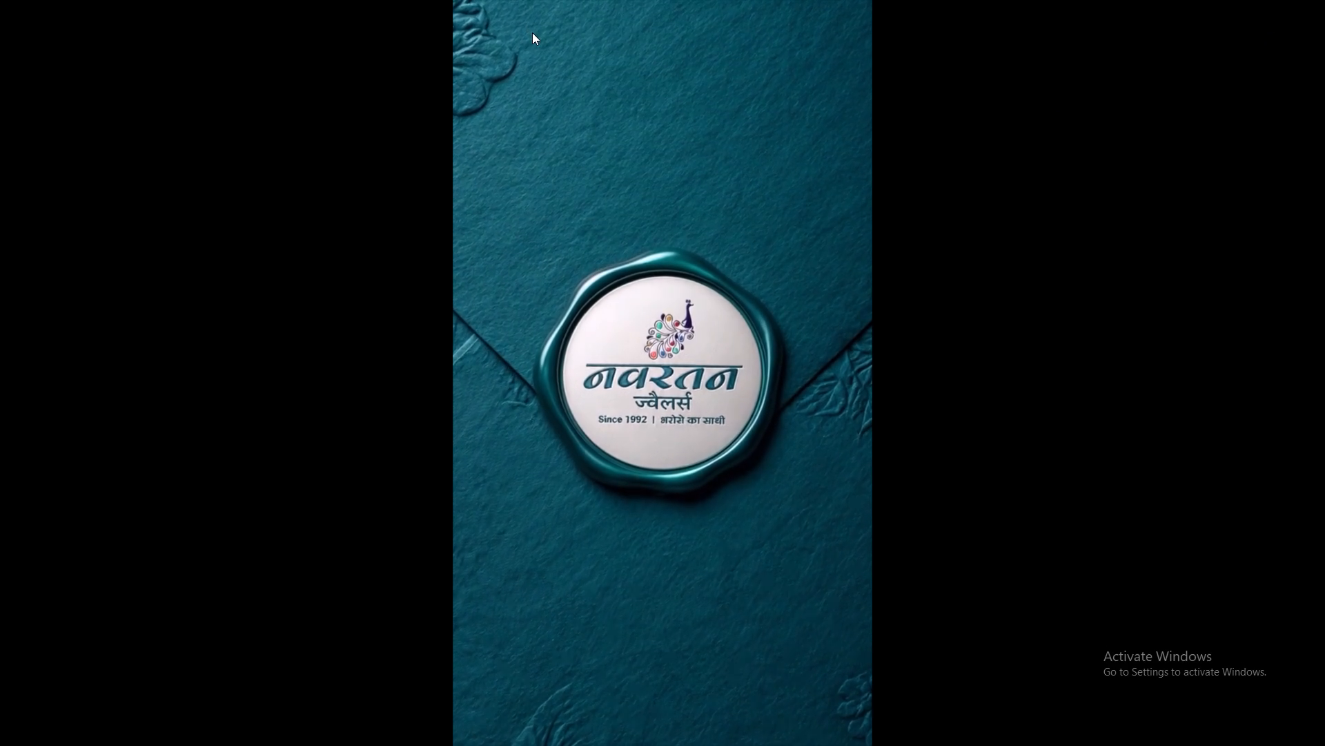
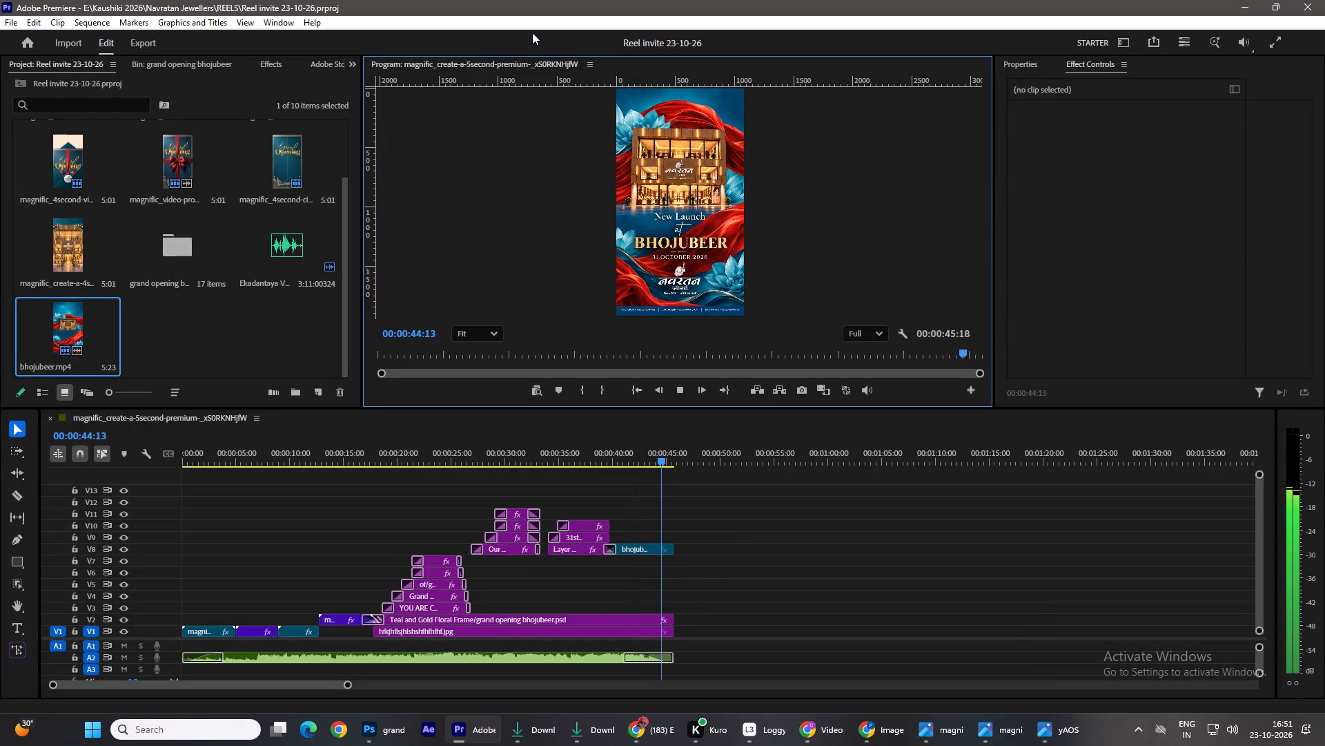
Return the playhead to the start of the sequence and save the project.
drag(677, 461, 609, 468)
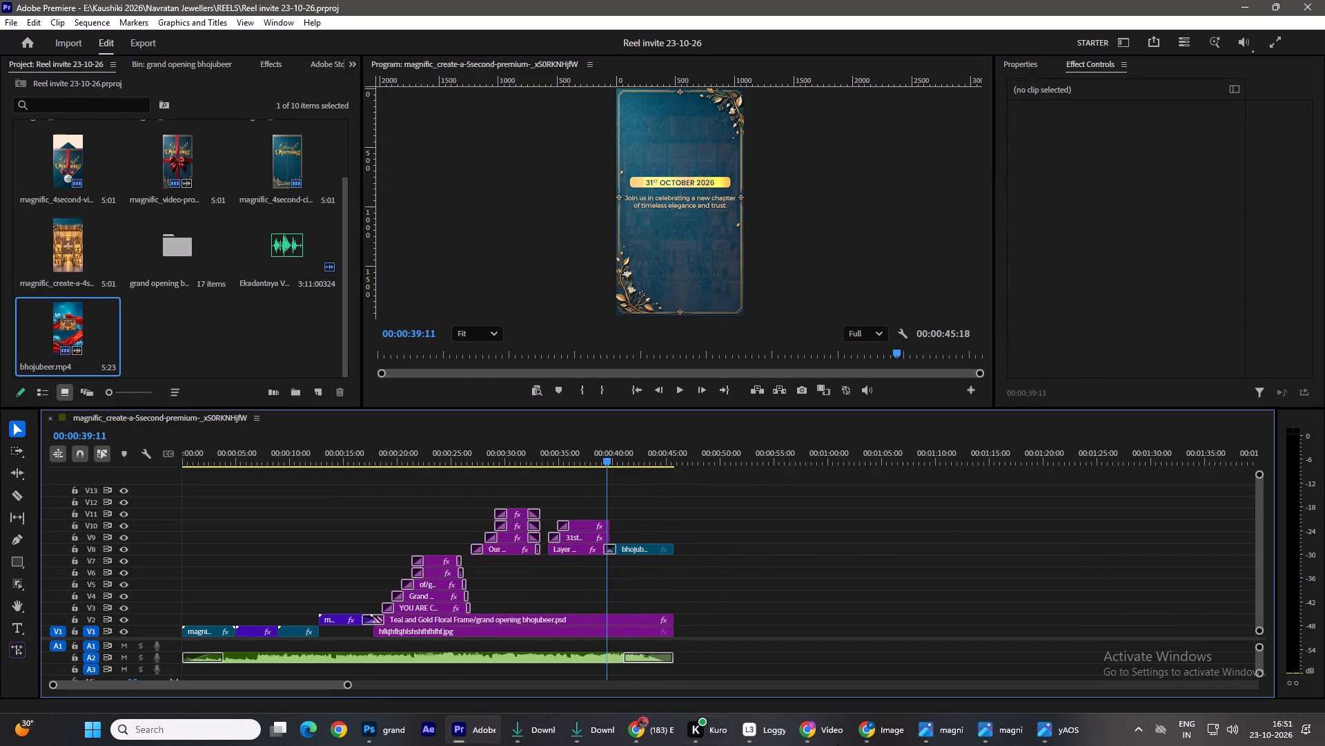
drag(607, 460, 175, 494)
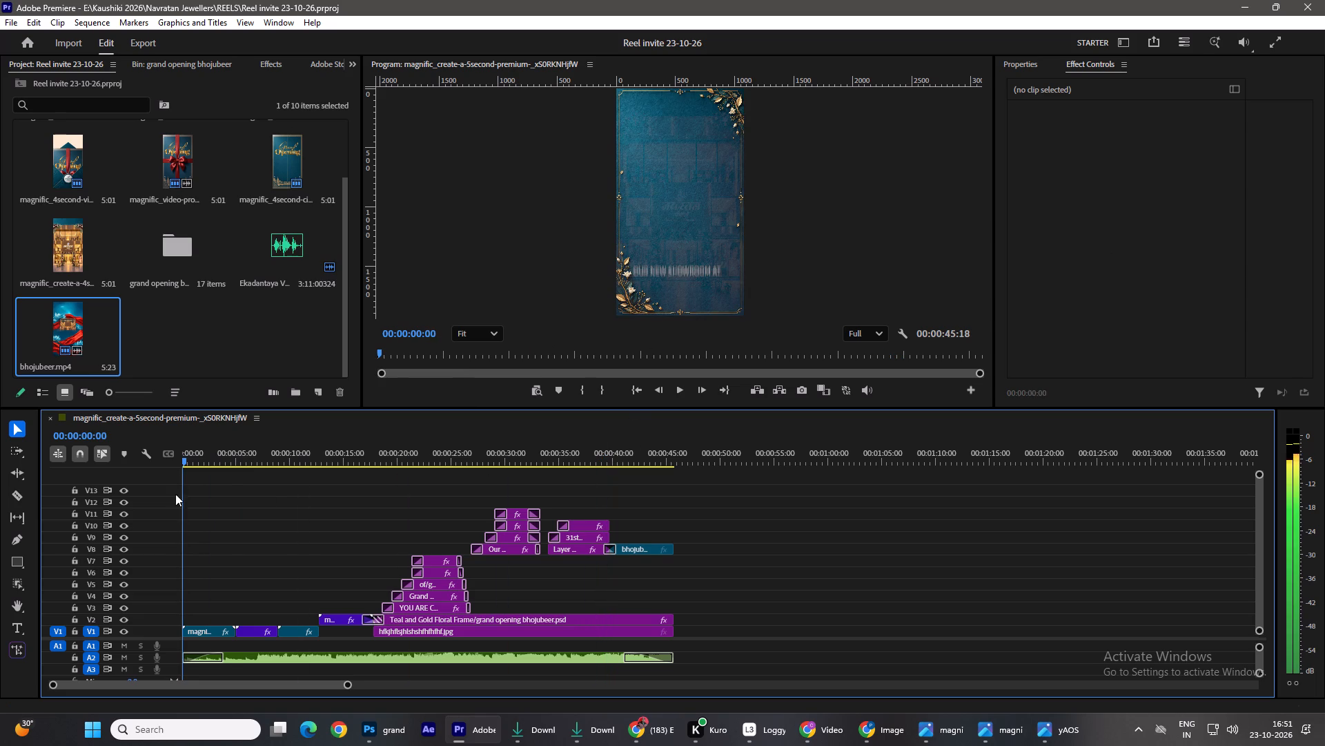
drag(175, 494, 29, 508)
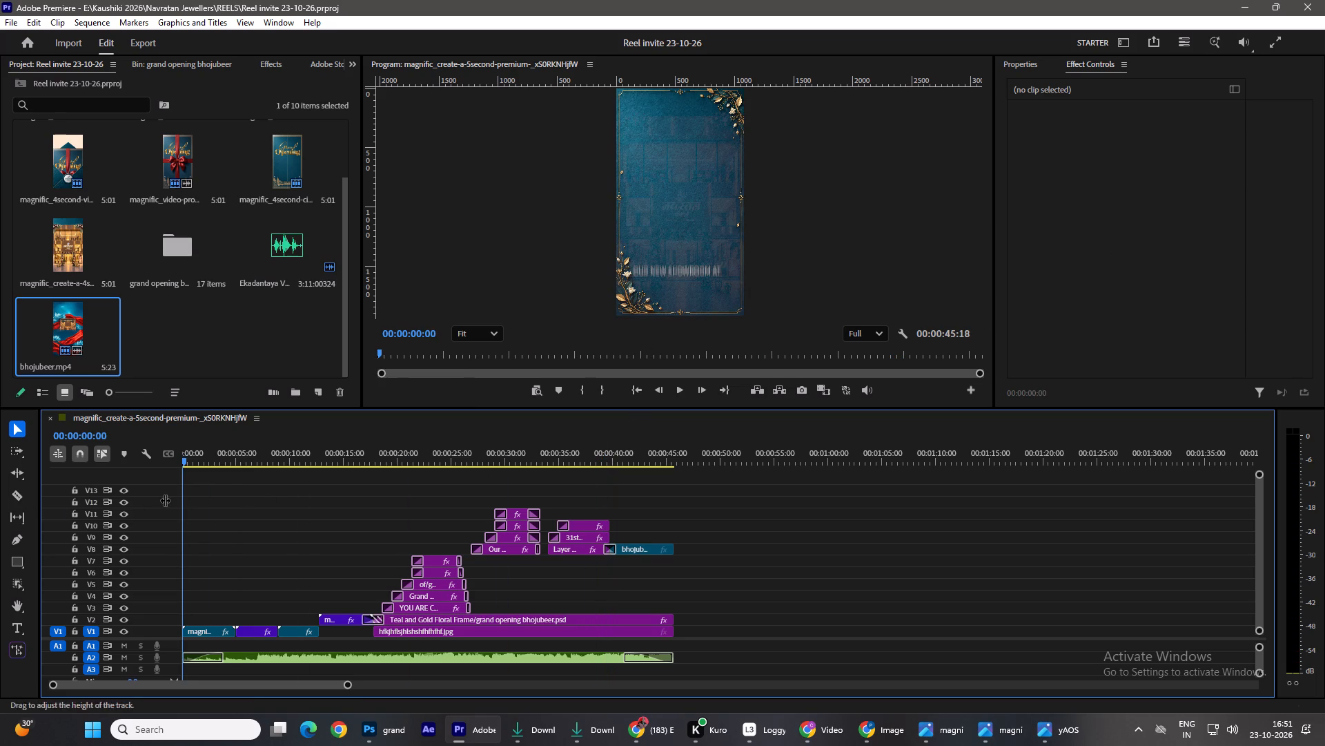
click(204, 477)
drag(193, 459, 210, 467)
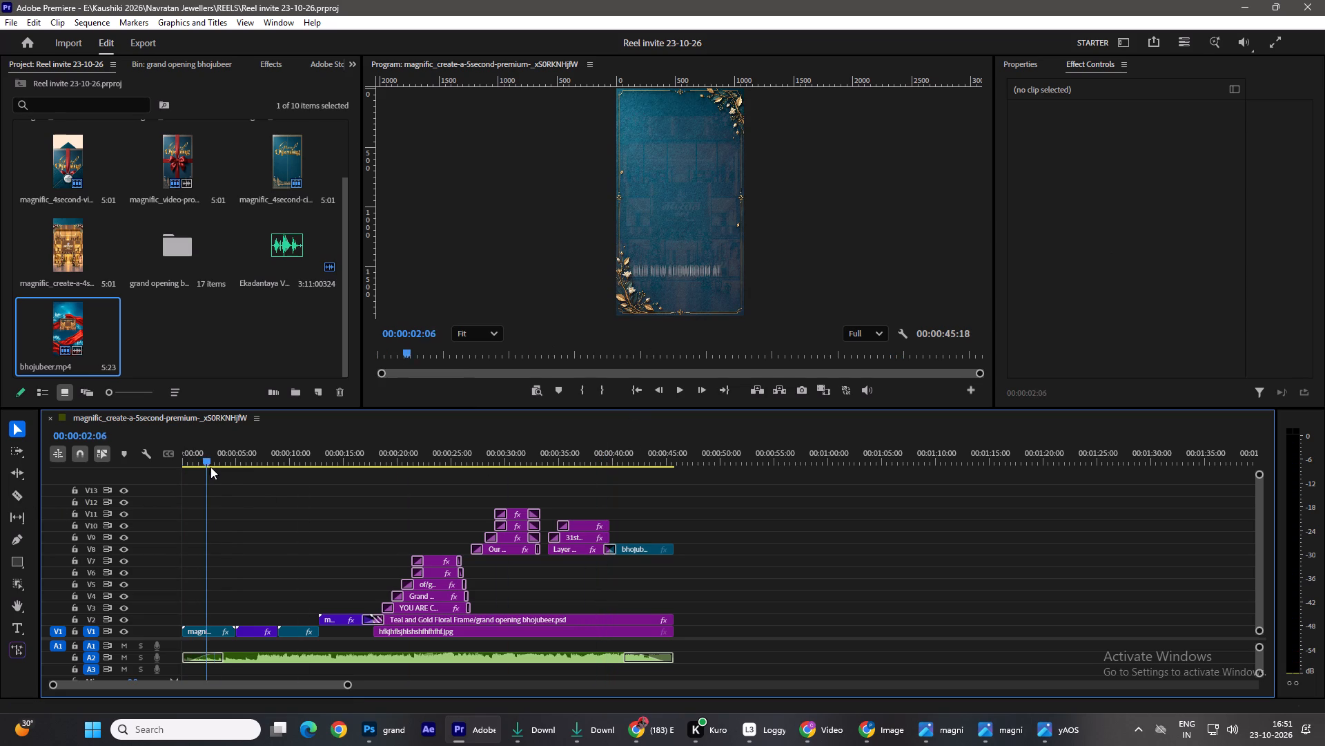
drag(210, 467, 137, 474)
click(241, 486)
key(ctrl+s)
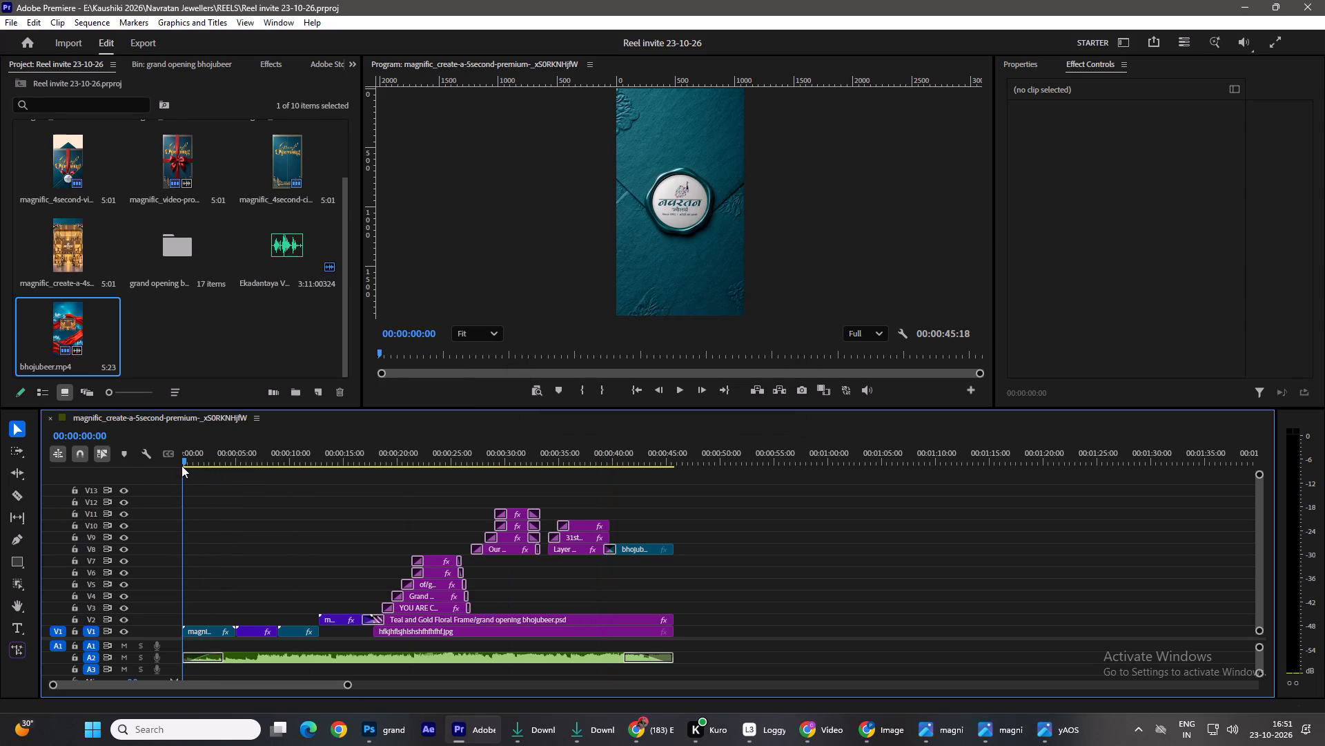
Review the invite reel from the sealed envelope opening through the text scenes to the closing Bhojubeer launch clip.
drag(190, 460, 279, 479)
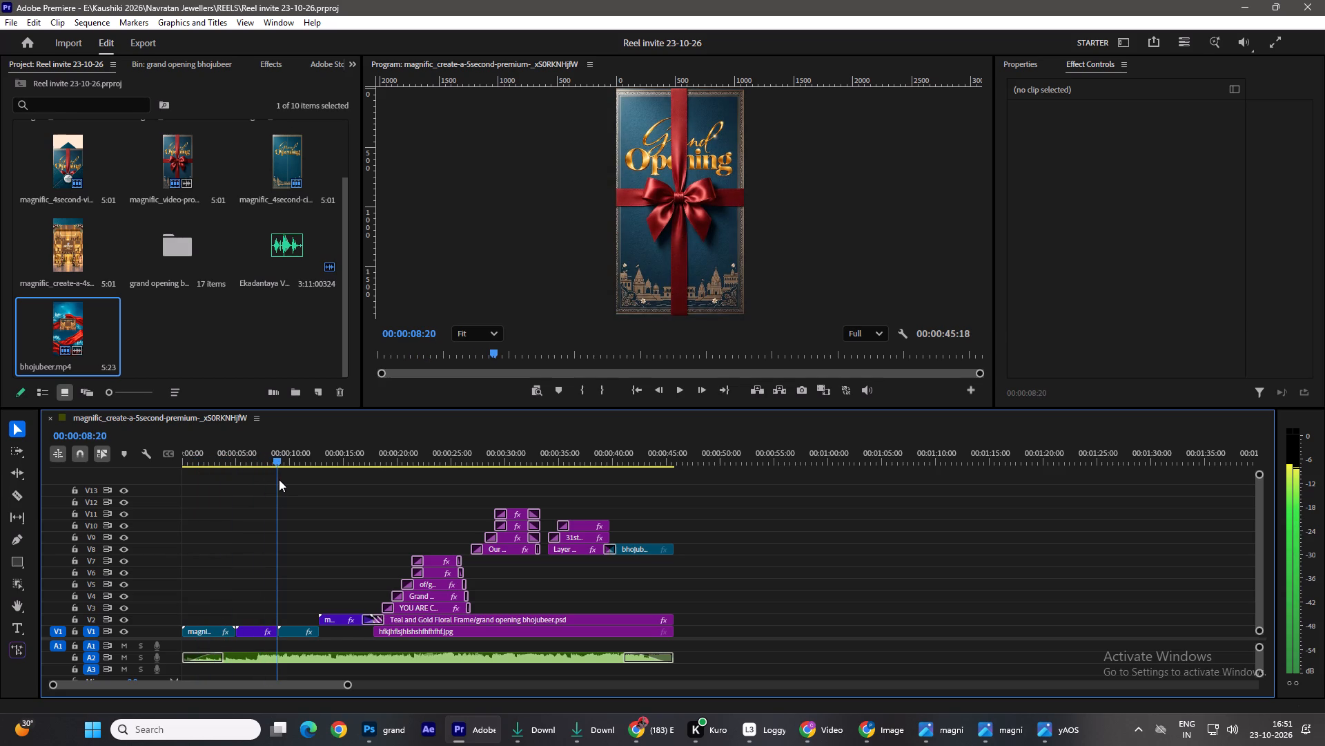
drag(279, 479, 468, 478)
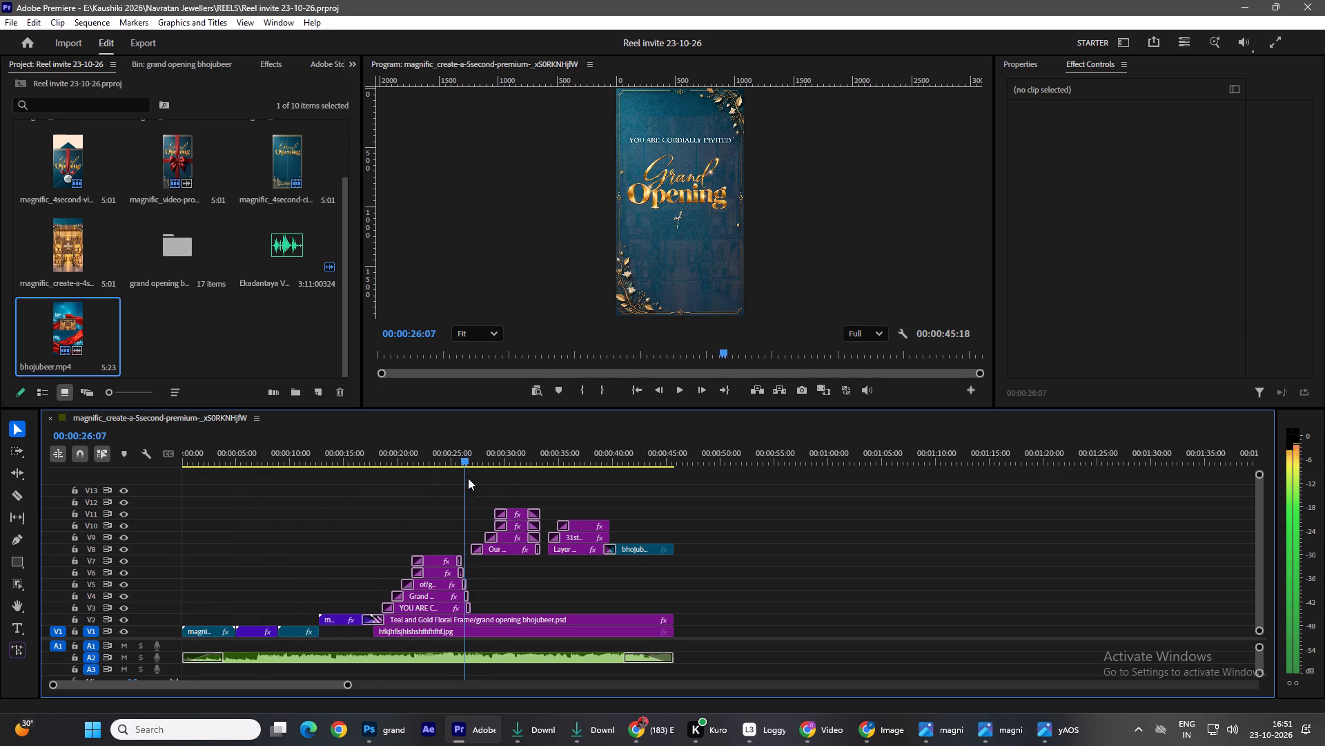
drag(468, 478, 471, 482)
click(374, 743)
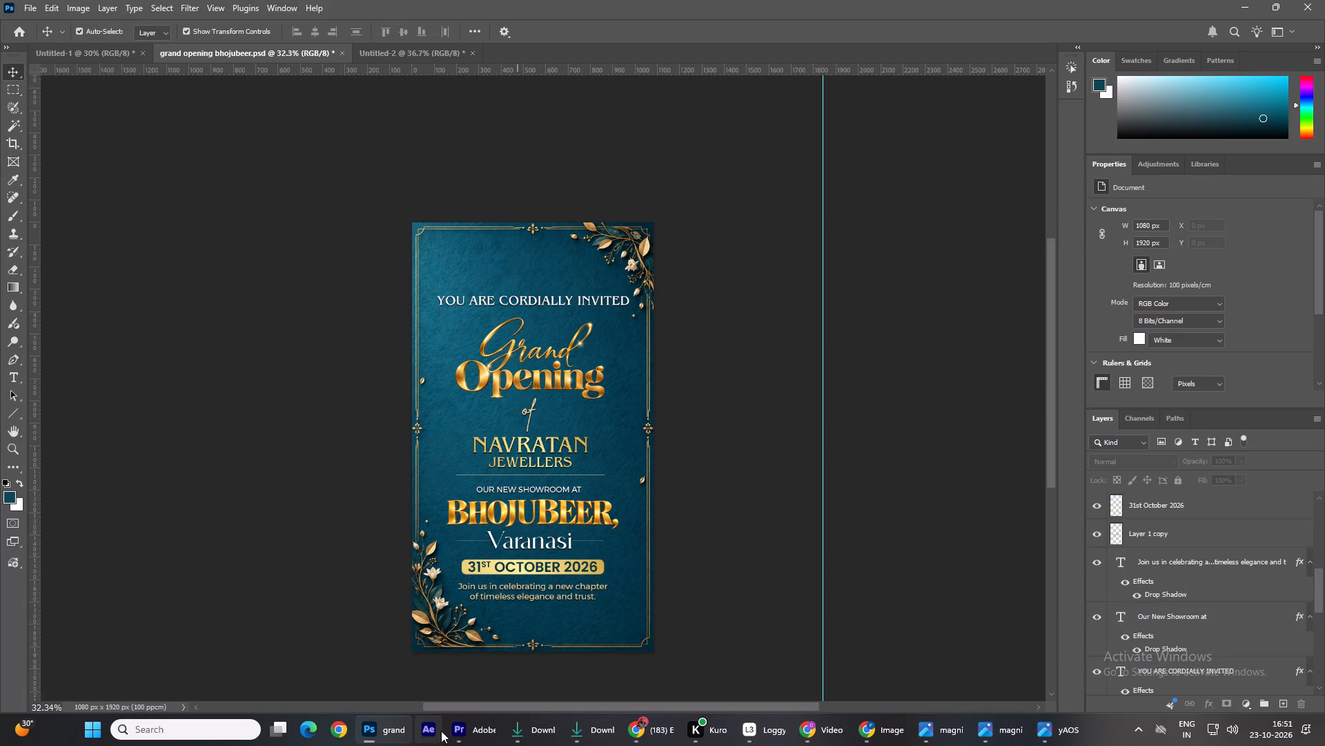
click(468, 735)
drag(468, 458, 446, 463)
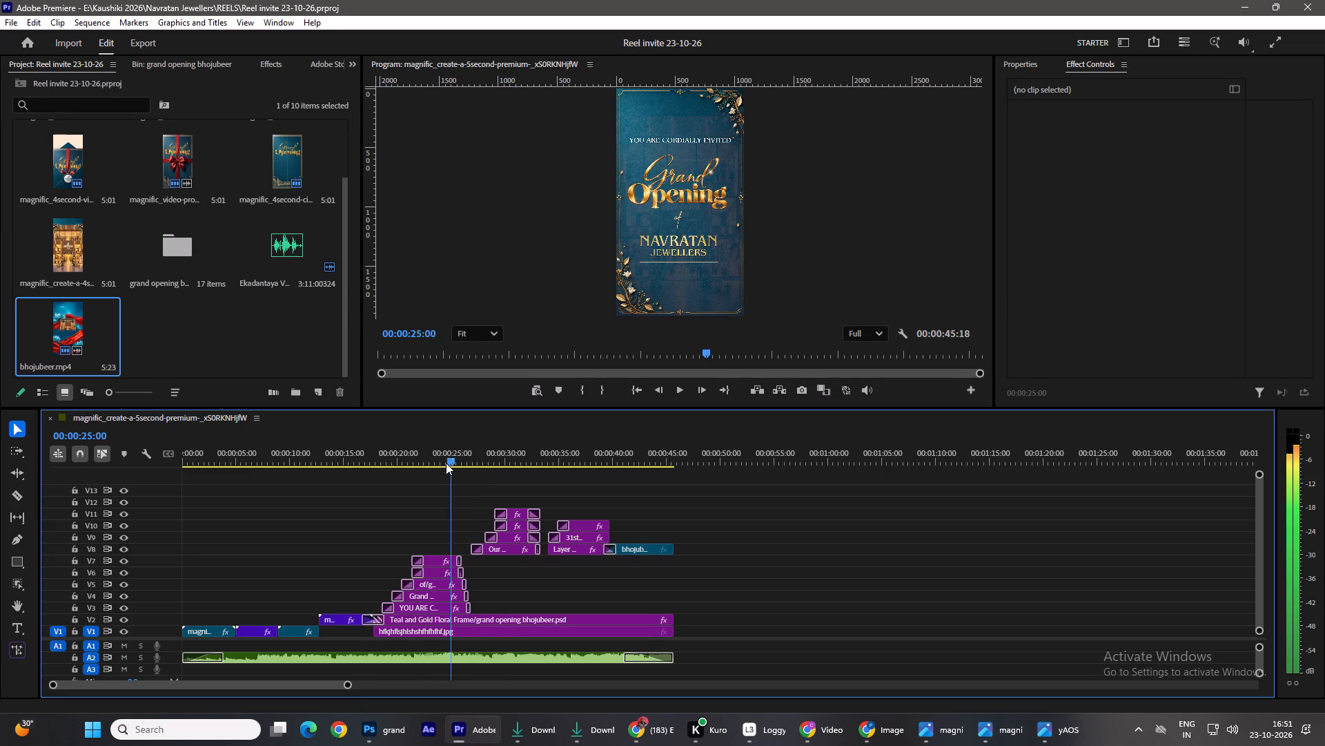
drag(446, 463, 418, 454)
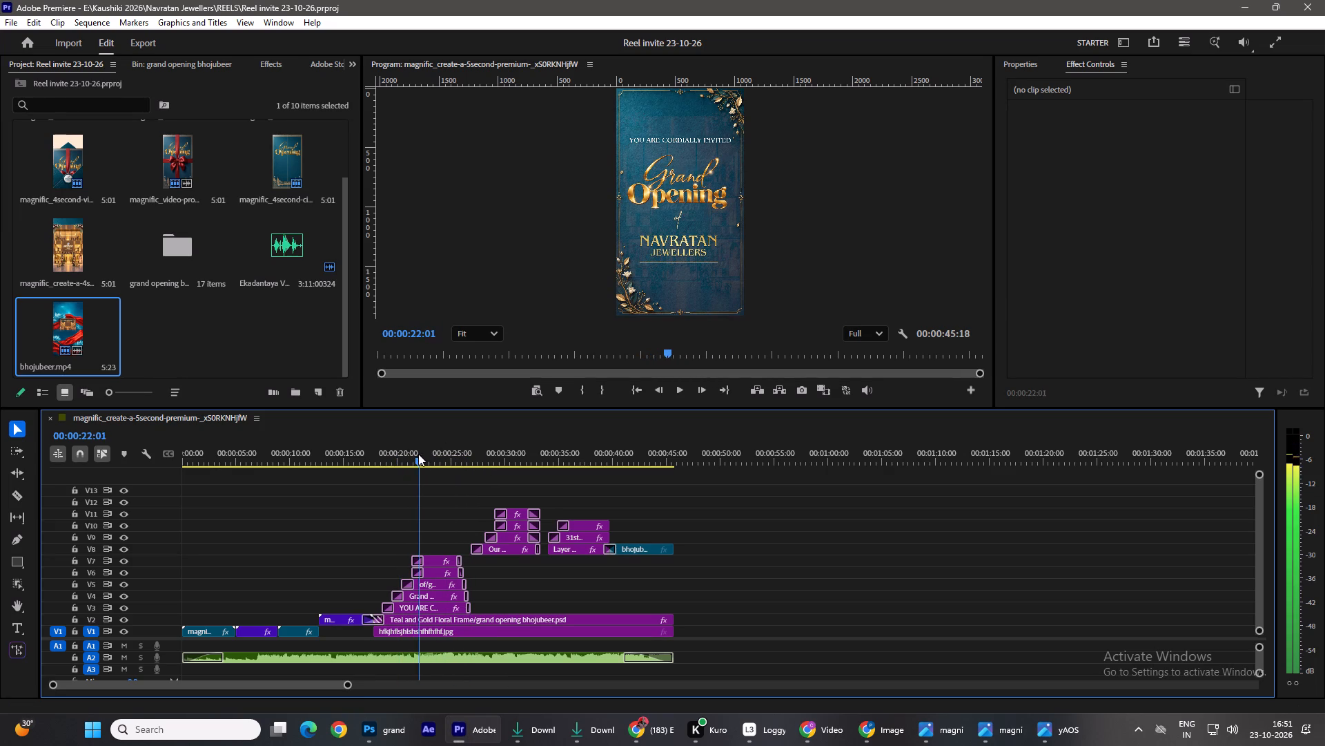
drag(418, 454, 522, 480)
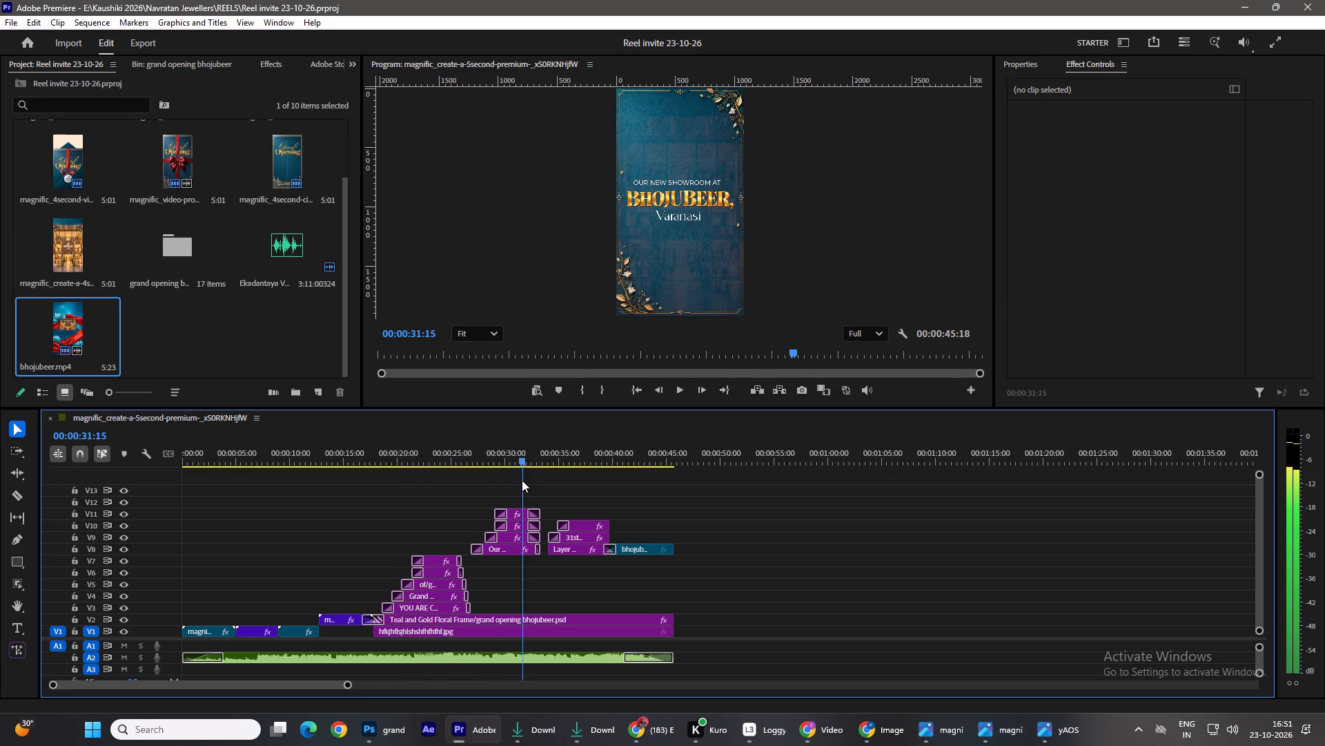
drag(522, 480, 581, 490)
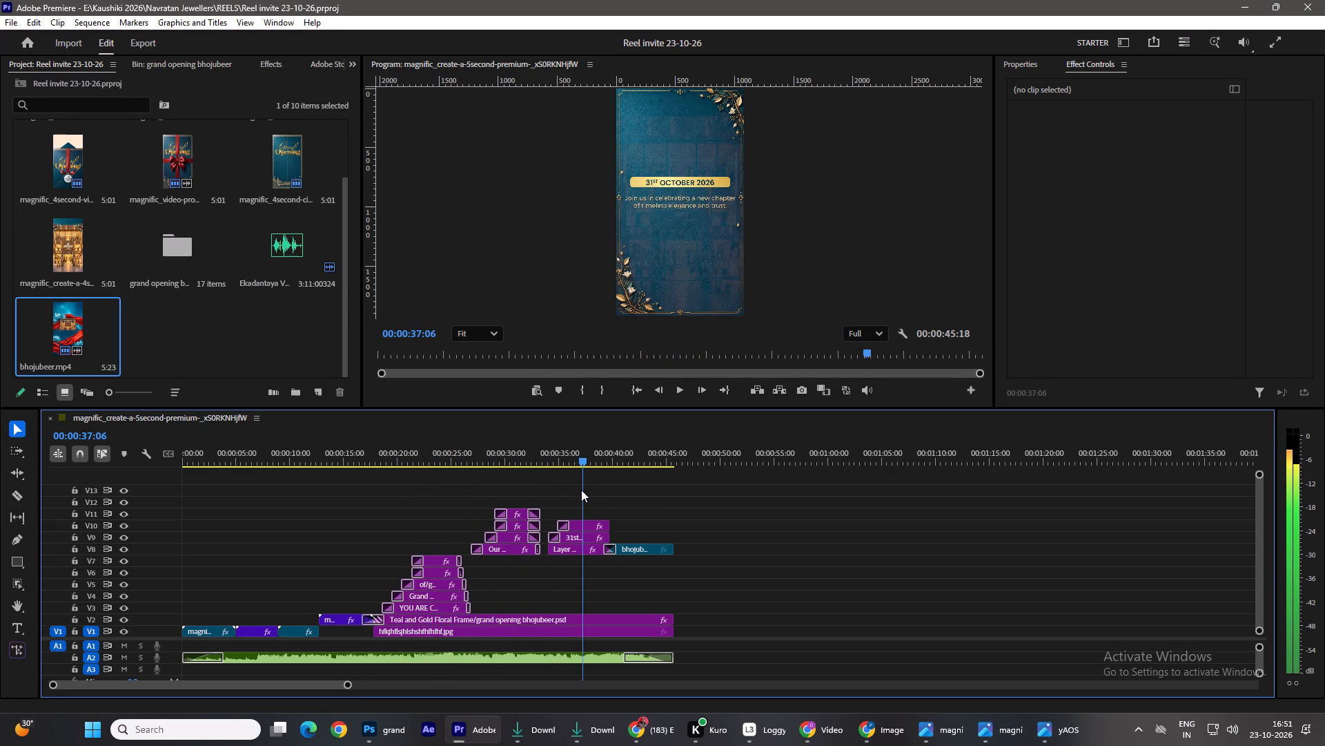
drag(581, 490, 611, 500)
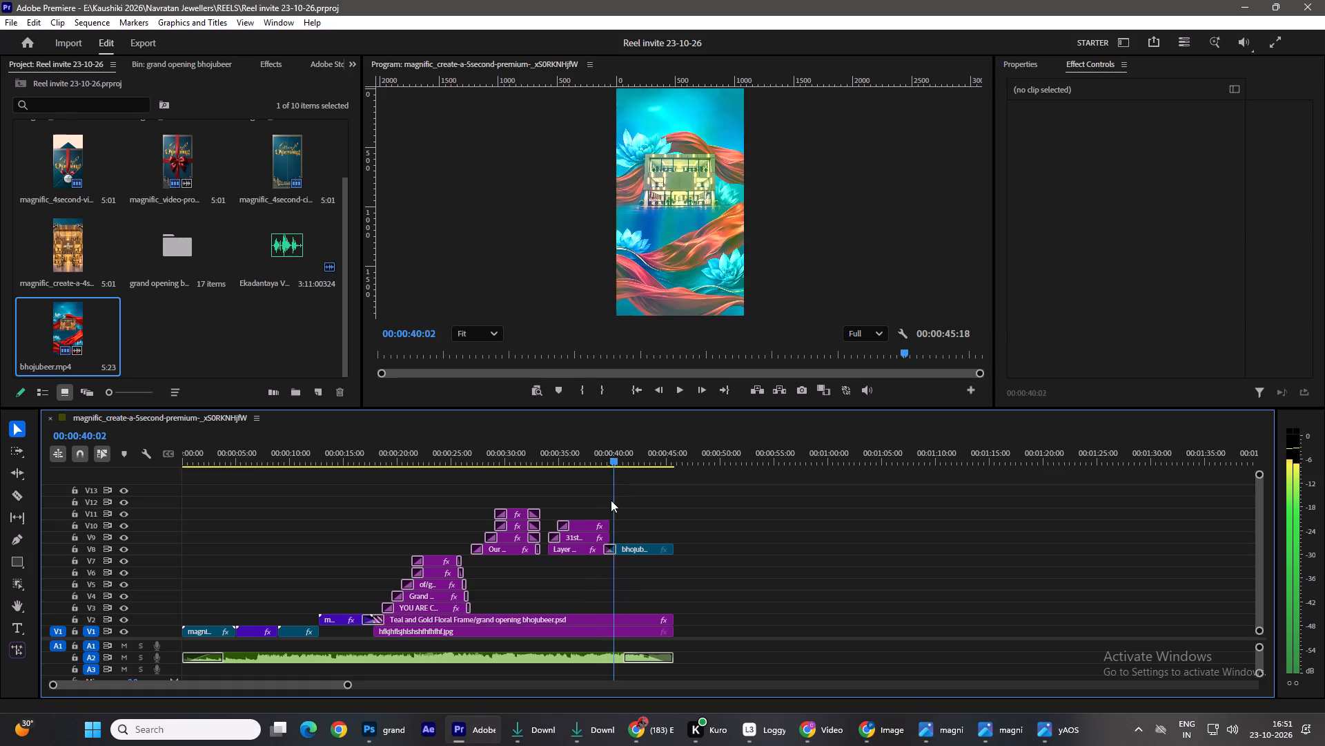
drag(611, 500, 601, 501)
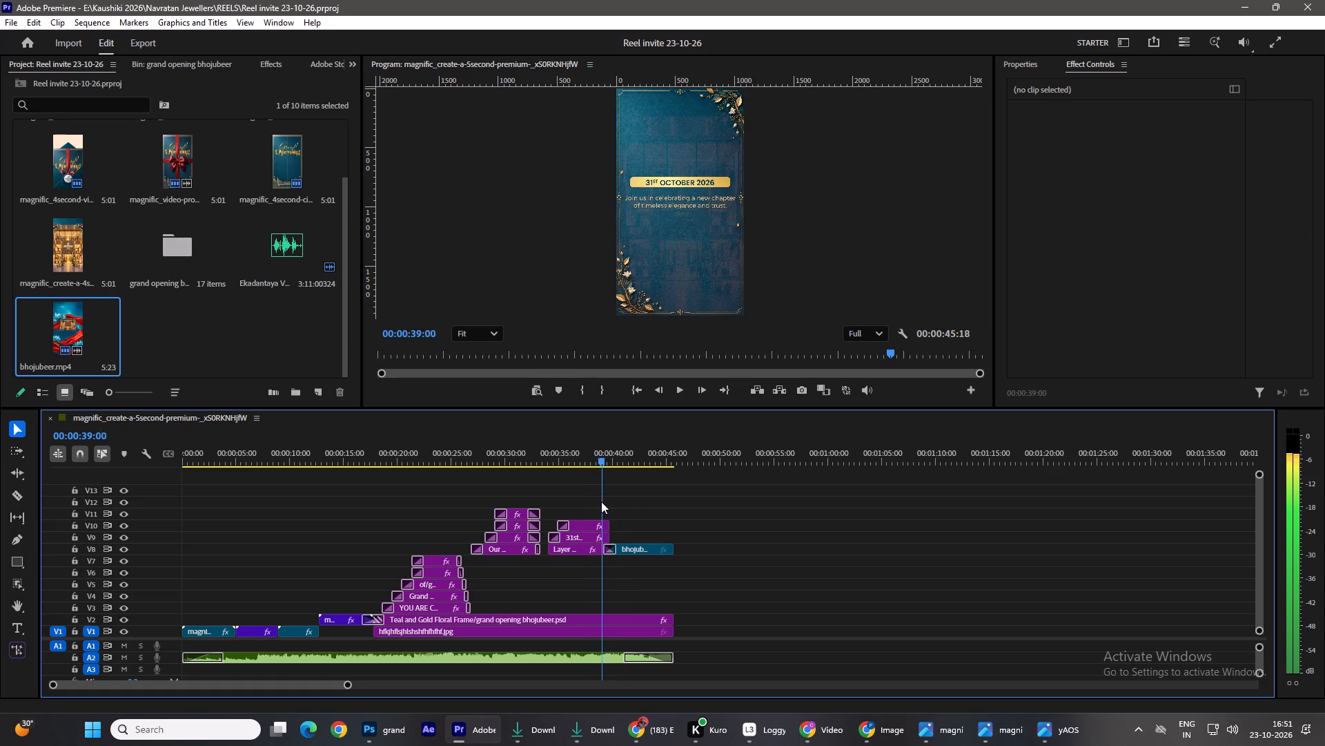
drag(601, 501, 646, 521)
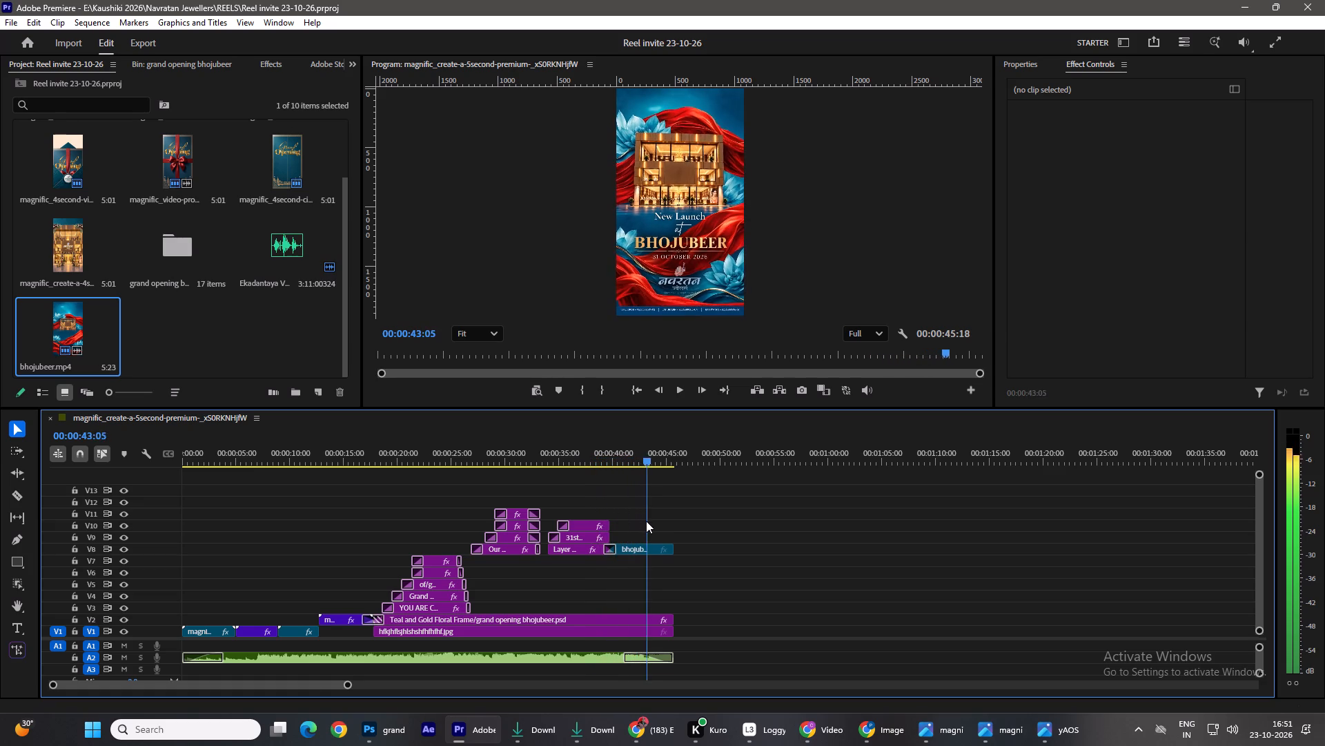
drag(646, 521, 667, 537)
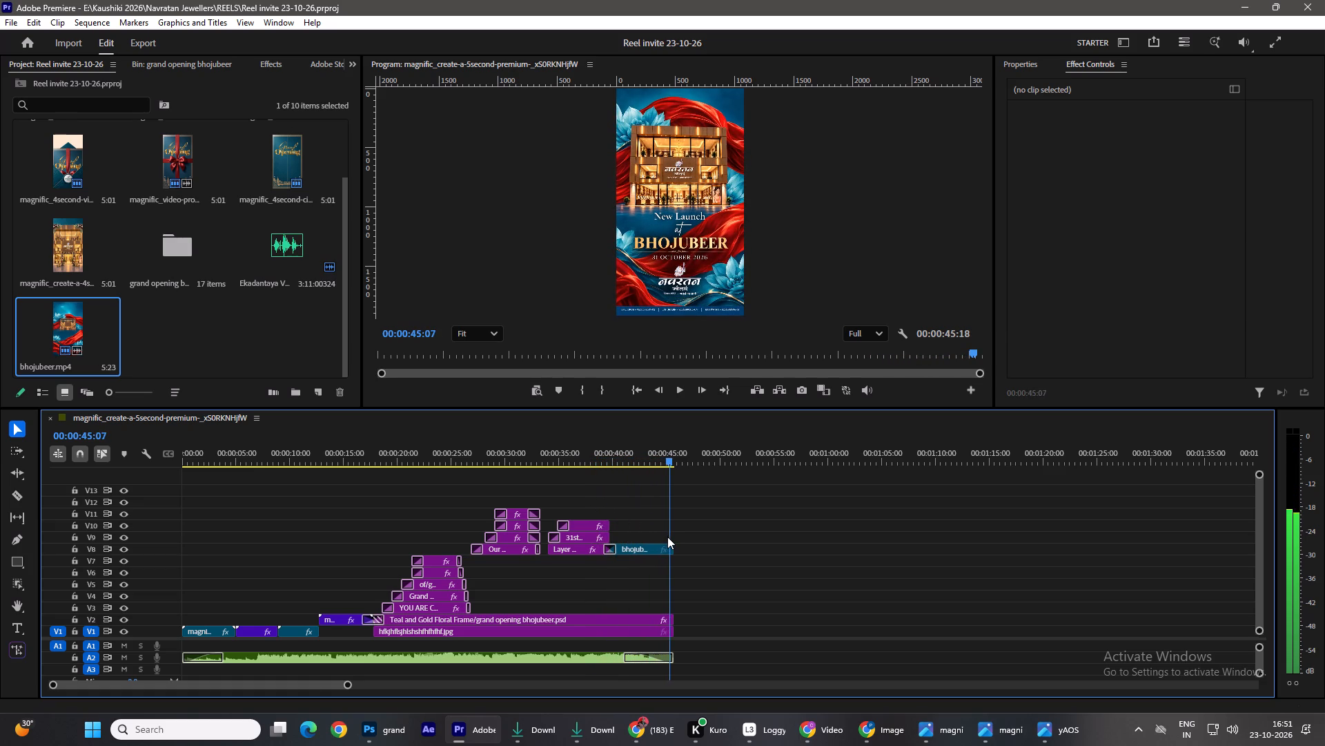
drag(667, 537, 642, 532)
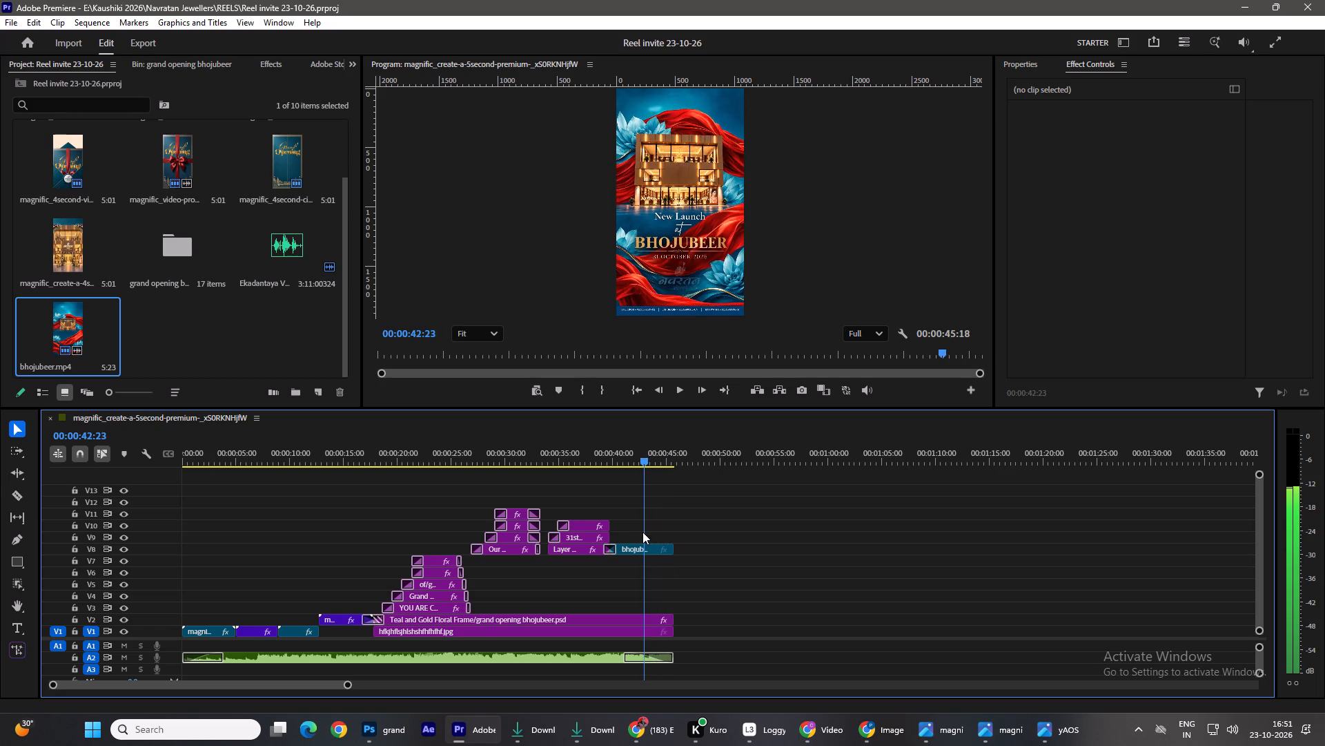
drag(642, 532, 667, 549)
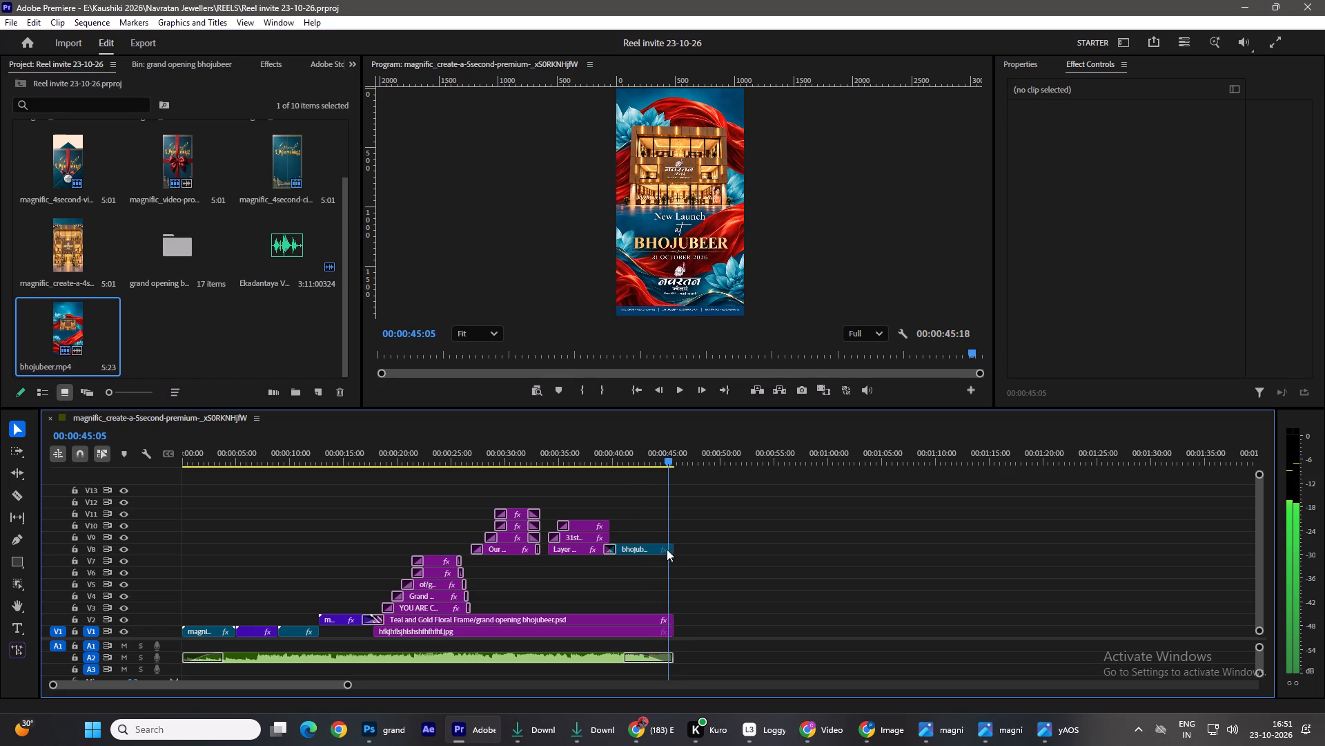
drag(667, 549, 664, 551)
Check the sequence from end to start in the export preview and return to editing without exporting.
click(156, 43)
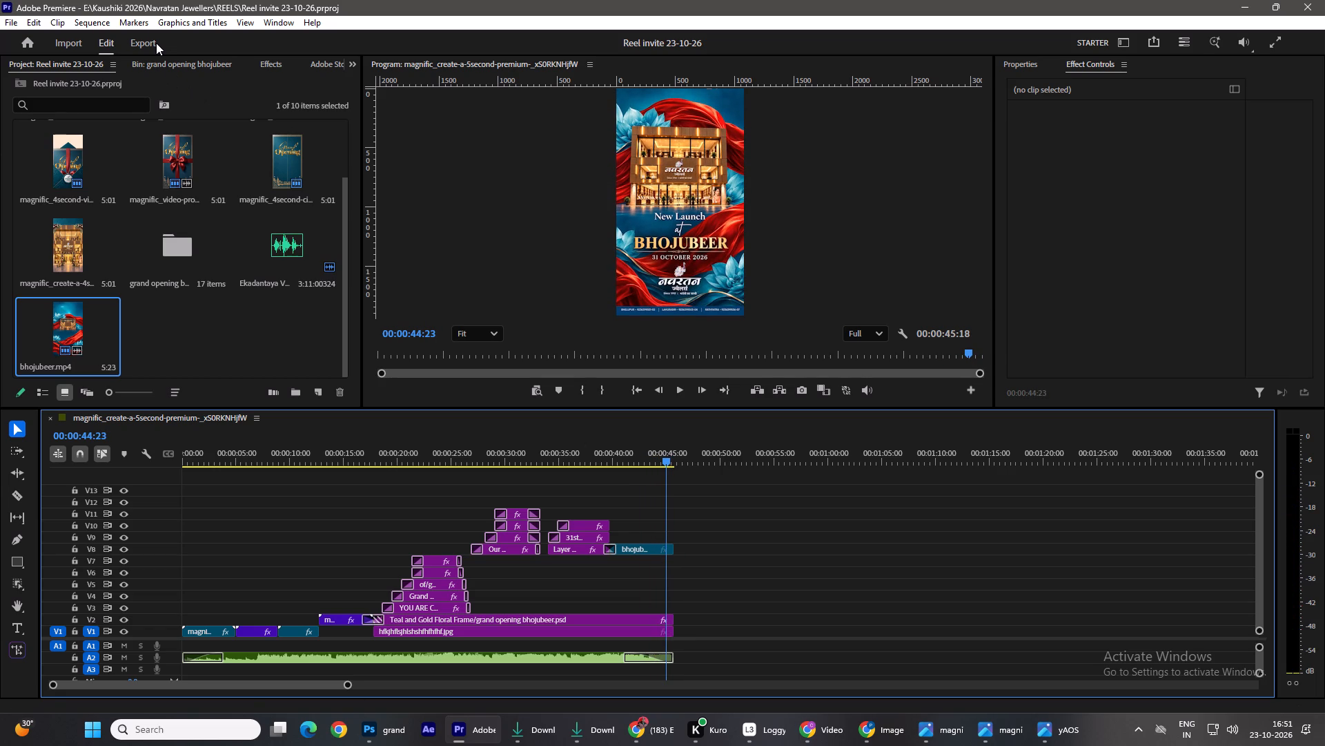
click(148, 43)
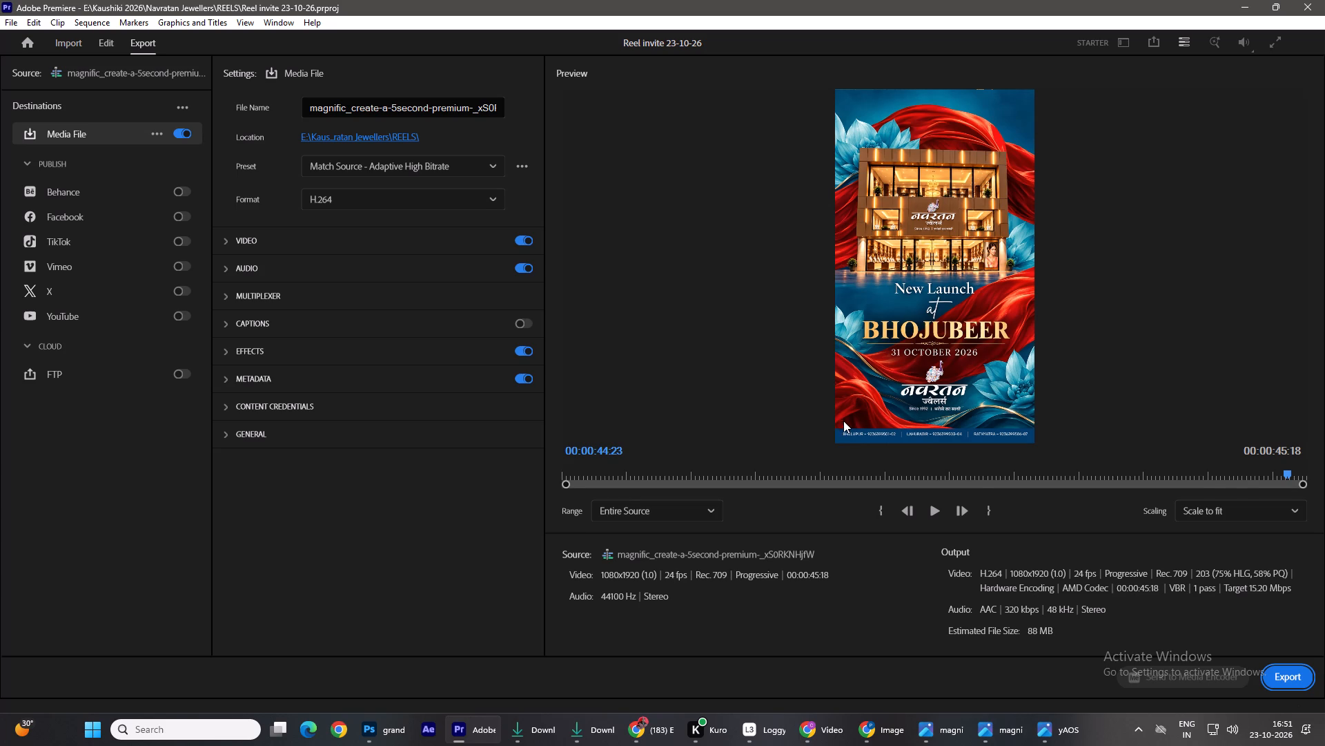
drag(1279, 470, 950, 481)
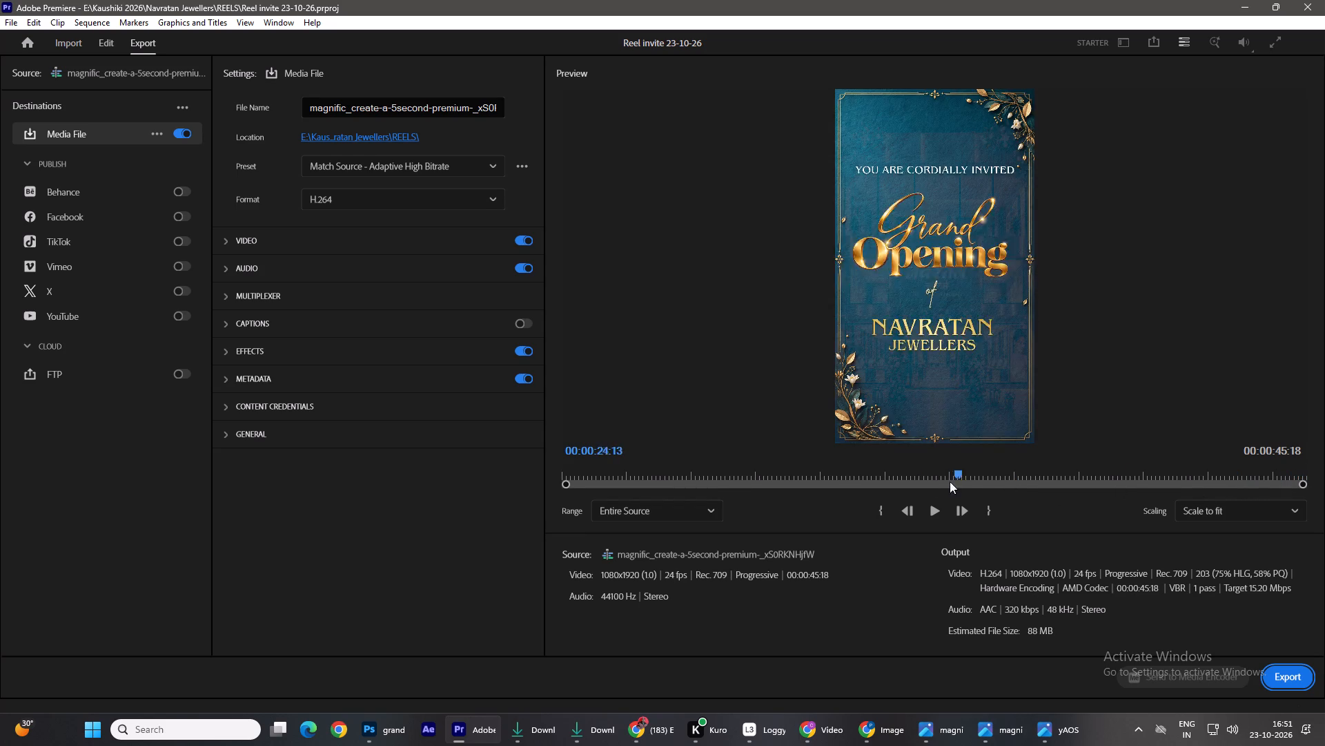
drag(950, 481, 582, 467)
click(119, 48)
click(112, 45)
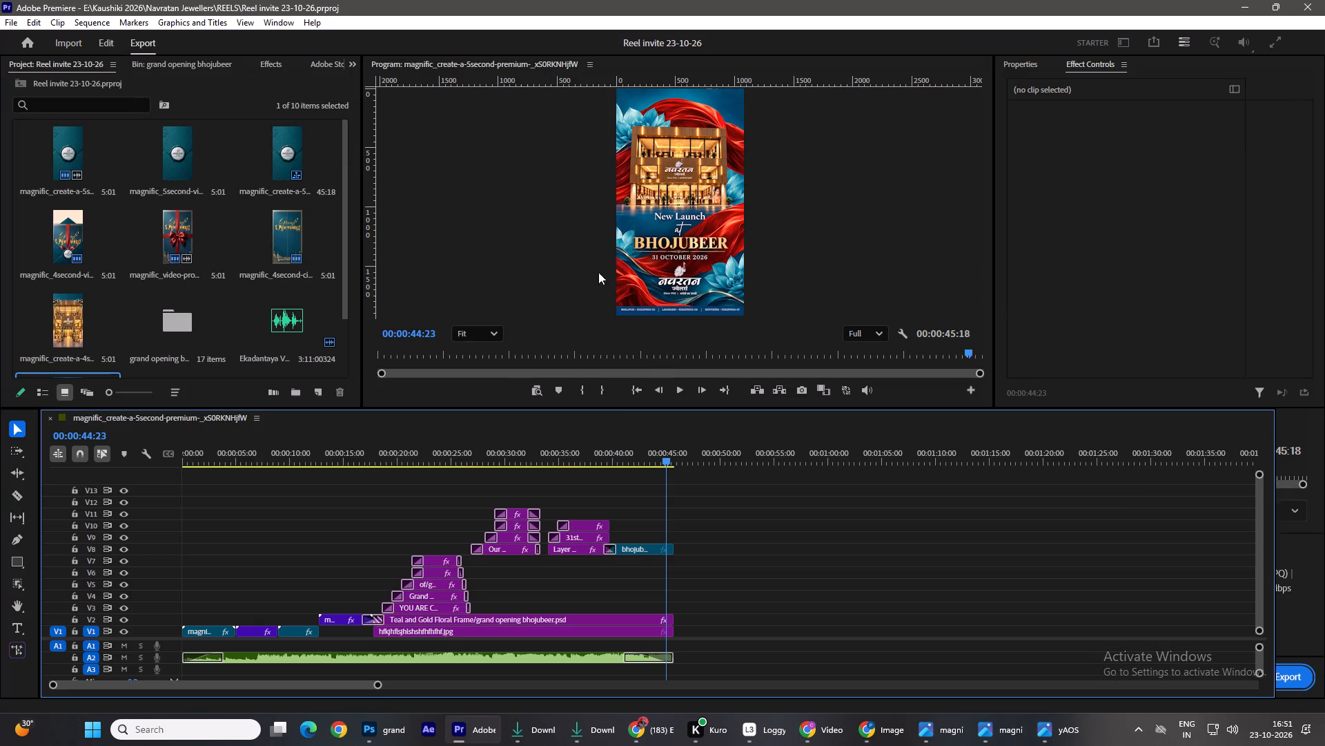
Save the project.
key(ctrl+s)
Import Navratan_Post.png from the Header, footer and CTA folder.
scroll(157, 298, down, 5)
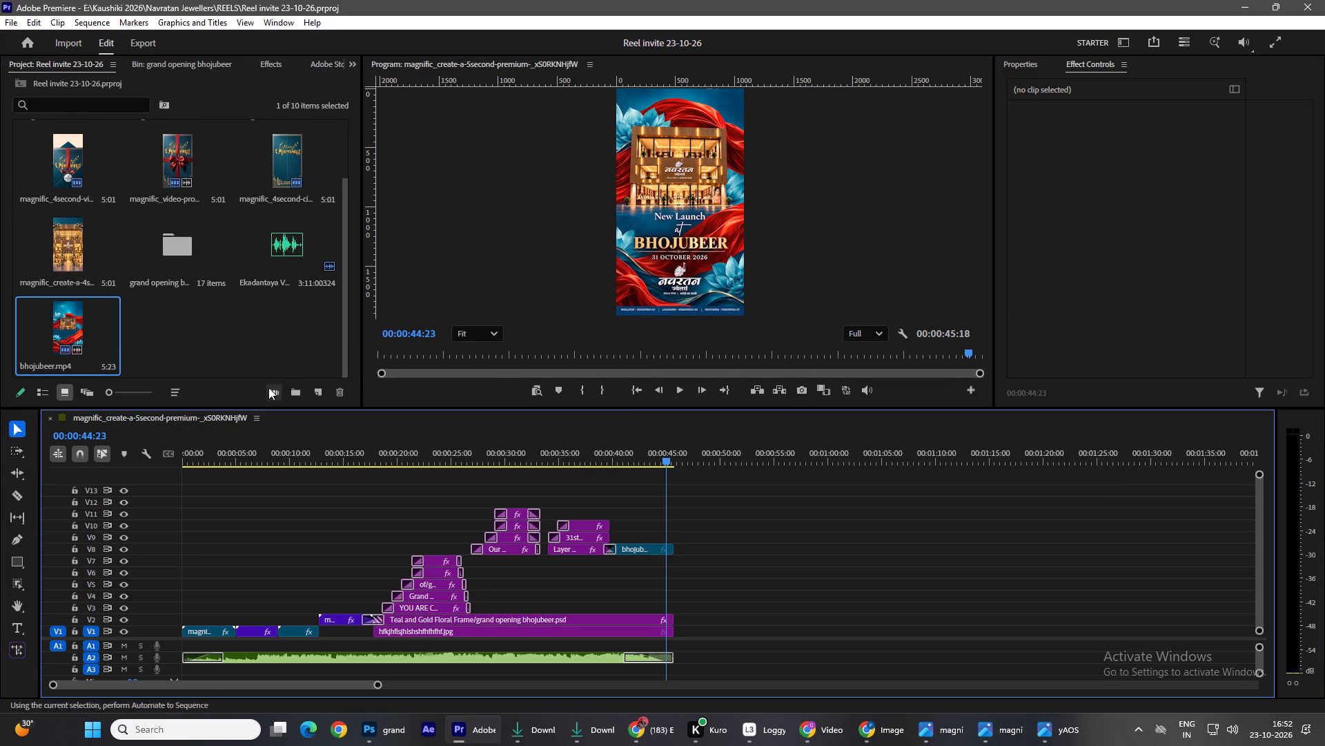
key(ctrl+i)
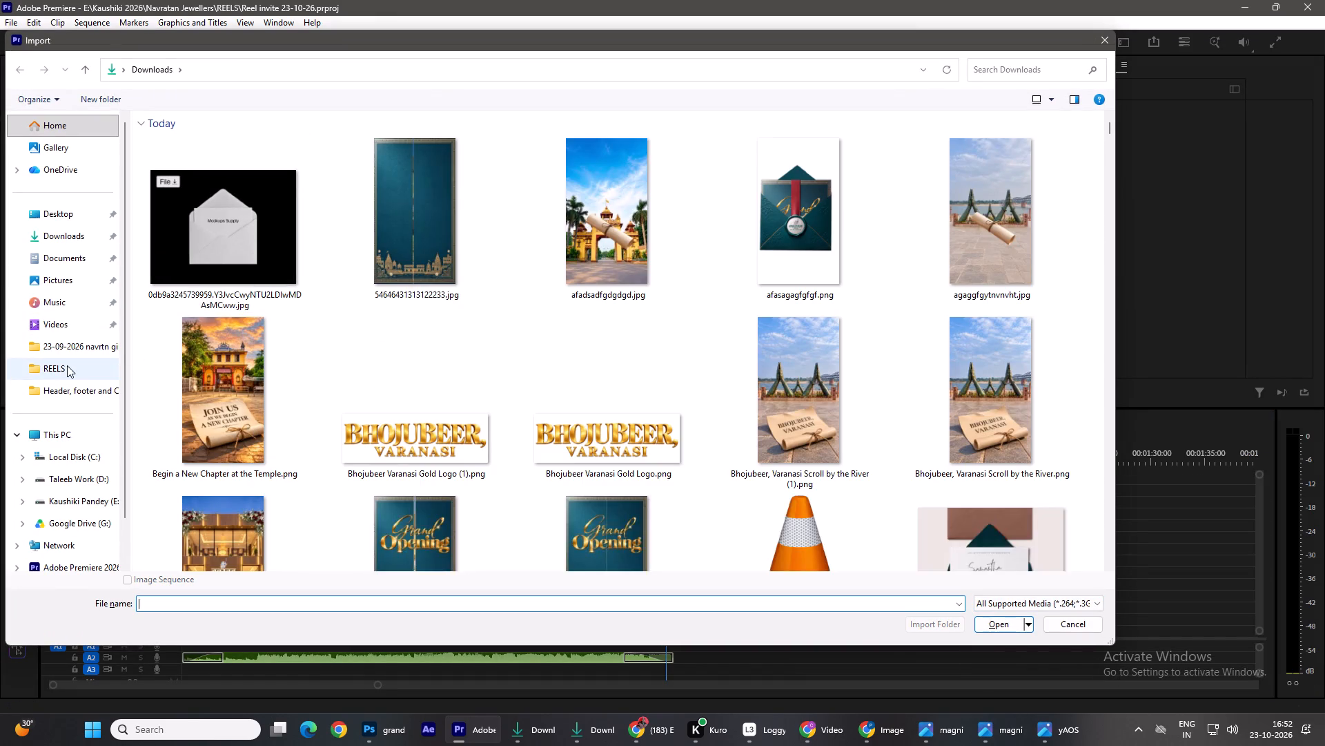
click(67, 365)
click(68, 395)
scroll(1119, 377, down, 4)
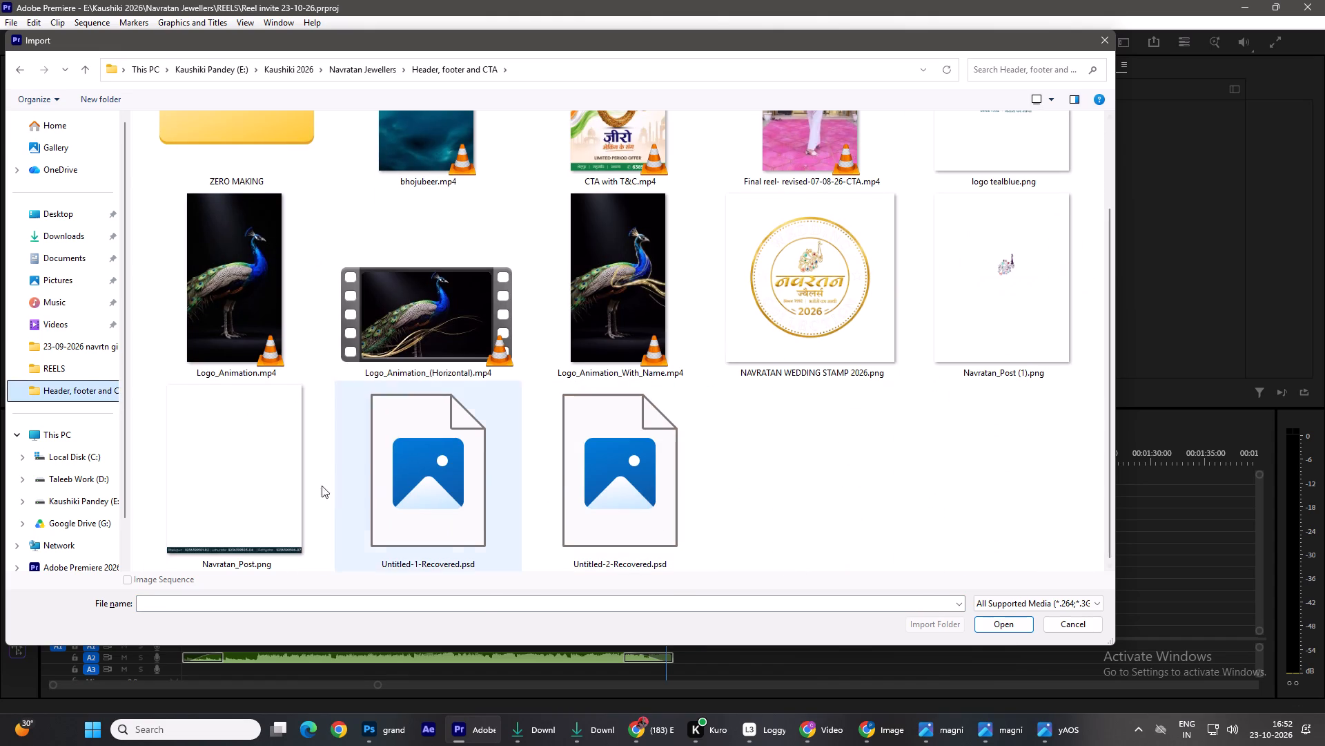
double_click(278, 494)
Place Navratan_Post.png on track V12 from the sequence start and extend it to where the date text layers end.
drag(181, 326, 138, 506)
drag(237, 504, 540, 514)
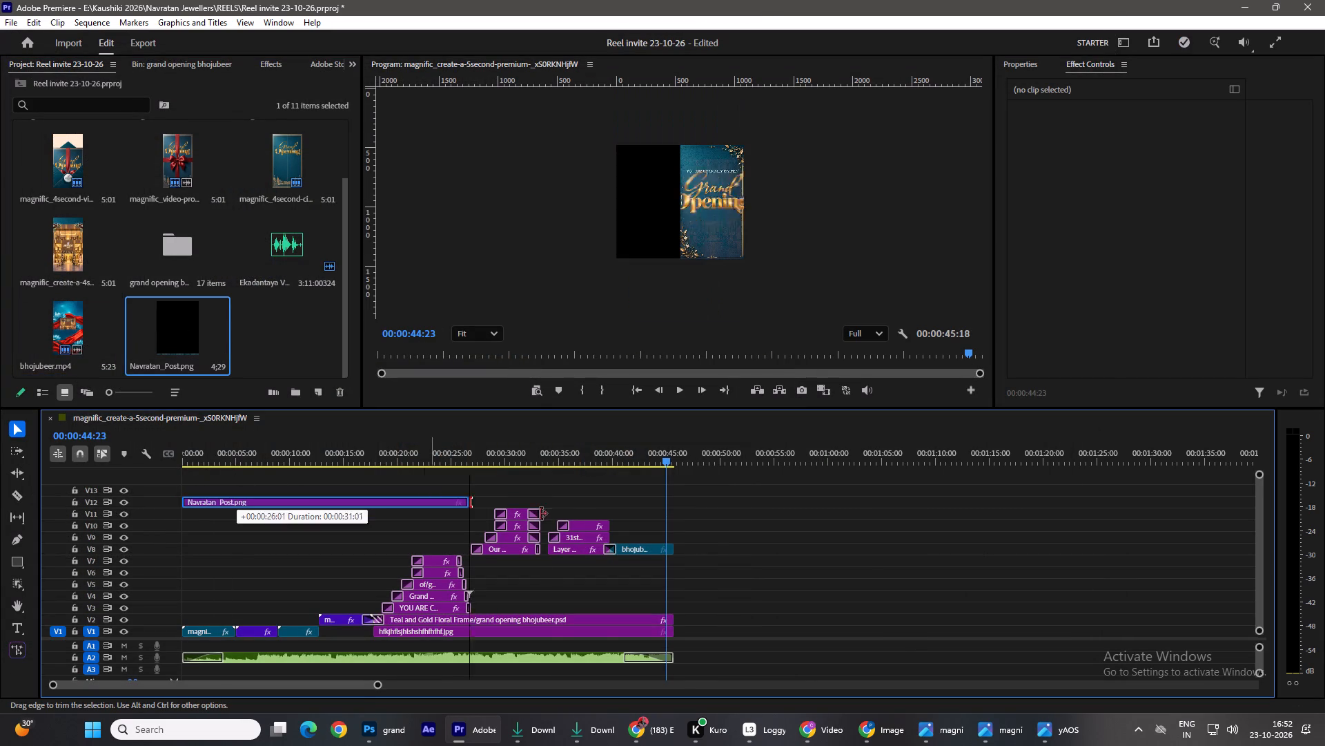
drag(540, 514, 609, 516)
Move the Navratan_Post.png footer to the bottom of the frame by setting its vertical position to 1240.
drag(676, 446, 640, 452)
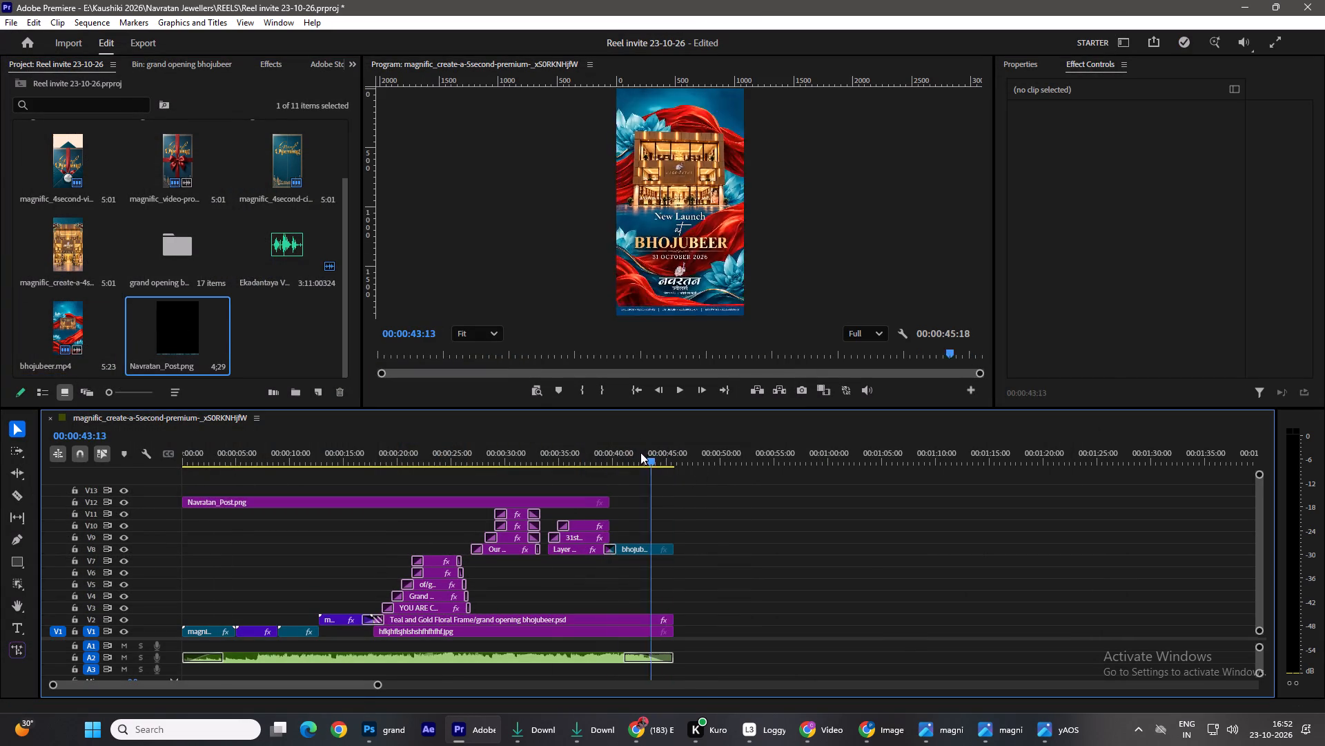
drag(640, 452, 609, 467)
click(567, 495)
click(567, 499)
right_click(567, 499)
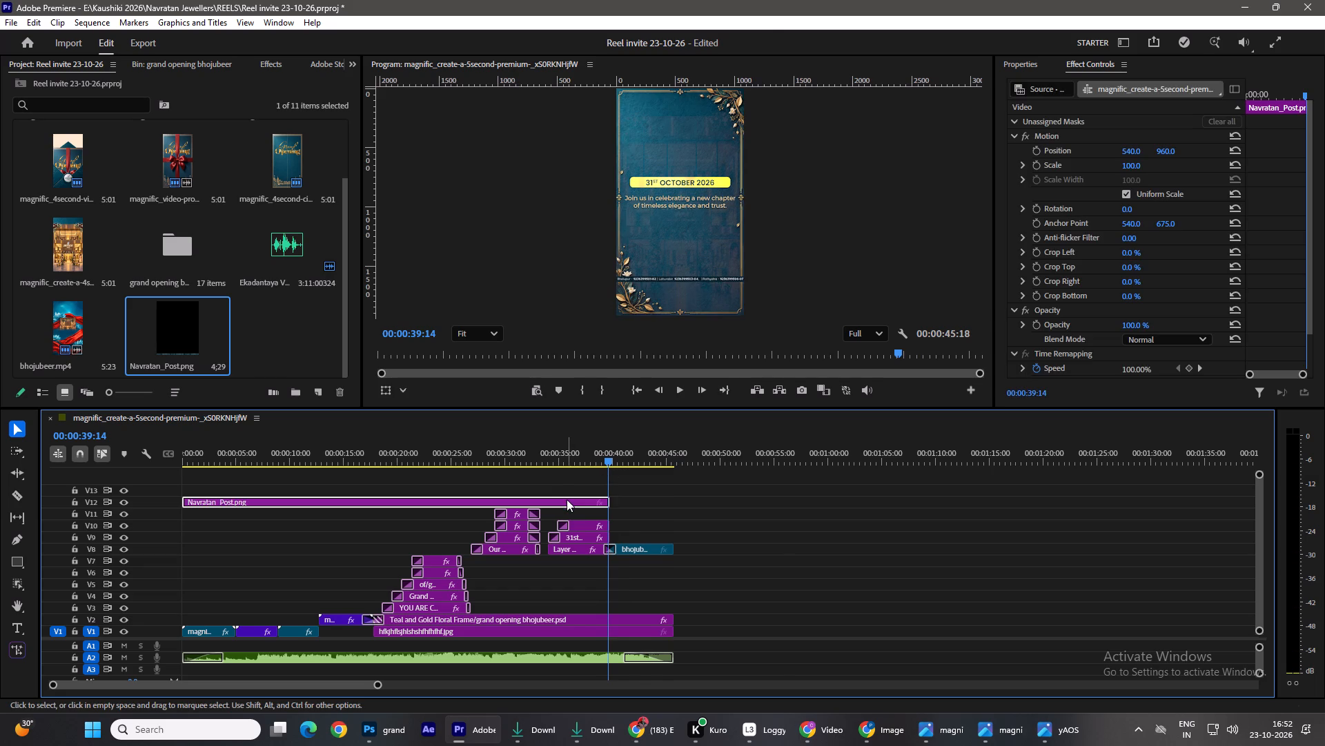
click(626, 563)
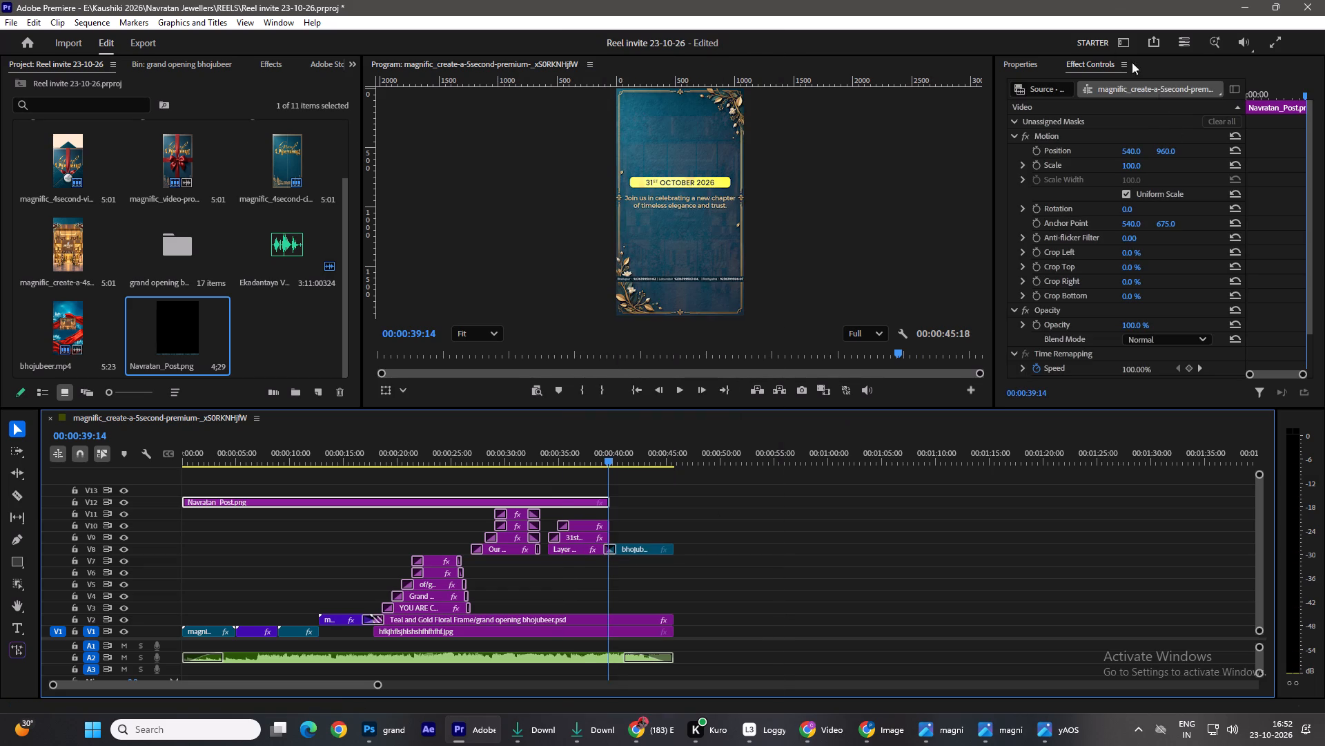
drag(1163, 152, 1166, 130)
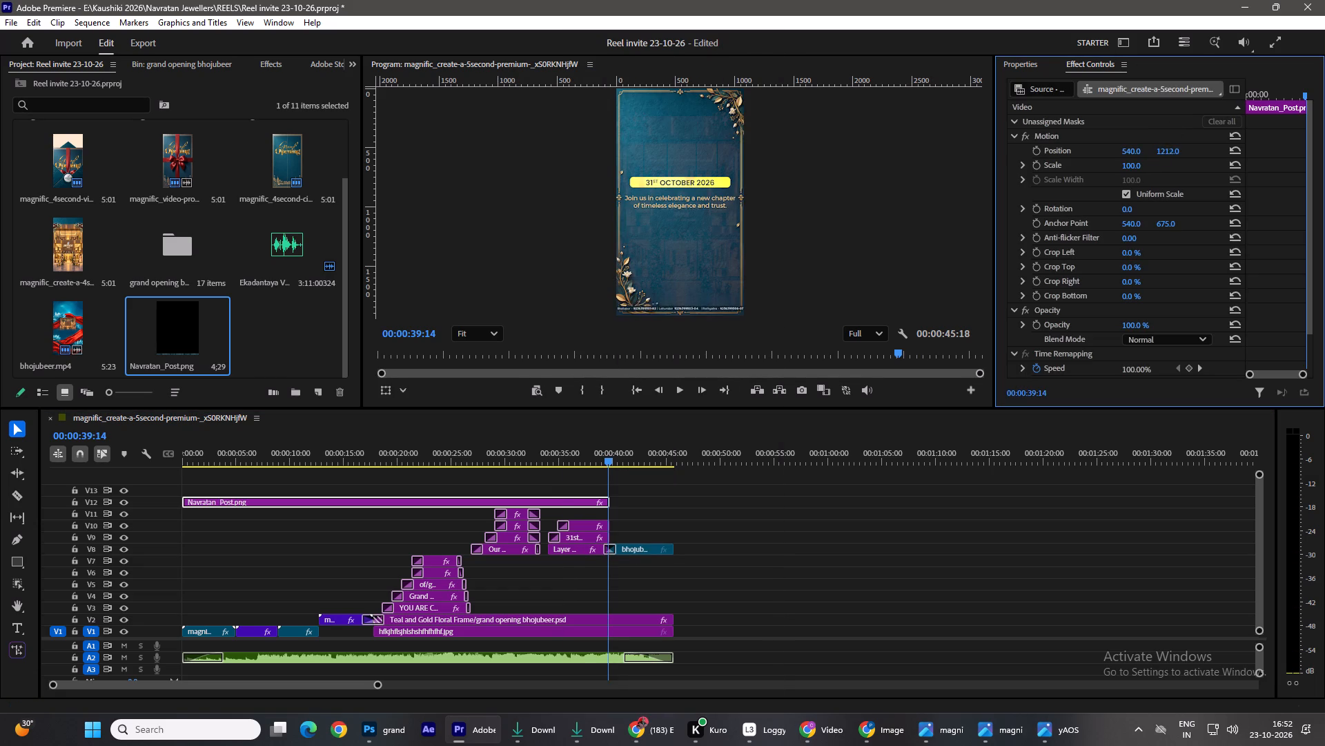
drag(1166, 130, 1166, 112)
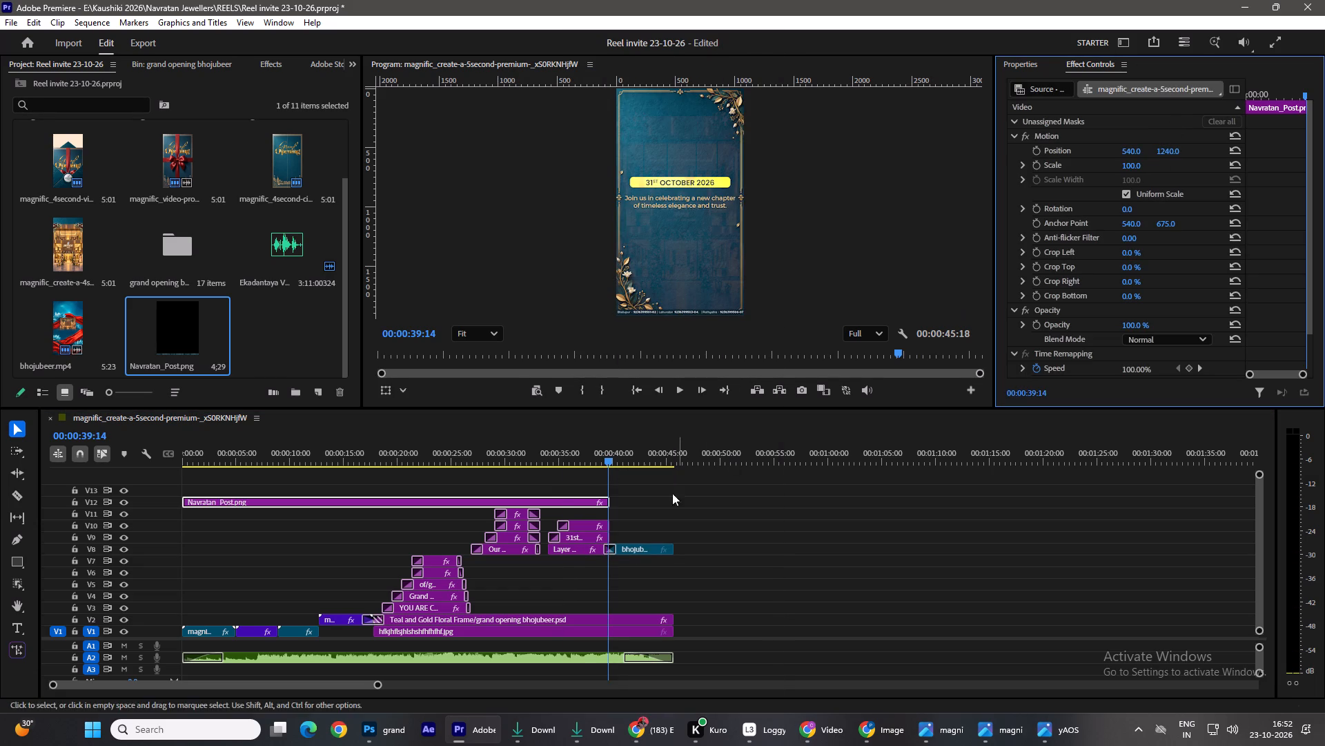
Import Navratan_Post (1).png from the Header, footer and CTA folder and place it on track V13 at the sequence start.
drag(603, 461, 100, 447)
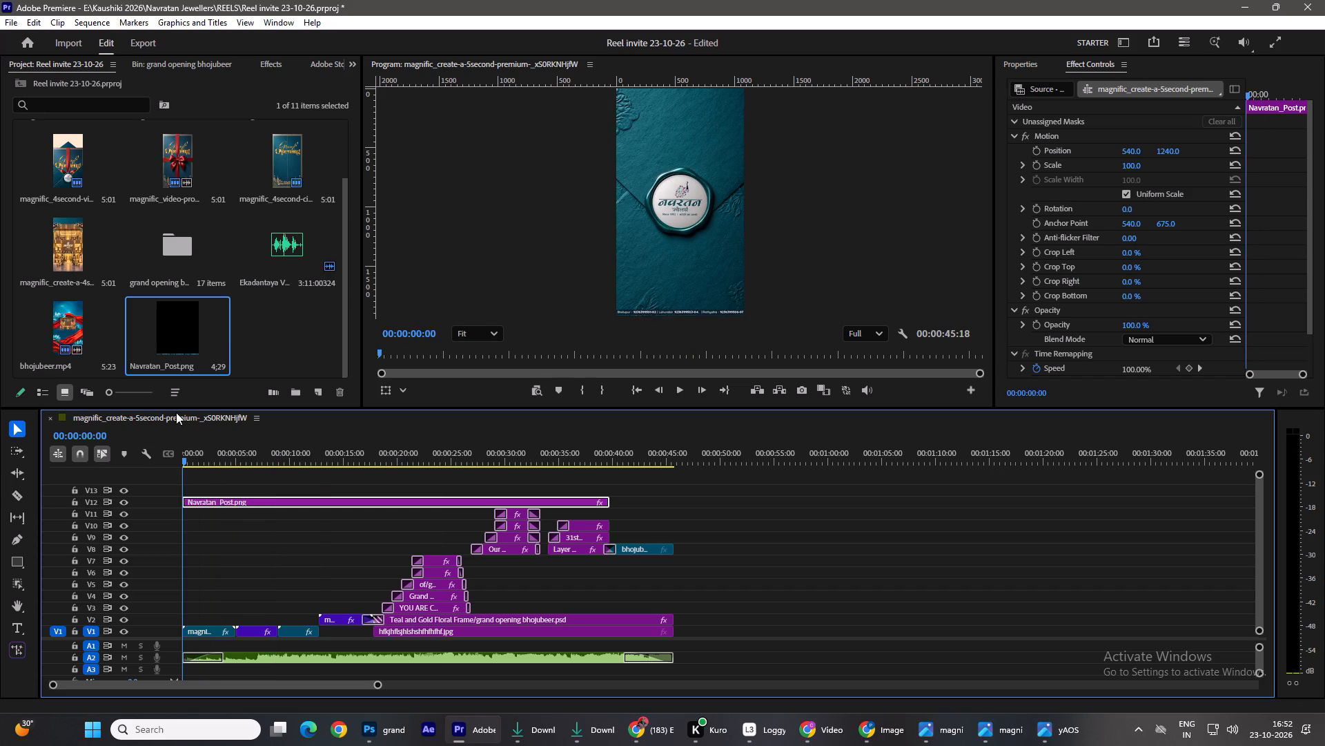
key(ctrl+i)
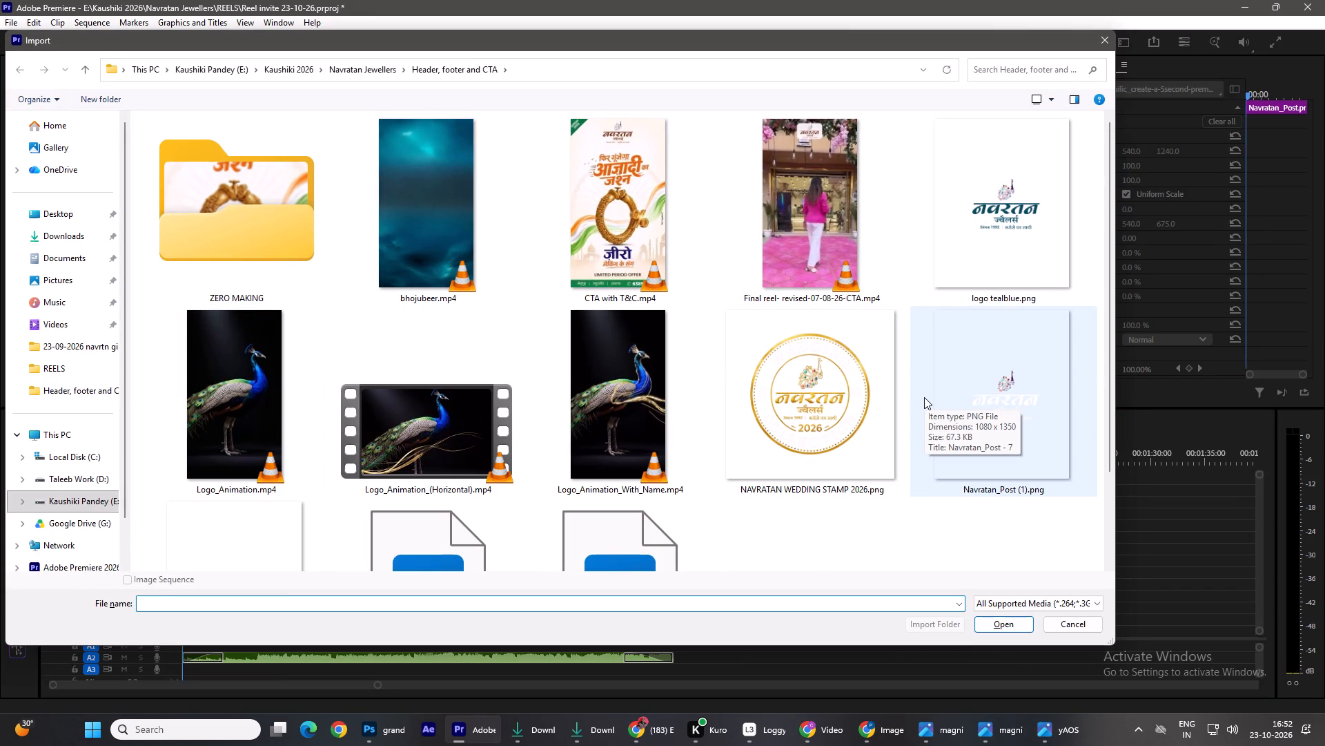
double_click(995, 391)
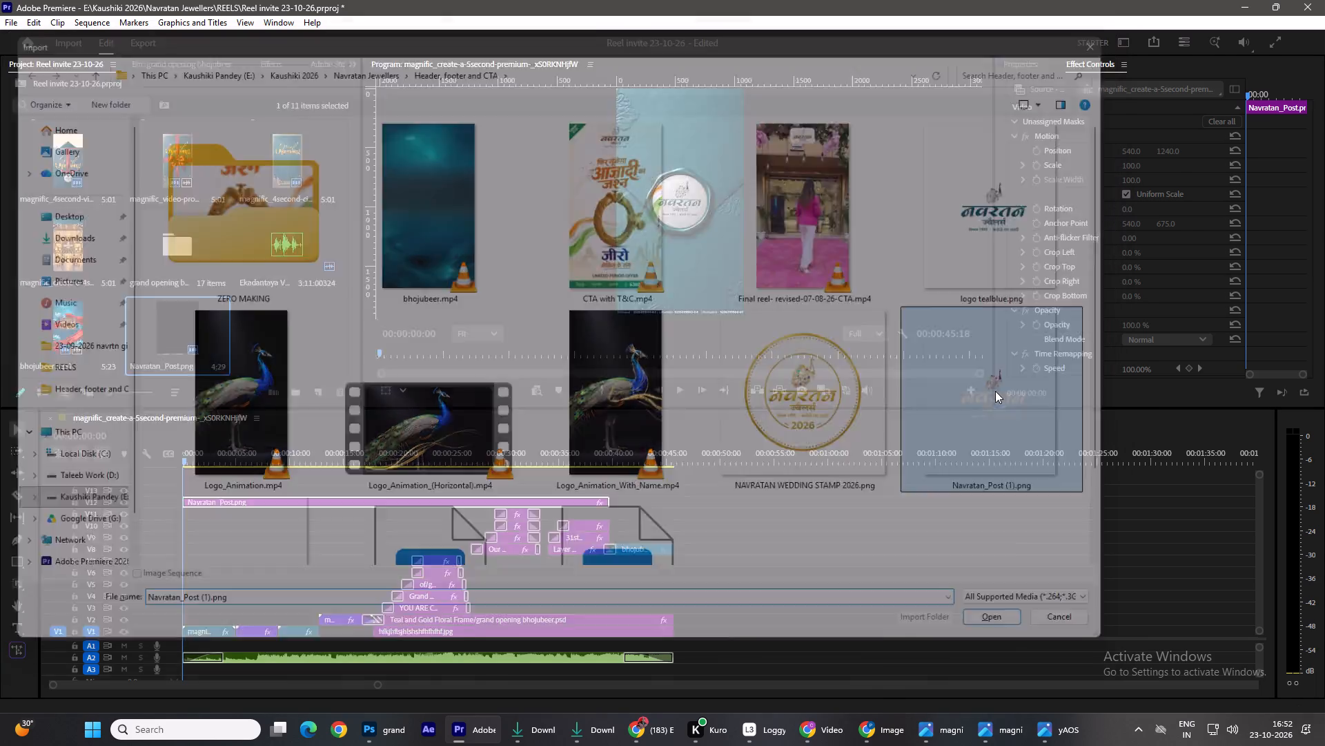
drag(302, 315, 167, 490)
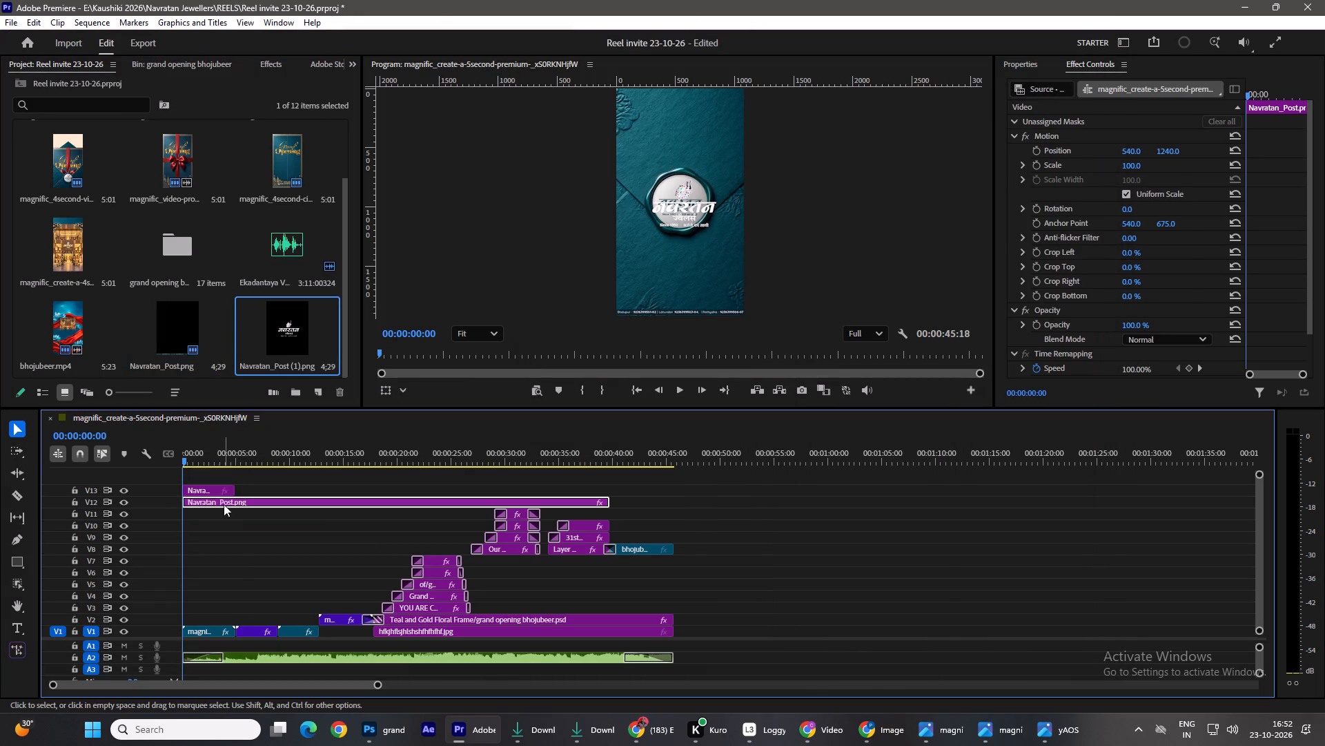
Extend the Navratan_Post (1).png clip on track V13 to end level with the Navratan_Post.png clip on V12.
drag(234, 488, 615, 504)
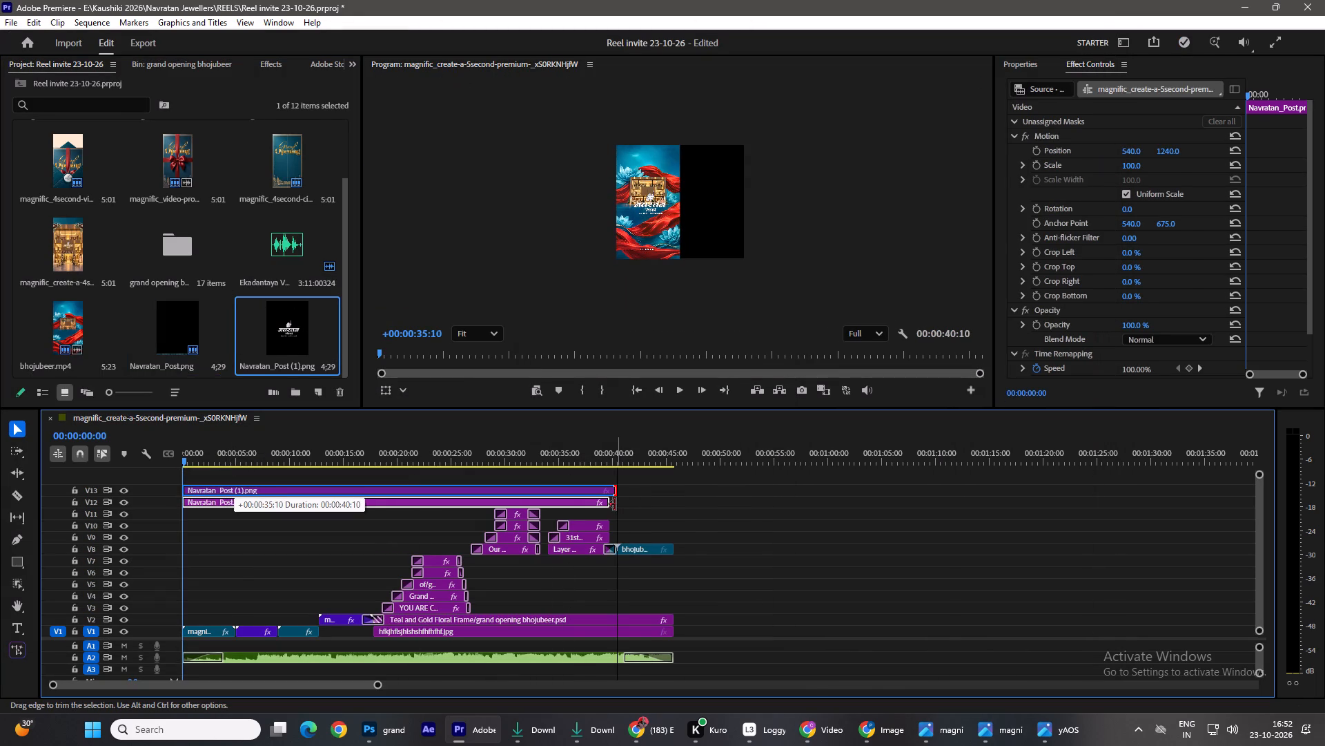
drag(615, 504, 609, 501)
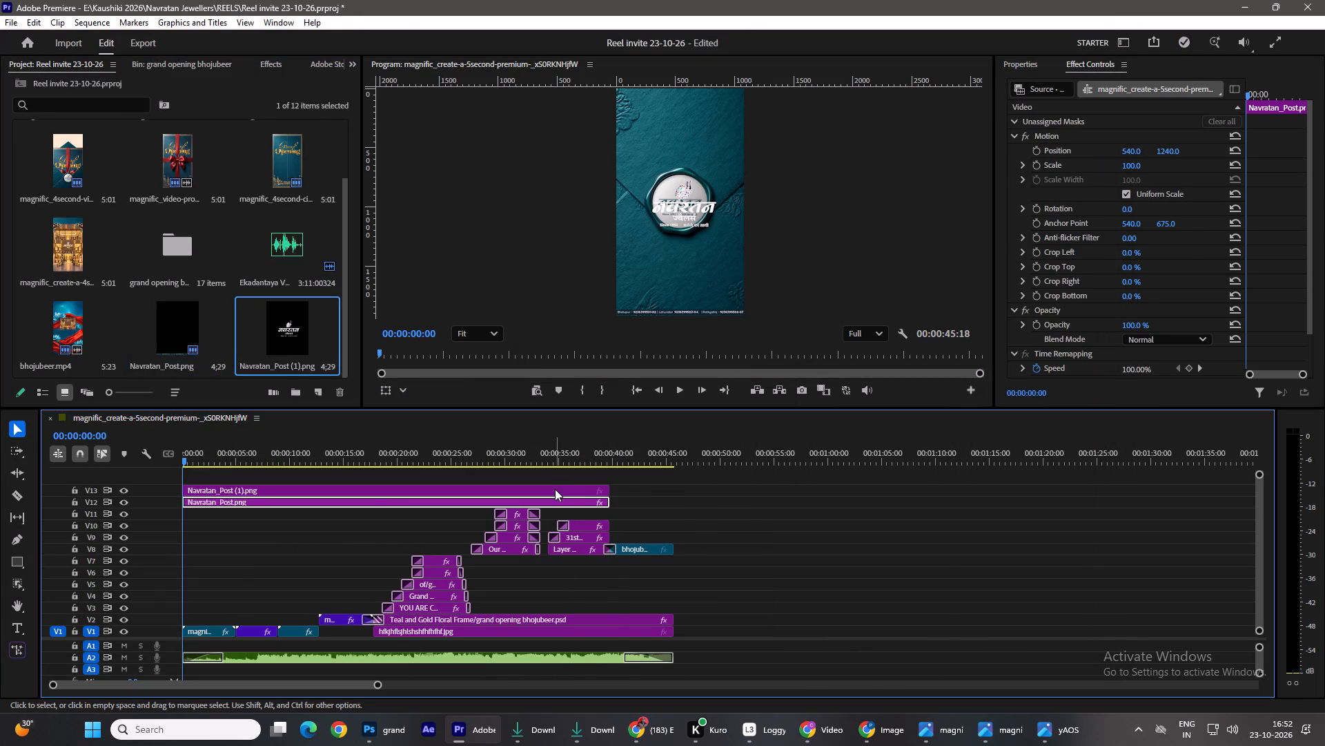
Place the Navratan_Post (1).png logo at the top of the frame with position 507, 164 and scale 50.
click(555, 489)
right_click(555, 489)
click(596, 562)
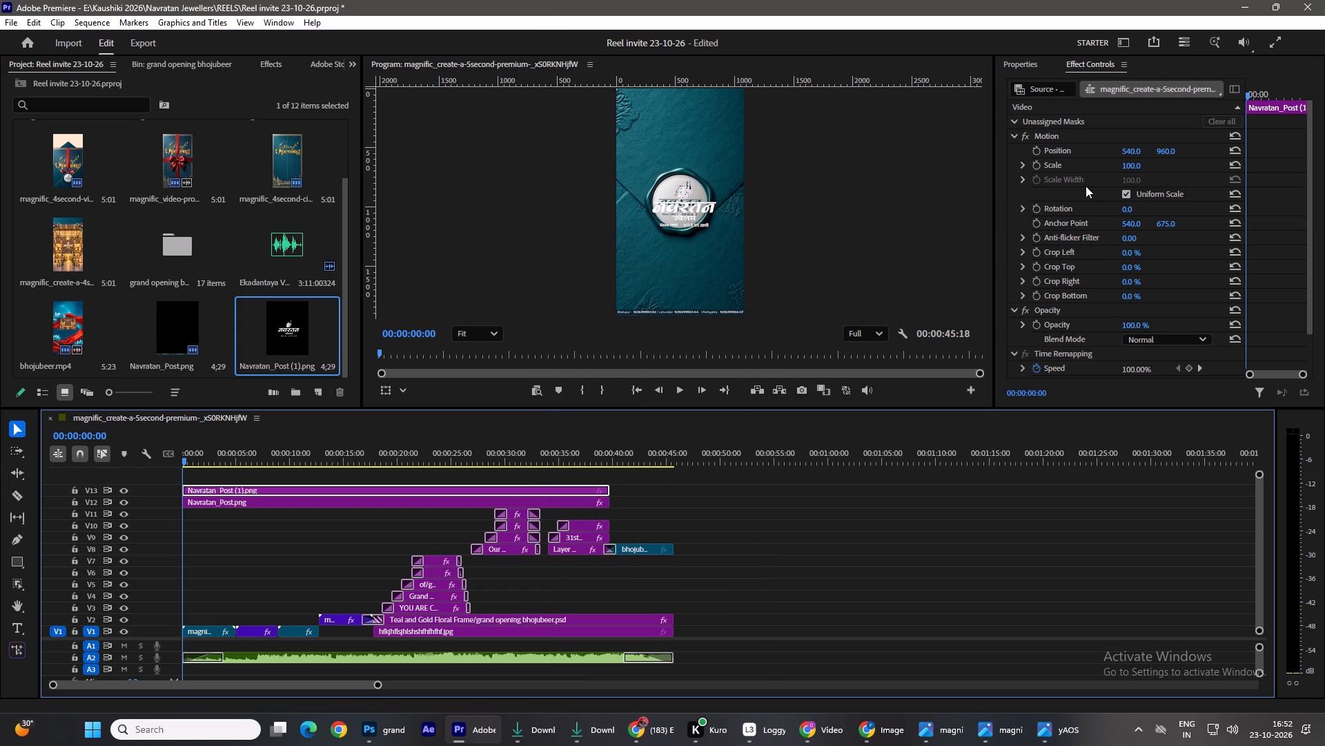
drag(1168, 151, 1194, 533)
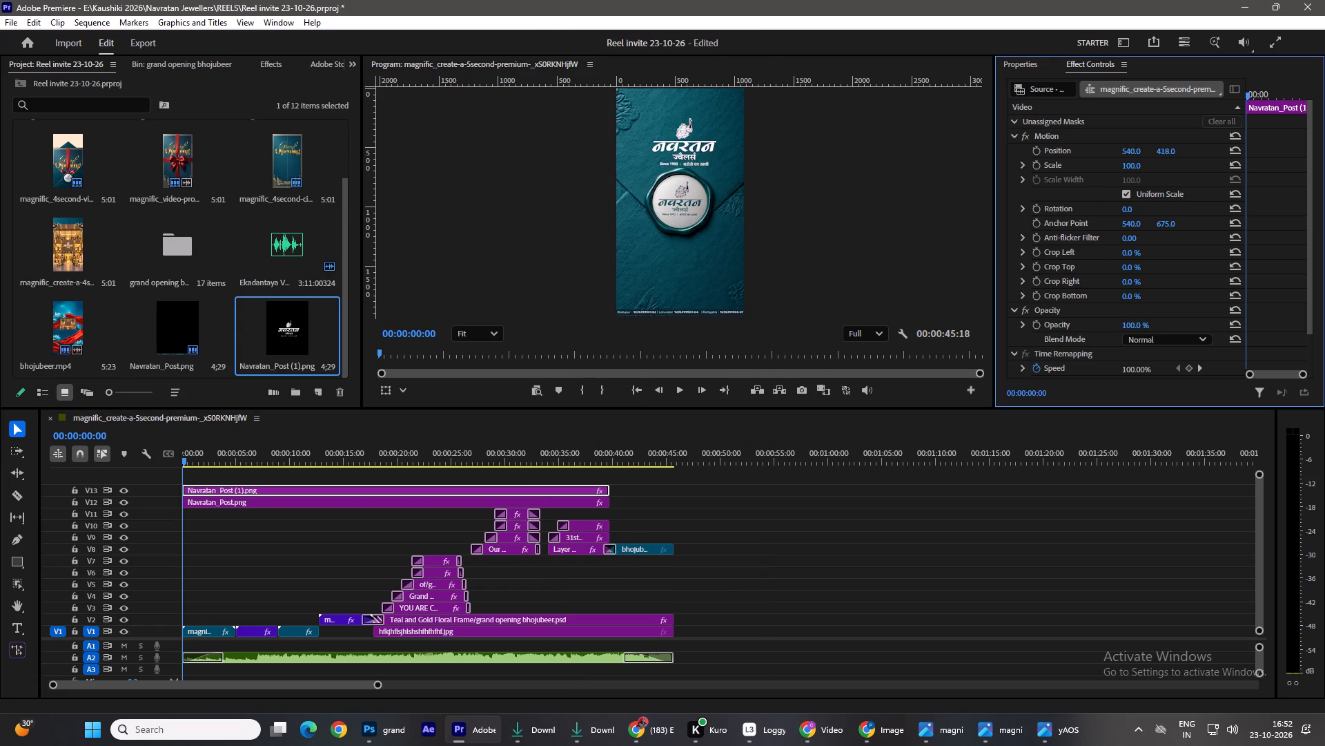
drag(1194, 533, 1190, 582)
drag(1137, 165, 1112, 167)
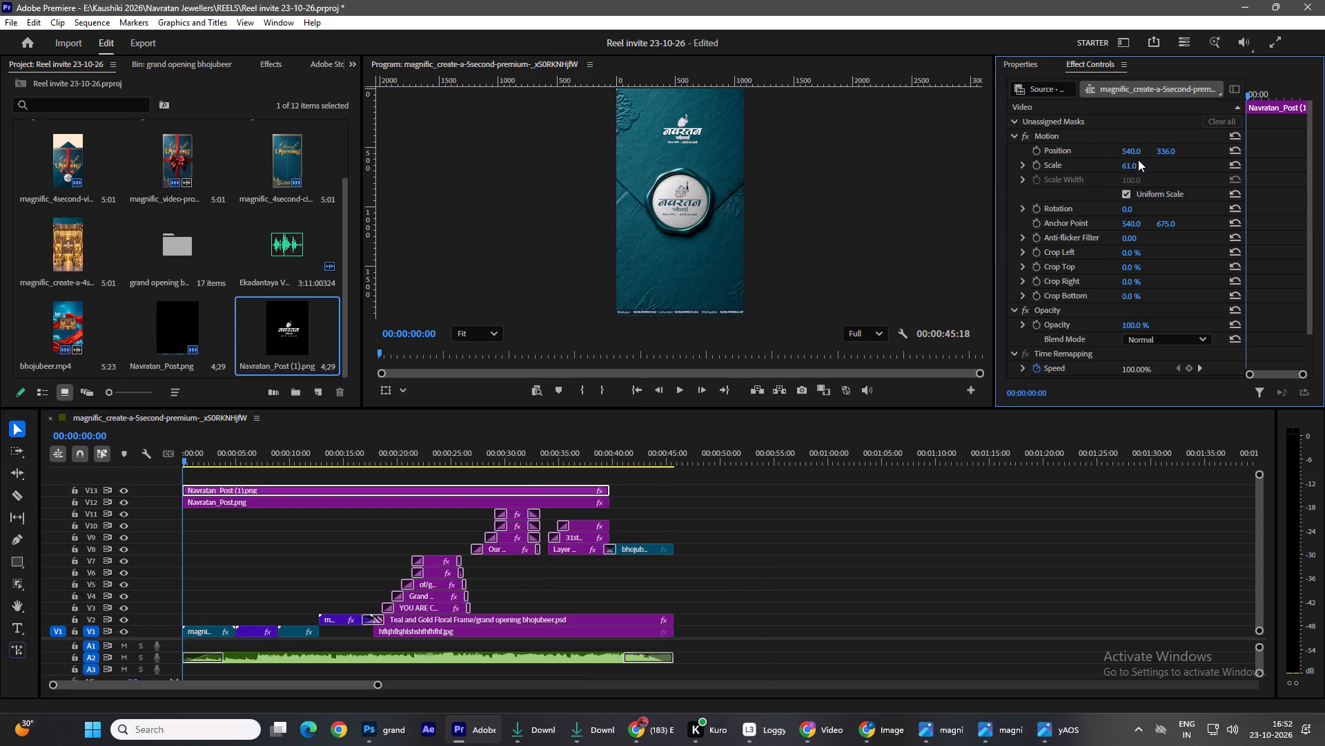
drag(1137, 153, 1112, 153)
drag(1171, 149, 1174, 202)
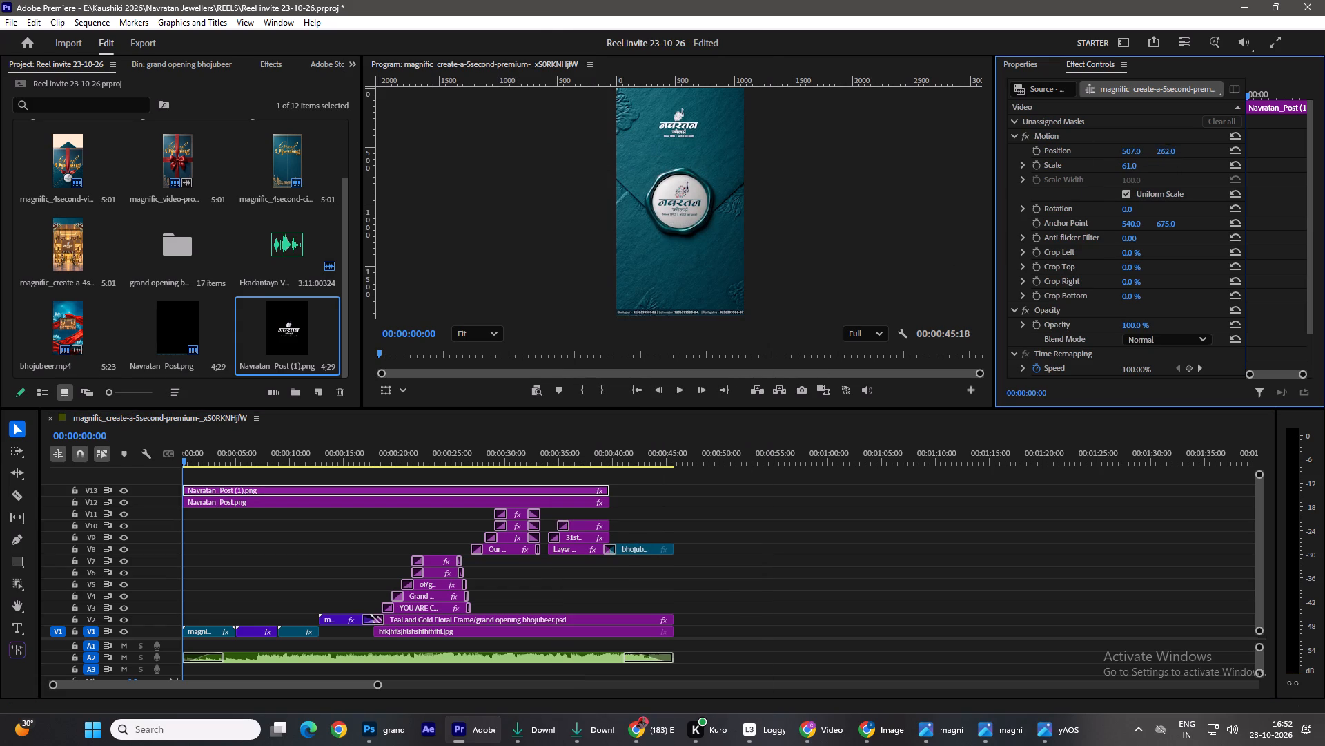
drag(1174, 202, 1172, 269)
drag(1138, 167, 1130, 167)
click(1136, 169)
text(50)
key(Return)
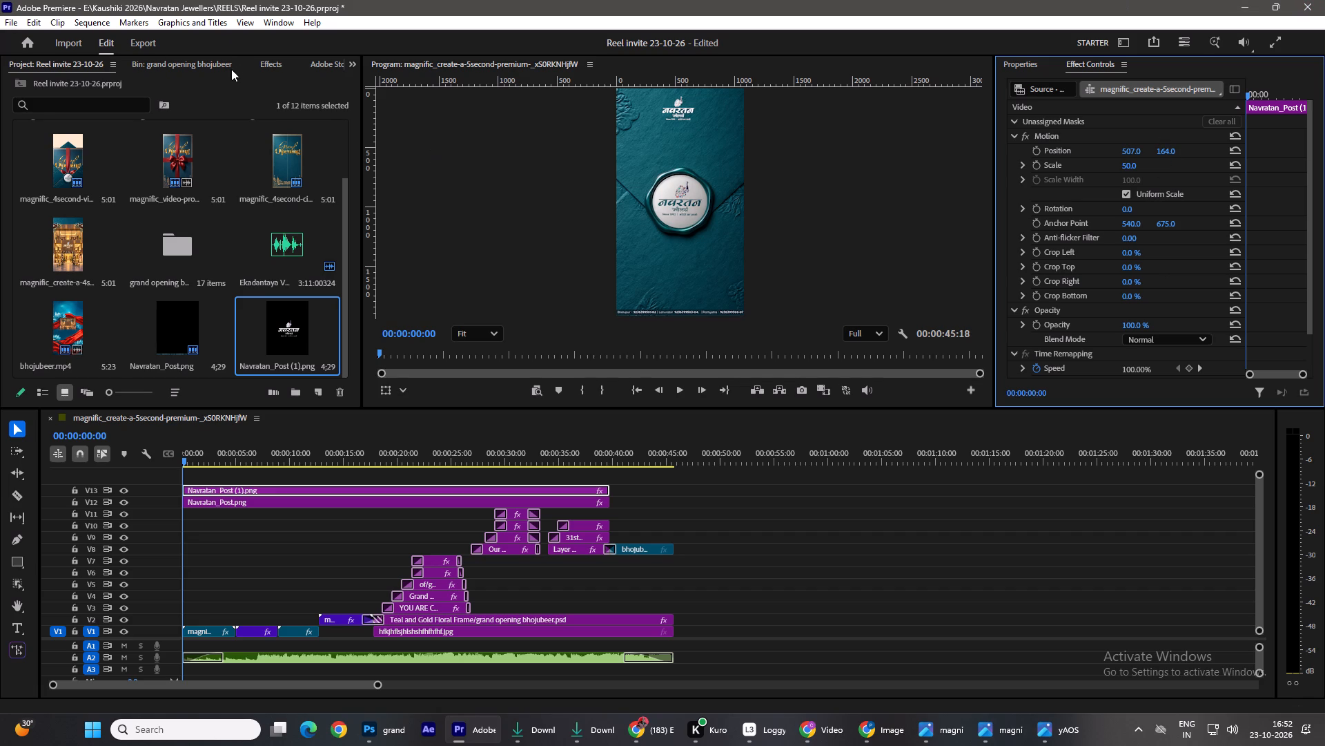
Find the Drop Shadow effect and apply it to the Navratan_Post (1).png clip on V13.
click(270, 65)
double_click(87, 91)
text(dro)
key(bracketleft)
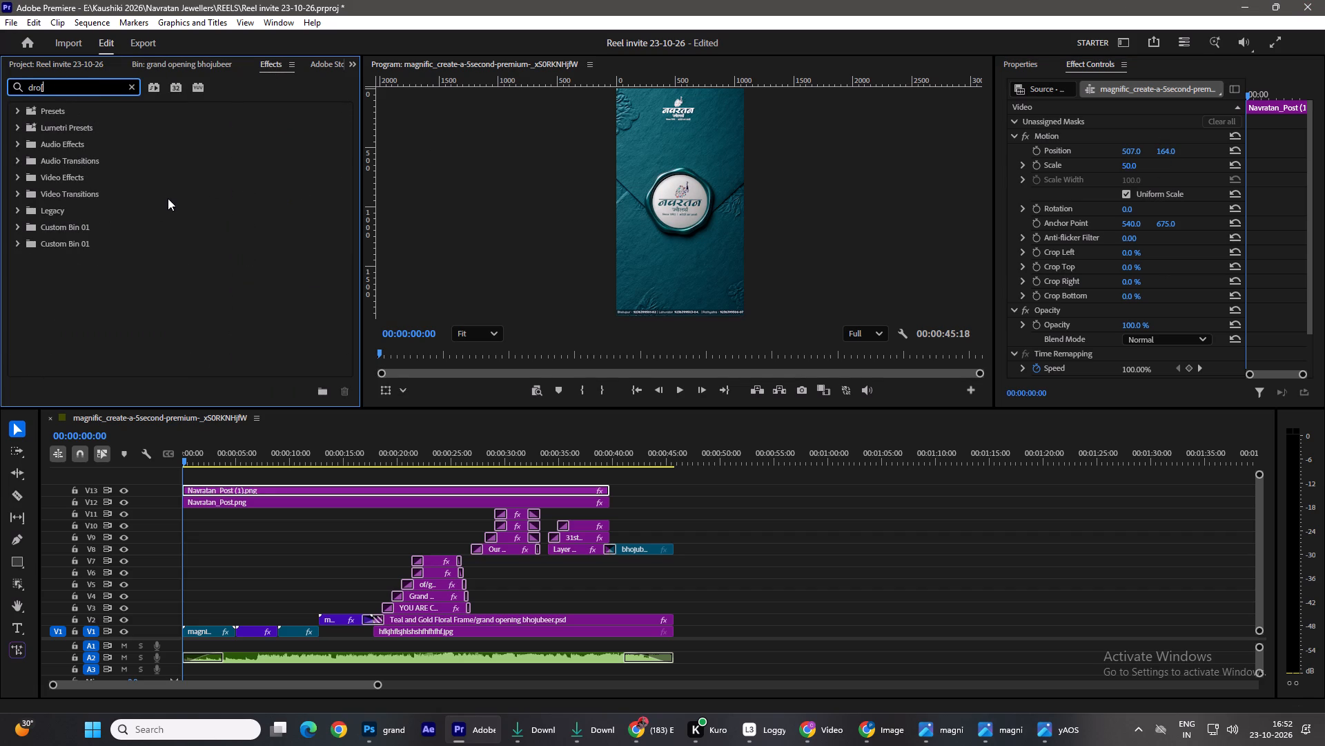
key(BackSpace)
drag(232, 207, 227, 480)
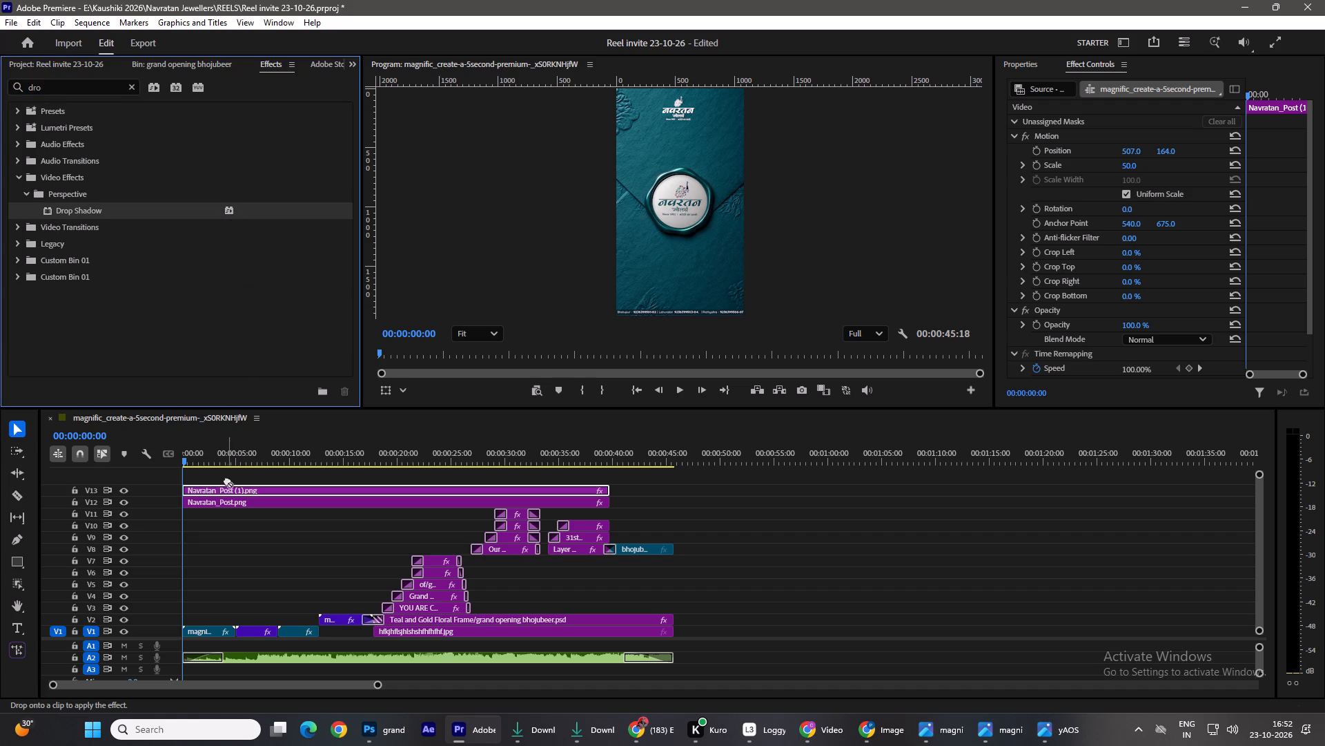
drag(227, 480, 233, 494)
Play the reel and raise the logo above the Grand Opening text by setting its vertical position to 115.
key(space)
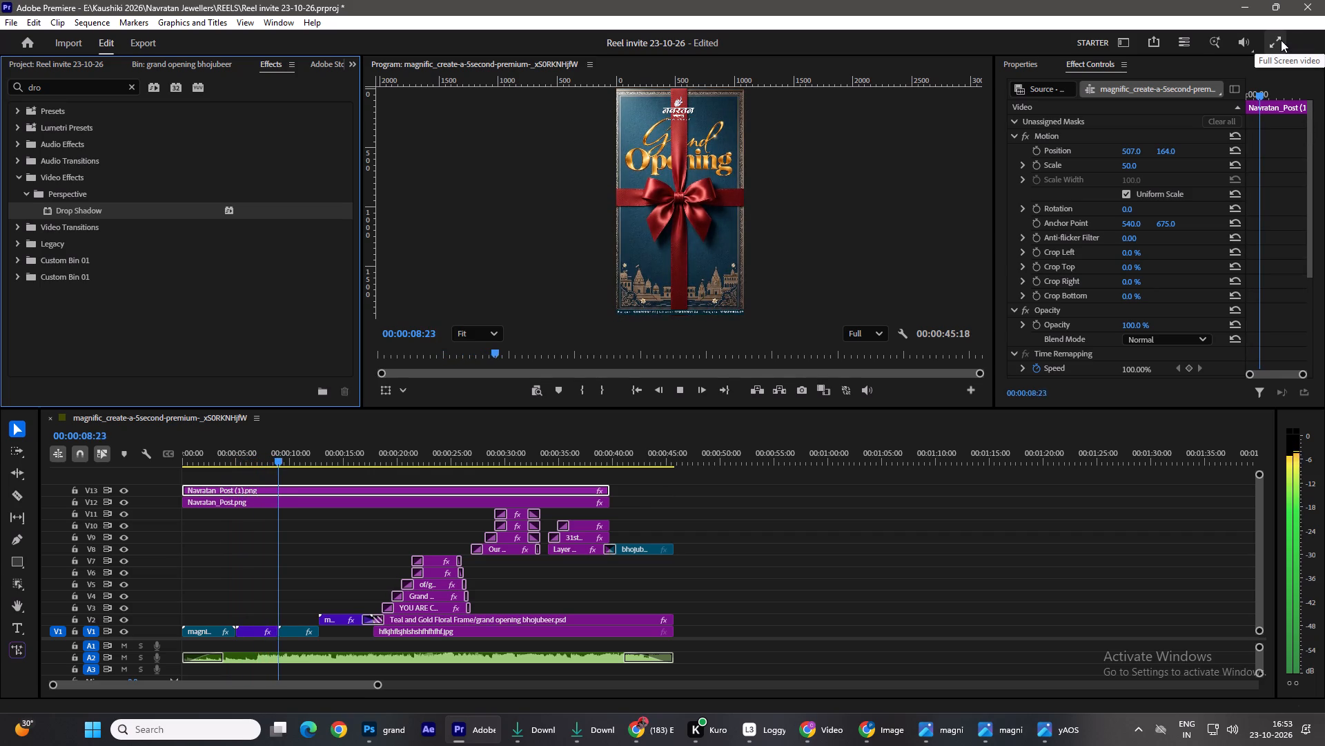
drag(1164, 151, 1166, 166)
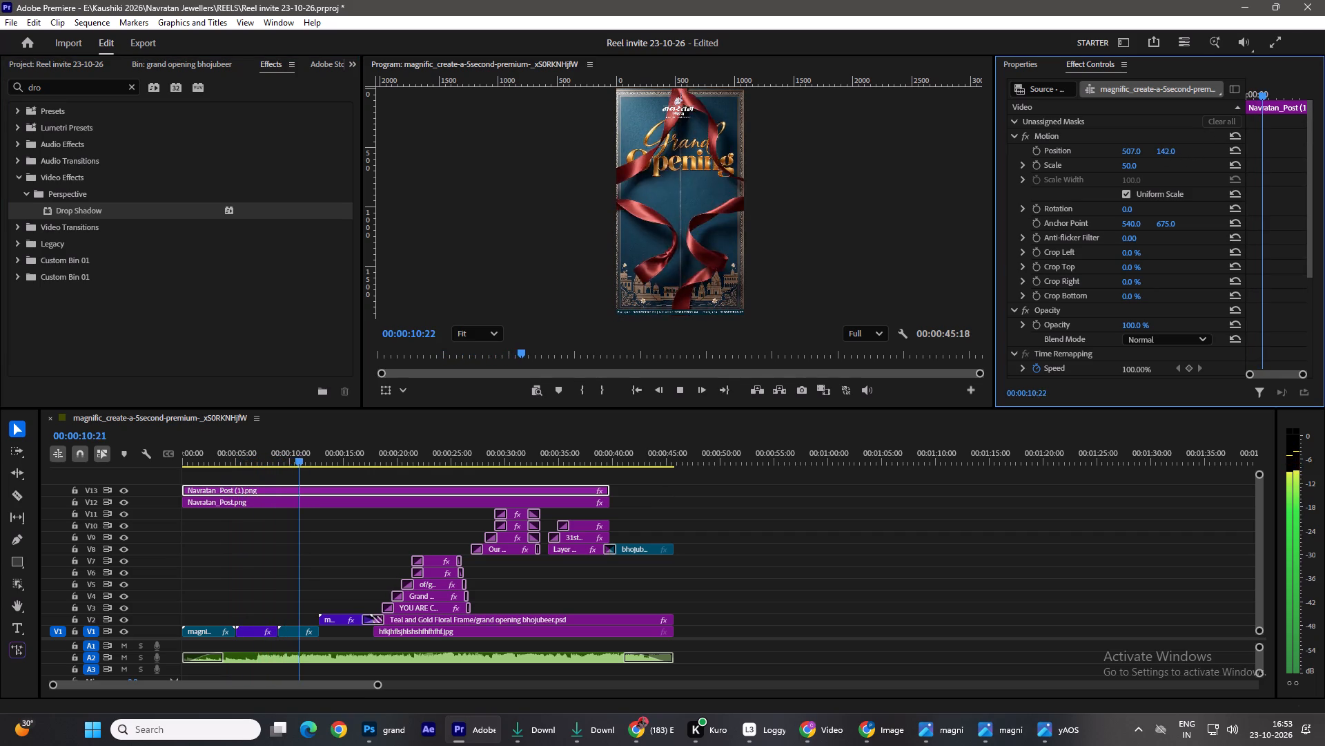
drag(1166, 166, 1166, 184)
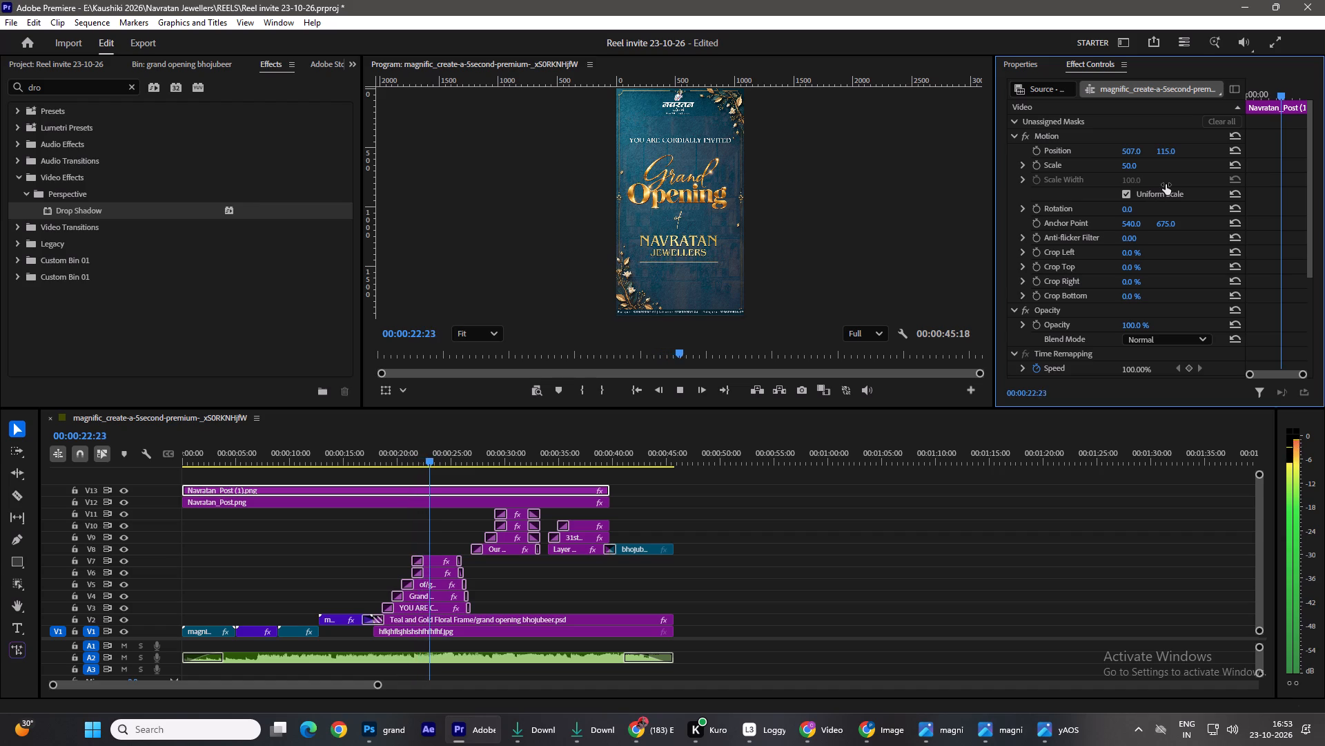
key(space)
Keyframe the logo's position from 507, 115 at 00:00:18:08 to 507, 186 at 00:00:18:17.
drag(437, 455, 377, 466)
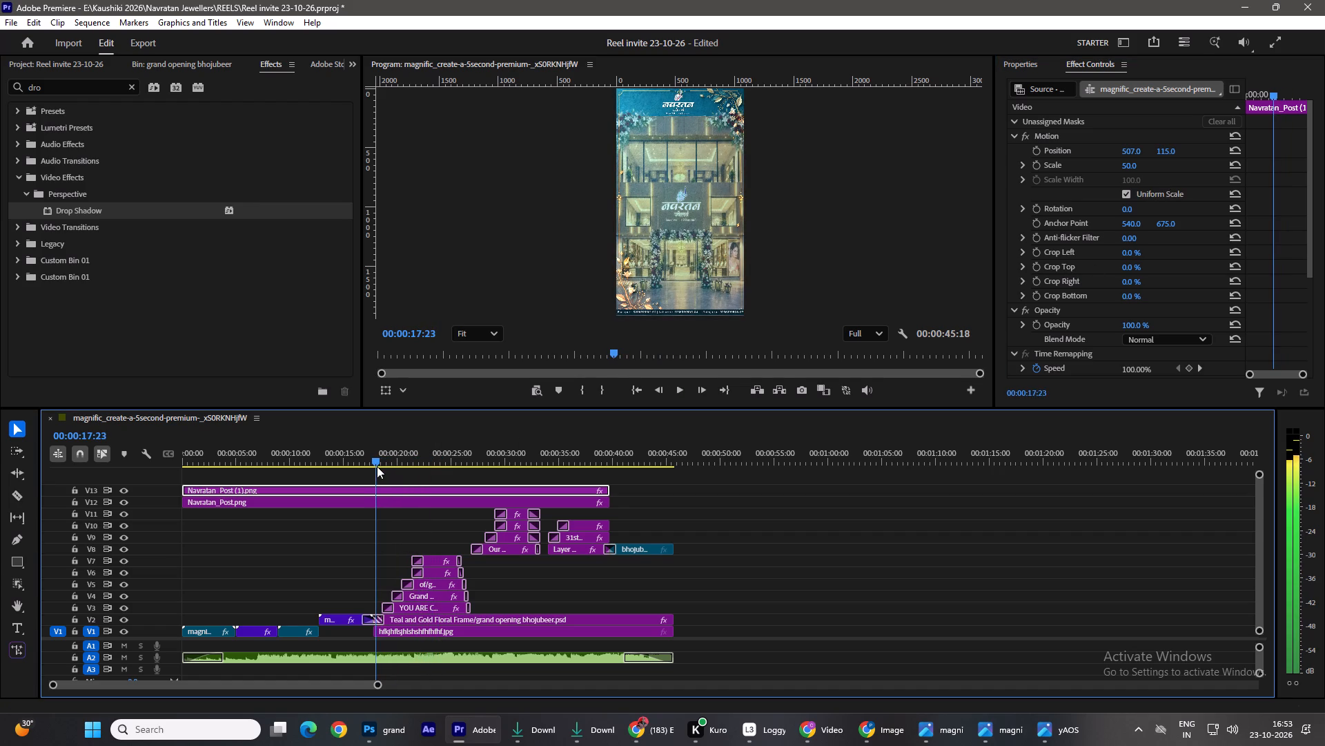
drag(377, 466, 381, 478)
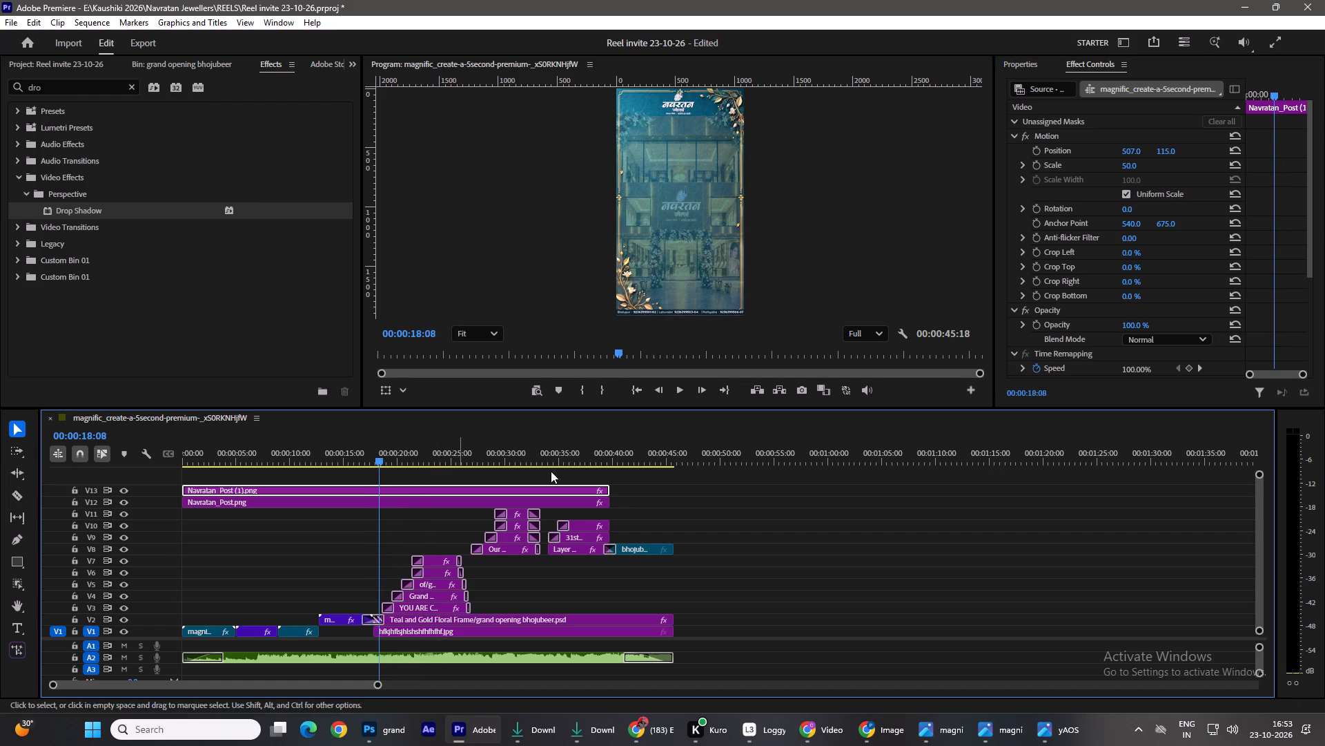
click(1034, 153)
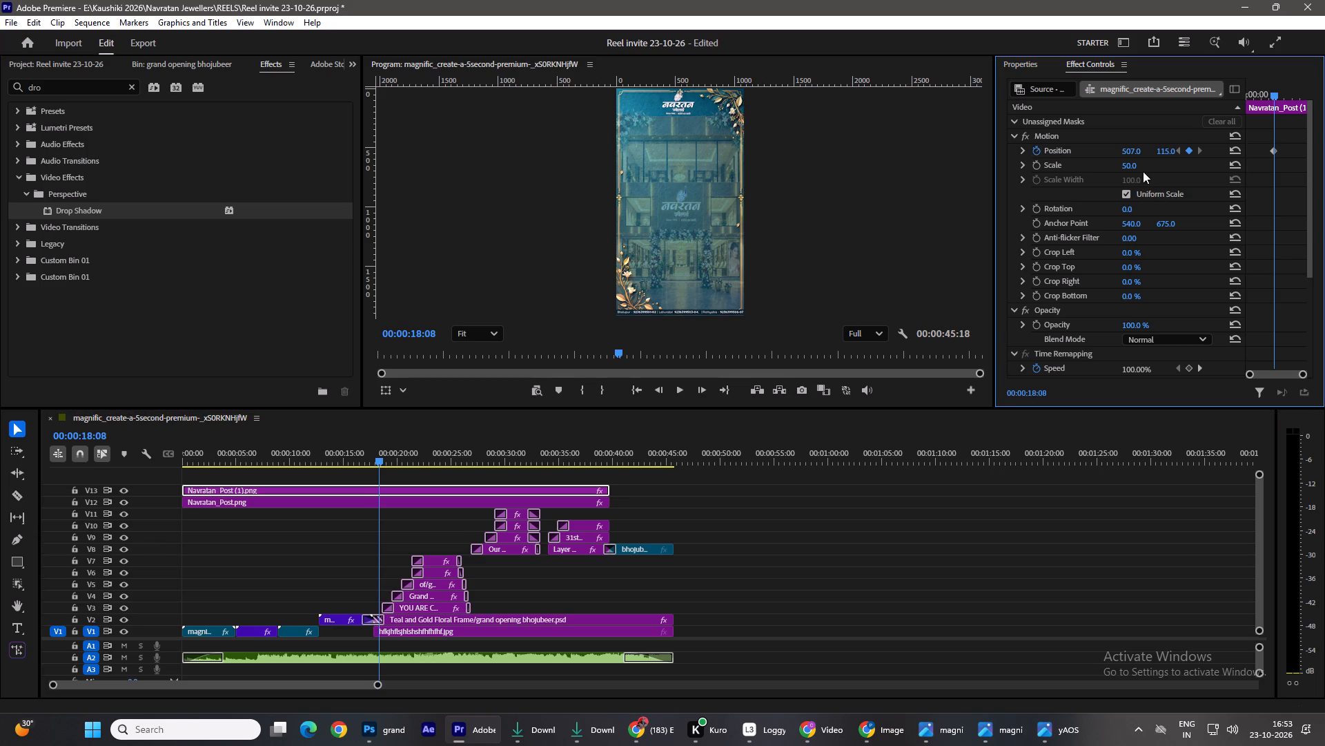
key(Right)
key(Right)
key(Right)
key(Right)
key(Right)
key(Right)
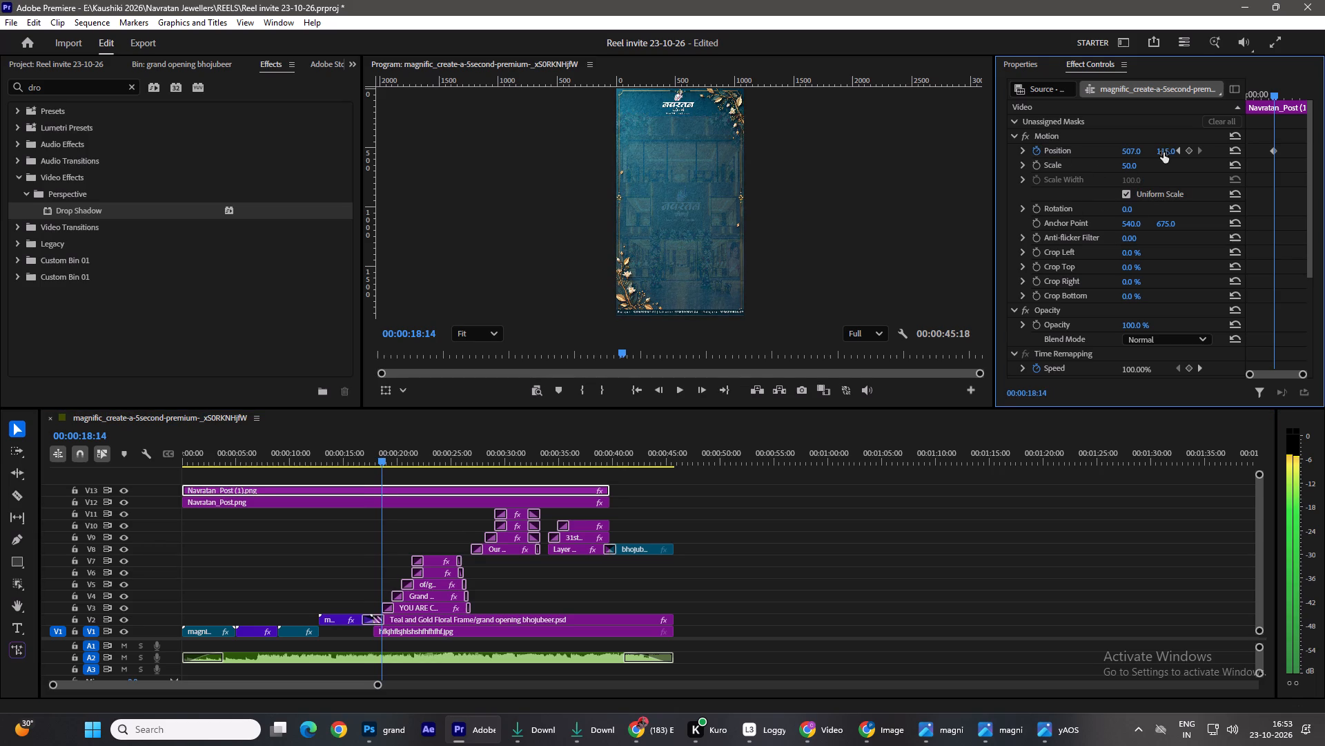
key(Right)
key(Right)
key(Right)
drag(1167, 153, 1164, 138)
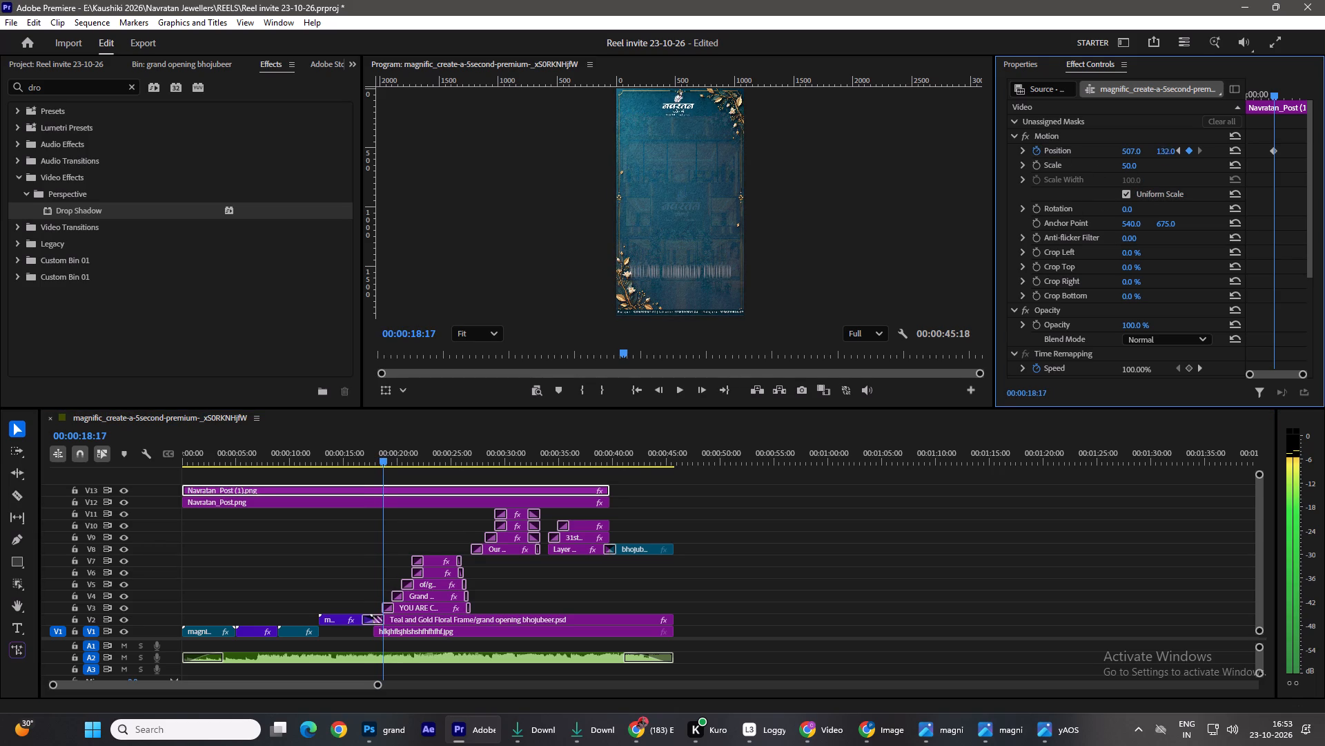
drag(1164, 138, 1168, 102)
Play back the reel around the logo's position keyframes, including the ribbon scene before them, to check the logo placement.
key(space)
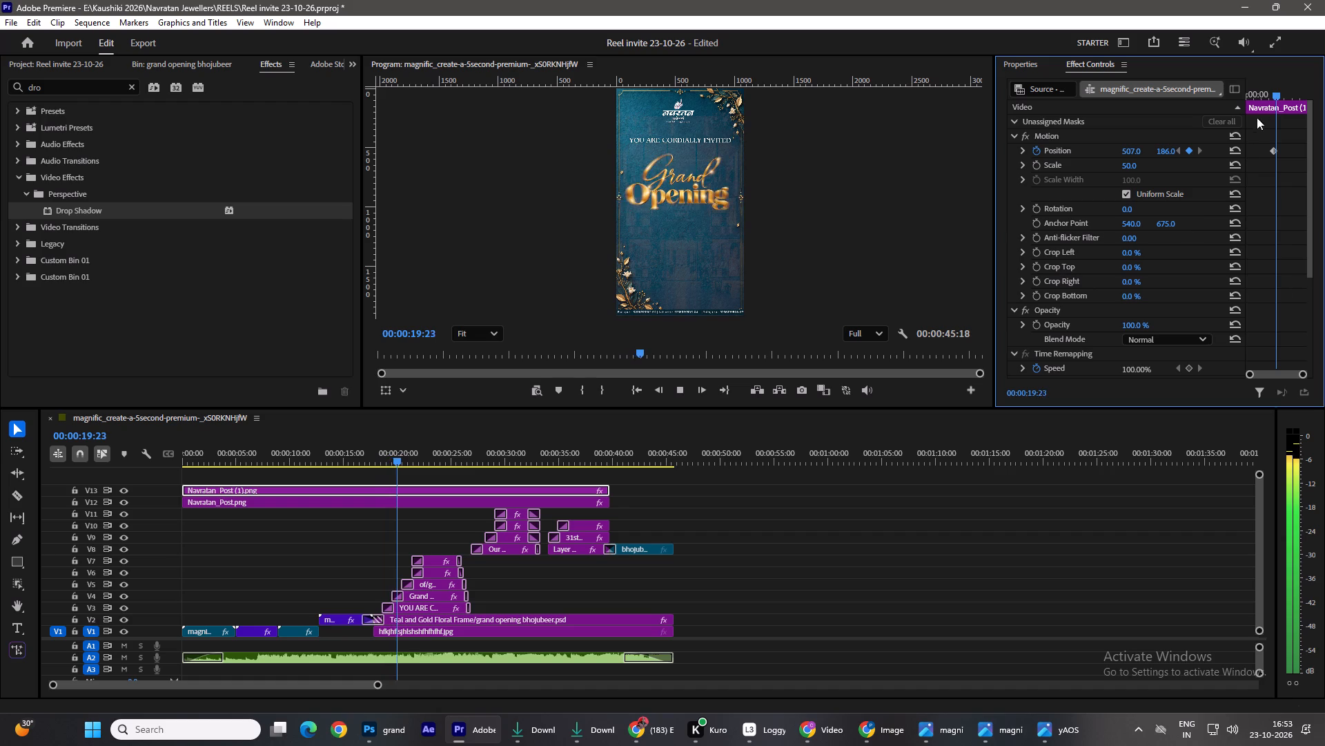
drag(1279, 77, 1264, 84)
drag(1268, 91, 1262, 93)
key(space)
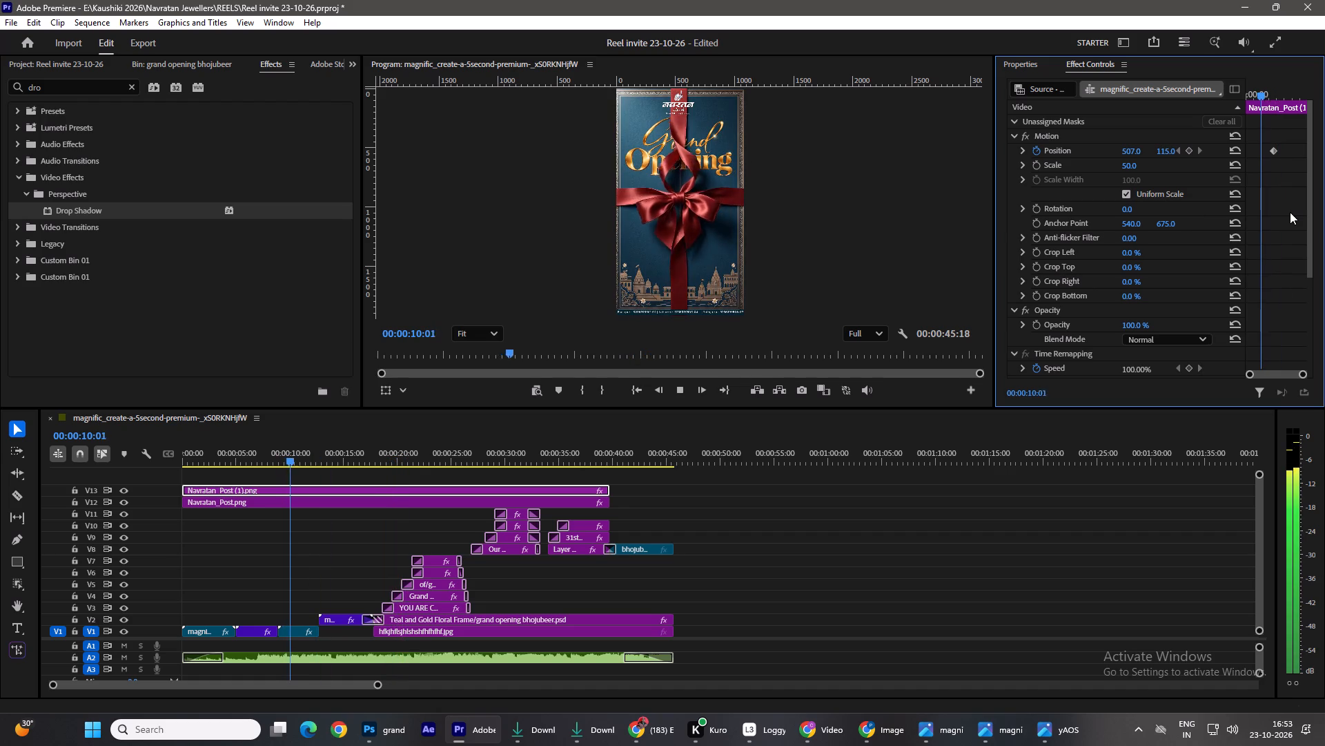
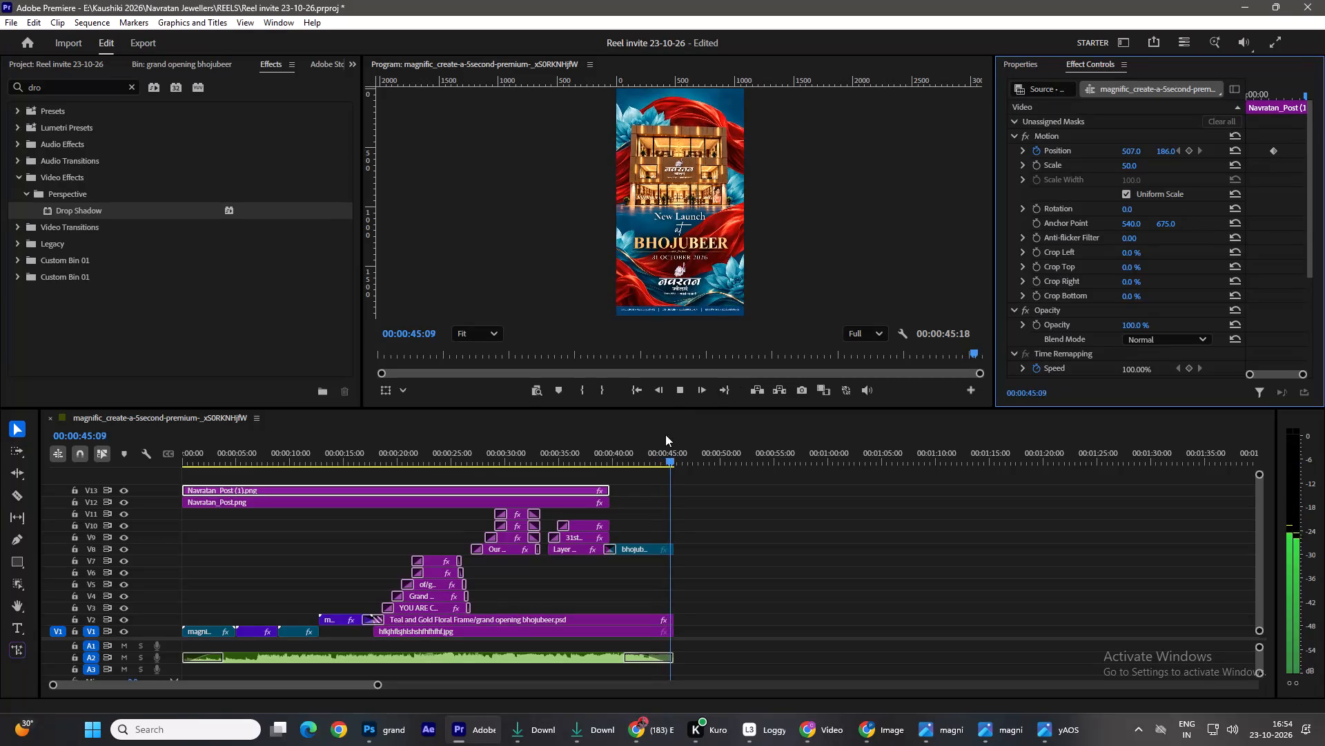
Move back to the 31st October 2026 date scene and set the preview playback resolution to 1/2.
drag(670, 461, 576, 477)
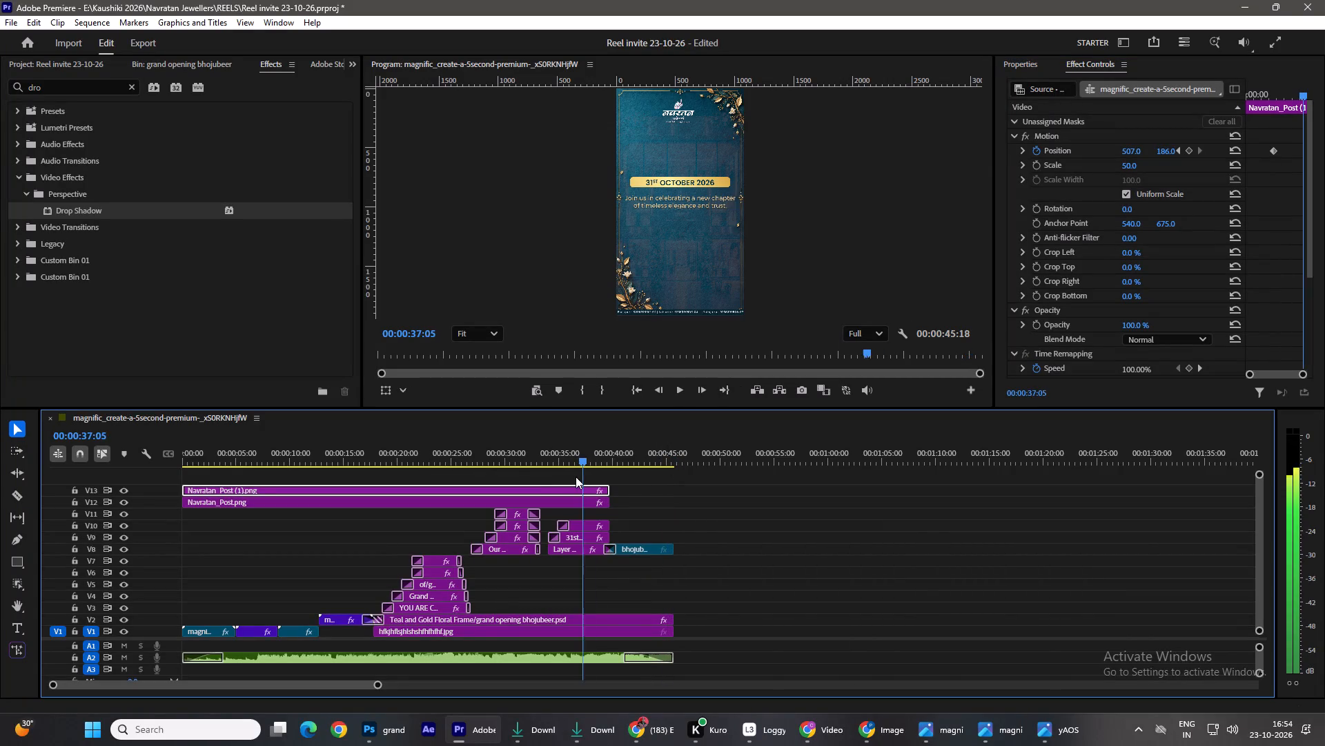
drag(576, 477, 571, 478)
click(850, 328)
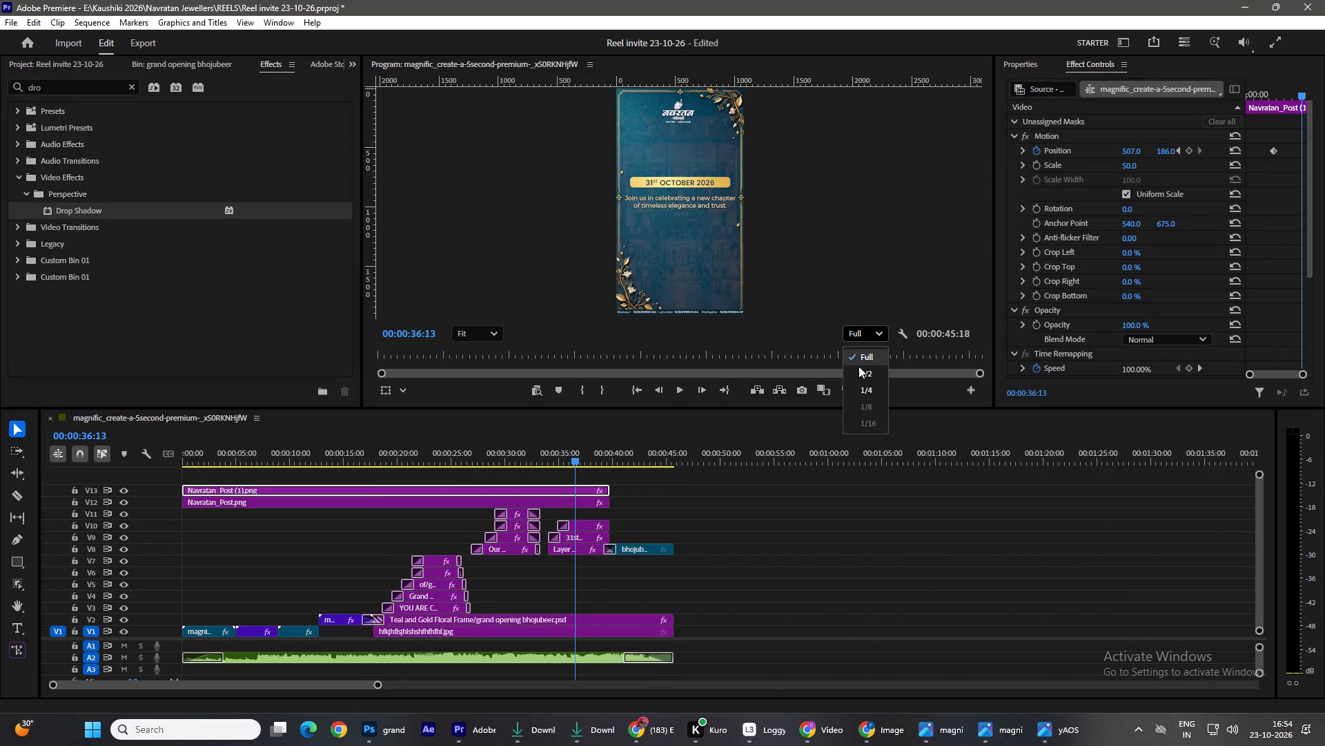
click(864, 376)
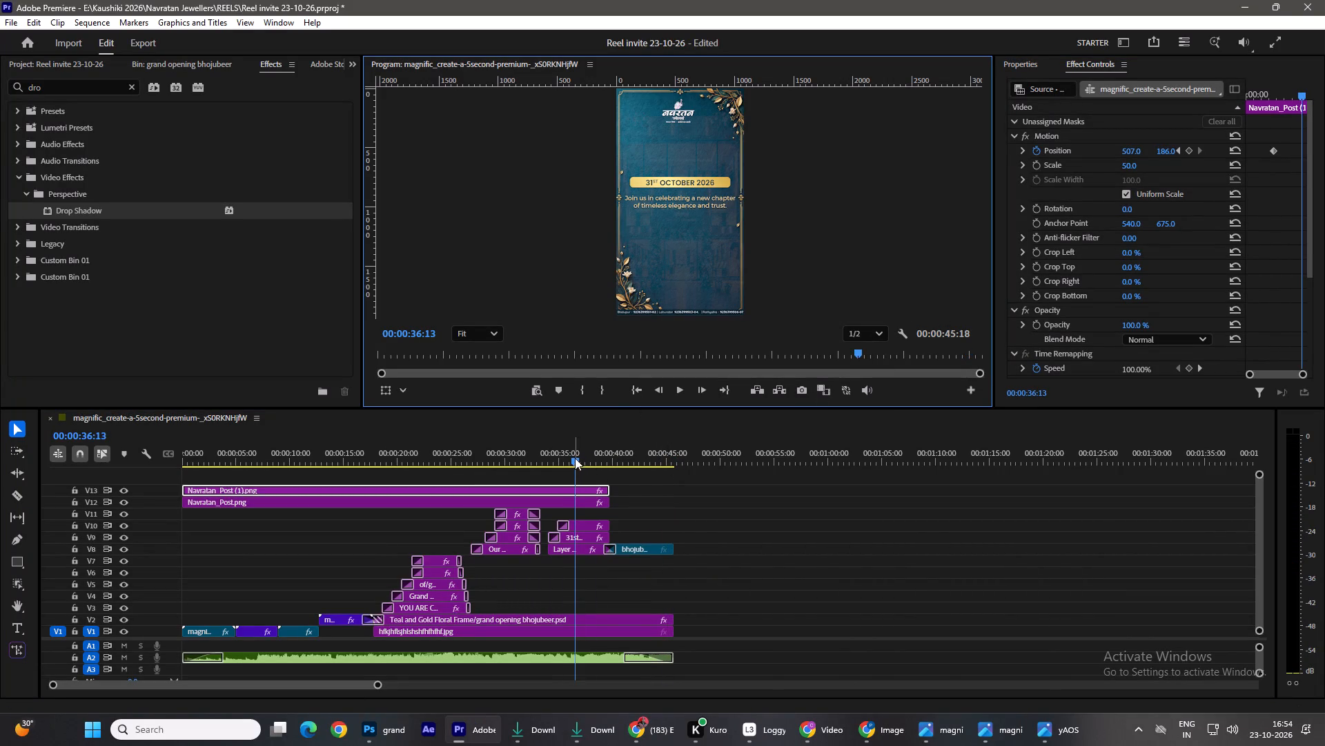
Scrub back through the date, Bhojubeer showroom and Grand Opening scenes to check the logo and text overlays.
drag(576, 457, 533, 466)
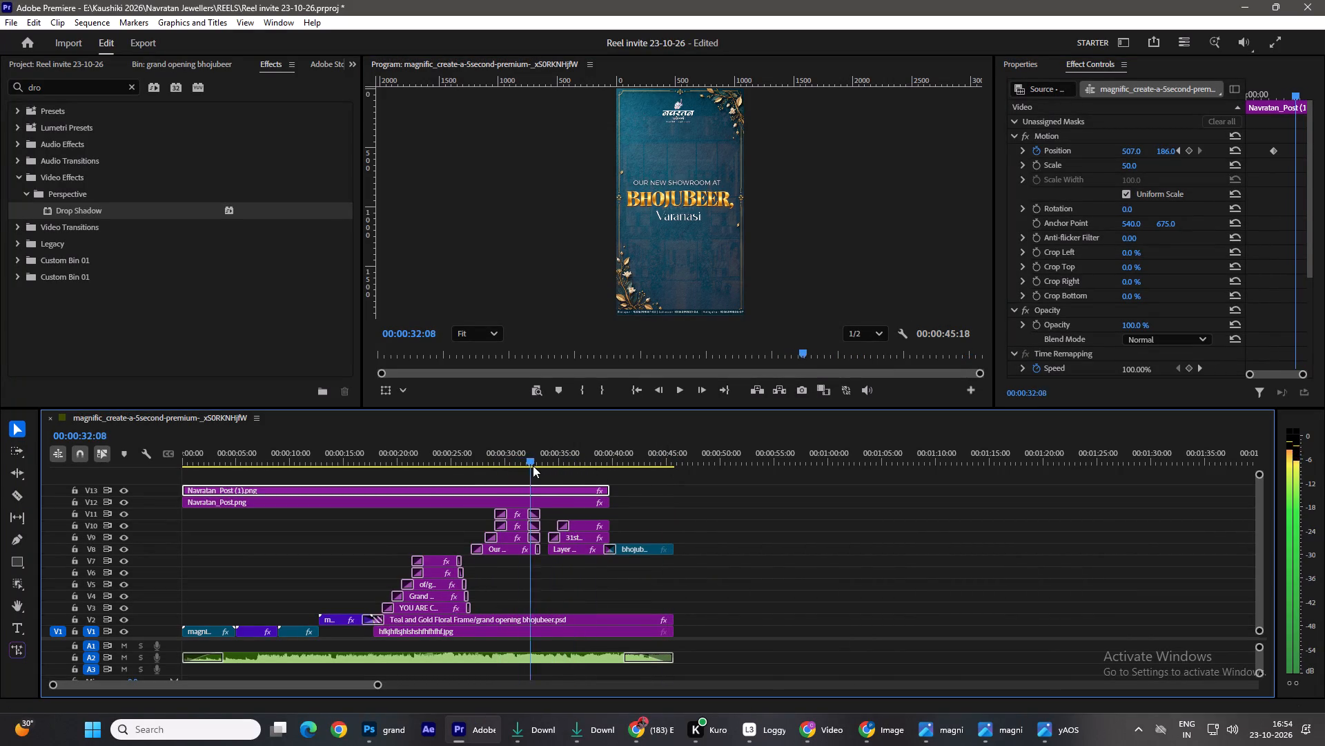
drag(533, 466, 579, 479)
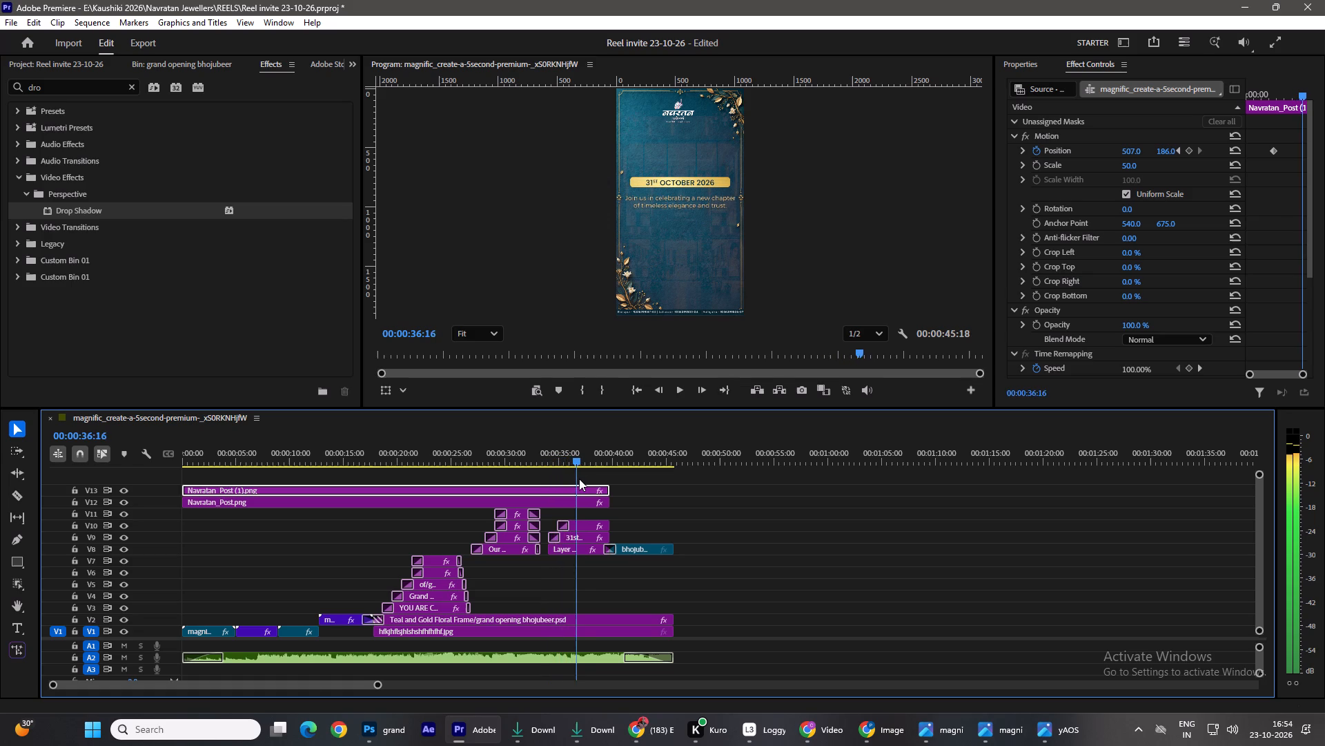
drag(579, 479, 491, 489)
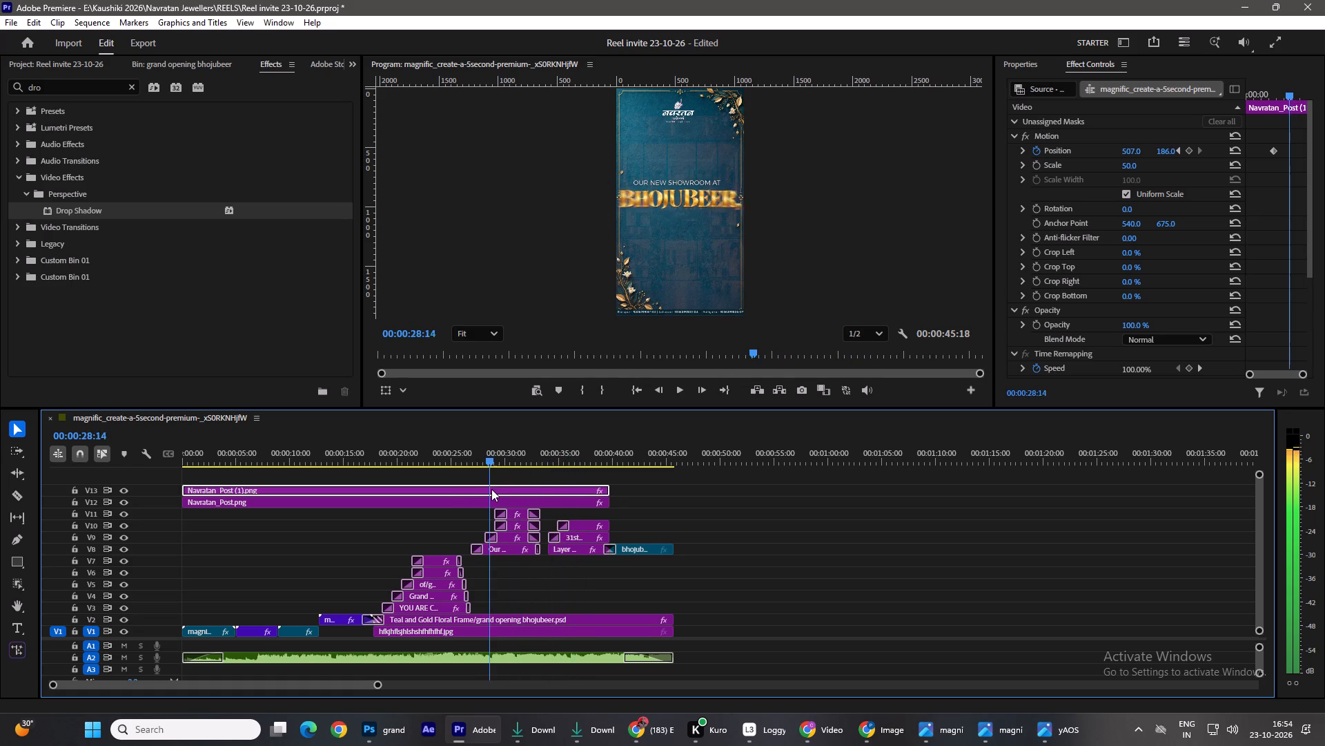
drag(491, 489, 409, 492)
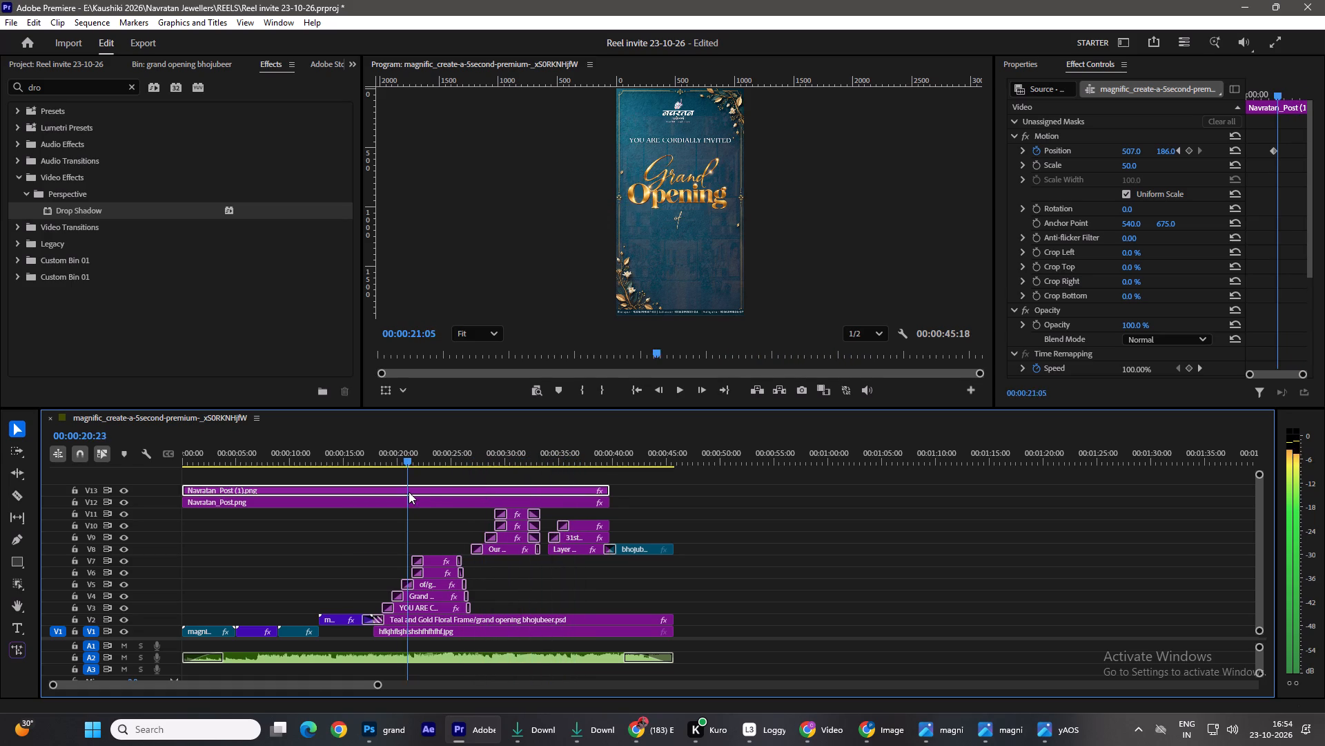
drag(409, 492, 441, 495)
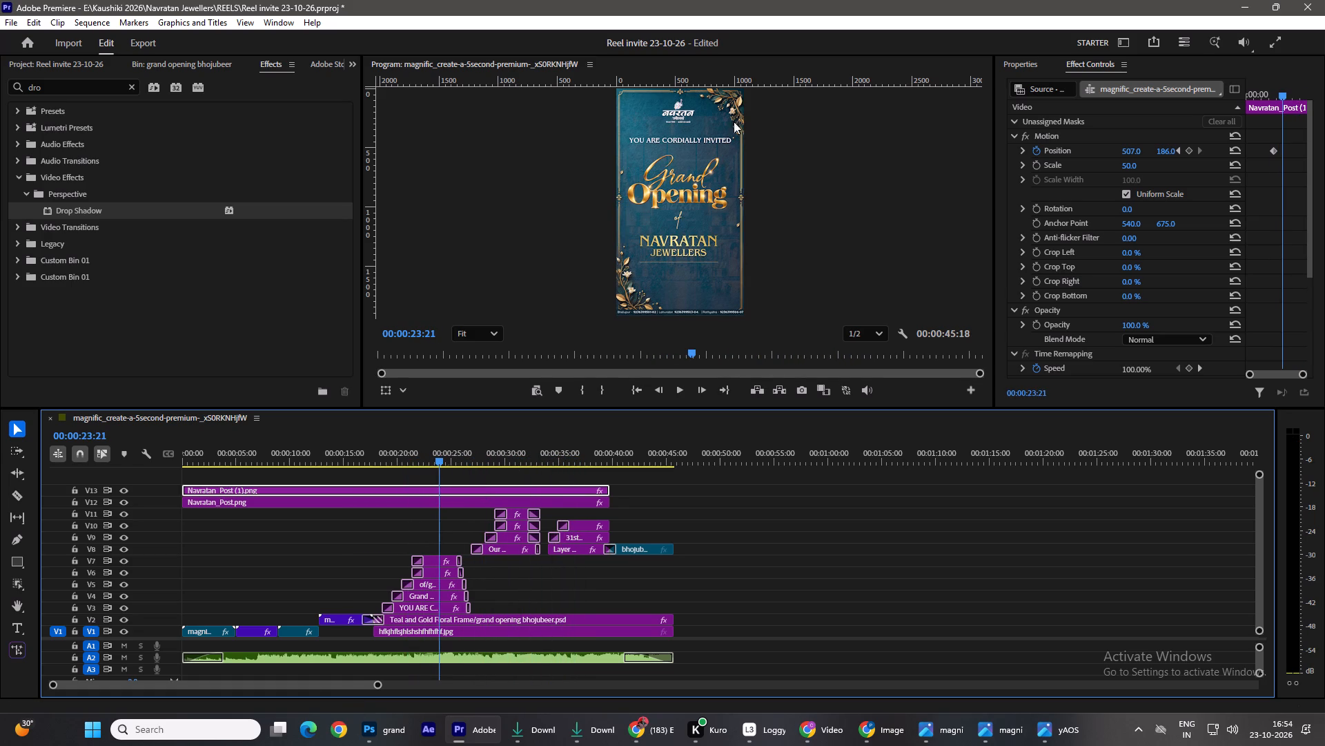
Open the export settings and name the output file "Reel- E-invite Opening- Bhojubeer".
click(152, 46)
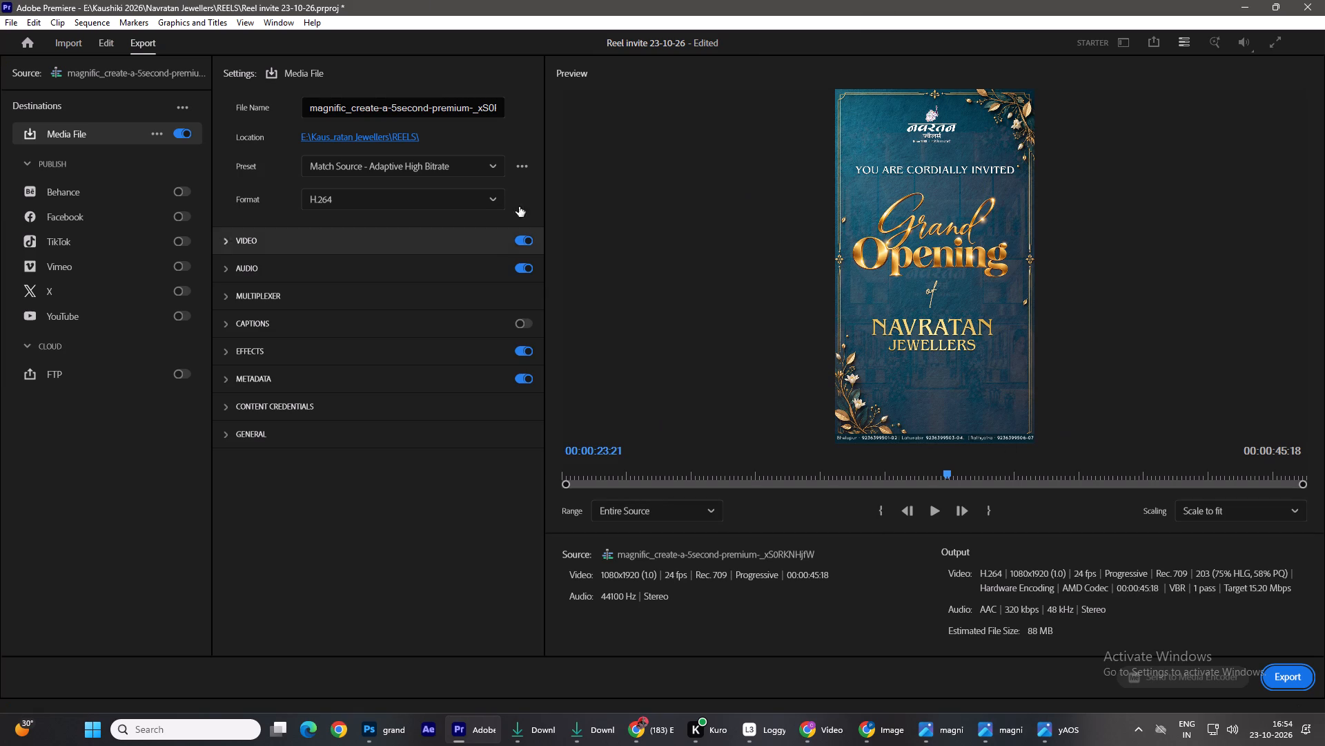
triple_click(400, 109)
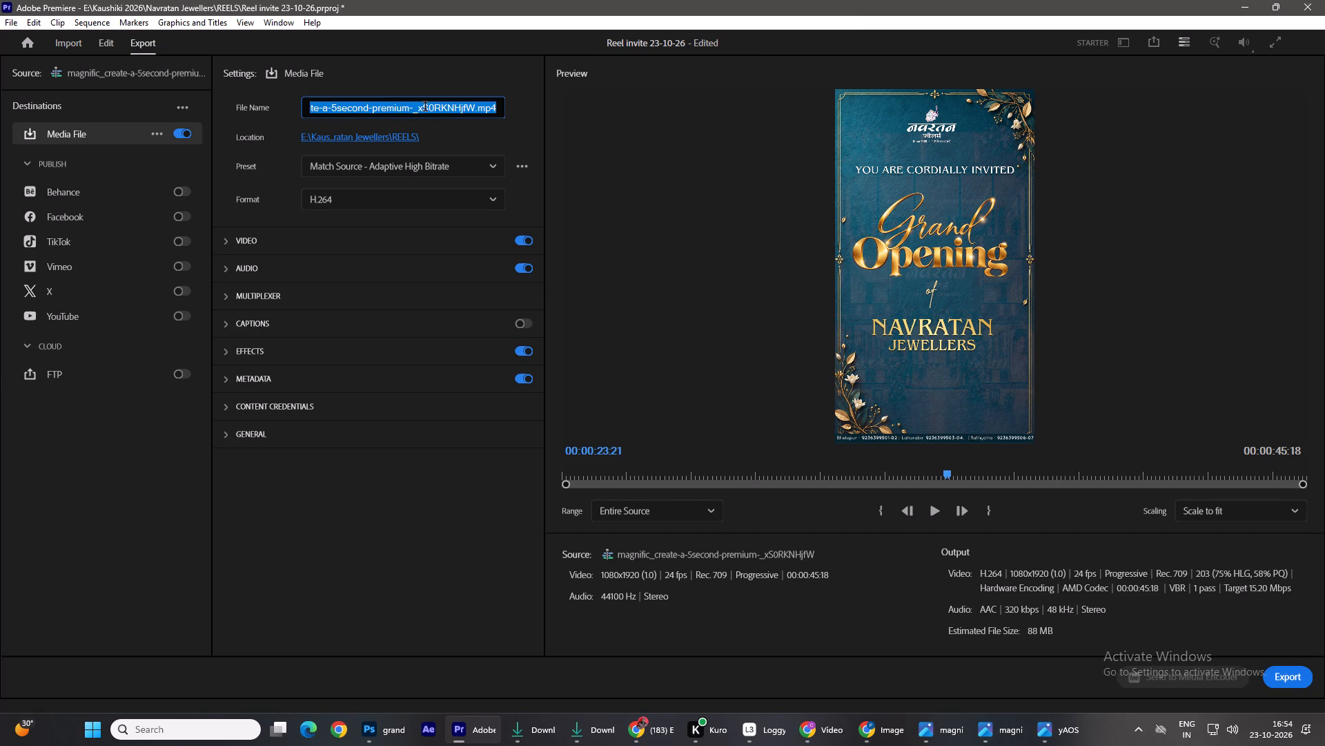
key(r)
text(ee)
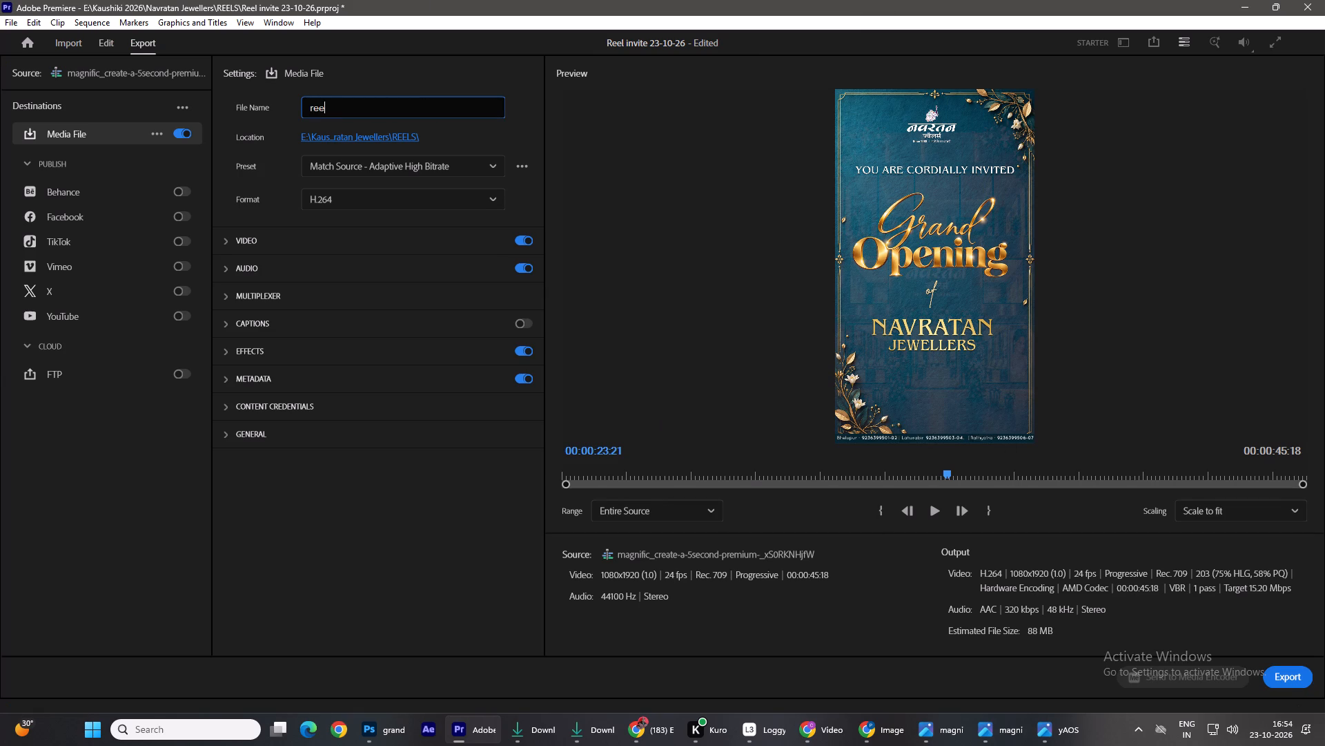
key(BackSpace)
key(BackSpace)
key(BackSpace)
key(BackSpace)
text(Reel- E)
text(-invite)
key(space)
text(OPening)
key(BackSpace)
key(BackSpace)
key(BackSpace)
key(BackSpace)
key(BackSpace)
key(BackSpace)
text(pem)
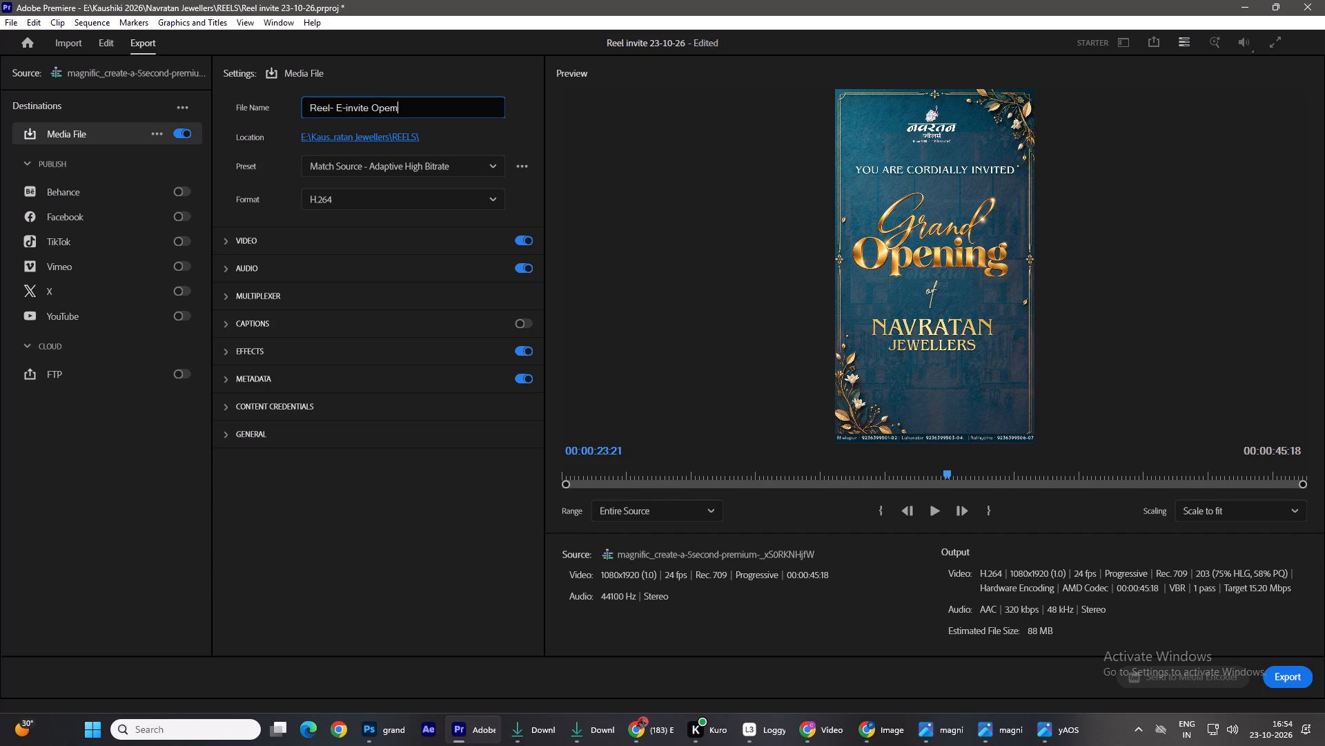
key(BackSpace)
key(i)
key(BackSpace)
key(n)
text(ing)
text(-)
key(space)
drag(963, 472, 1035, 480)
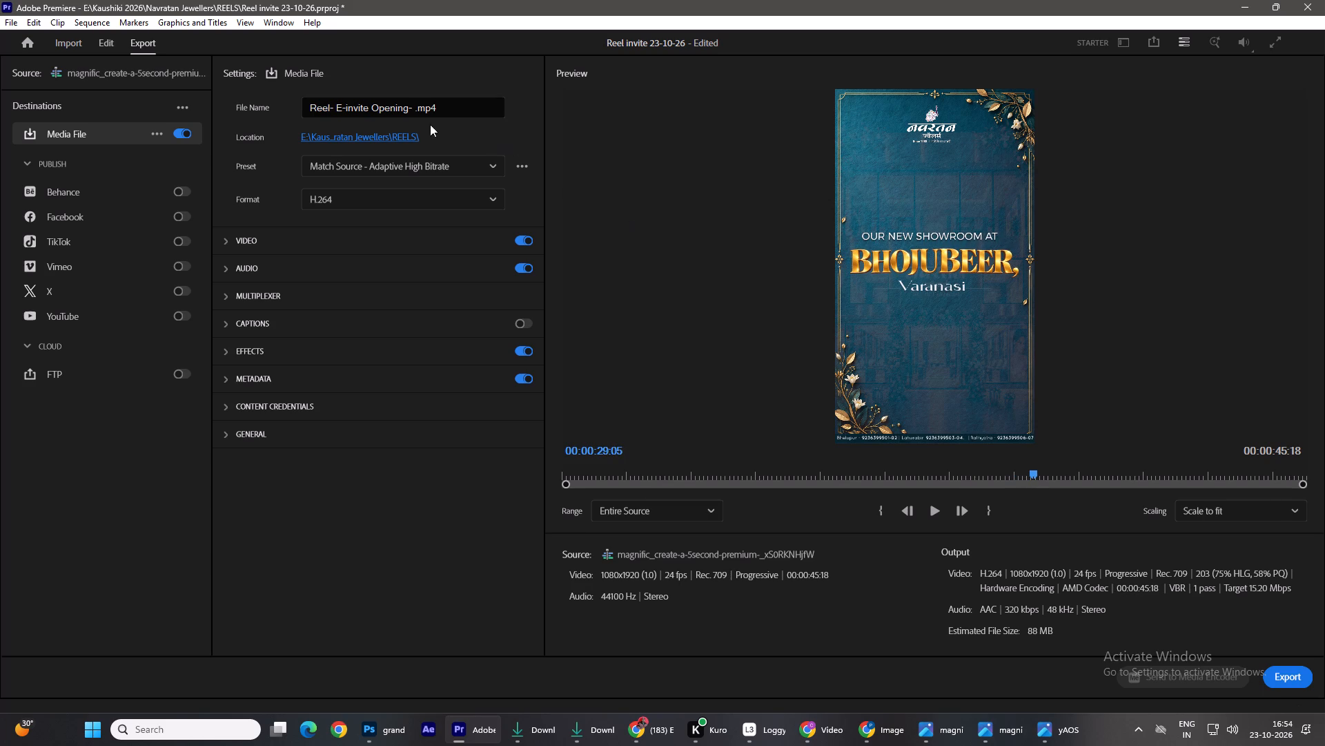
click(413, 110)
text(Bho)
text(jubeer)
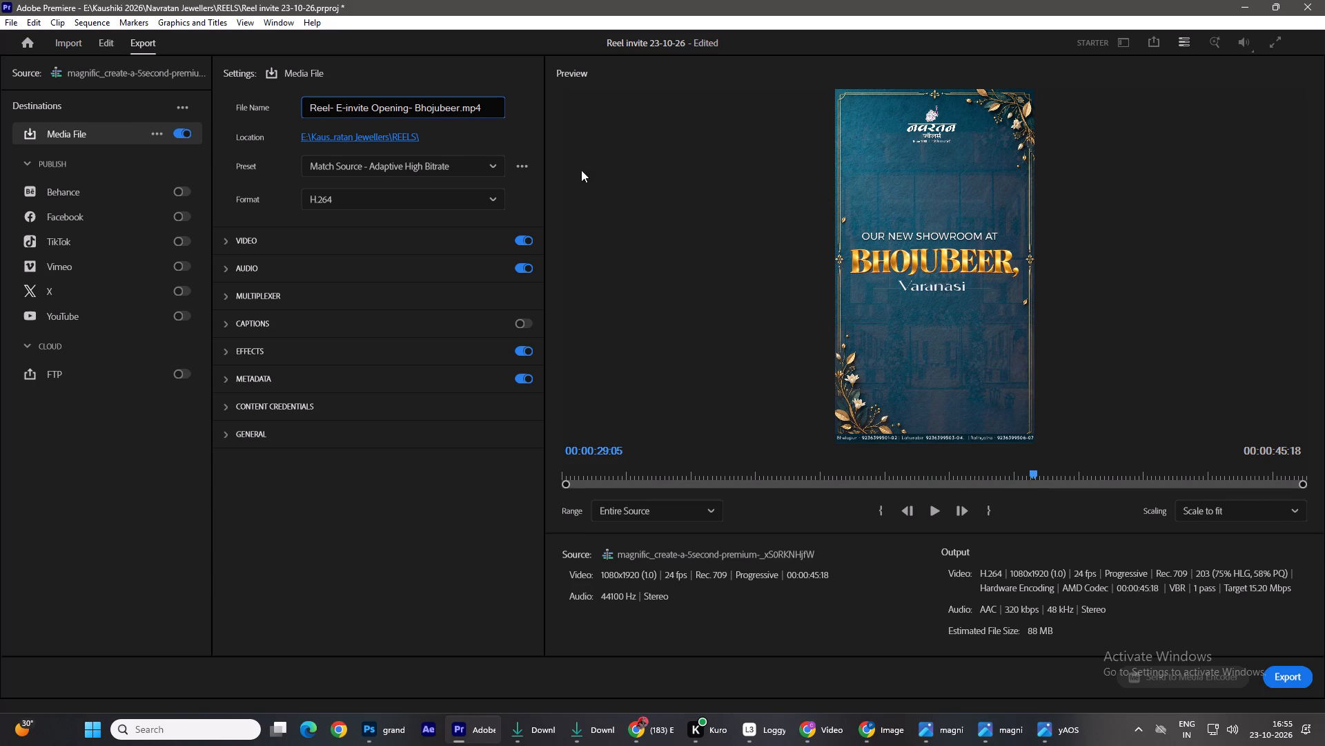
click(684, 182)
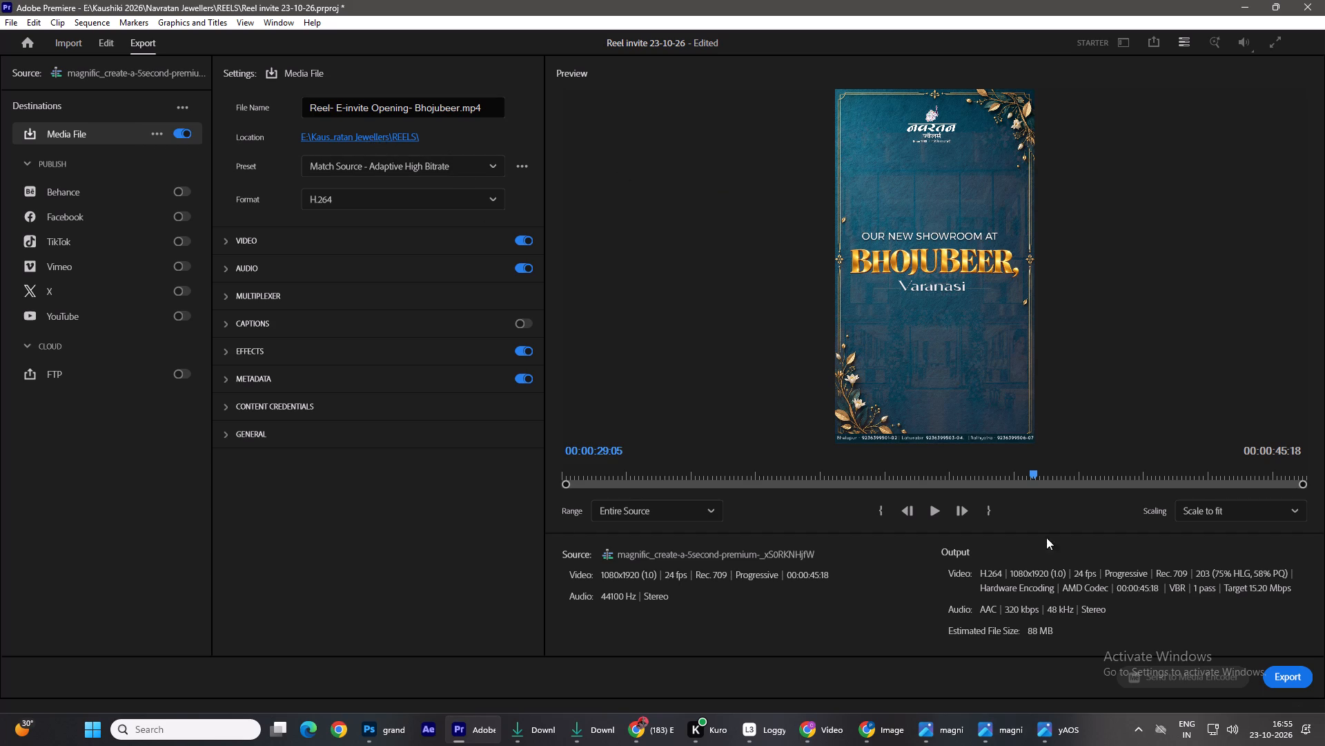
Export the entire reel as an H.264 video with the current settings.
click(1298, 680)
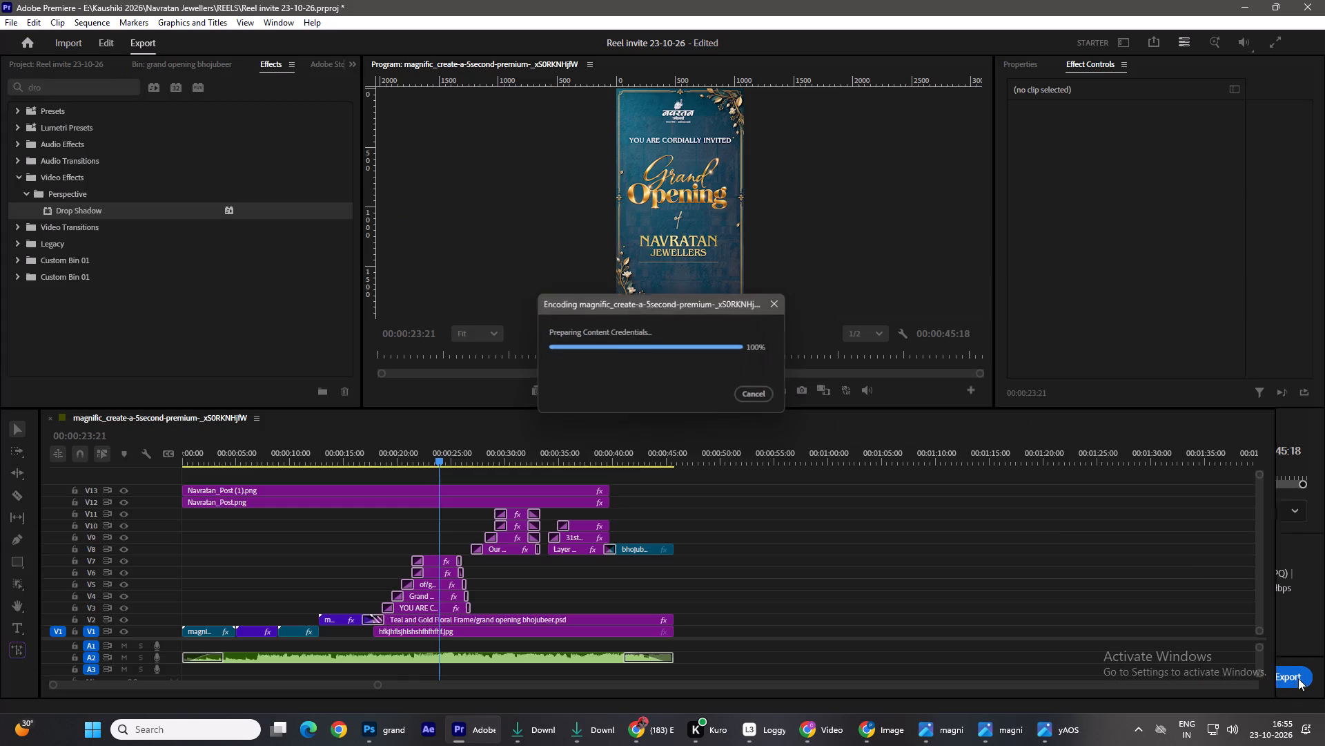
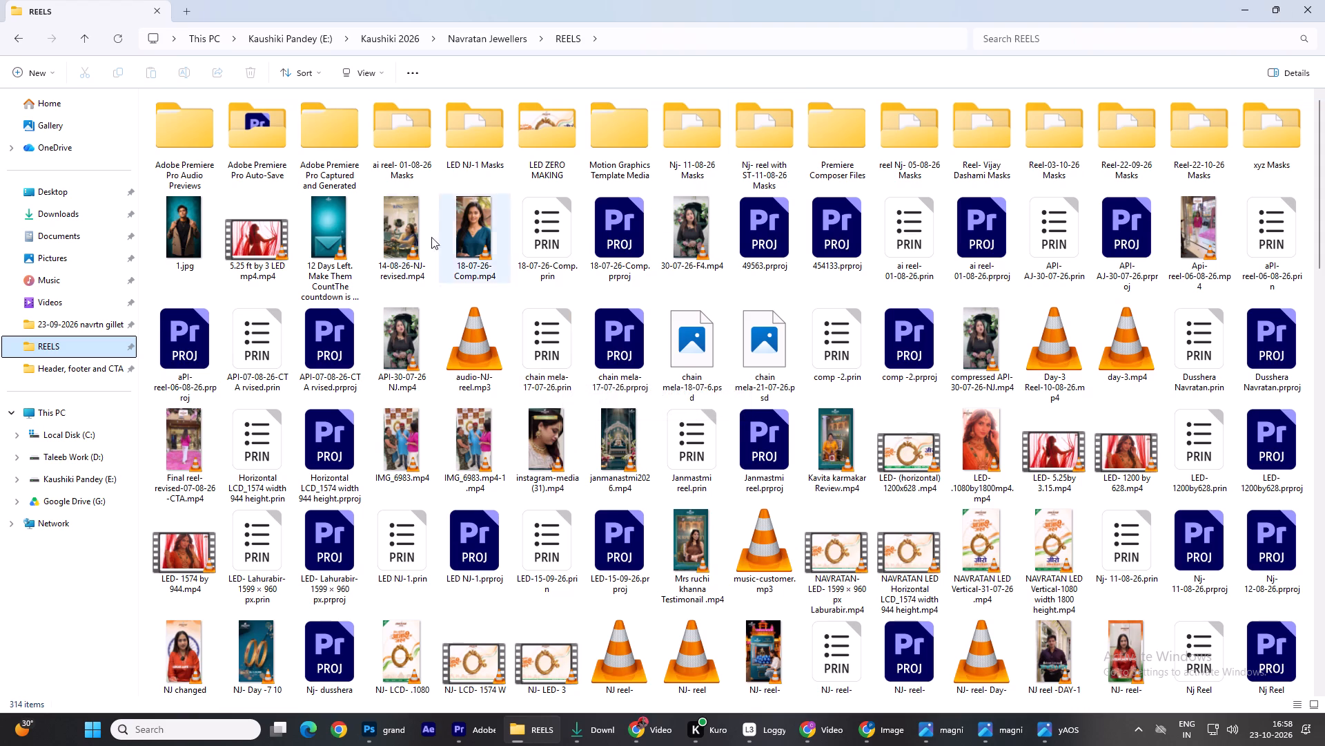
scroll(523, 381, down, 4)
scroll(936, 651, down, 3)
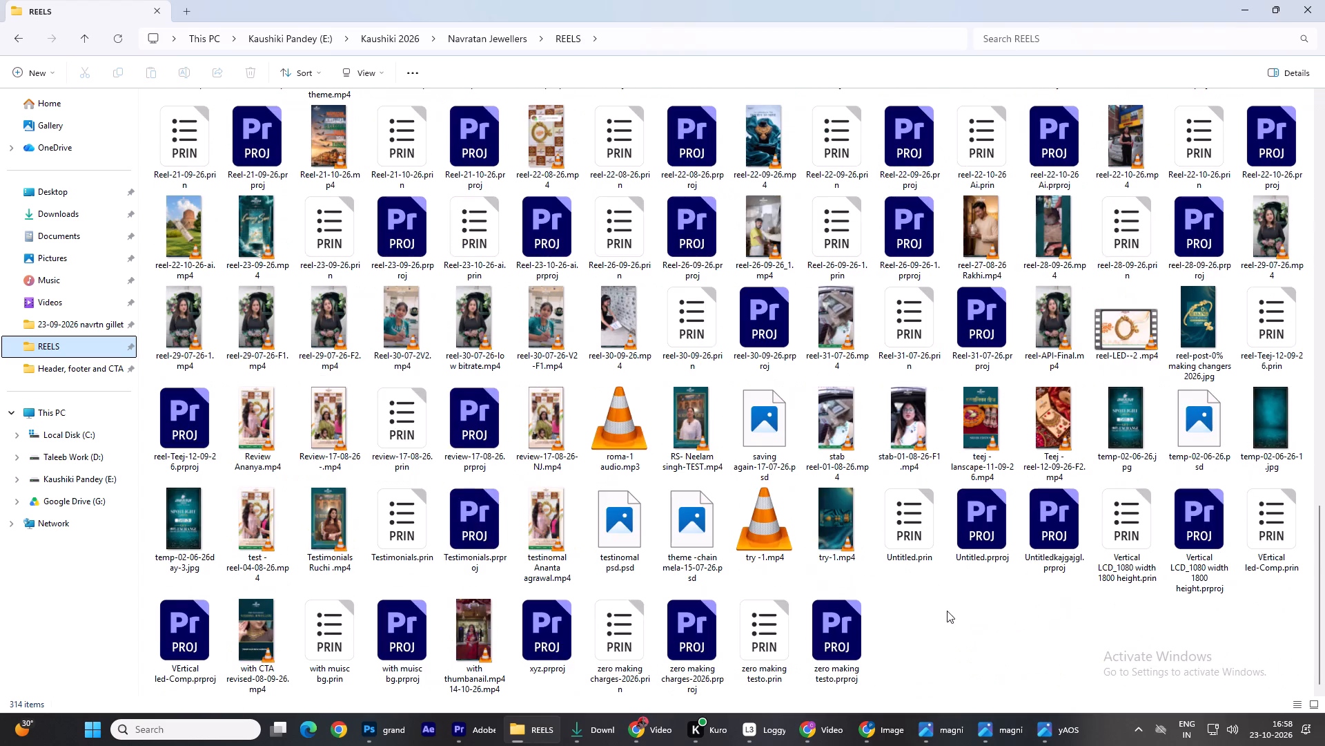
scroll(475, 599, up, 4)
scroll(422, 531, up, 2)
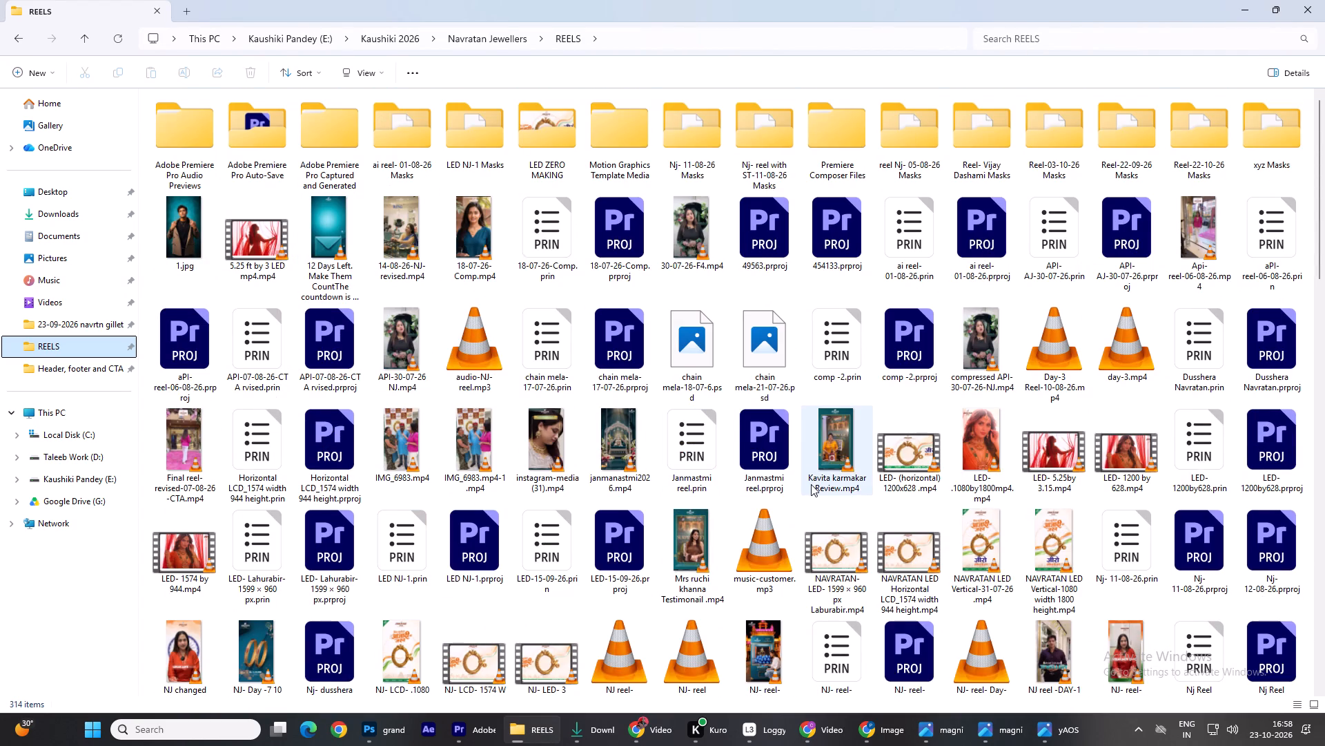
scroll(811, 484, down, 2)
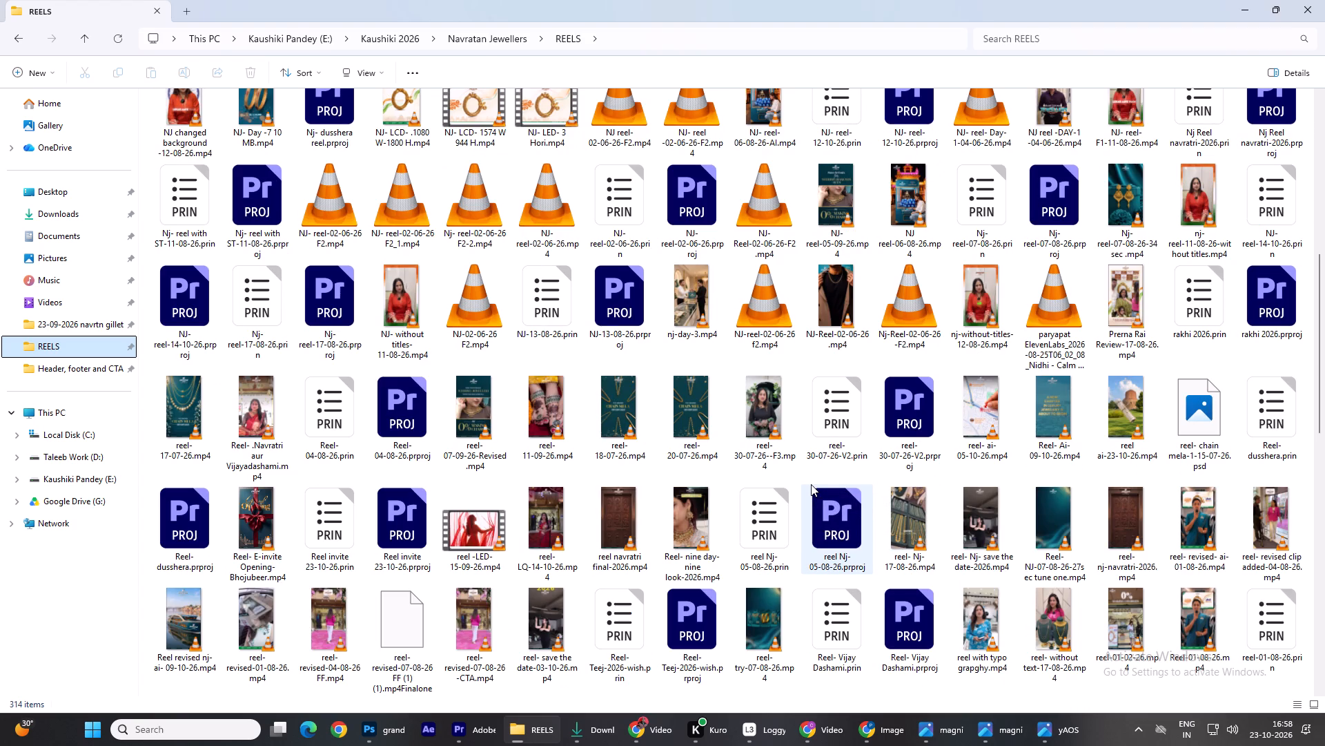
scroll(811, 484, up, 3)
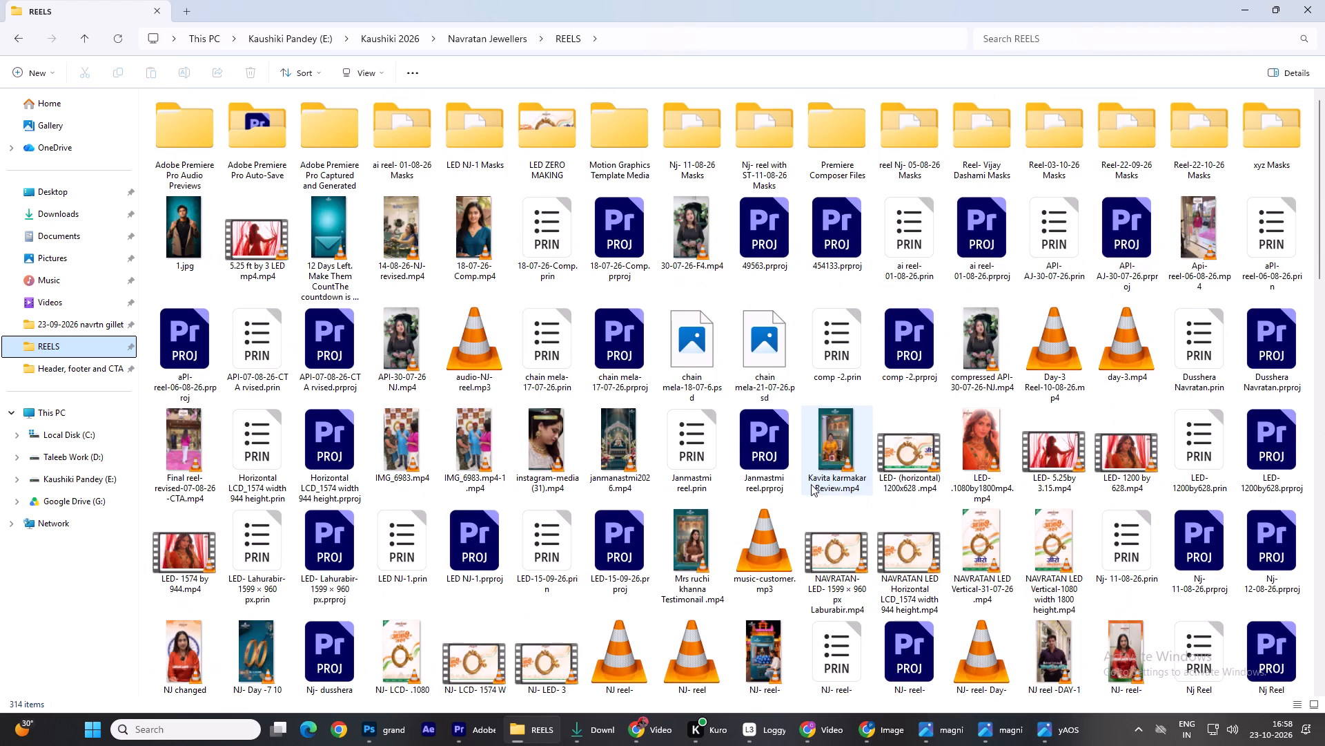
scroll(811, 484, down, 1)
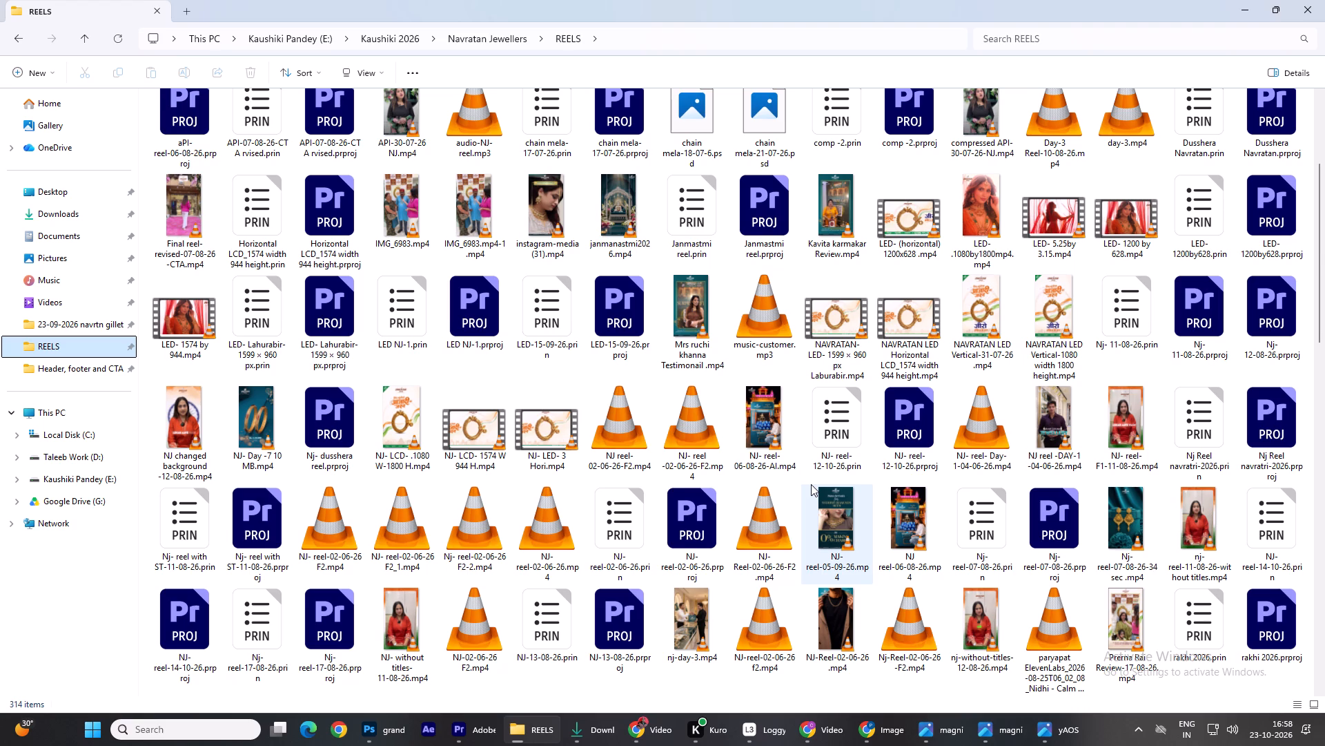
scroll(811, 484, down, 7)
scroll(693, 554, down, 3)
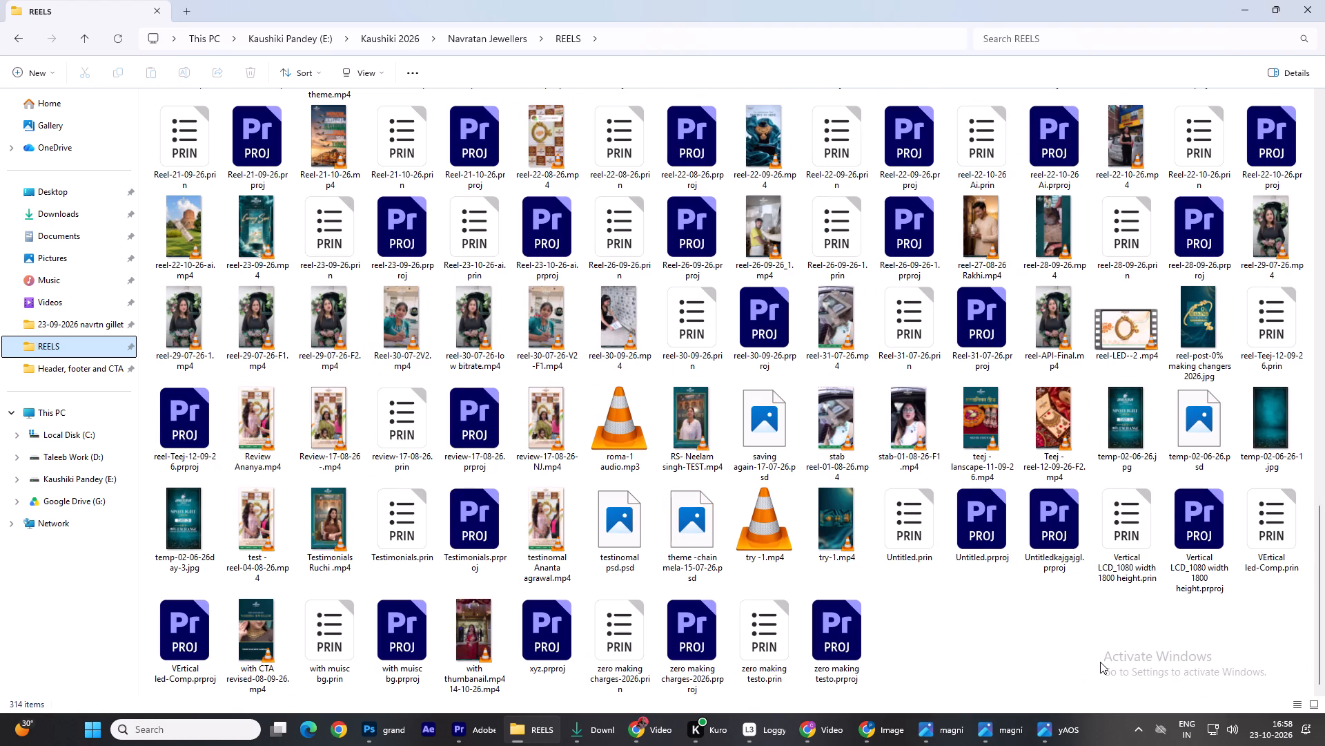
scroll(1100, 662, up, 1)
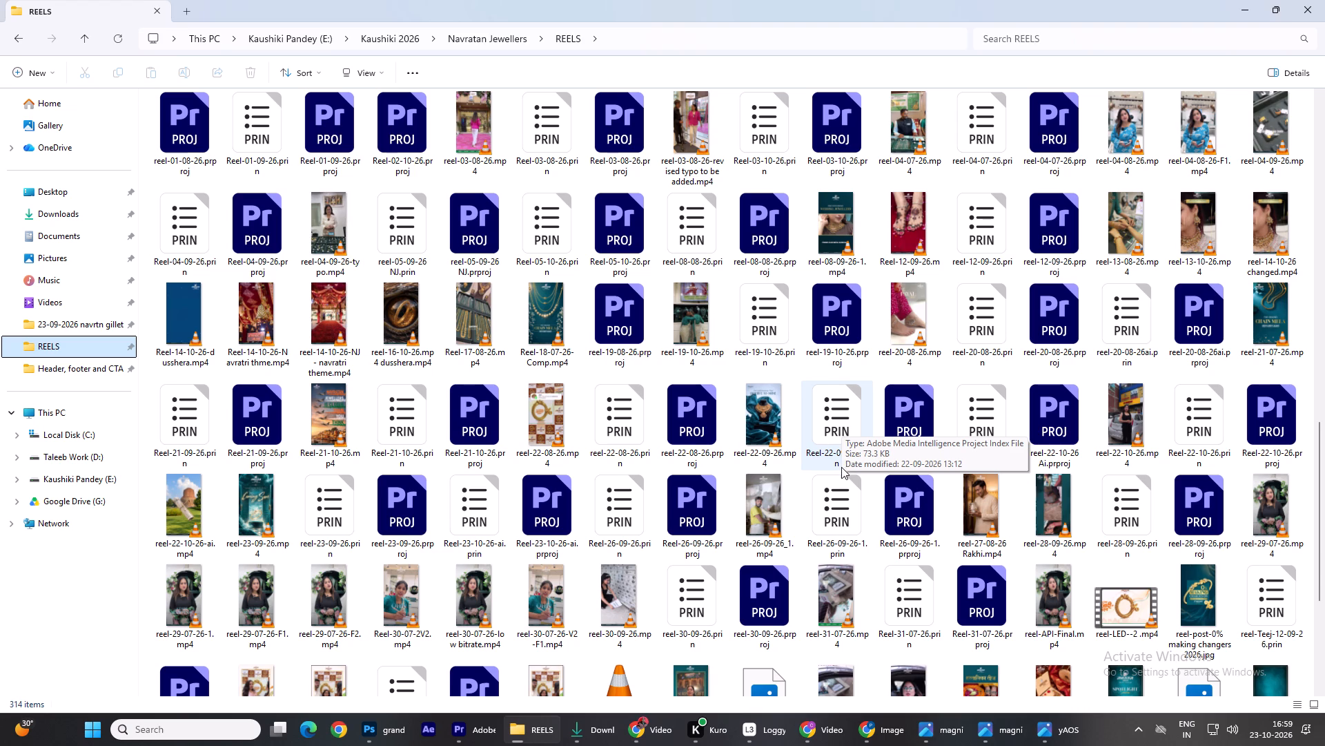
scroll(838, 472, up, 2)
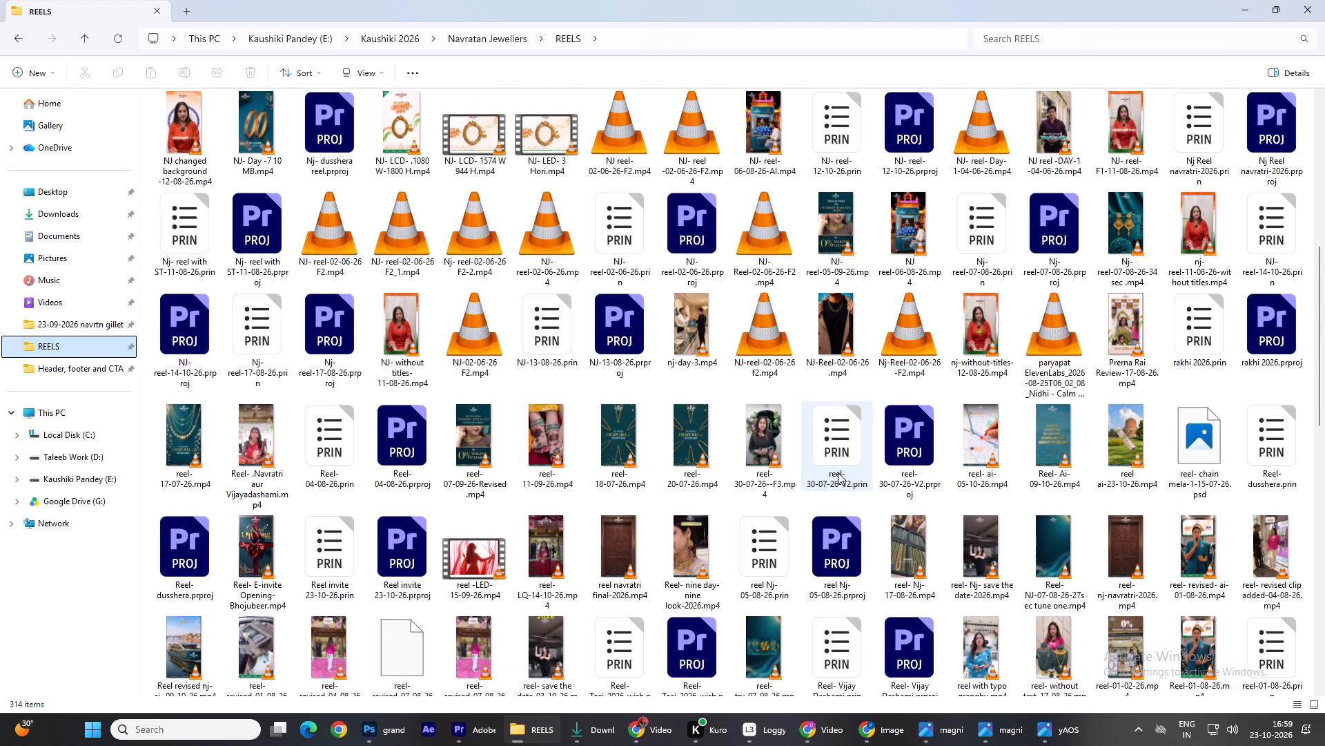
scroll(774, 506, up, 1)
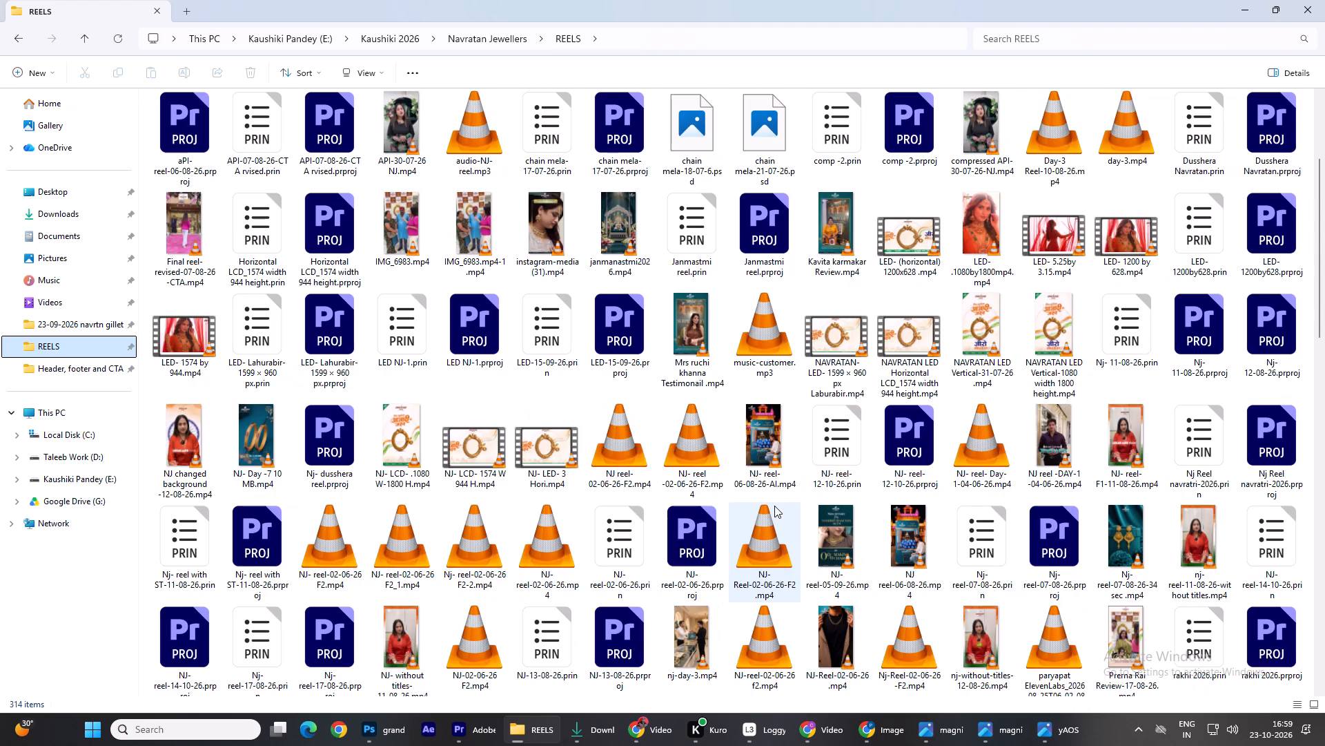
scroll(774, 506, up, 4)
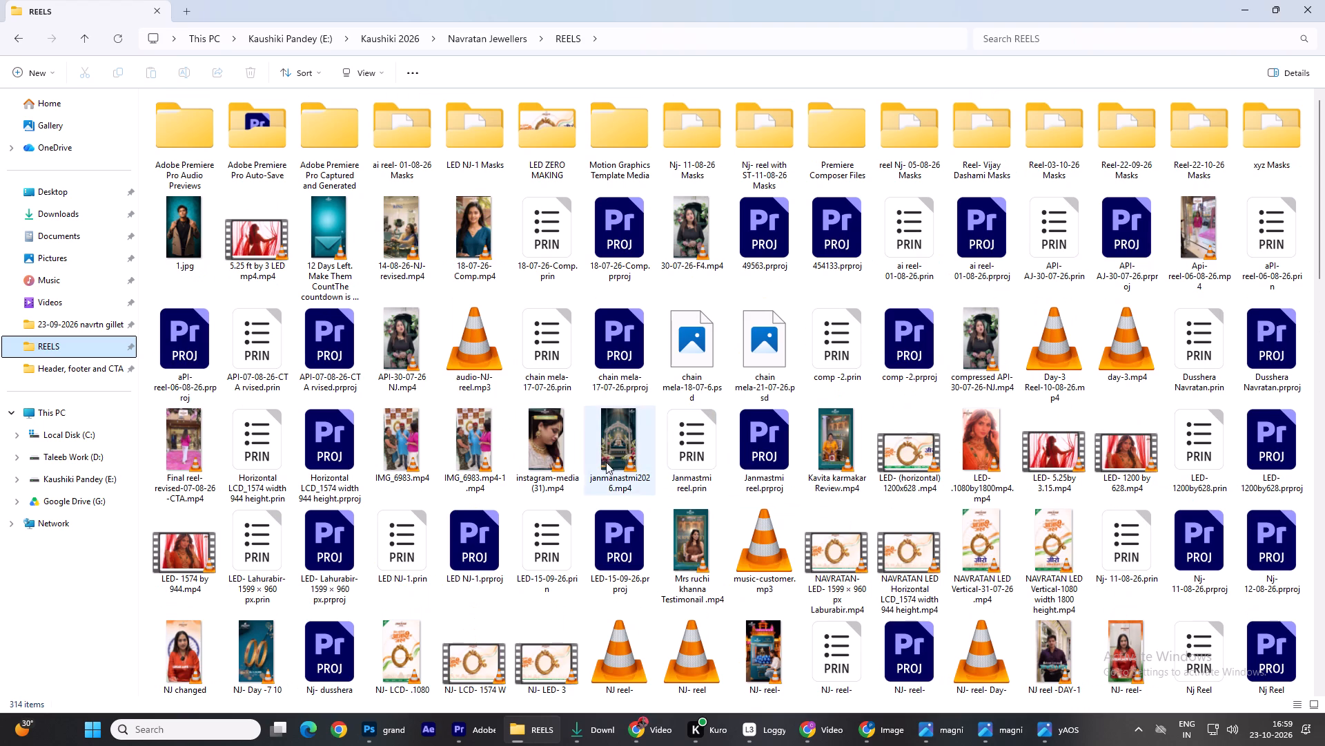
scroll(700, 495, down, 2)
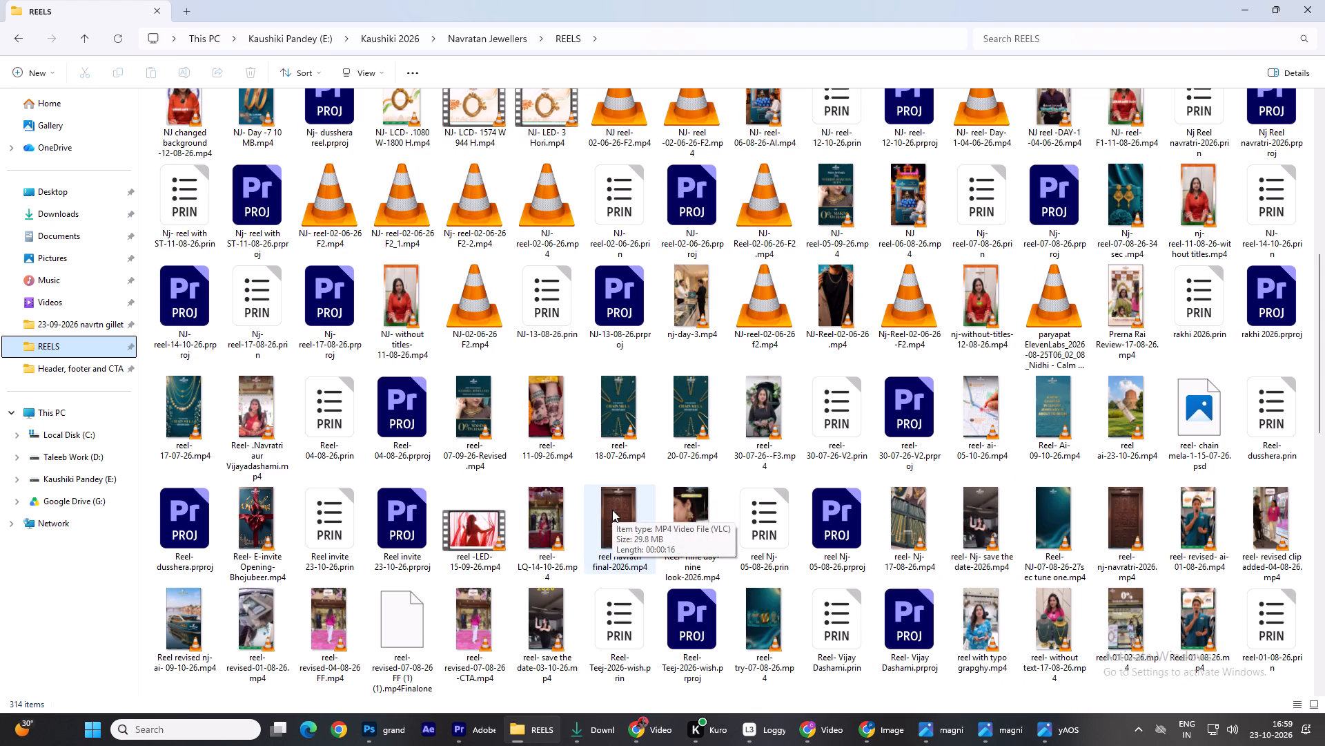
double_click(260, 528)
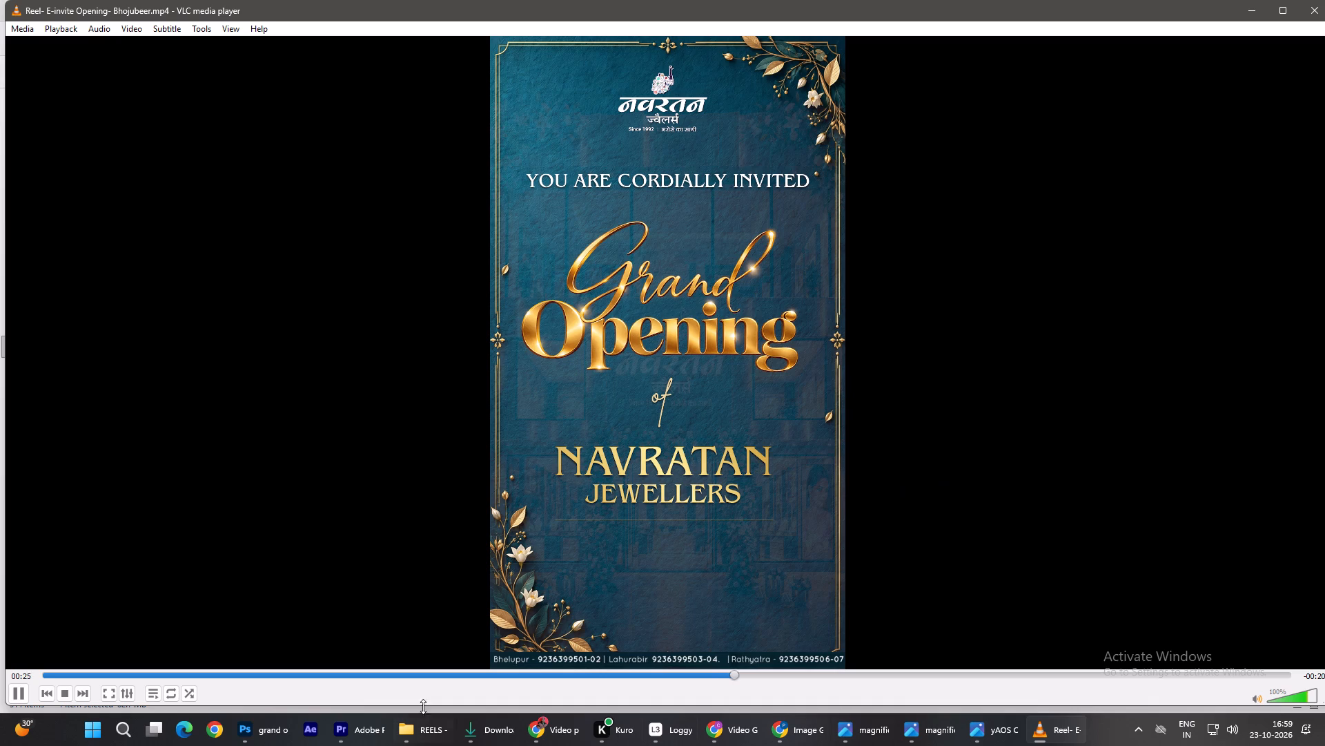
Skip back to an earlier part of the exported reel, review it through to the closing Bhojubeer showroom scene, and close the player.
drag(431, 677, 354, 678)
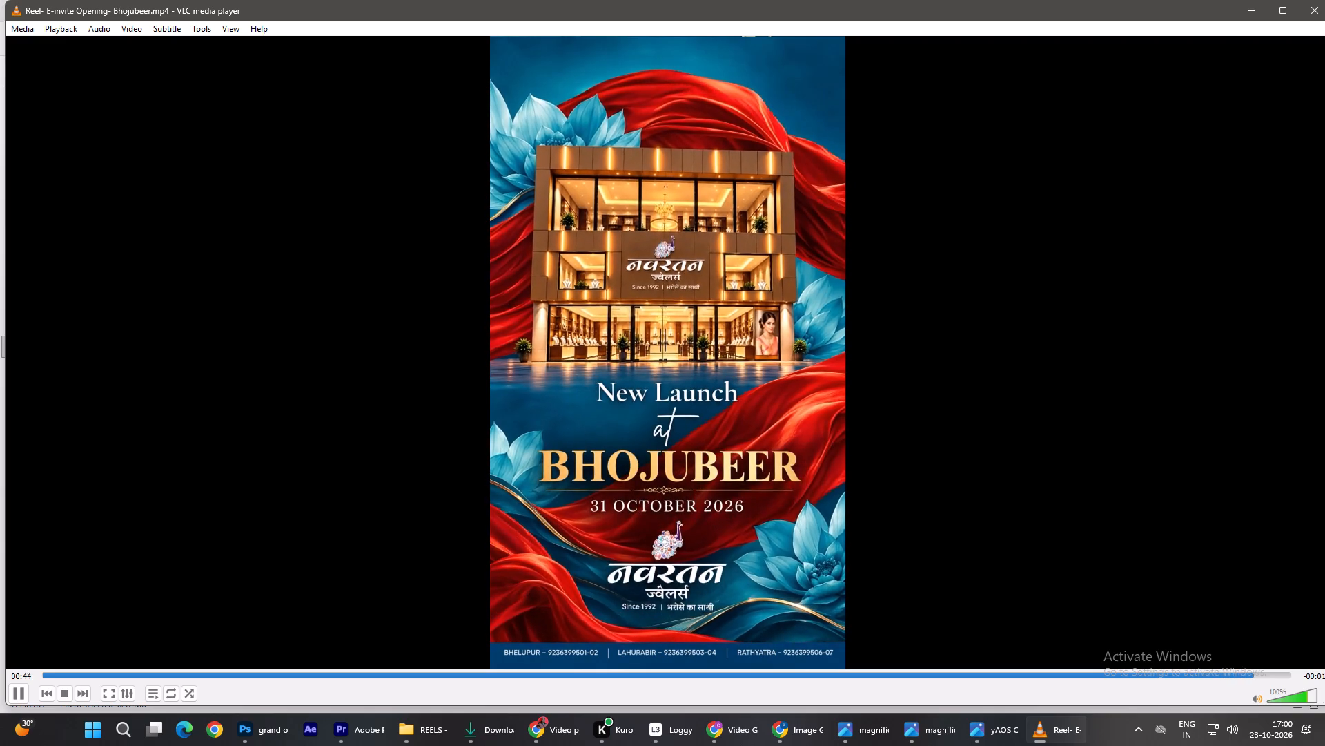
click(1322, 10)
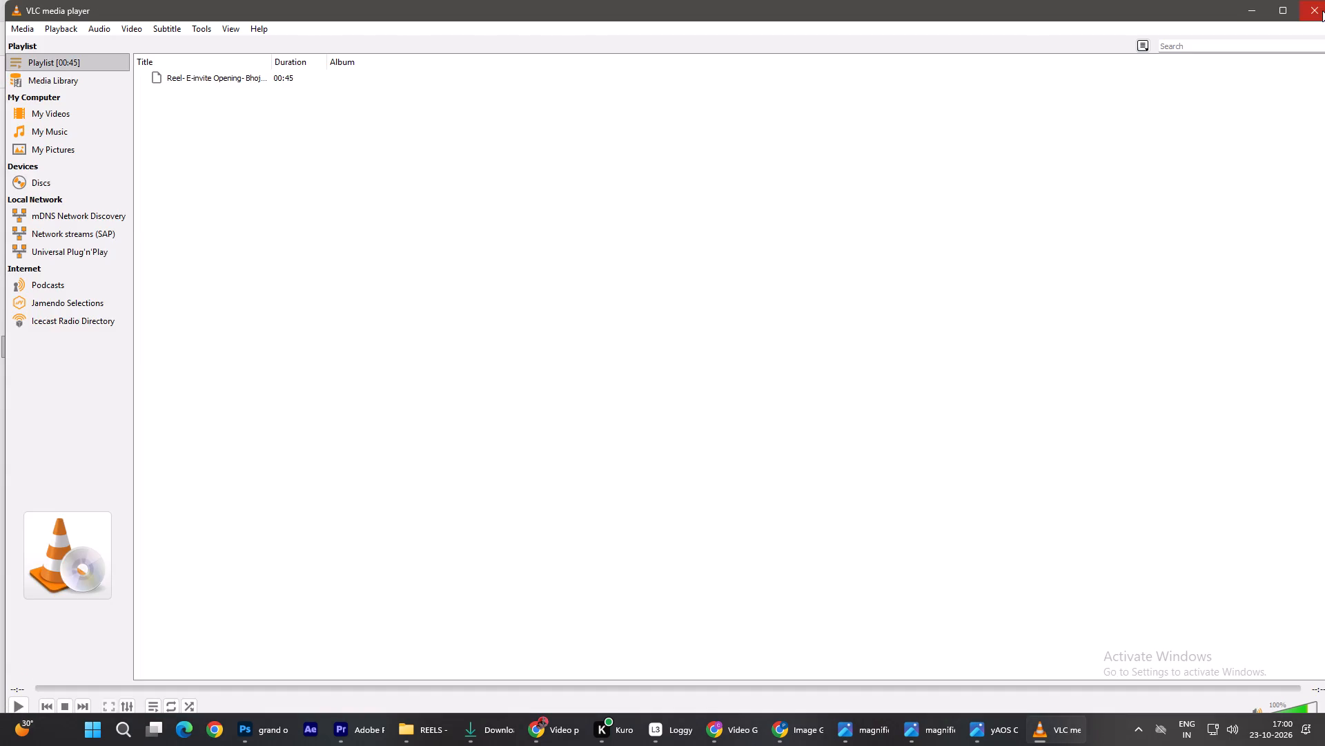
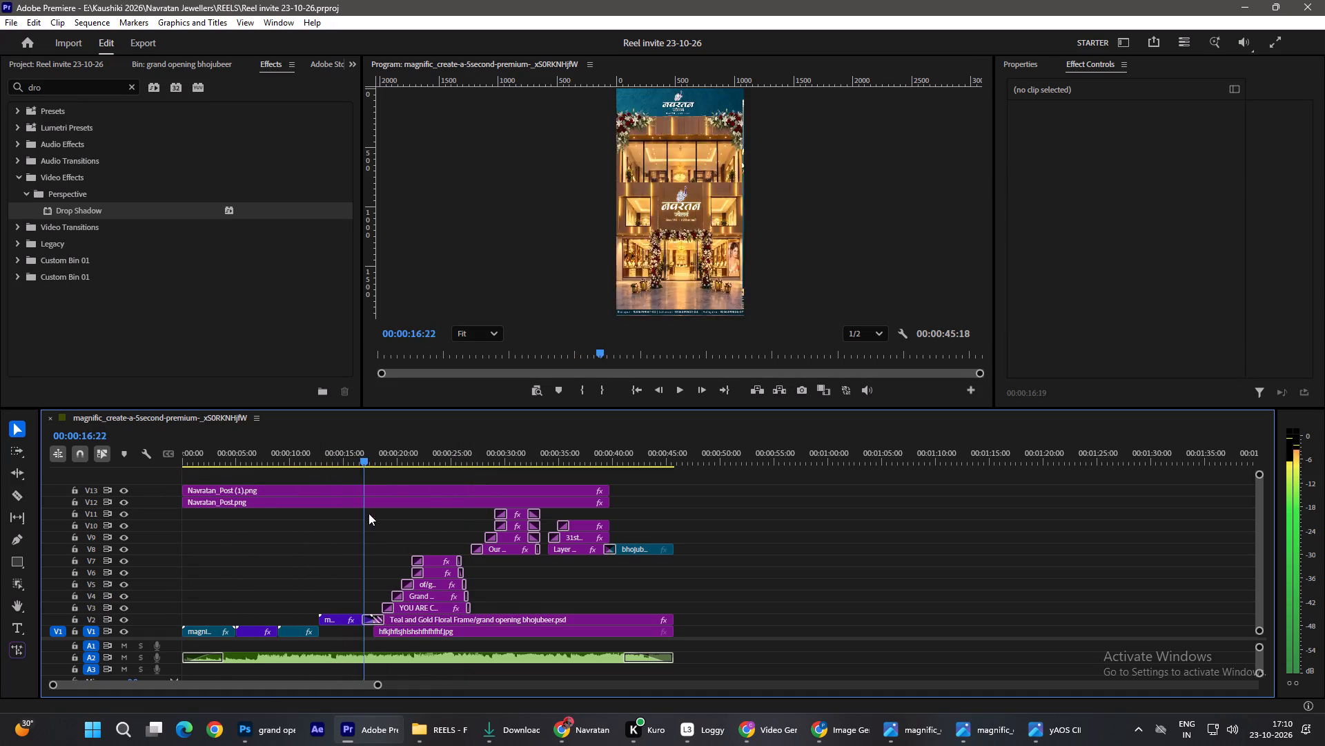
In Premiere, check the invitation text section by scrubbing back to the Grand Opening layers at 00:00:25:00, leaving the grand opening bhojubeer.psd clips unlinked.
drag(369, 513, 559, 552)
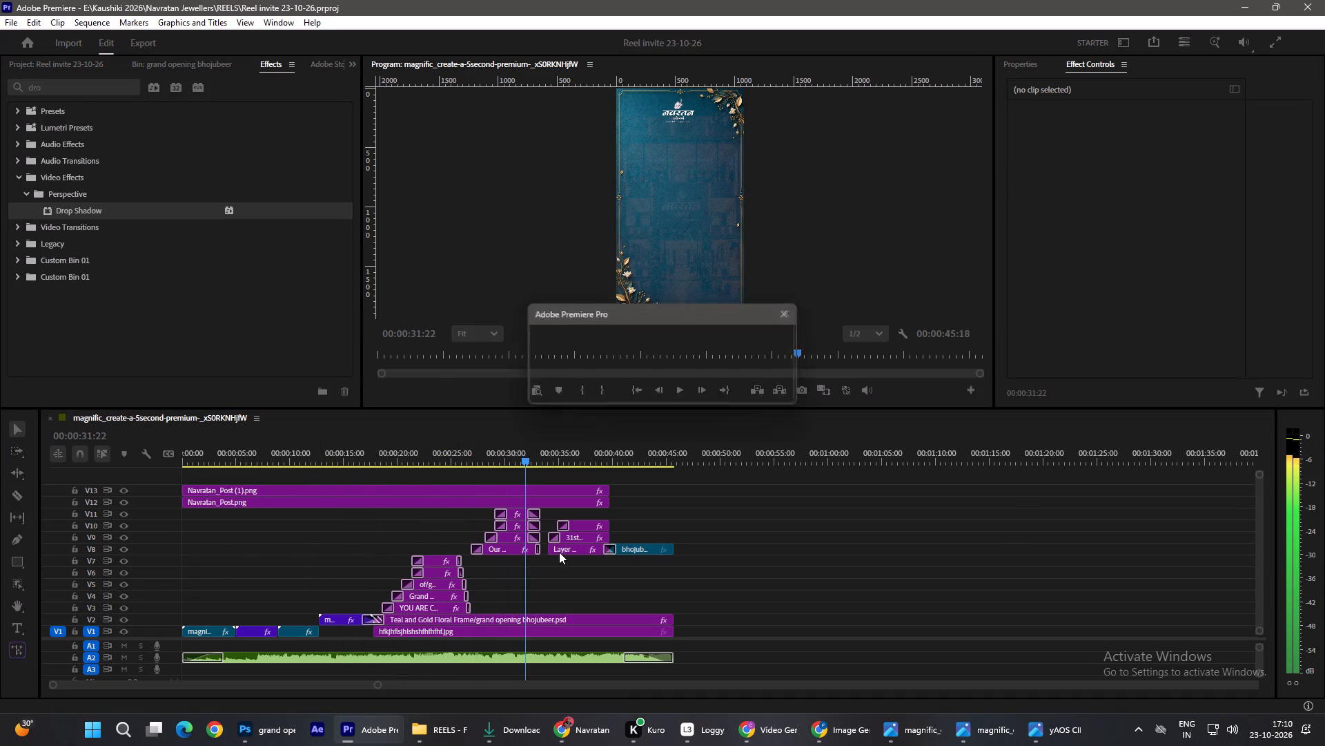
drag(559, 552, 586, 560)
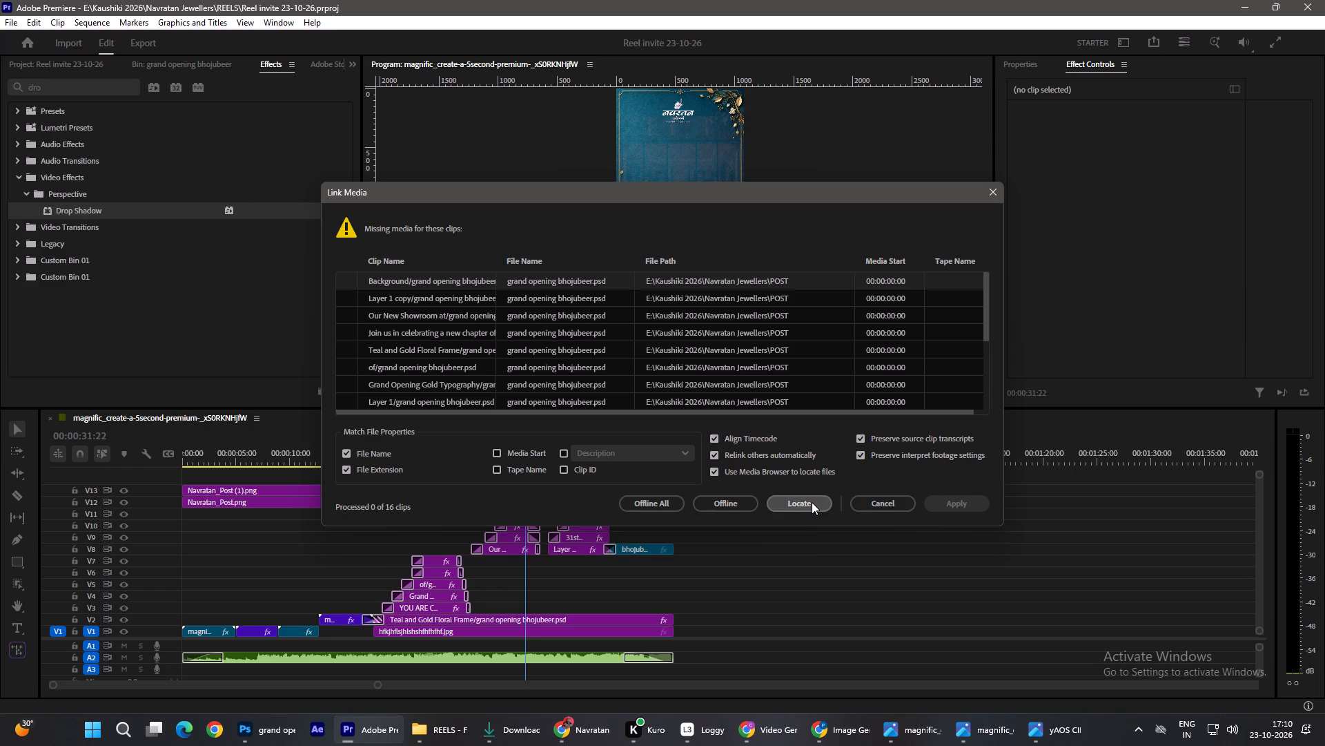
click(874, 508)
drag(531, 464, 520, 466)
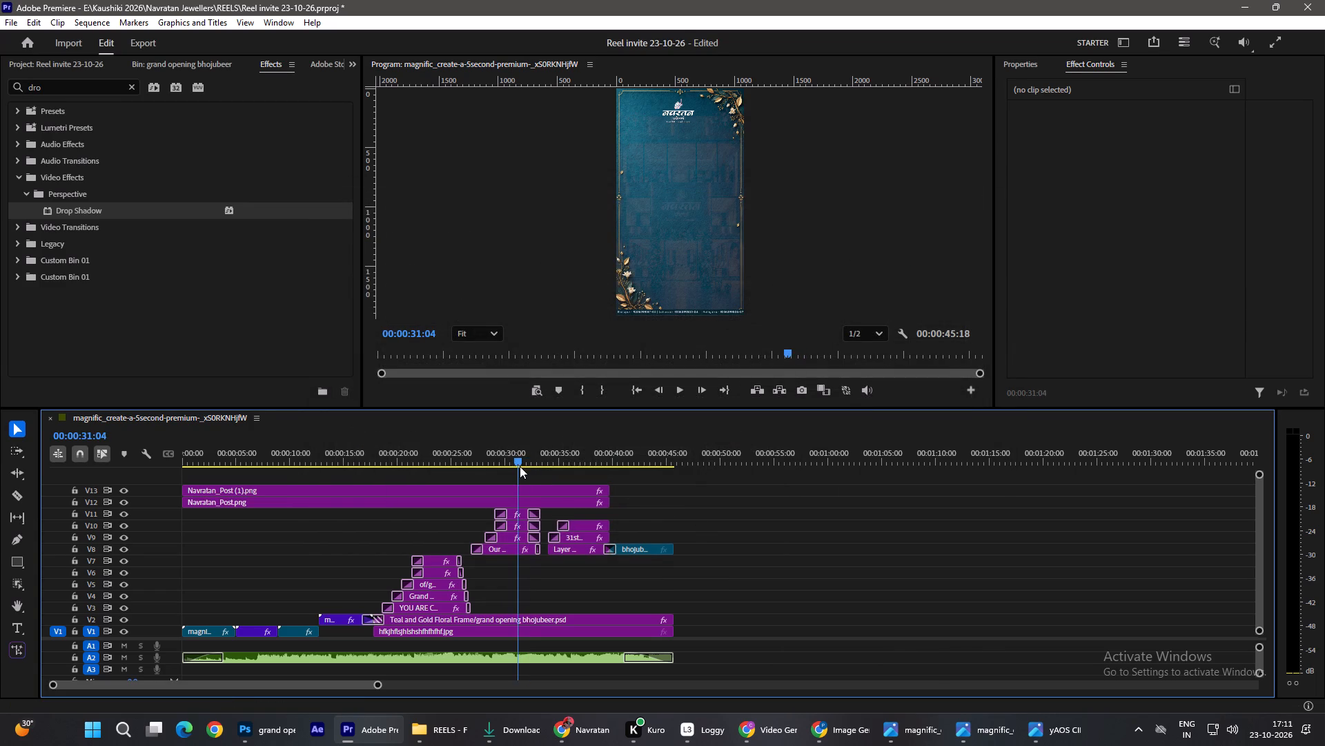
drag(520, 466, 453, 506)
click(540, 593)
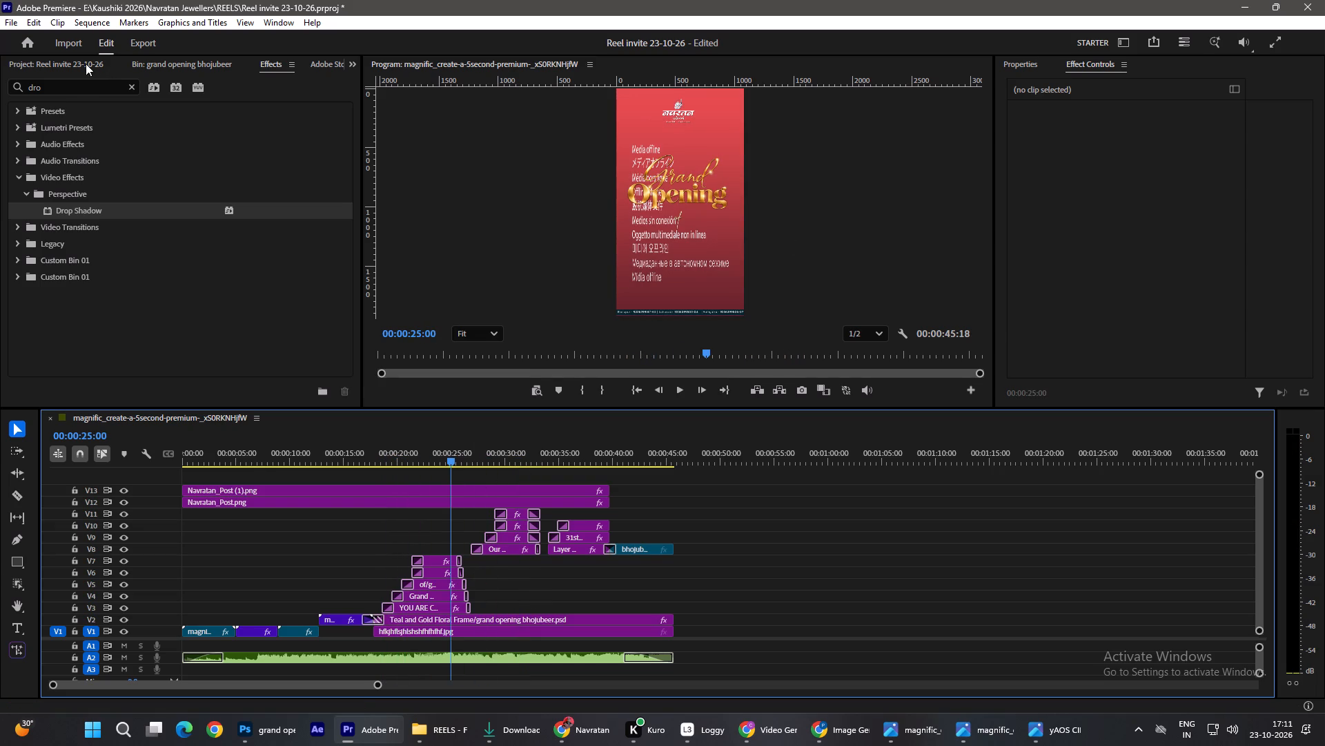
Look through the project's grand opening bhojubeer bin for the clips with missing media.
click(85, 63)
scroll(180, 336, down, 9)
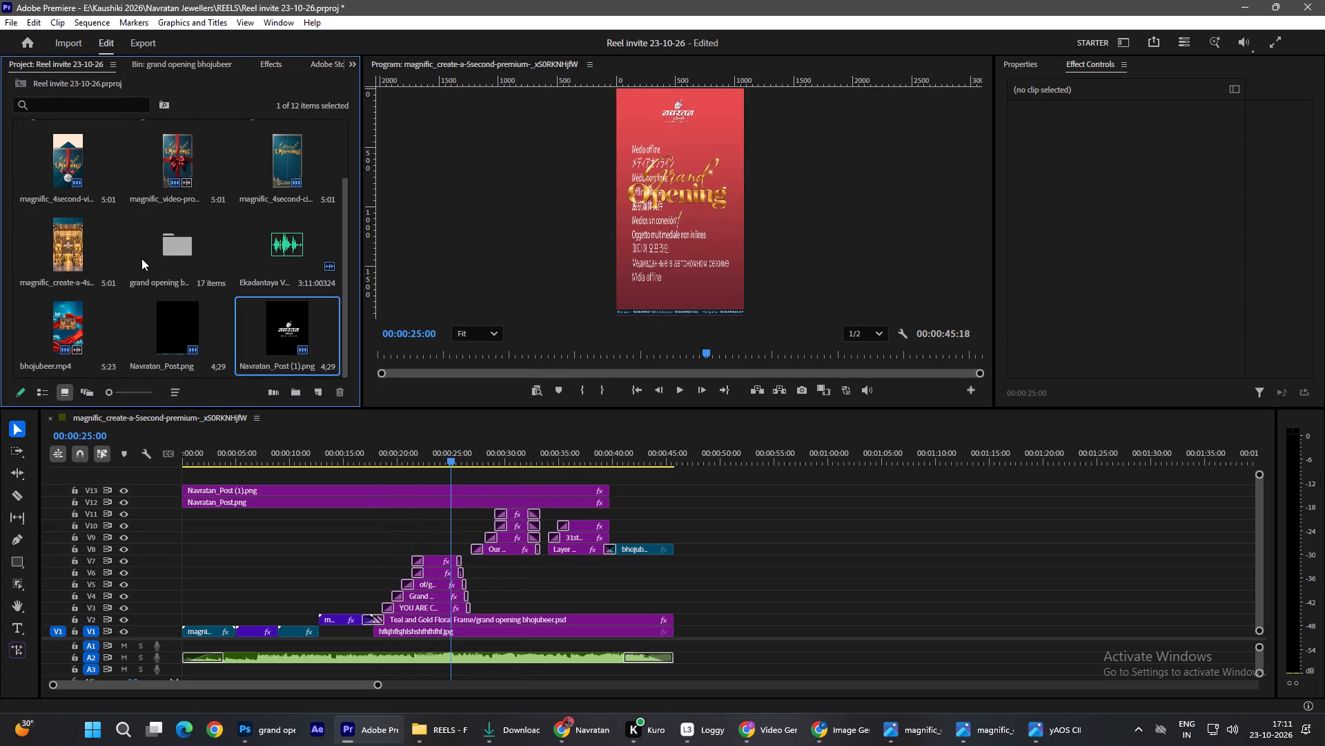
double_click(141, 258)
scroll(195, 316, down, 5)
click(313, 335)
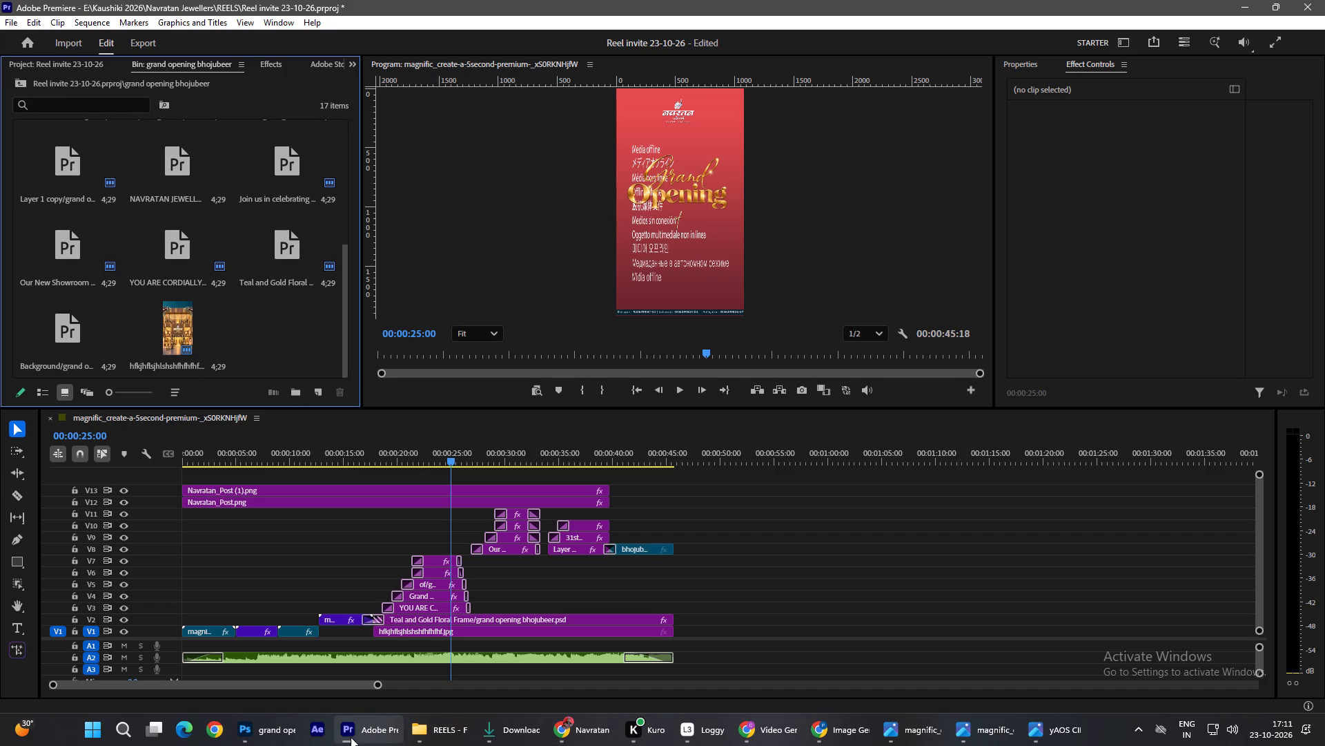
Switch to Photoshop and look over the saved grand opening bhojubeer.psd invite, then glance at the ChatGPT invitation text in Chrome.
click(267, 731)
click(279, 379)
scroll(279, 379, down, 6)
scroll(304, 551, down, 4)
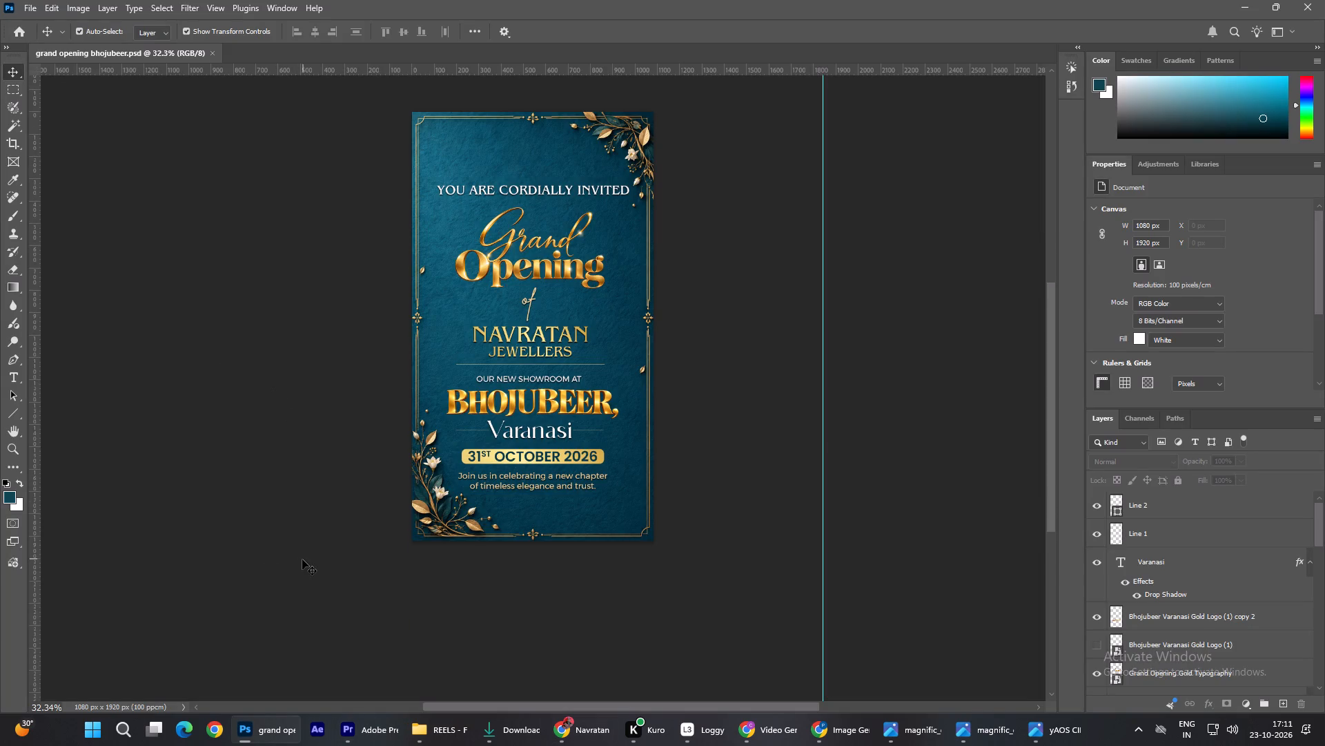
scroll(300, 498, up, 2)
click(574, 731)
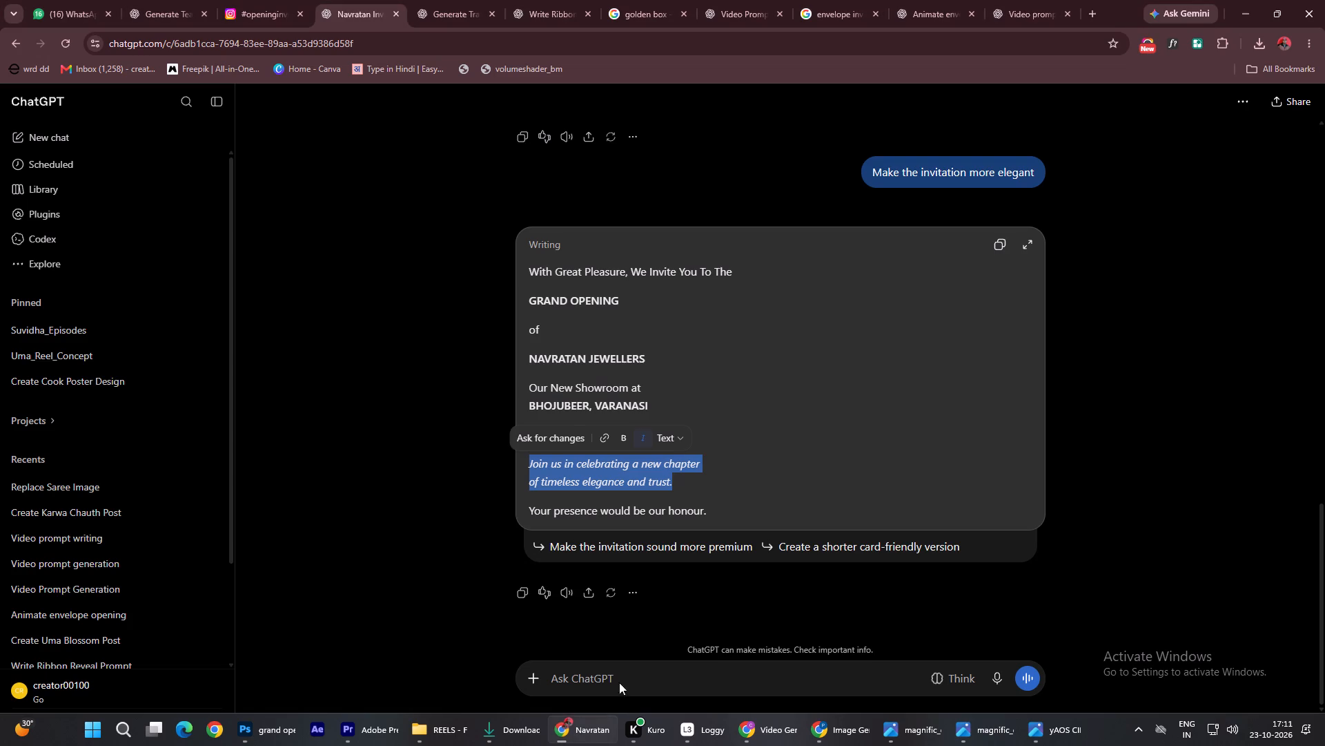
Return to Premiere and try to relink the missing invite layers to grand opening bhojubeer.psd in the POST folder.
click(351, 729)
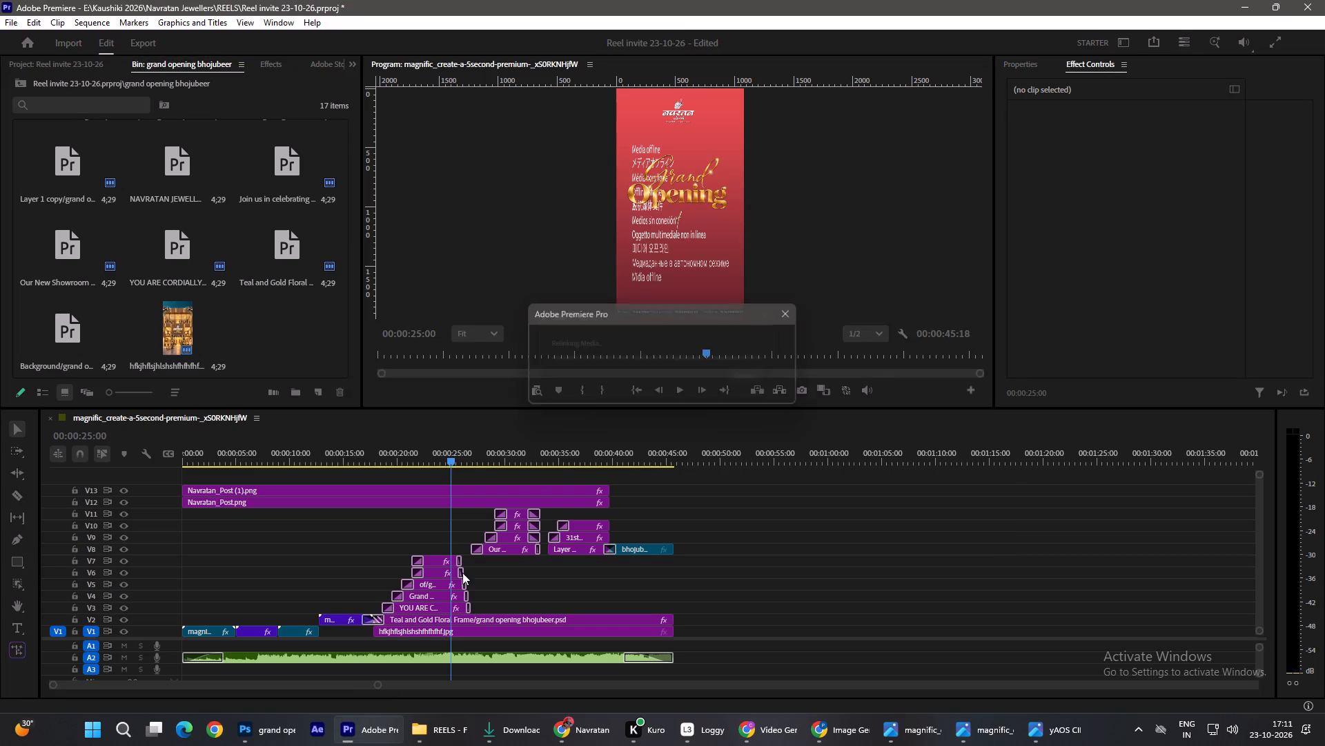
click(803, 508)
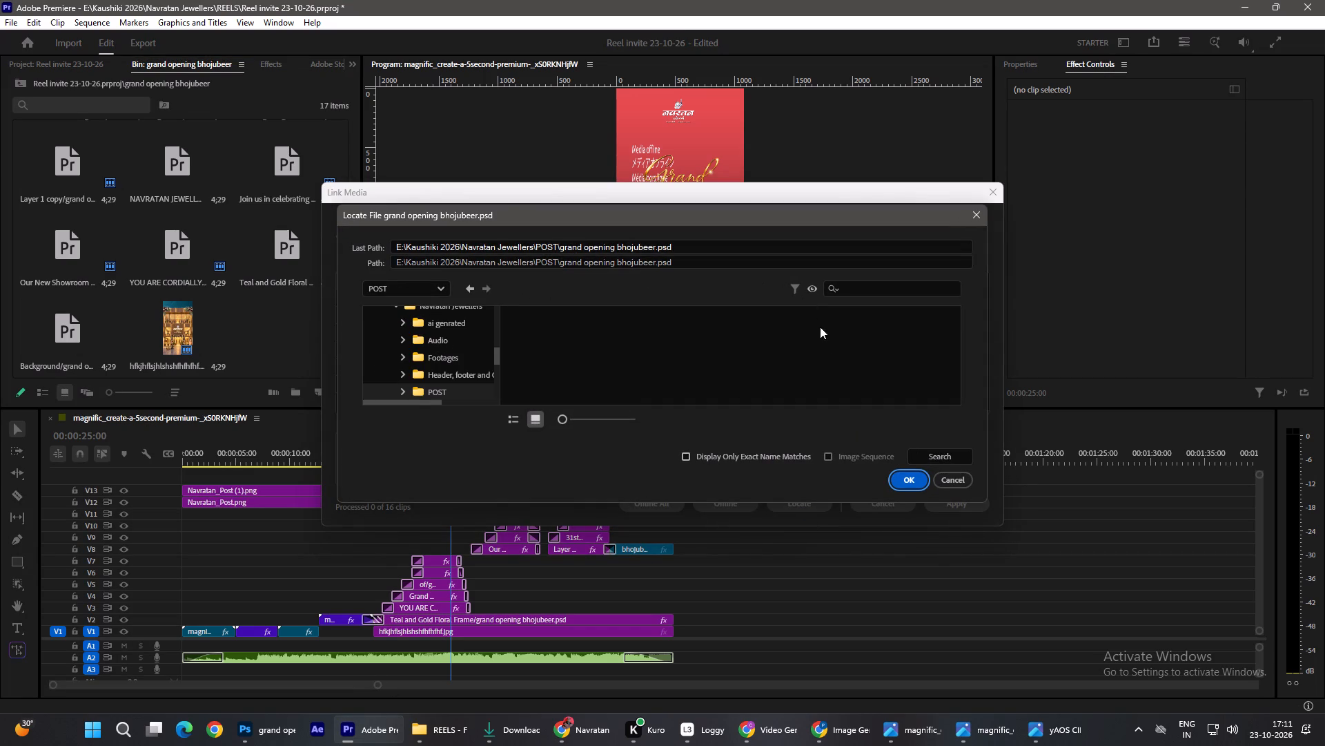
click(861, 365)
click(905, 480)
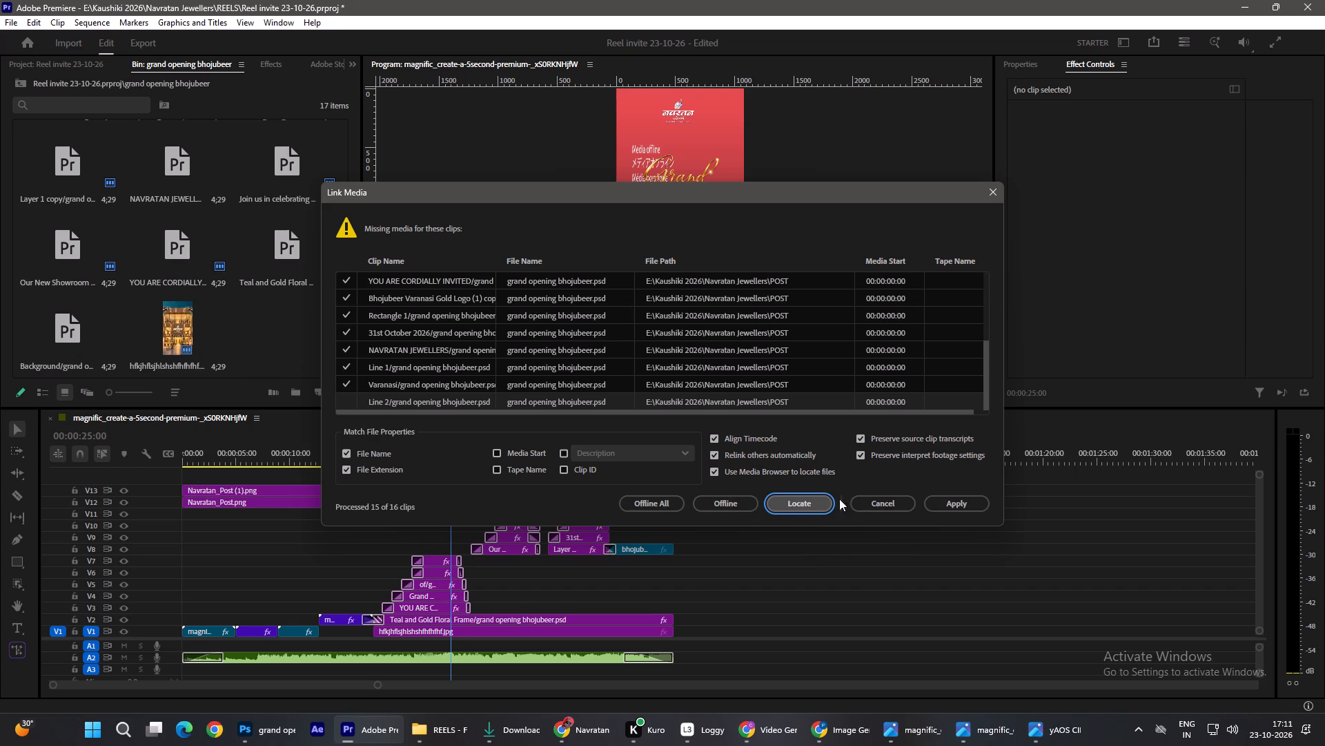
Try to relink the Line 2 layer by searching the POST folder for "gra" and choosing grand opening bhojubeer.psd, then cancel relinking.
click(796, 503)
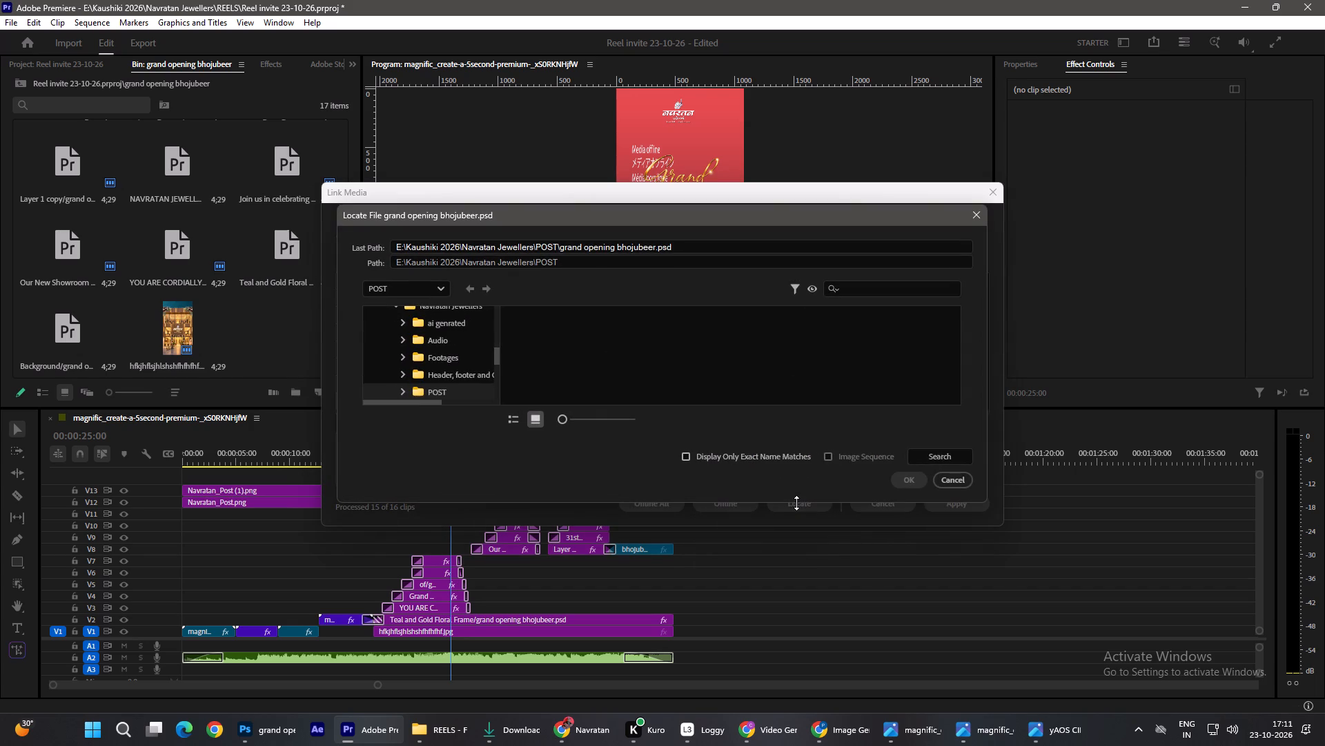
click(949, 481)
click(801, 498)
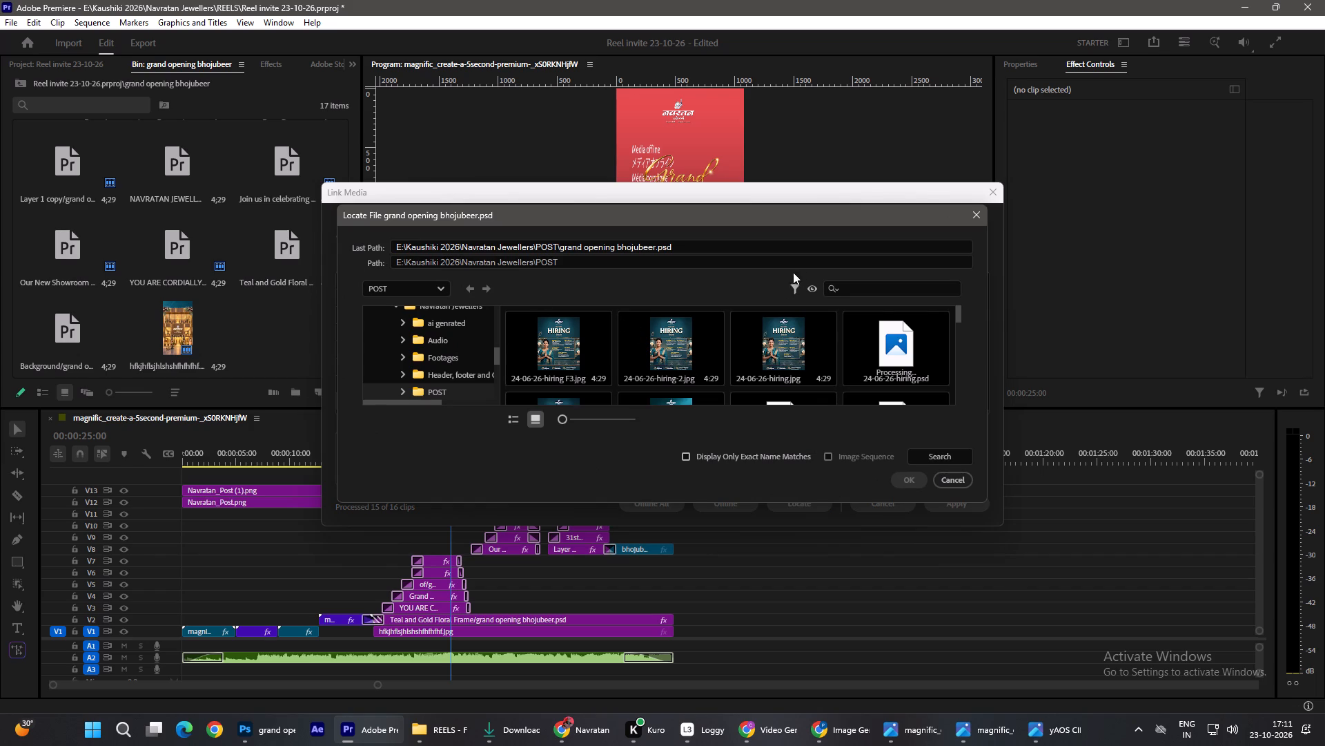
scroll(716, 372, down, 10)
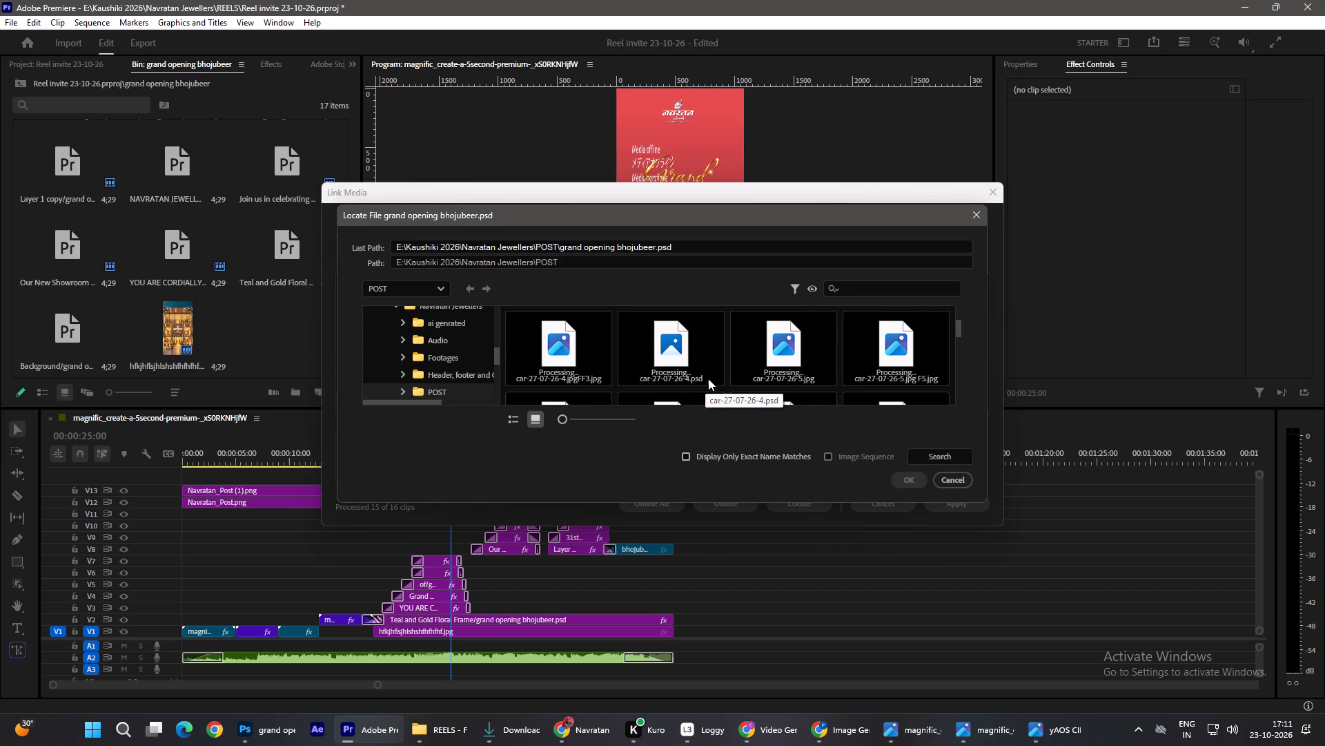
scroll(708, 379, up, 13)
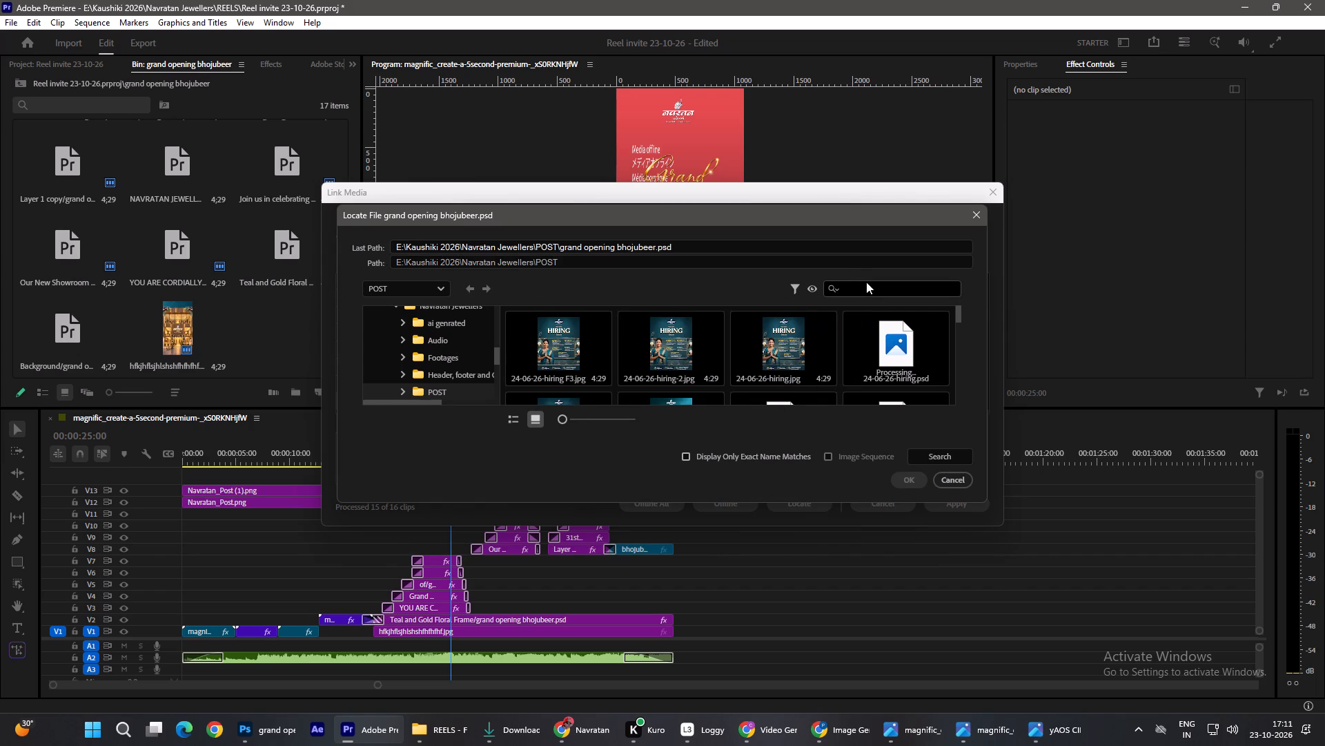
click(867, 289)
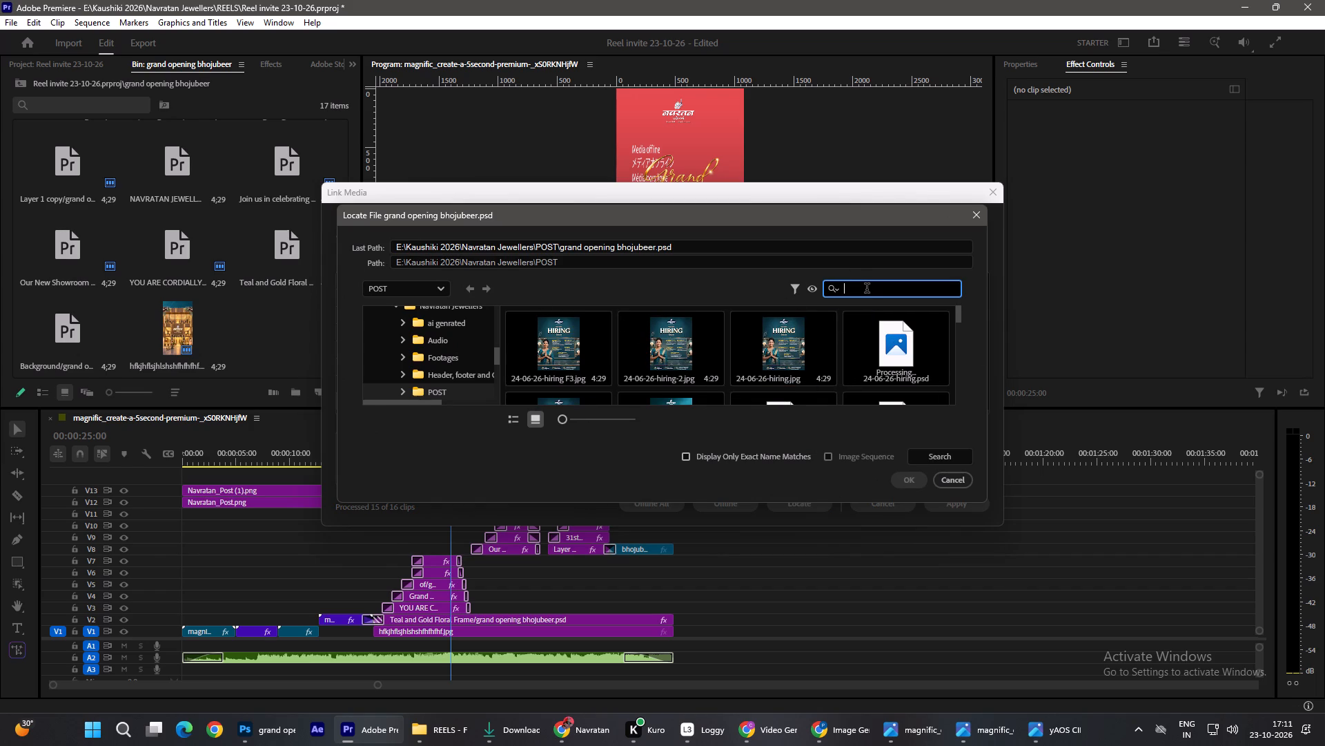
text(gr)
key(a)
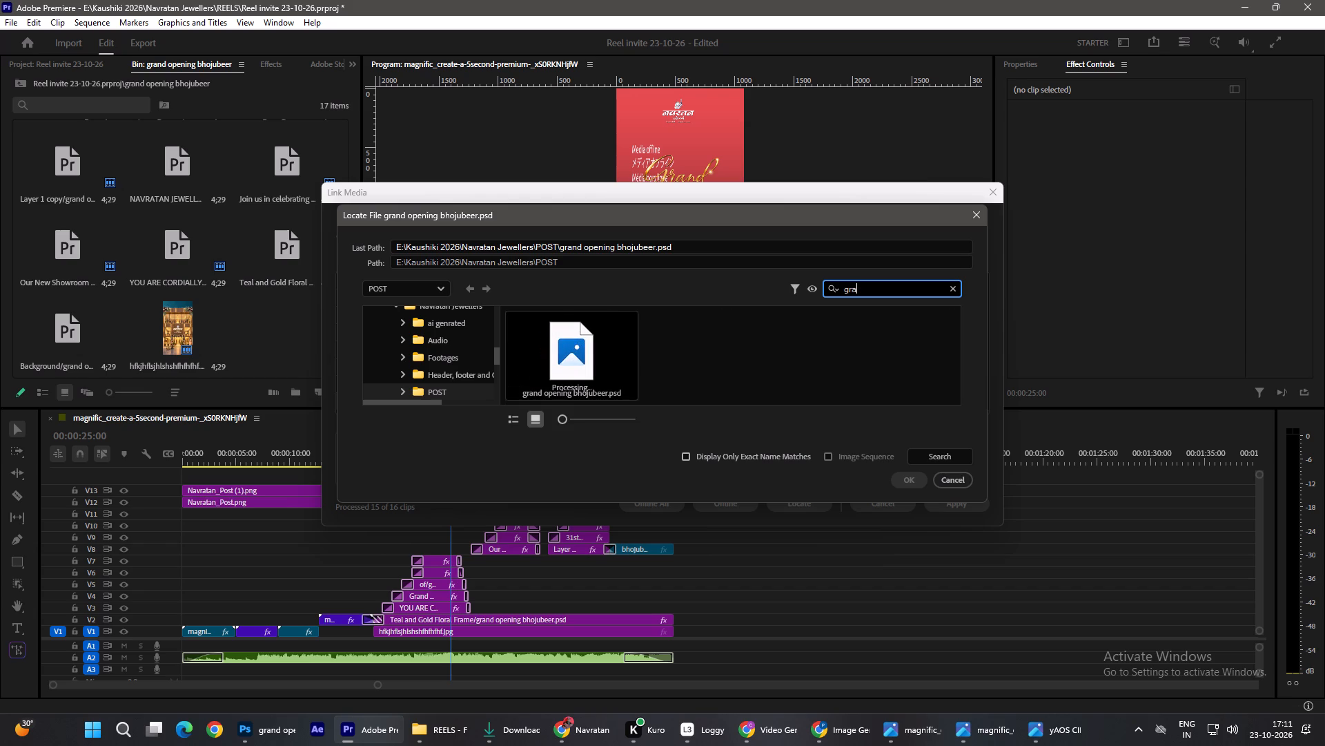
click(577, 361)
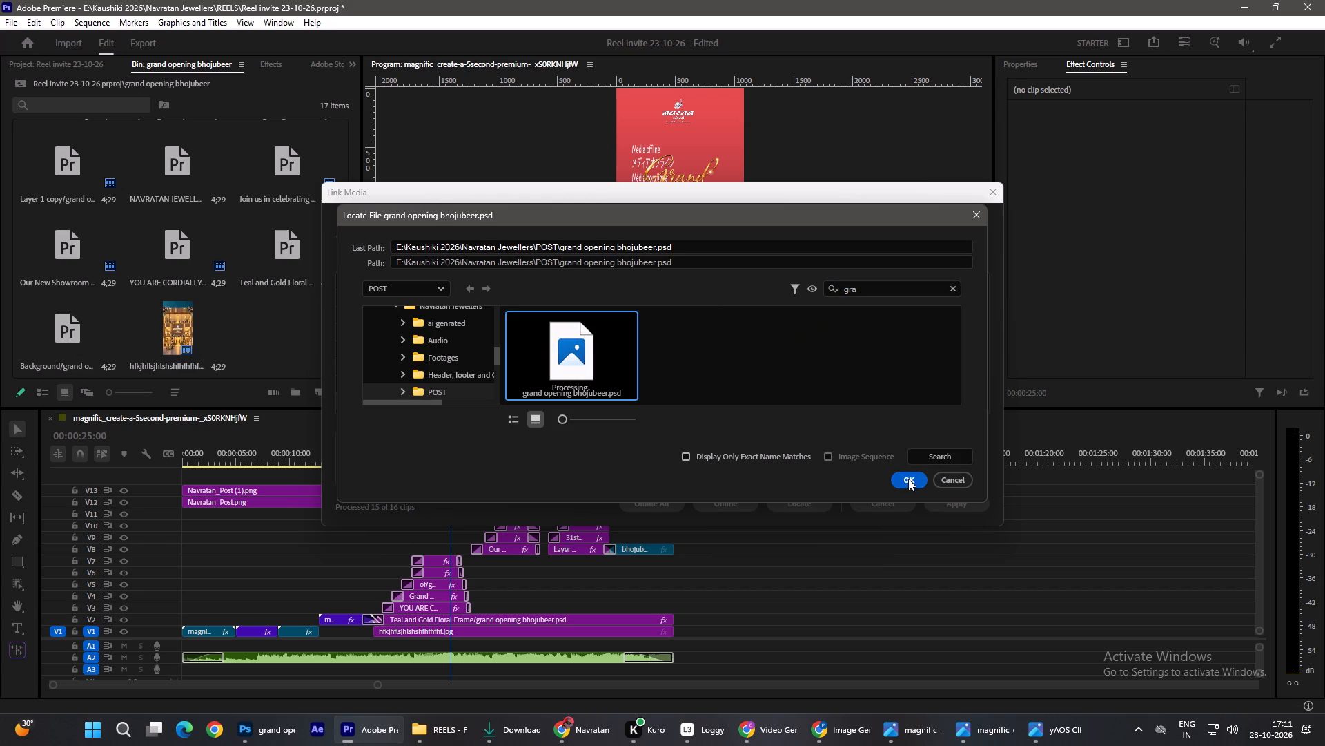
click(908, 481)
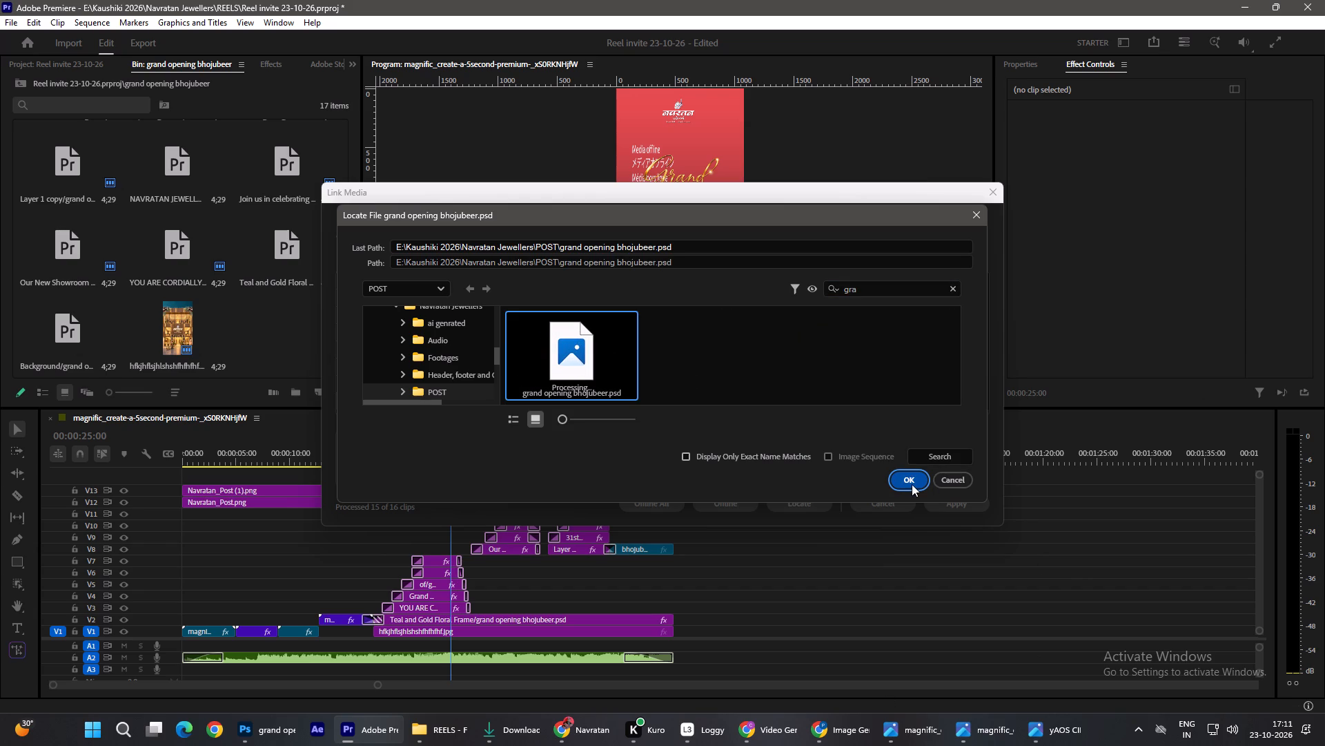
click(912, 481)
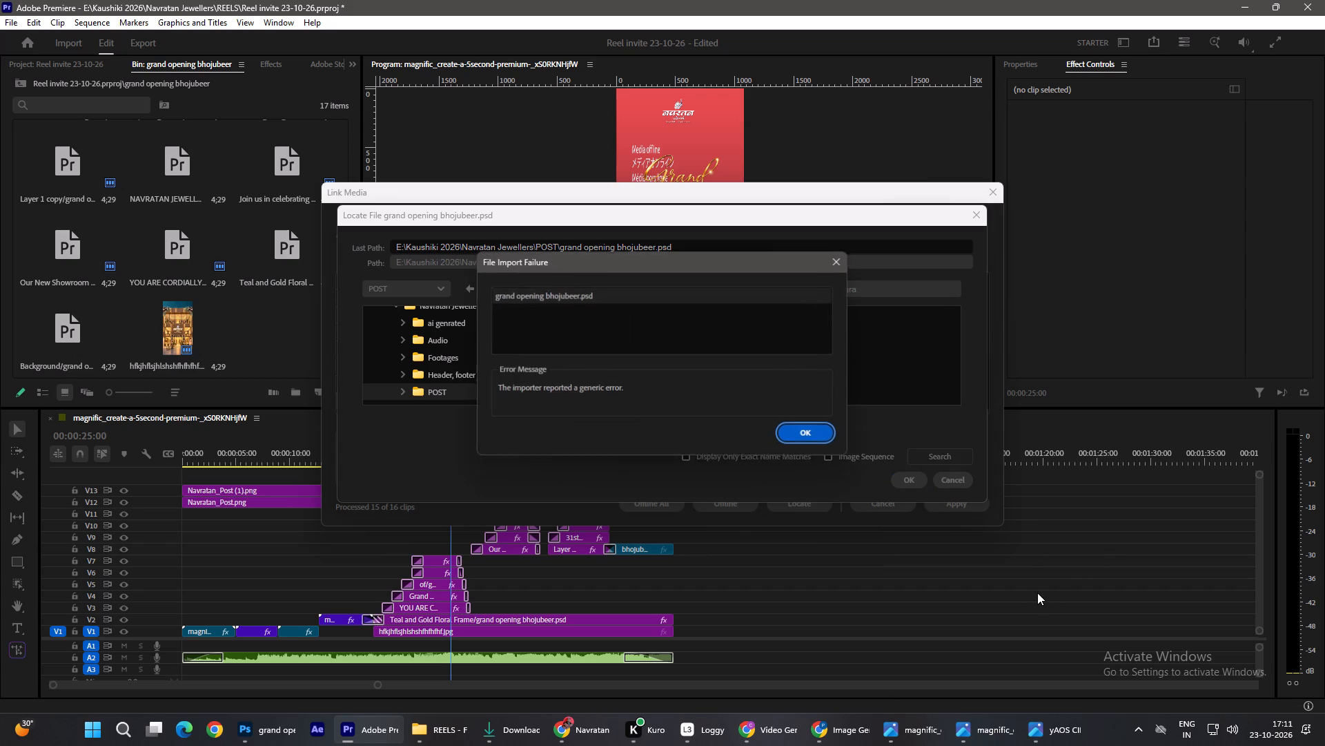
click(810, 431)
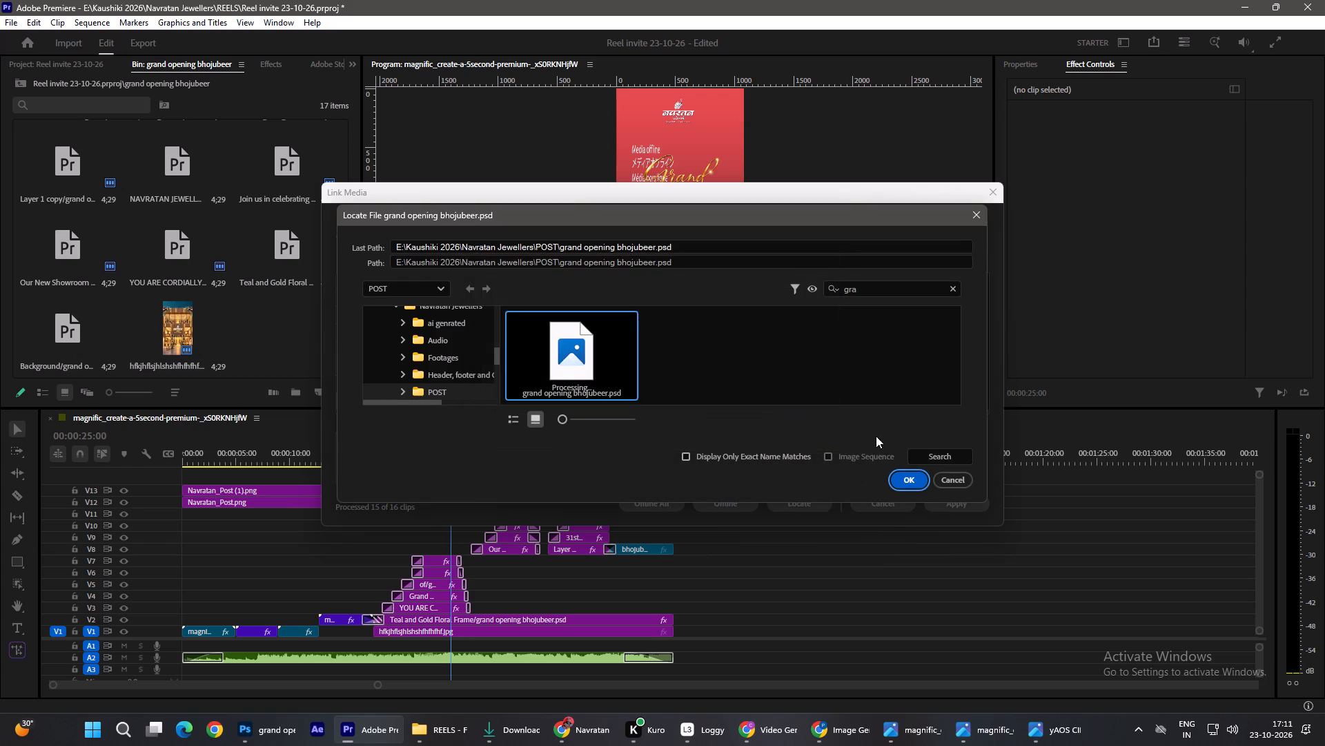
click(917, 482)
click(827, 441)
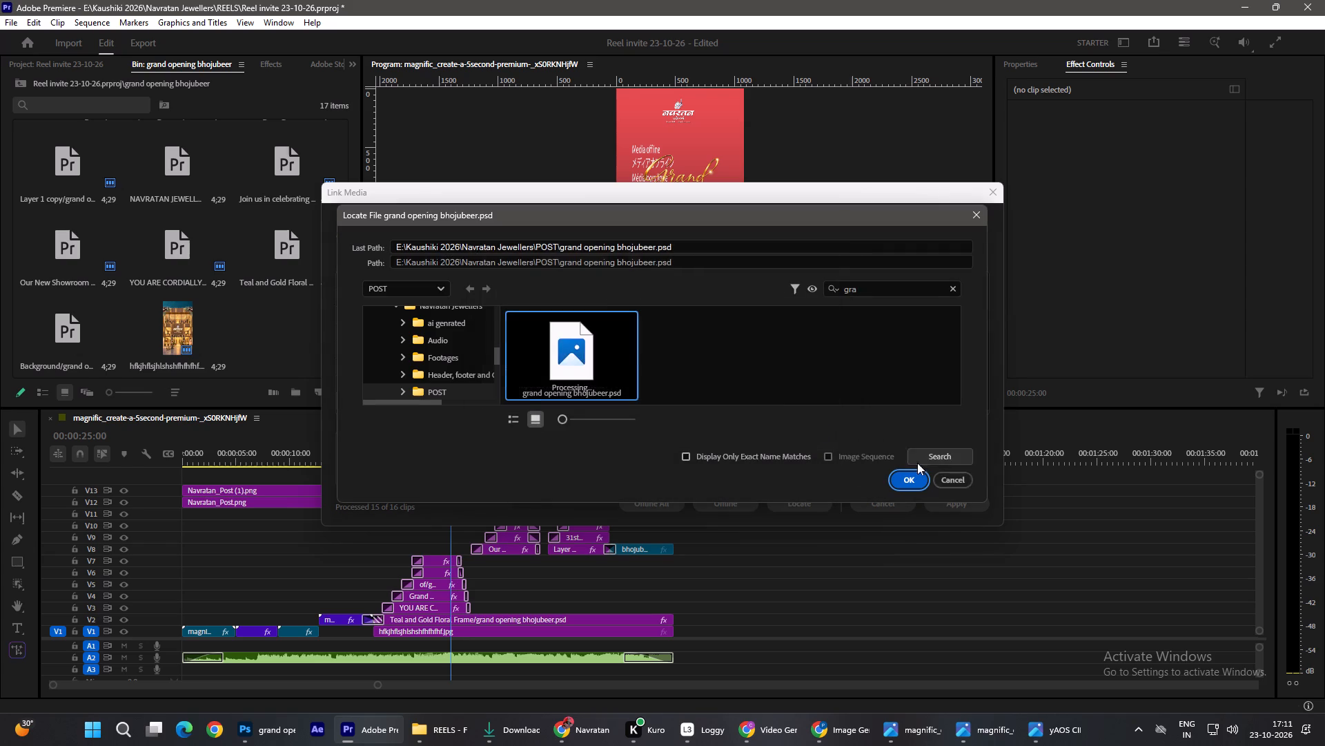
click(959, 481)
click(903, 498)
Examine the Grand Opening clip around 00:00:24:07 and the layers in the grand opening bhojubeer bin for missing media.
click(848, 549)
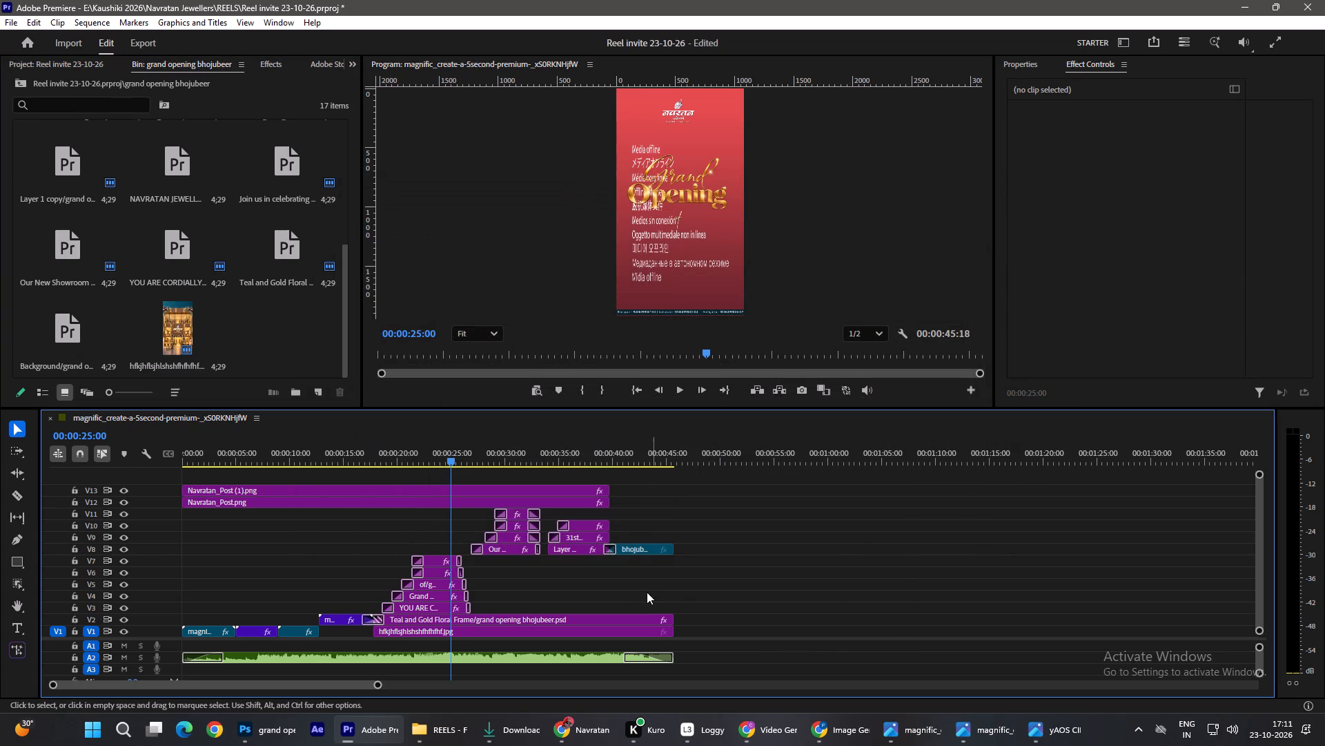
key(ctrl+z)
click(754, 570)
click(442, 594)
drag(450, 460, 443, 471)
scroll(215, 200, up, 8)
click(170, 323)
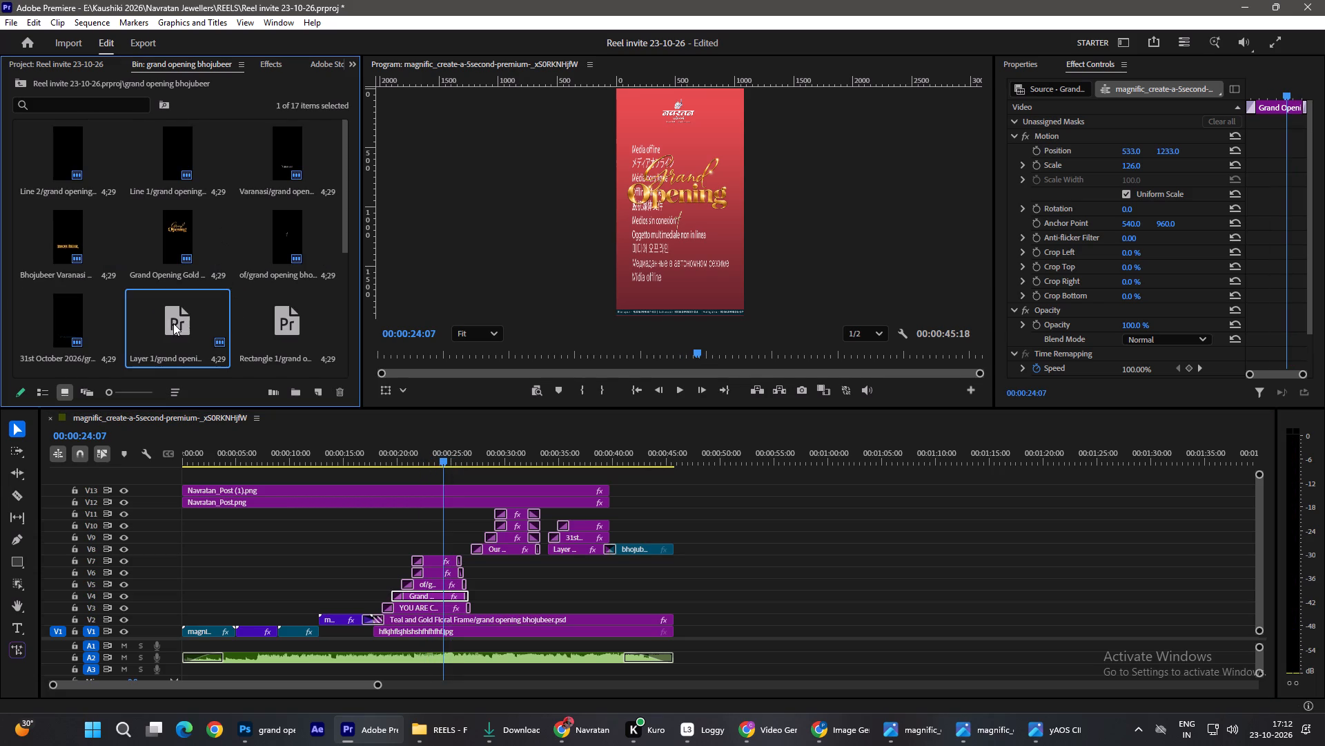
scroll(173, 323, down, 10)
click(274, 318)
click(75, 58)
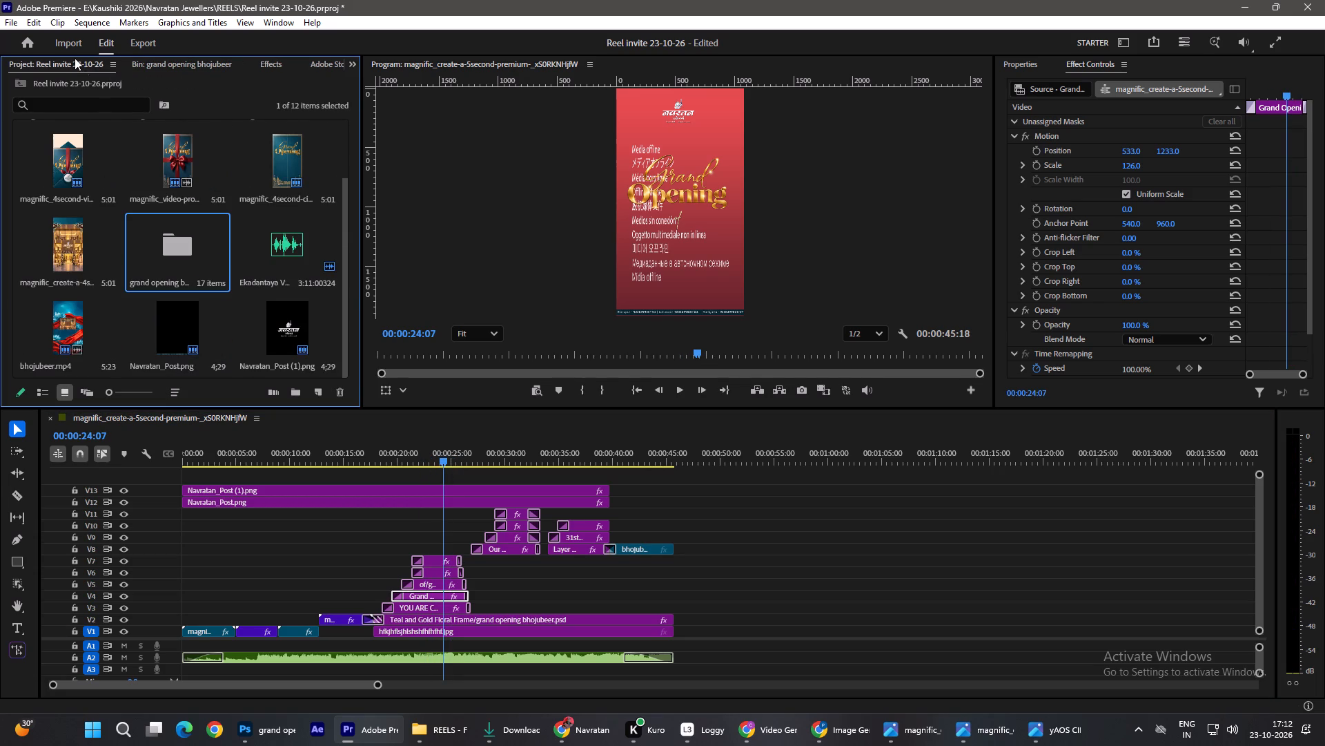
scroll(326, 361, down, 5)
click(834, 619)
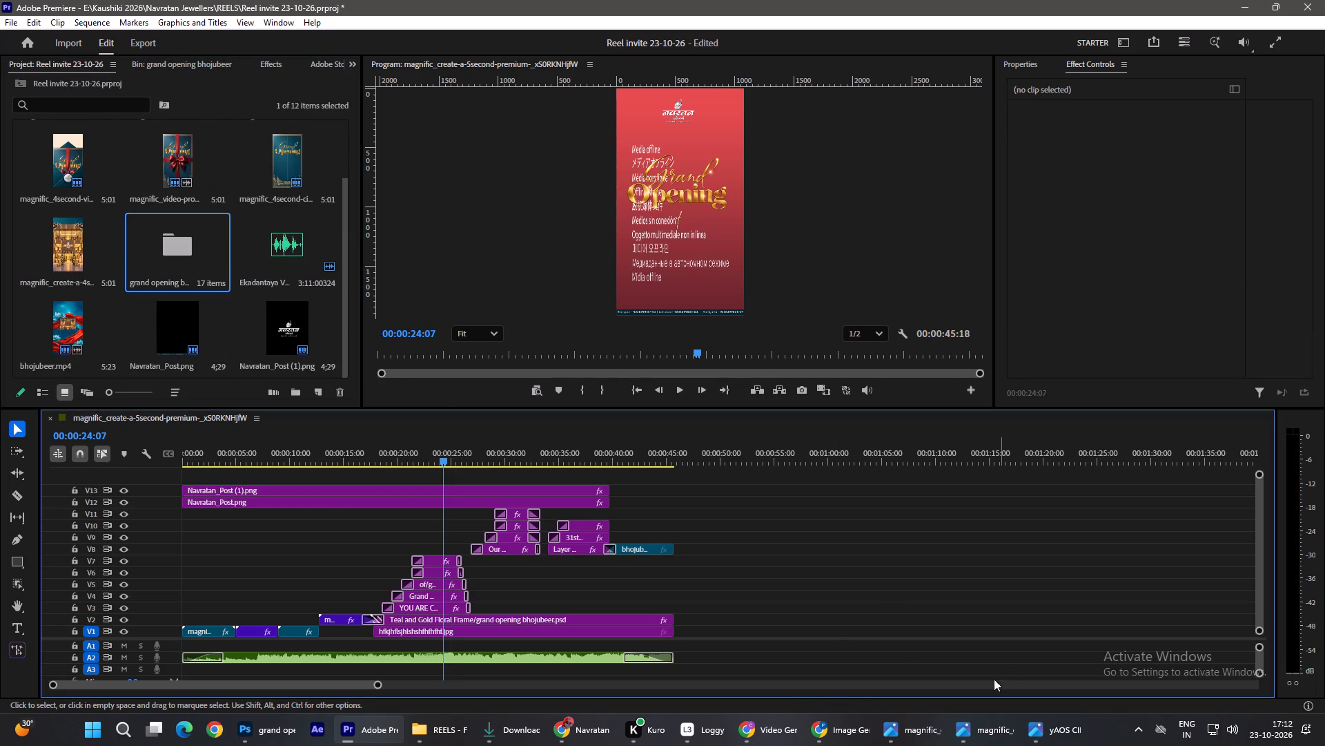
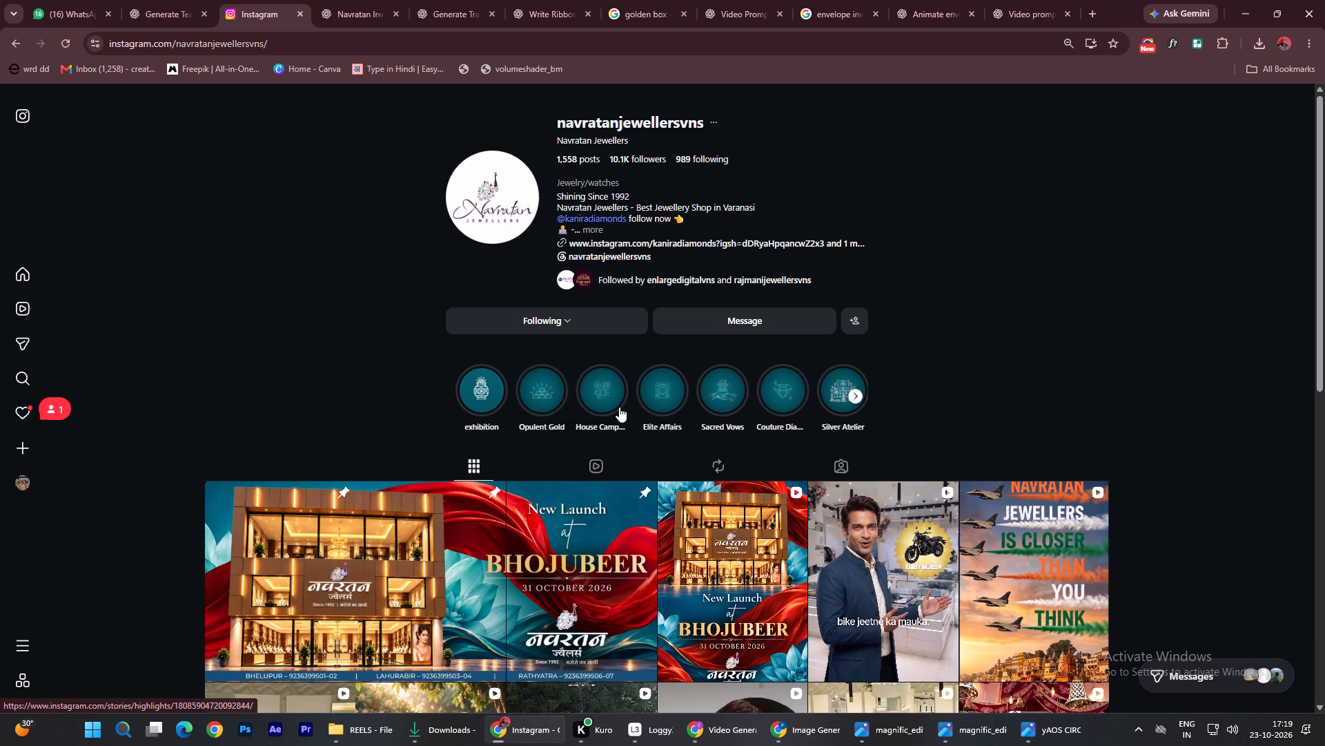
Review the navratanjewellersvns profile's recent posts and reels, including the Bhojubeer new launch reel and the bike lucky draw reel.
click(870, 525)
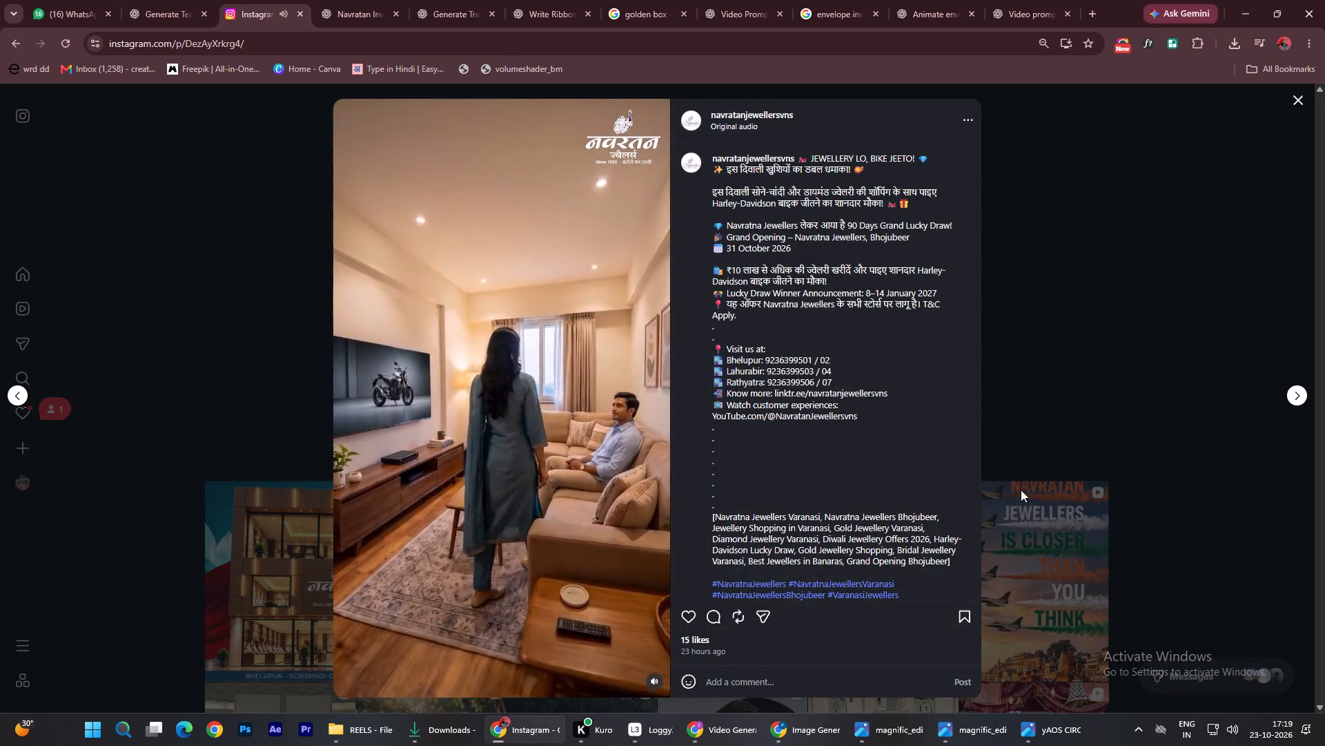
click(1074, 427)
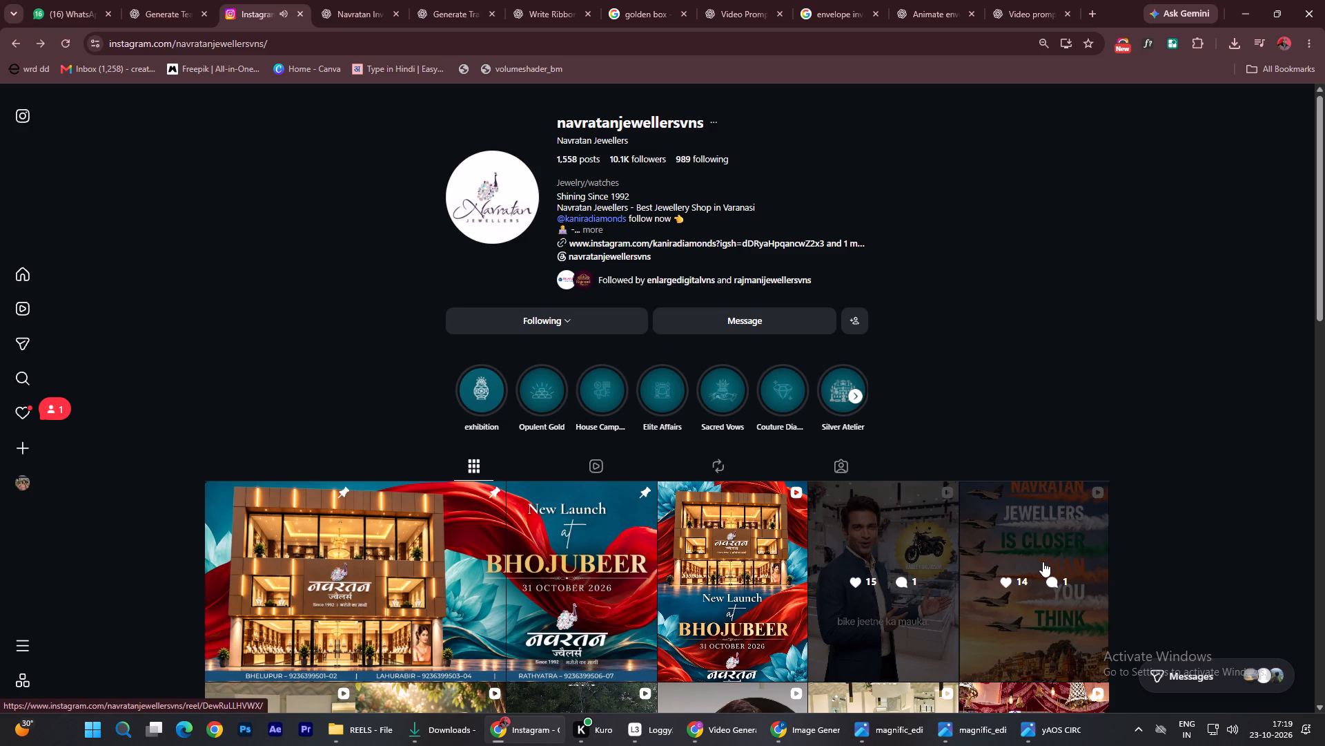
click(745, 536)
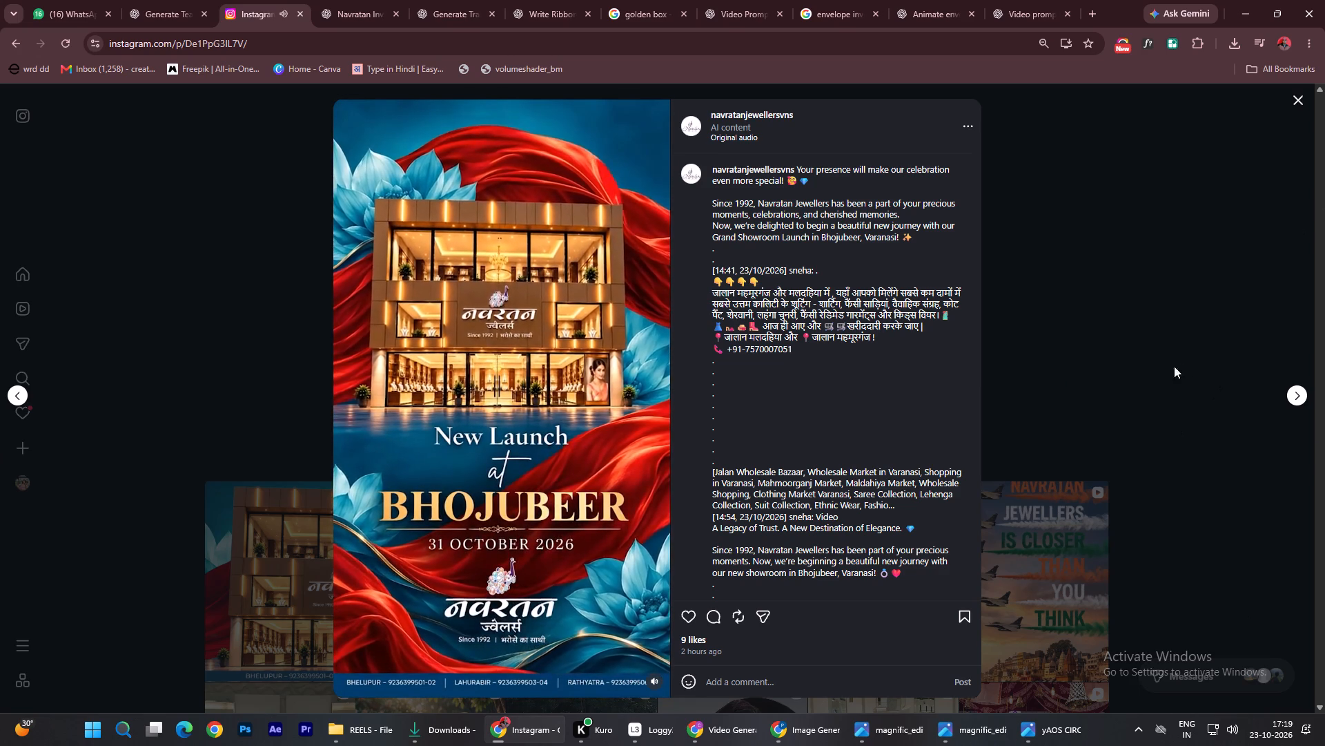
click(1132, 370)
click(593, 471)
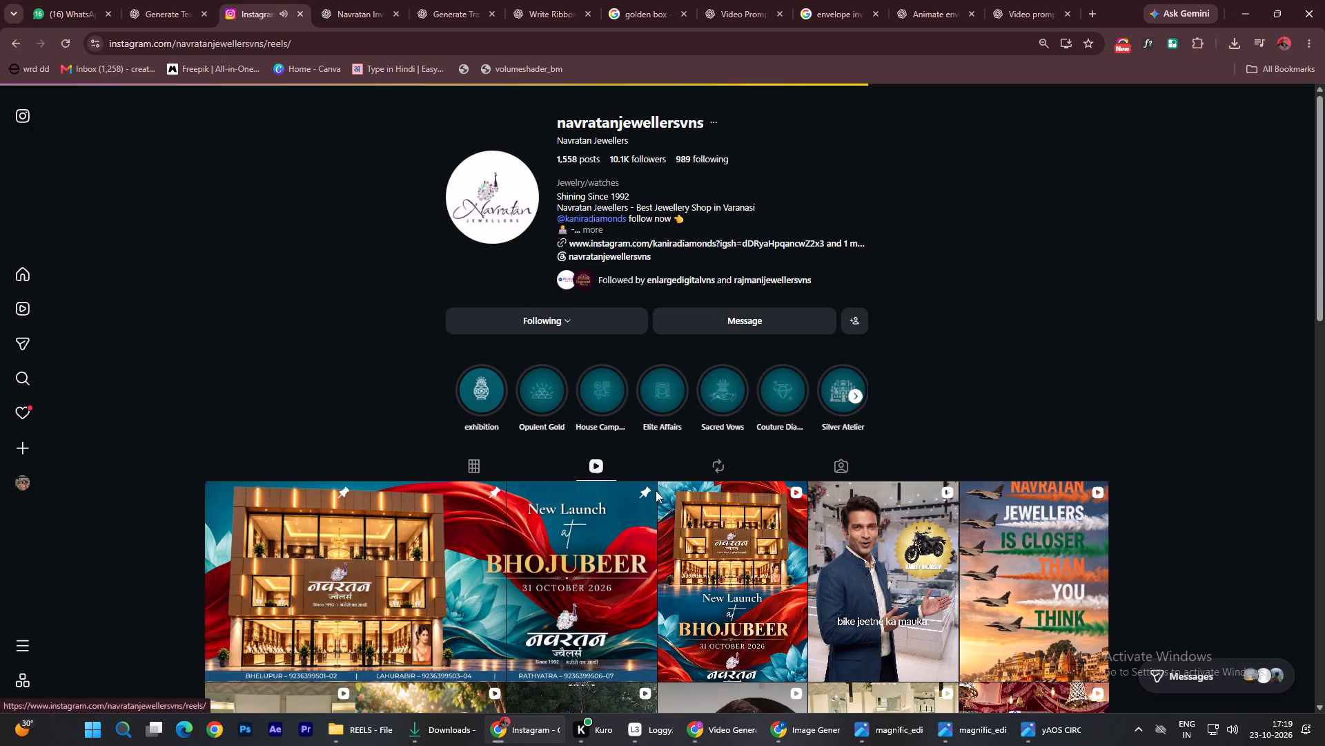
scroll(725, 589, down, 2)
click(1038, 240)
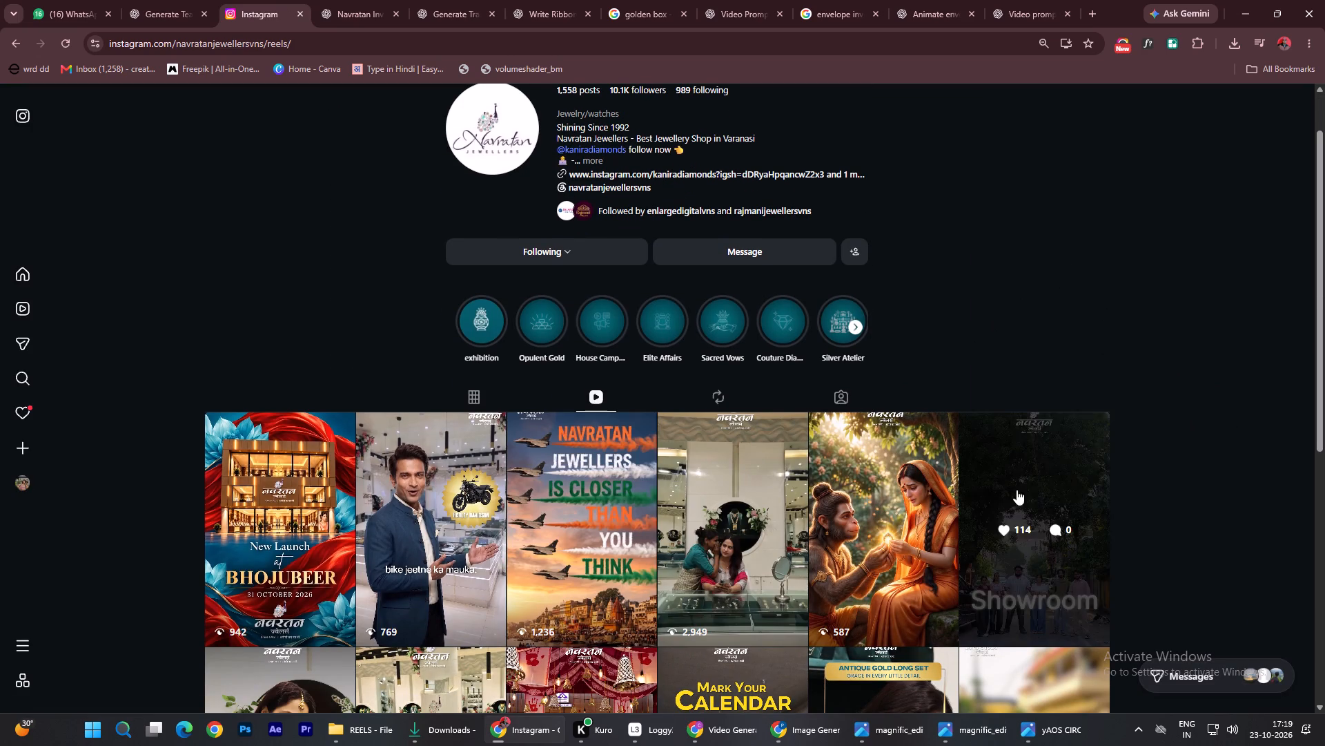
click(559, 477)
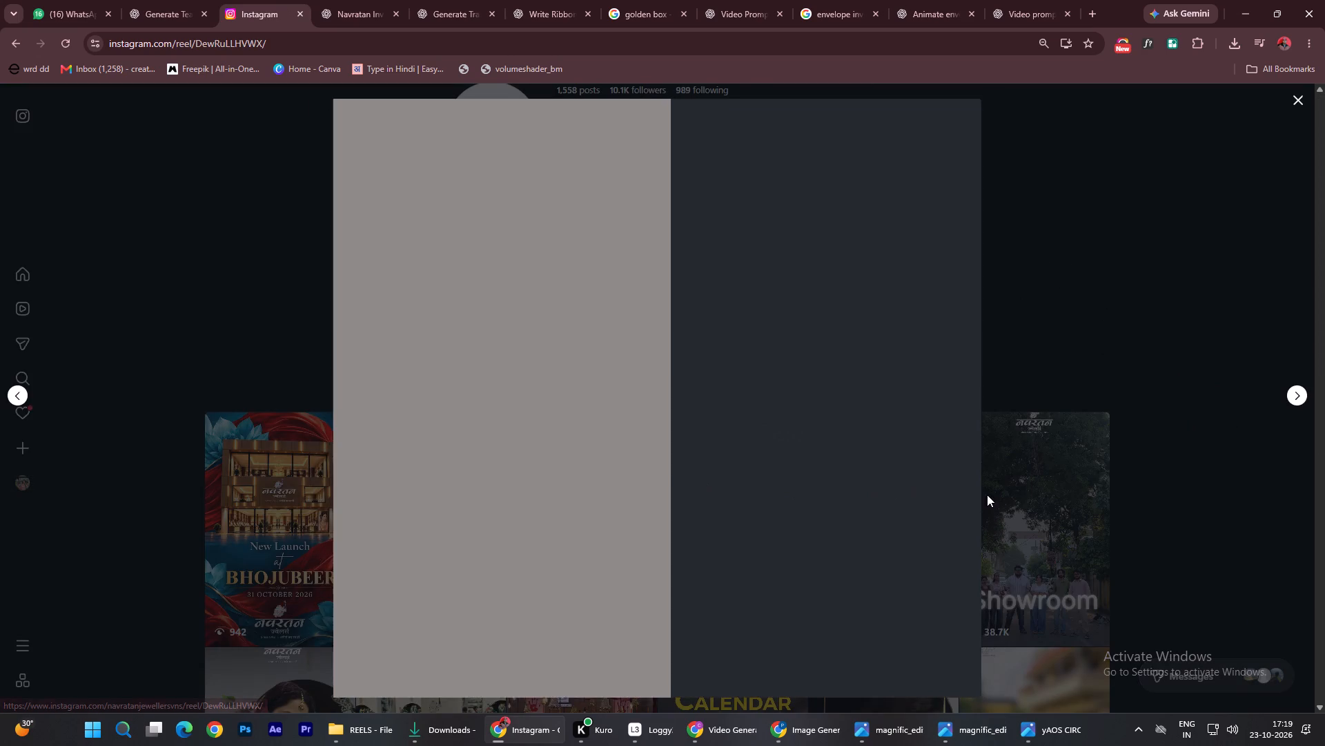
click(1116, 257)
click(427, 503)
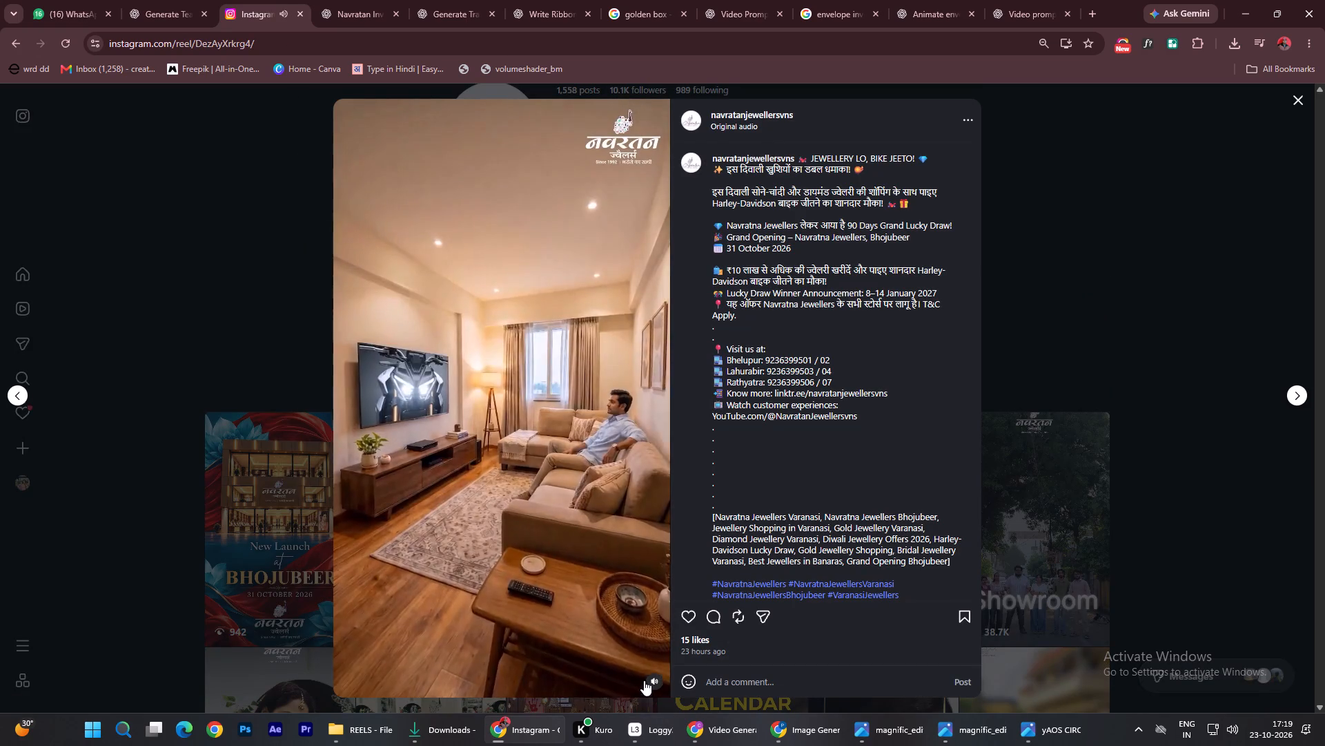